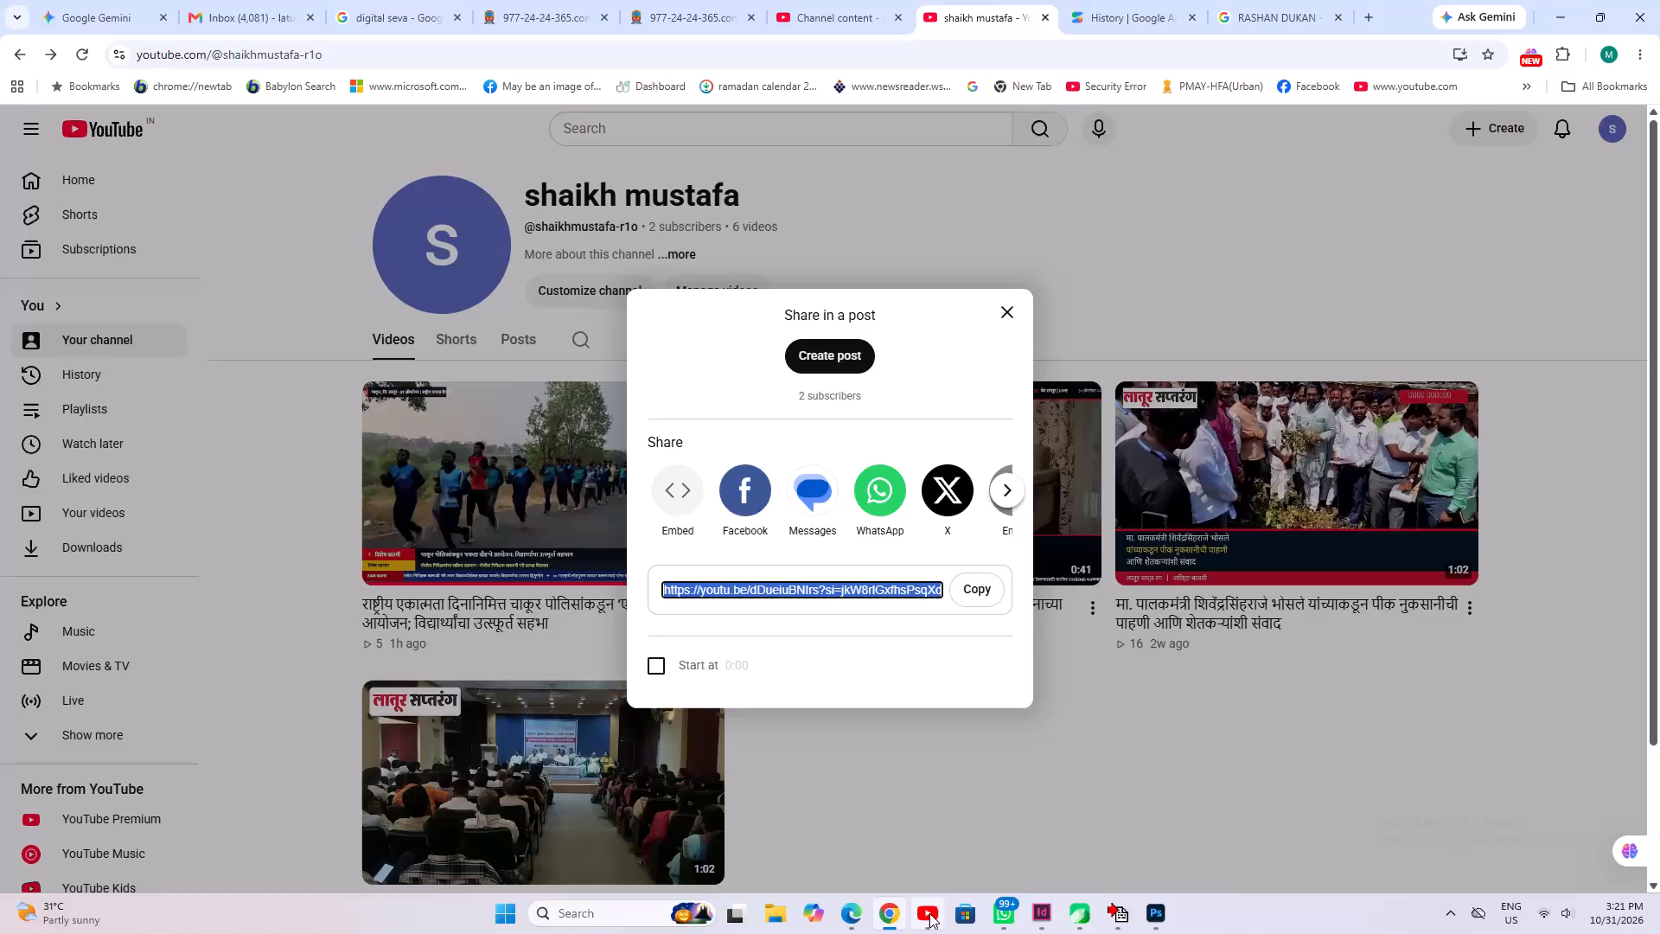
# Switch to the Edge window, skip the ad on the 90s songs playlist video, and minimize the window.
pyautogui.click(906, 835)
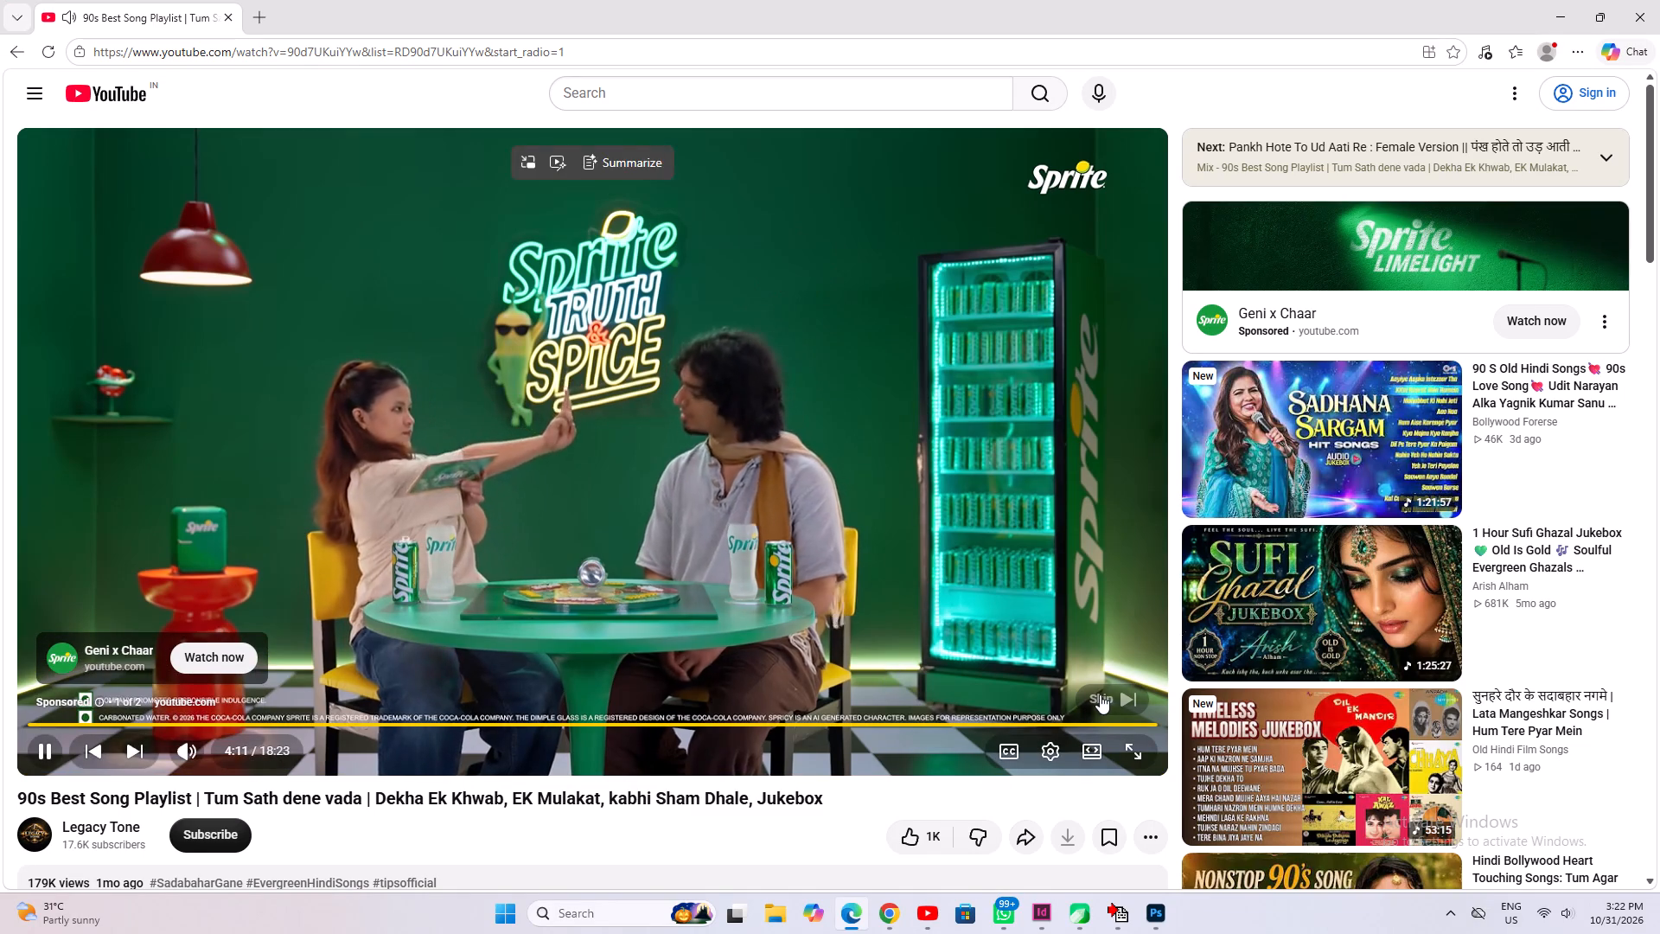
pyautogui.click(1099, 694)
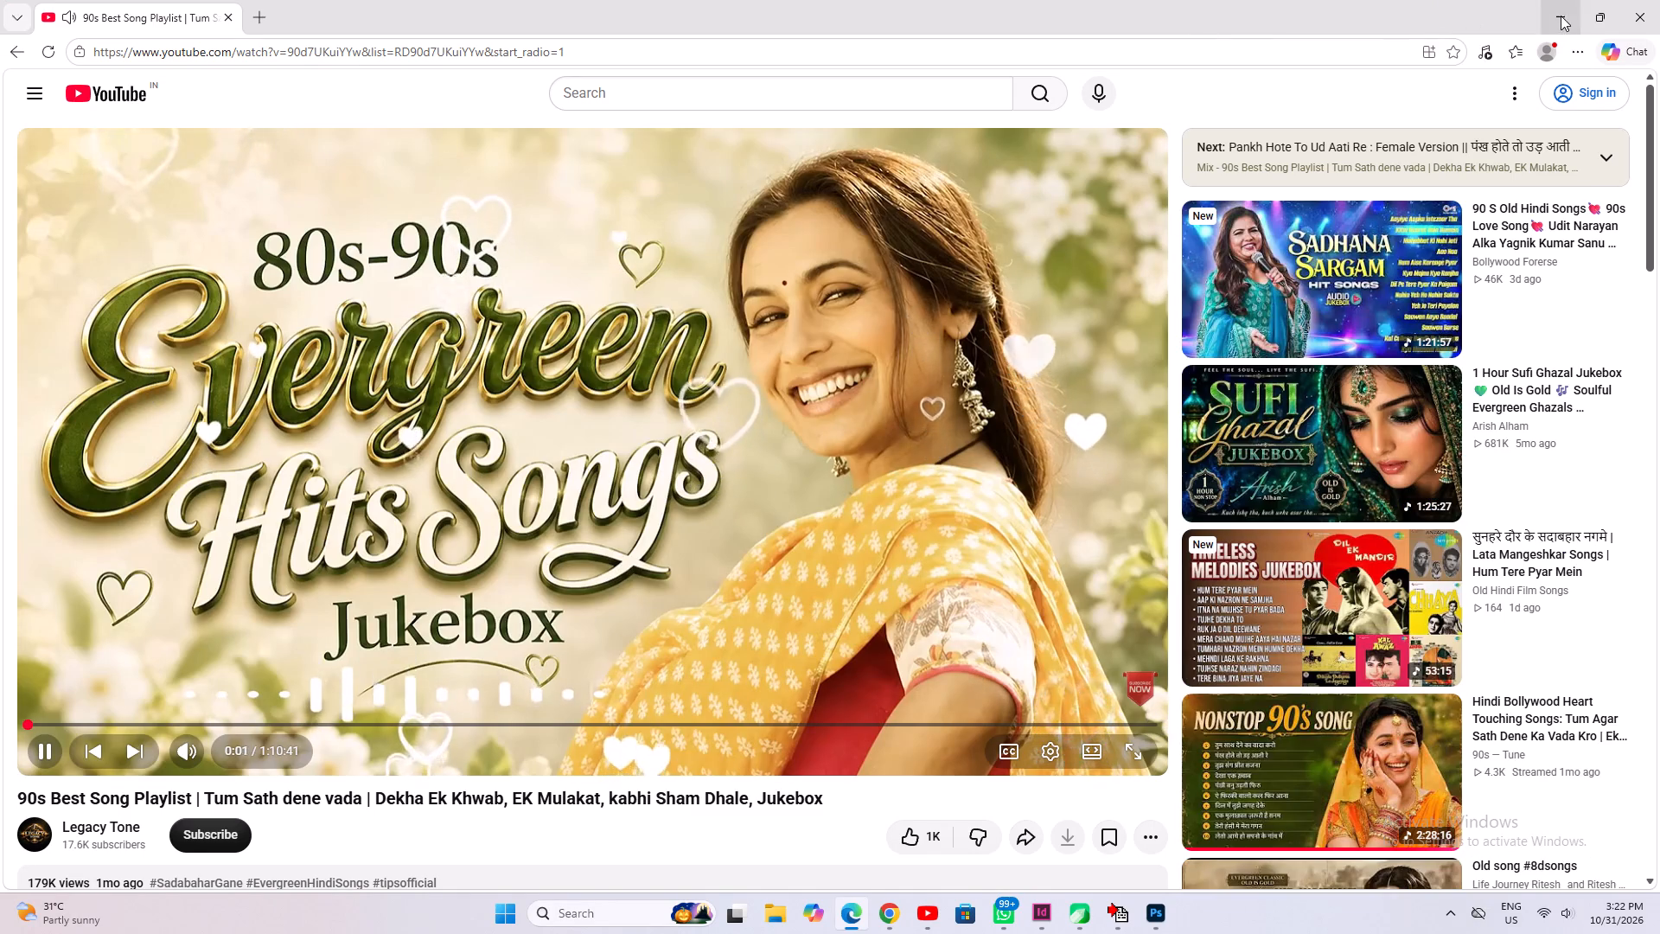
pyautogui.click(1561, 16)
# Switch to InDesign and shorten the three-column article frame on page 2 to the bottom margin, about 320 mm high.
pyautogui.click(1047, 930)
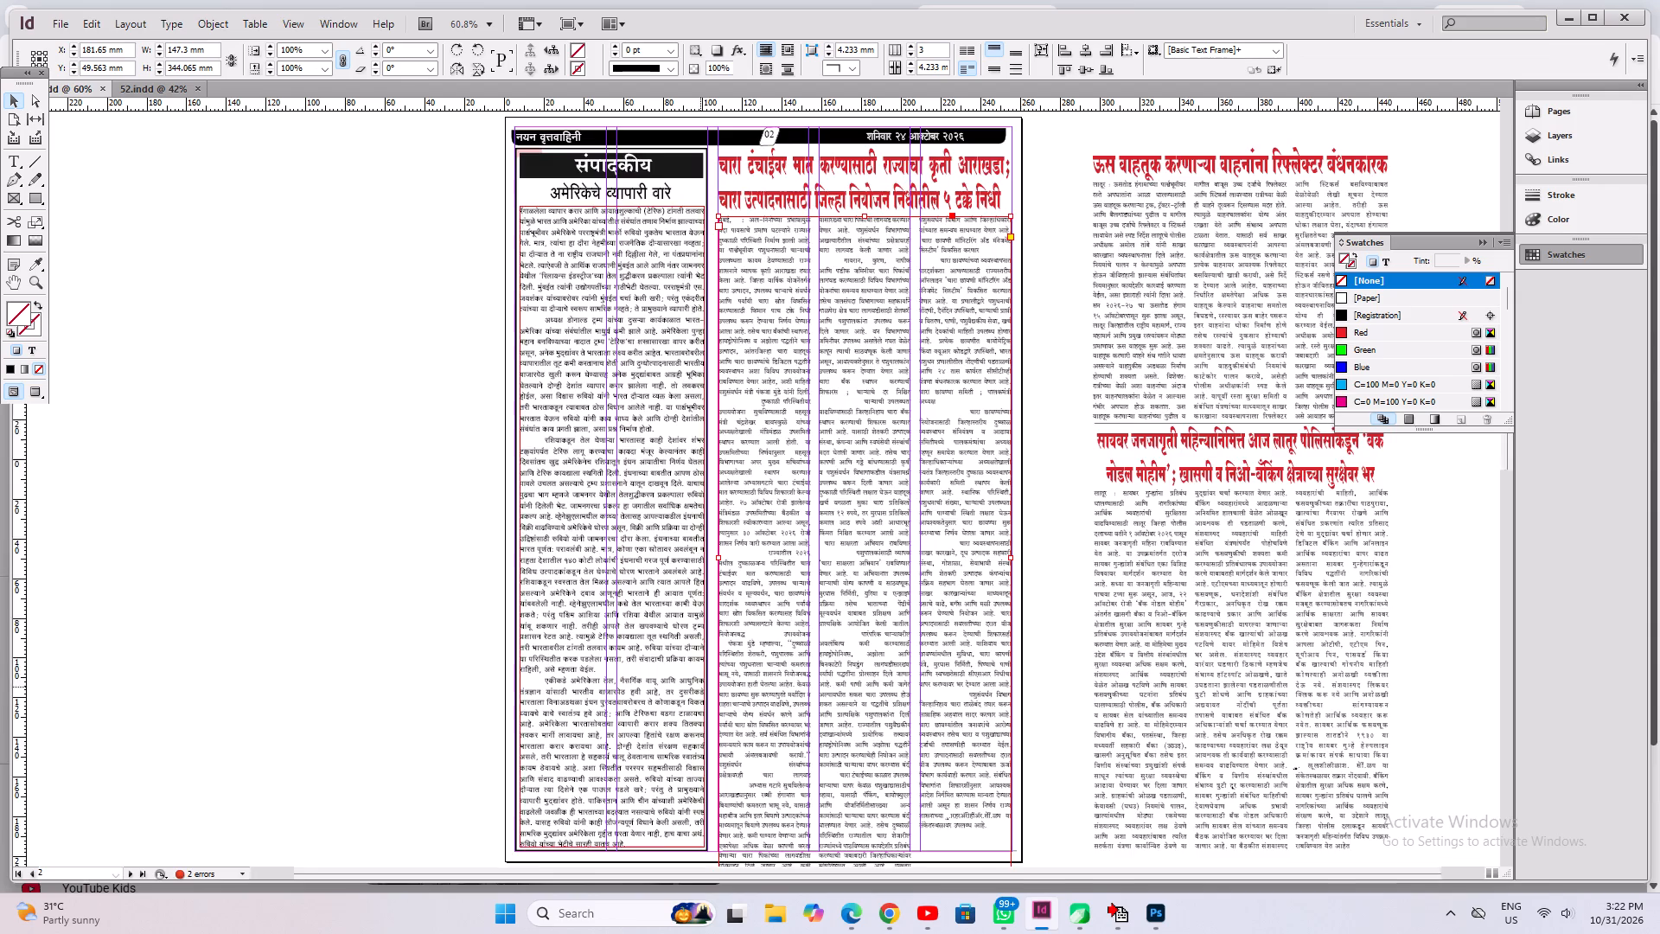
pyautogui.scroll(2, 651, 650)
pyautogui.scroll(-7, 636, 659)
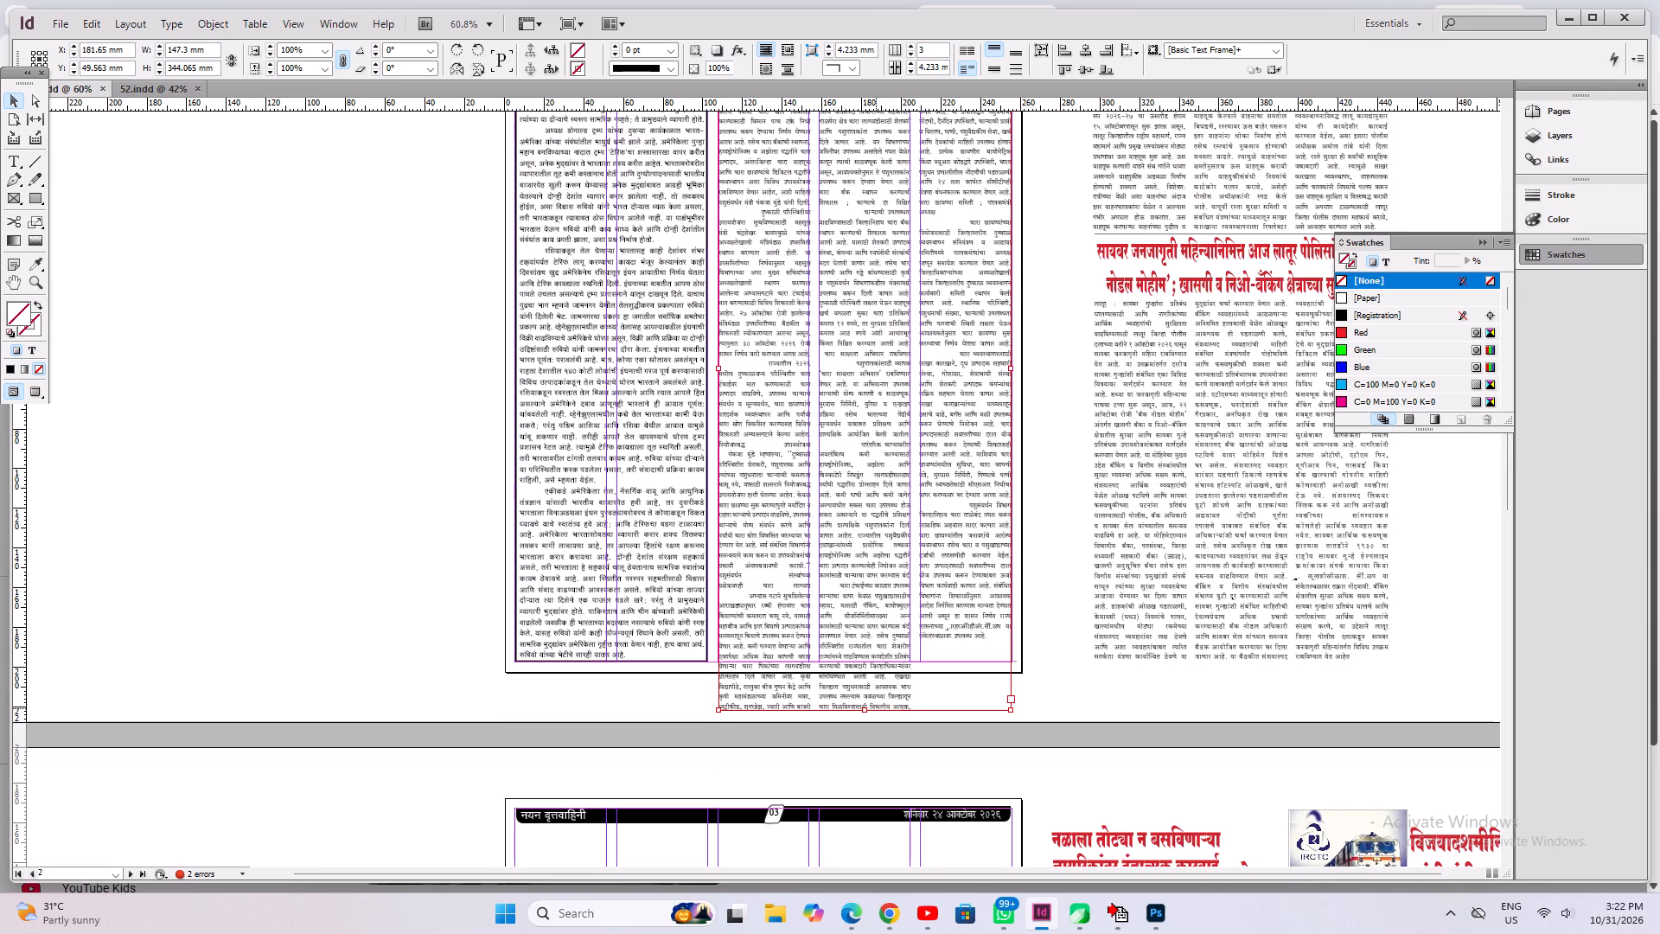
pyautogui.moveTo(862, 710); pyautogui.dragTo(862, 663)
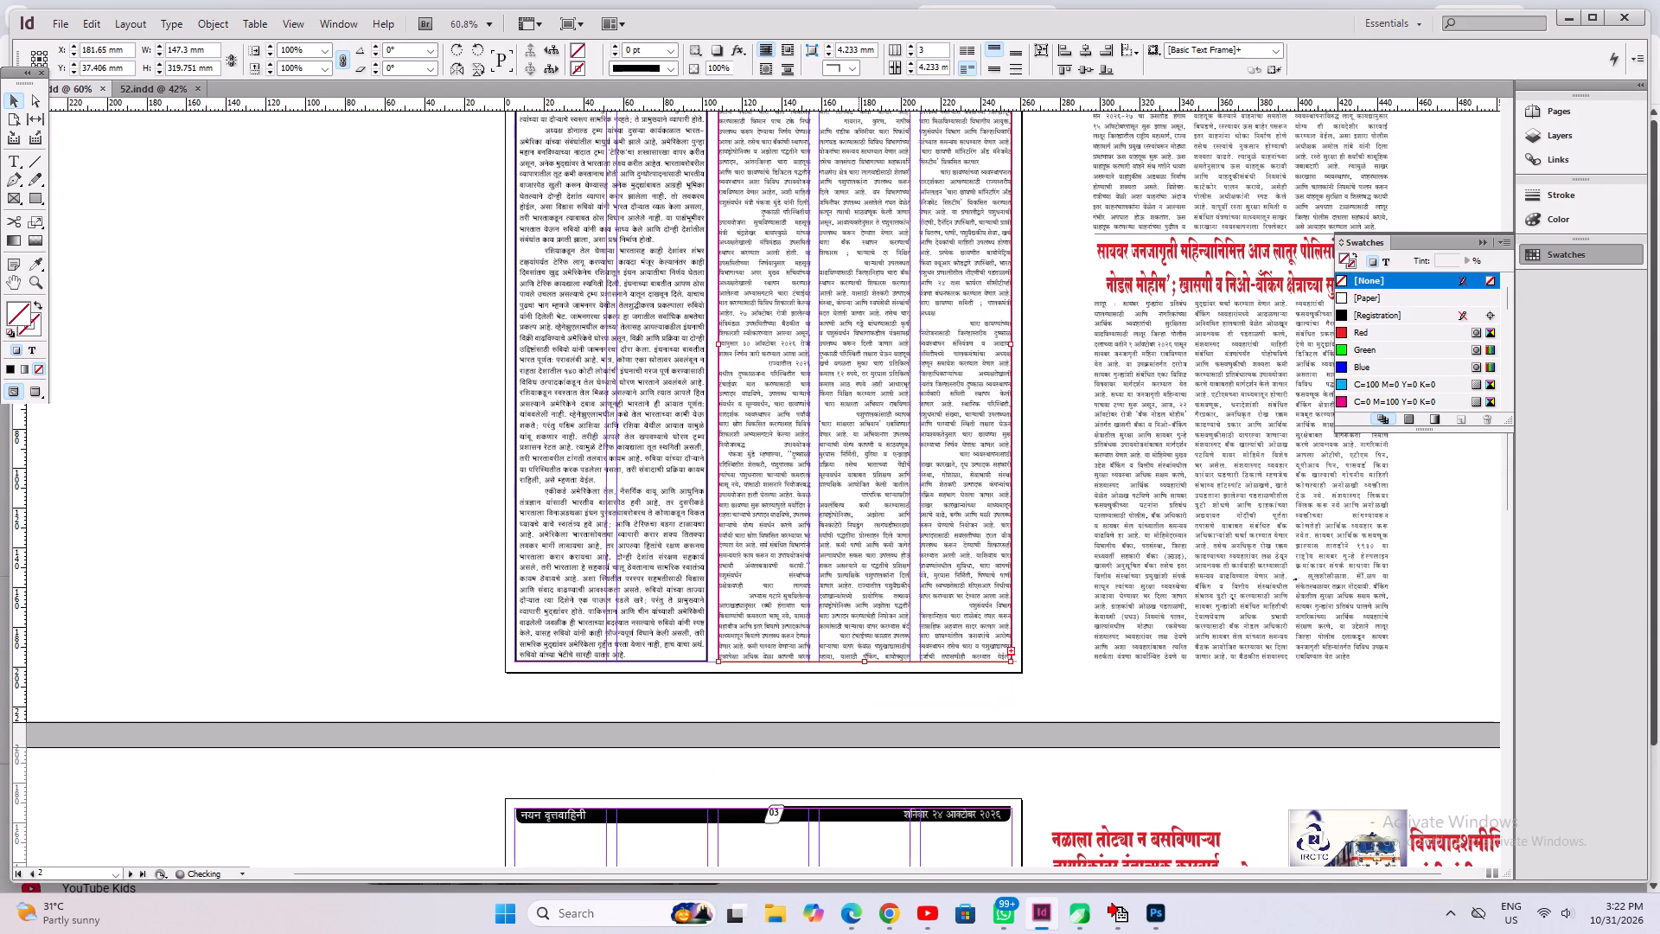
pyautogui.click(846, 726)
# Tighten the tracking of one passage each in the article's middle and third columns and two passages in its first column.
pyautogui.click(15, 161)
pyautogui.scroll(1, 859, 430)
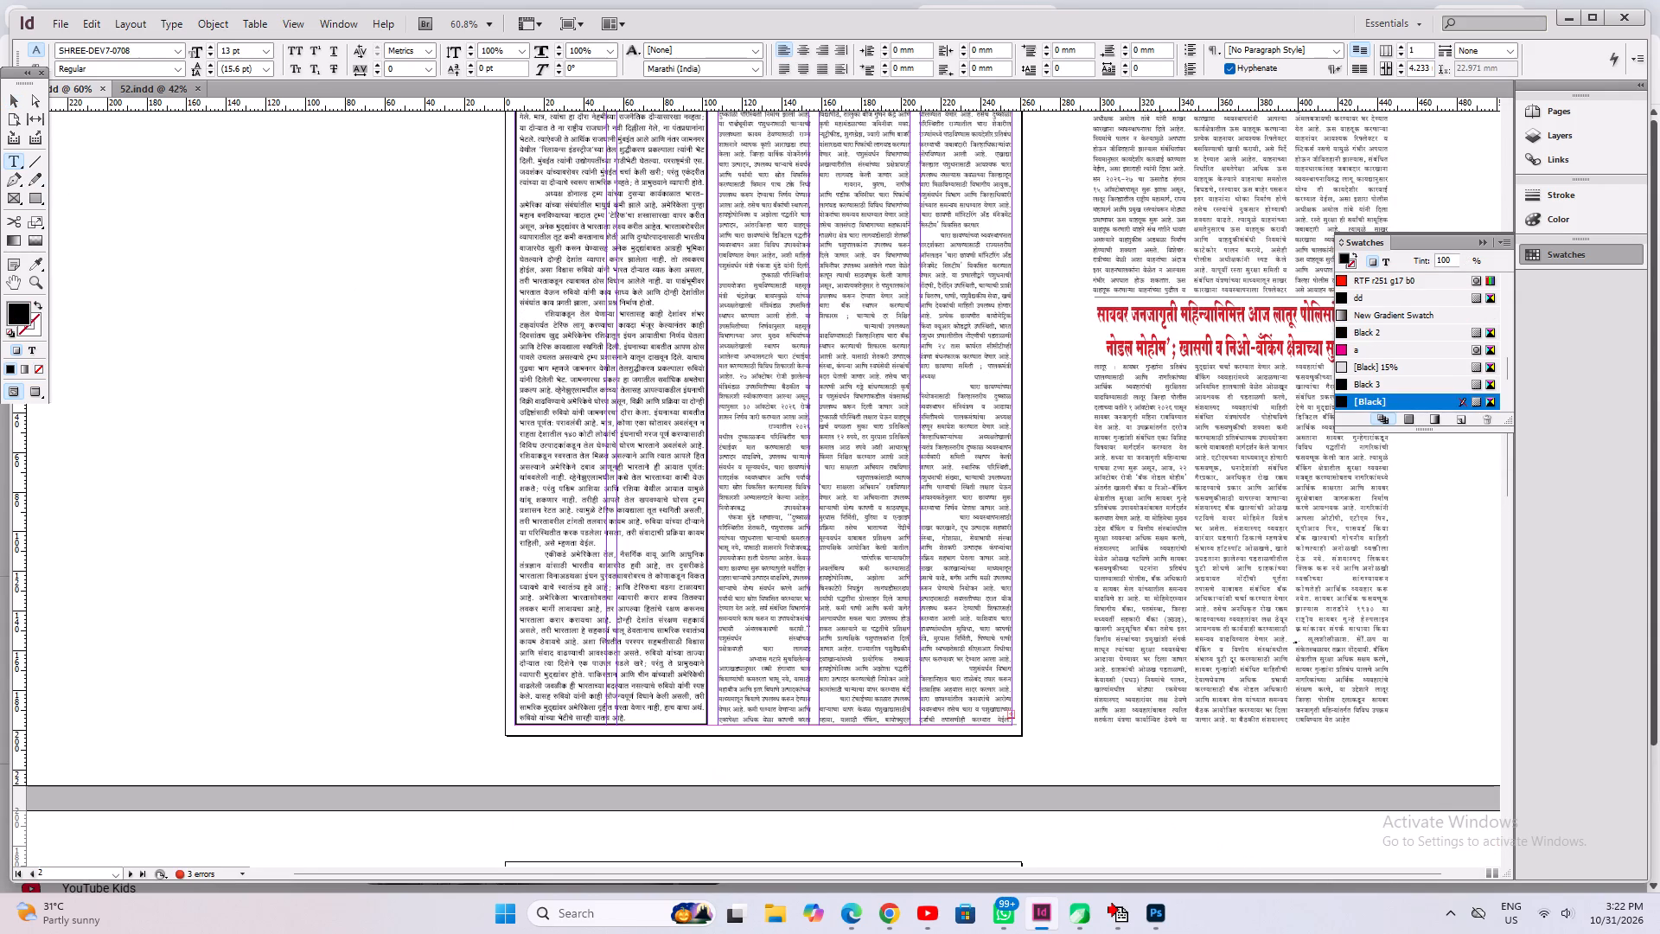
pyautogui.moveTo(880, 223); pyautogui.dragTo(880, 503)
pyautogui.hotkey('alt', 'Left')
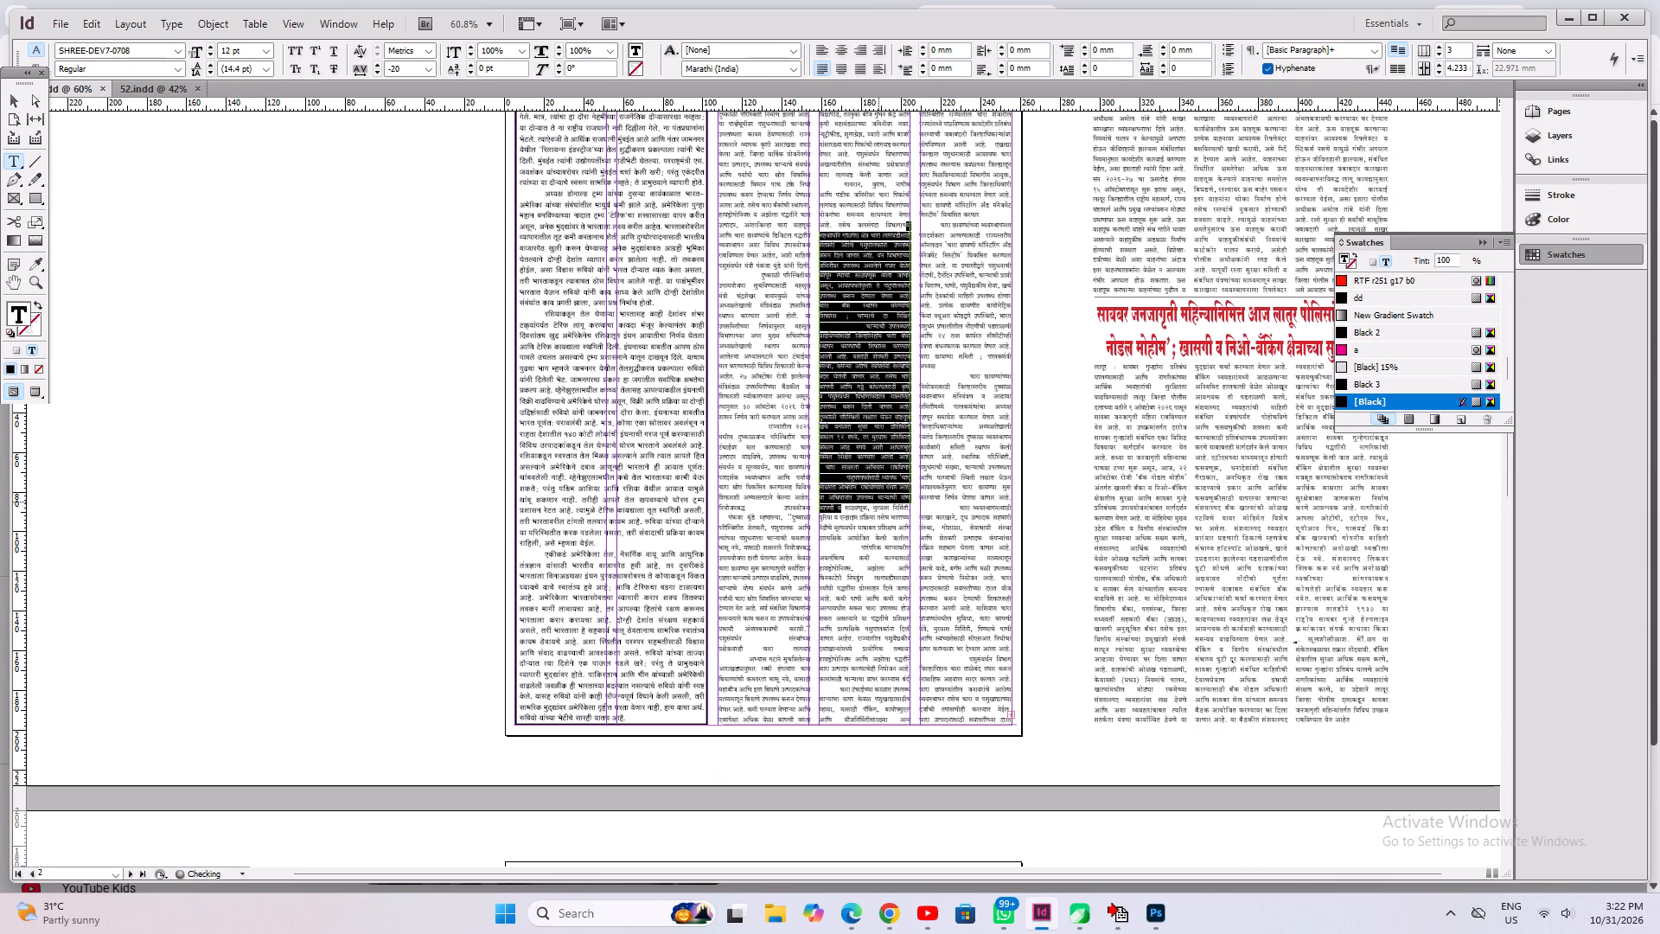
pyautogui.moveTo(952, 325); pyautogui.dragTo(1012, 661)
pyautogui.hotkey('alt', 'Left')
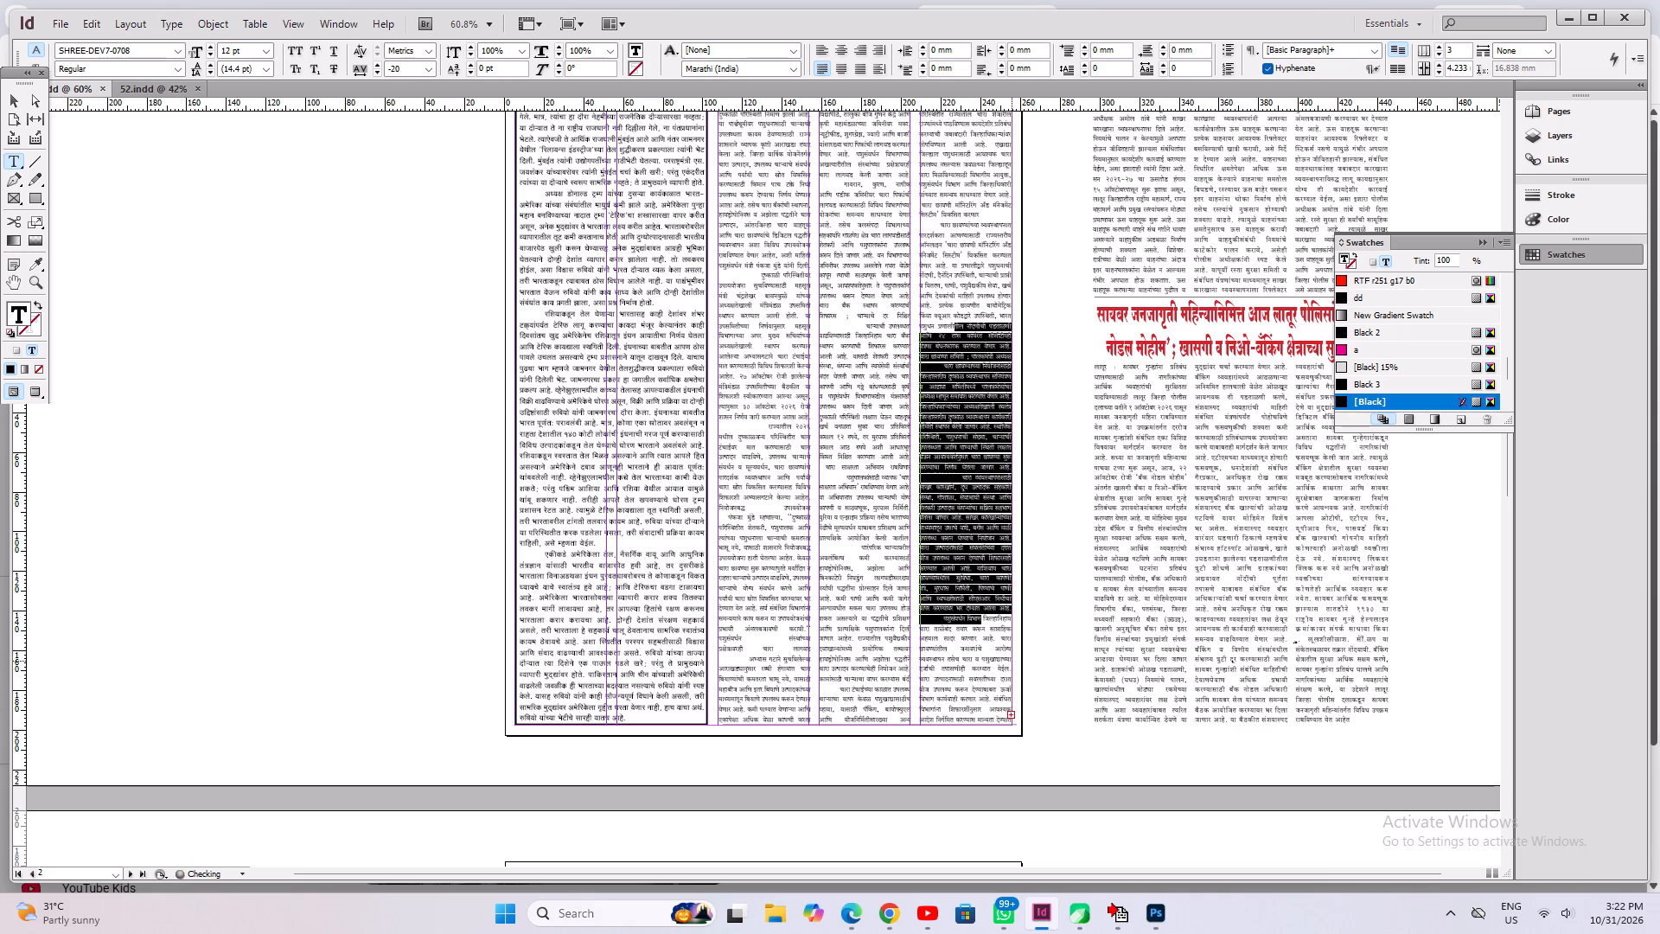
pyautogui.click(906, 638)
pyautogui.moveTo(781, 469); pyautogui.dragTo(803, 642)
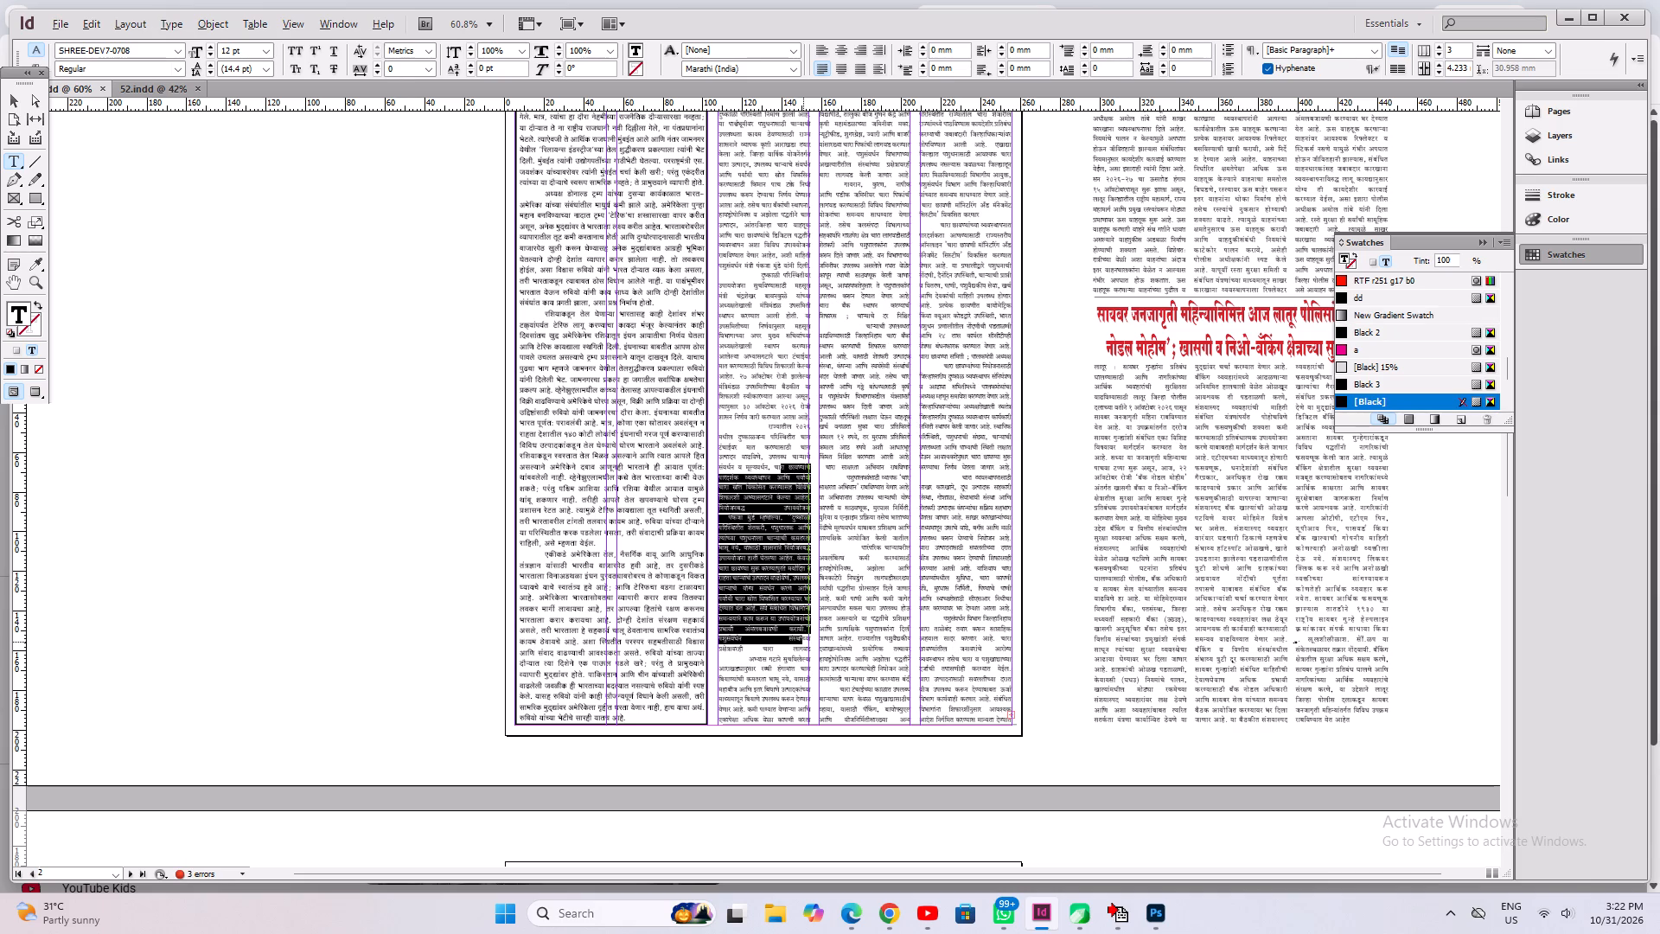
pyautogui.hotkey('alt', 'Left')
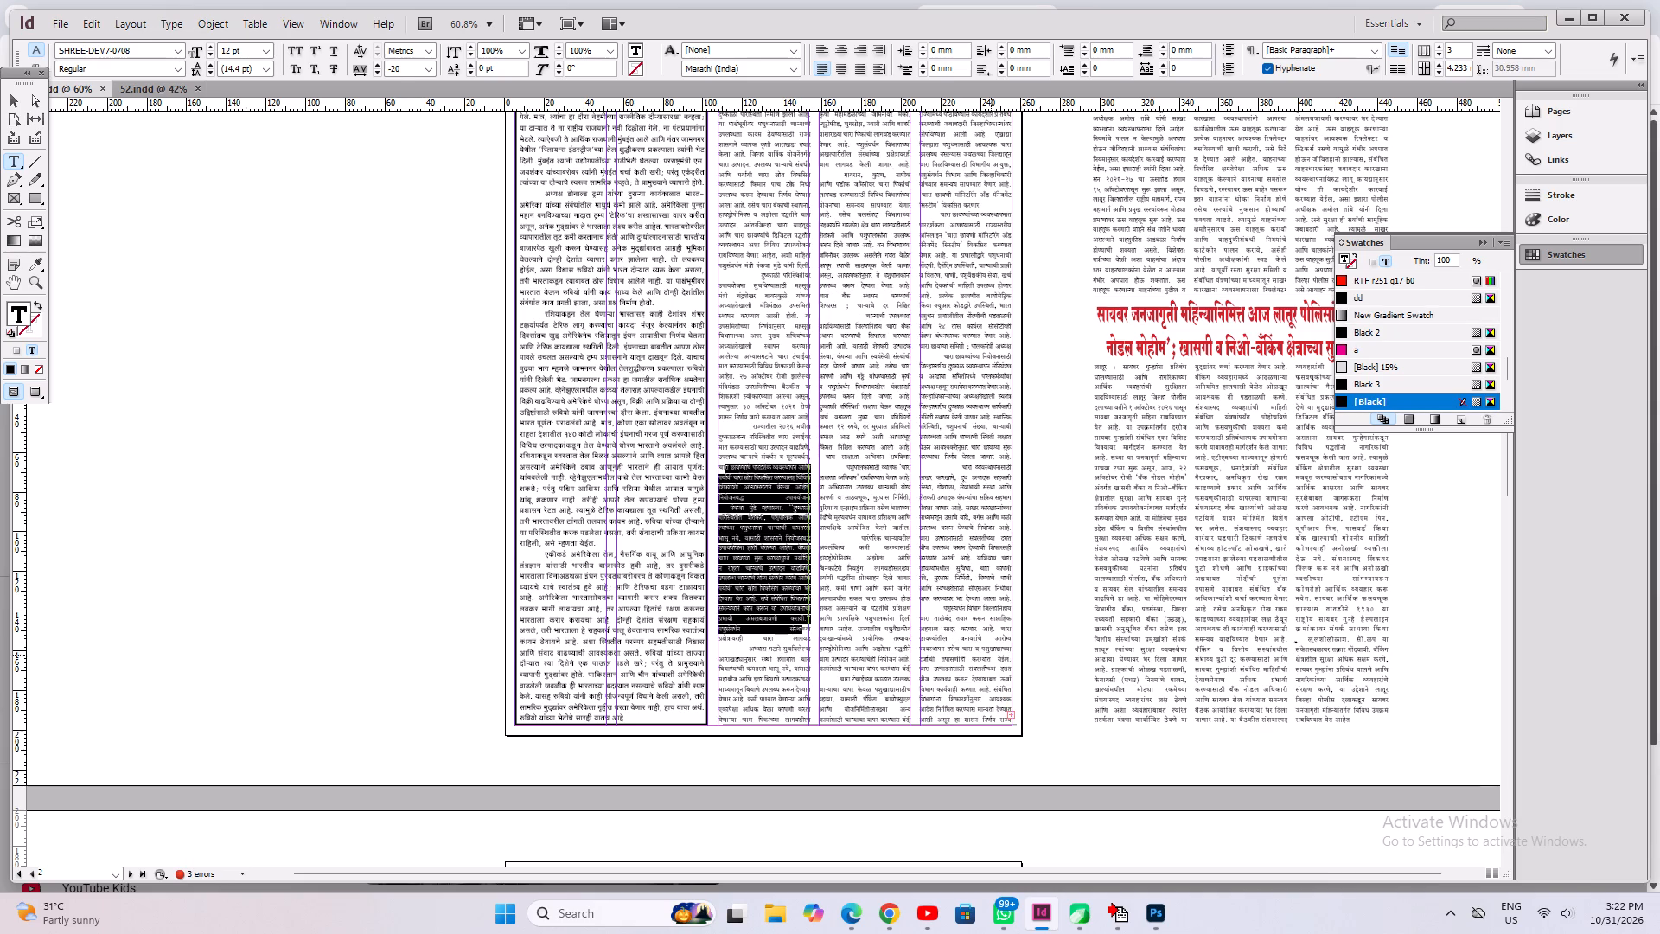
pyautogui.click(991, 653)
pyautogui.moveTo(741, 125); pyautogui.dragTo(774, 347)
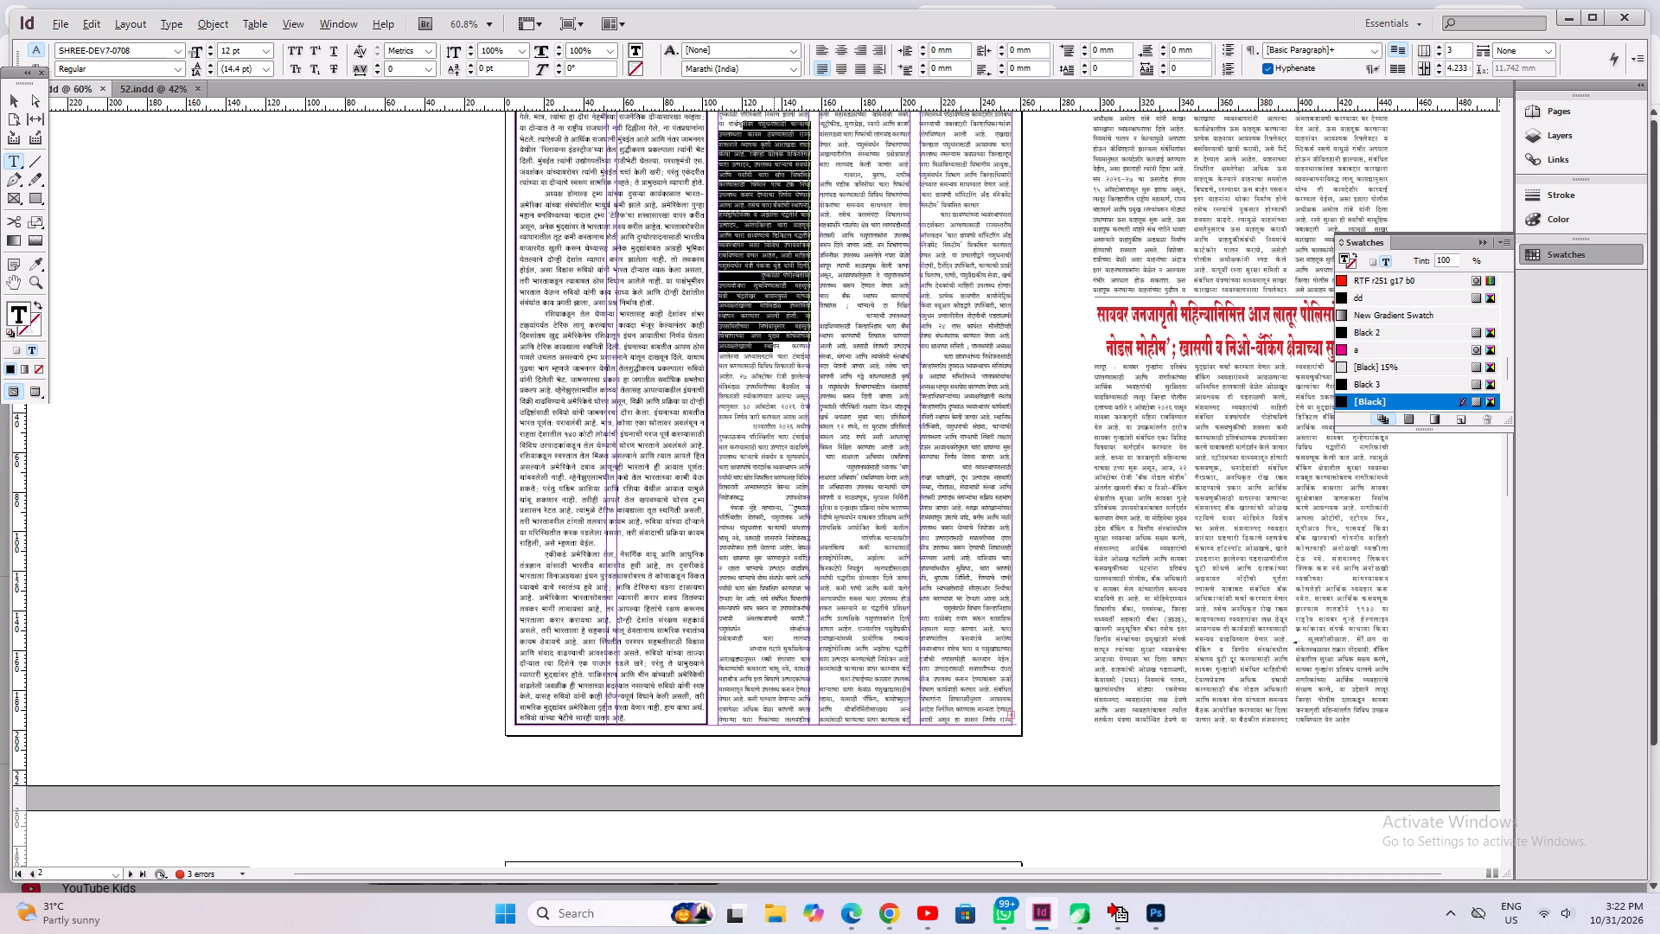
pyautogui.hotkey('alt', 'Left')
# Save the newspaper document with page 2 fitted in the window.
pyautogui.hotkey('ctrl', 's')
pyautogui.hotkey('ctrl', '0')
pyautogui.hotkey('ctrl', 's')
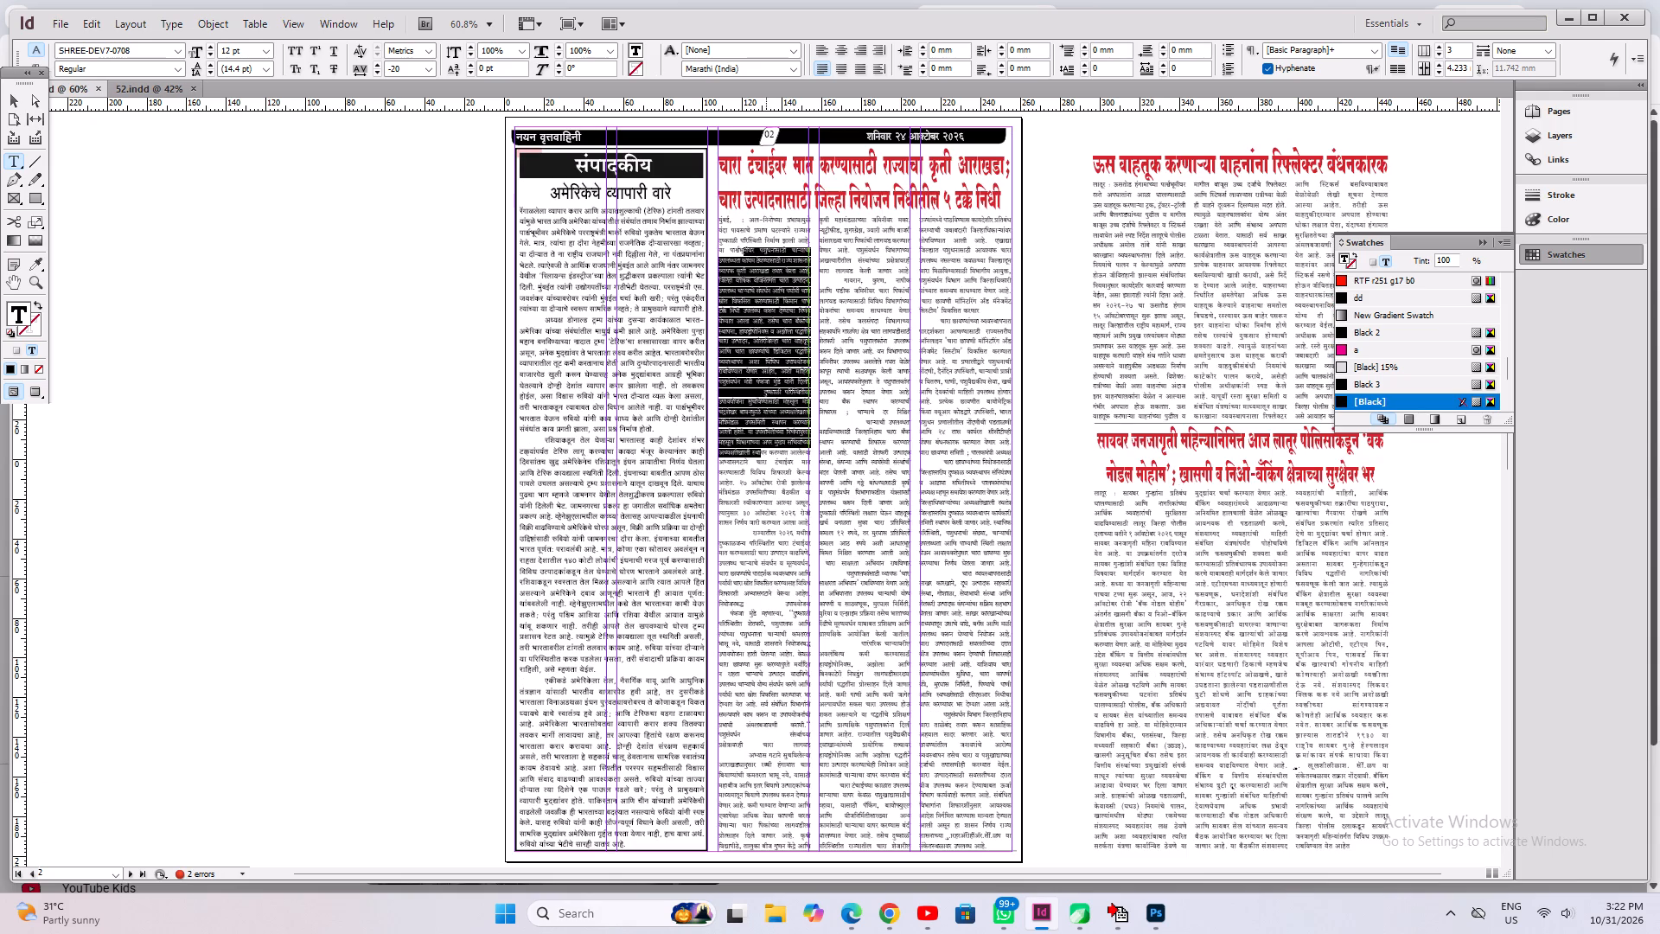
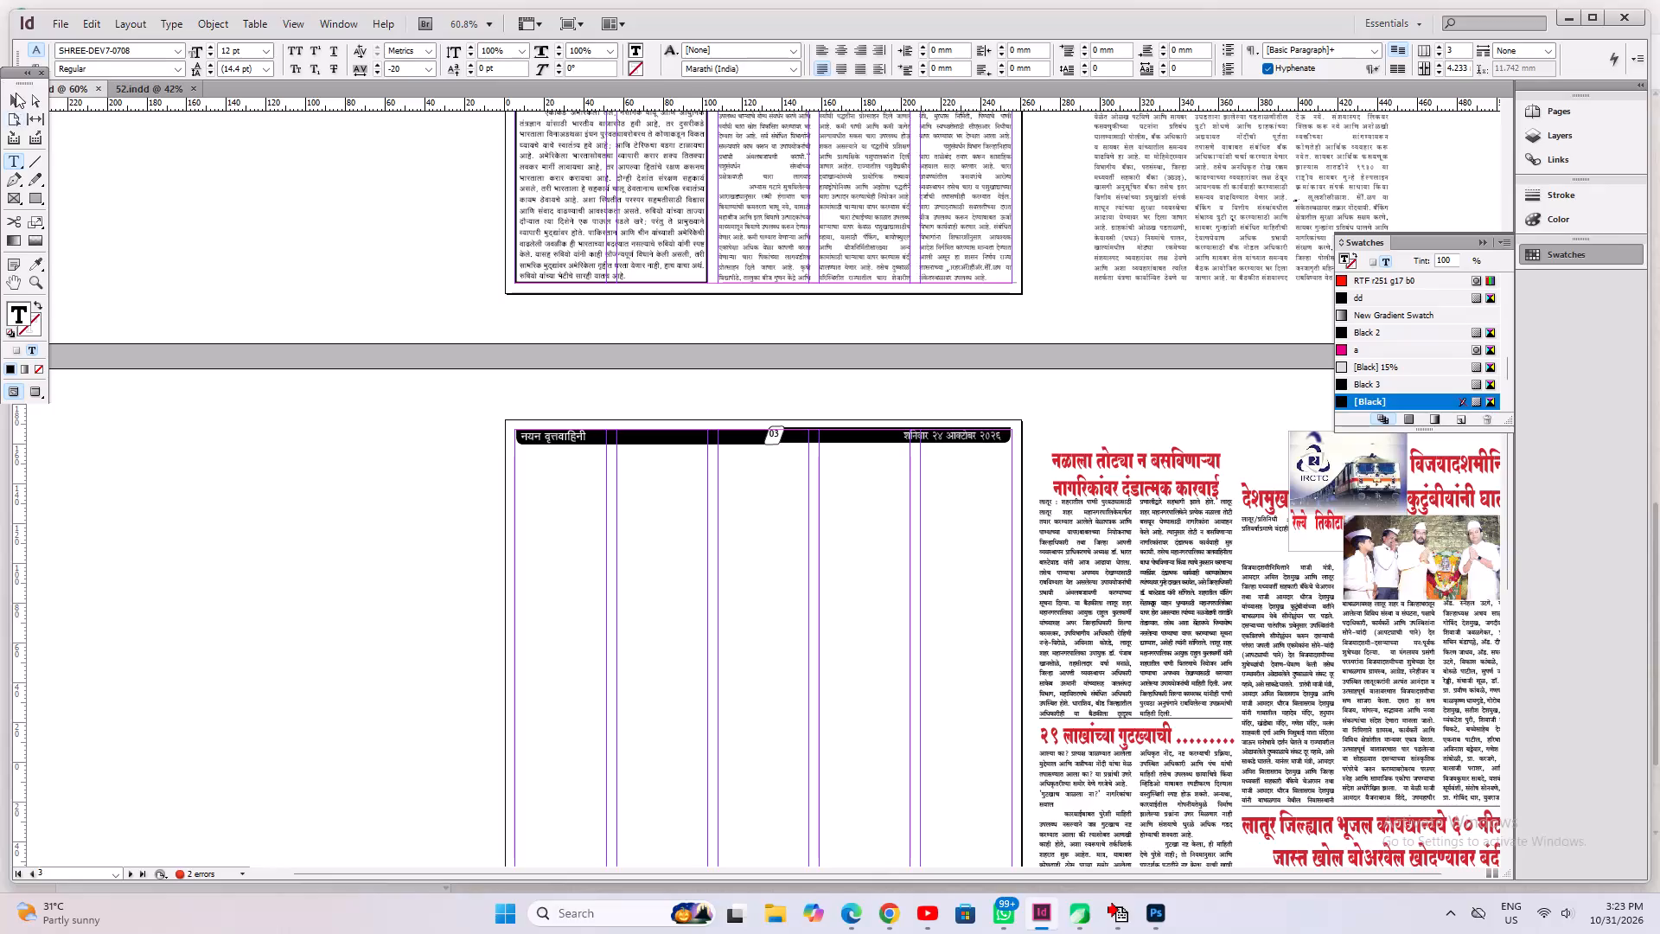
# Paste the copied group photo of the award presentation onto page 3.
pyautogui.click(16, 93)
pyautogui.click(307, 441)
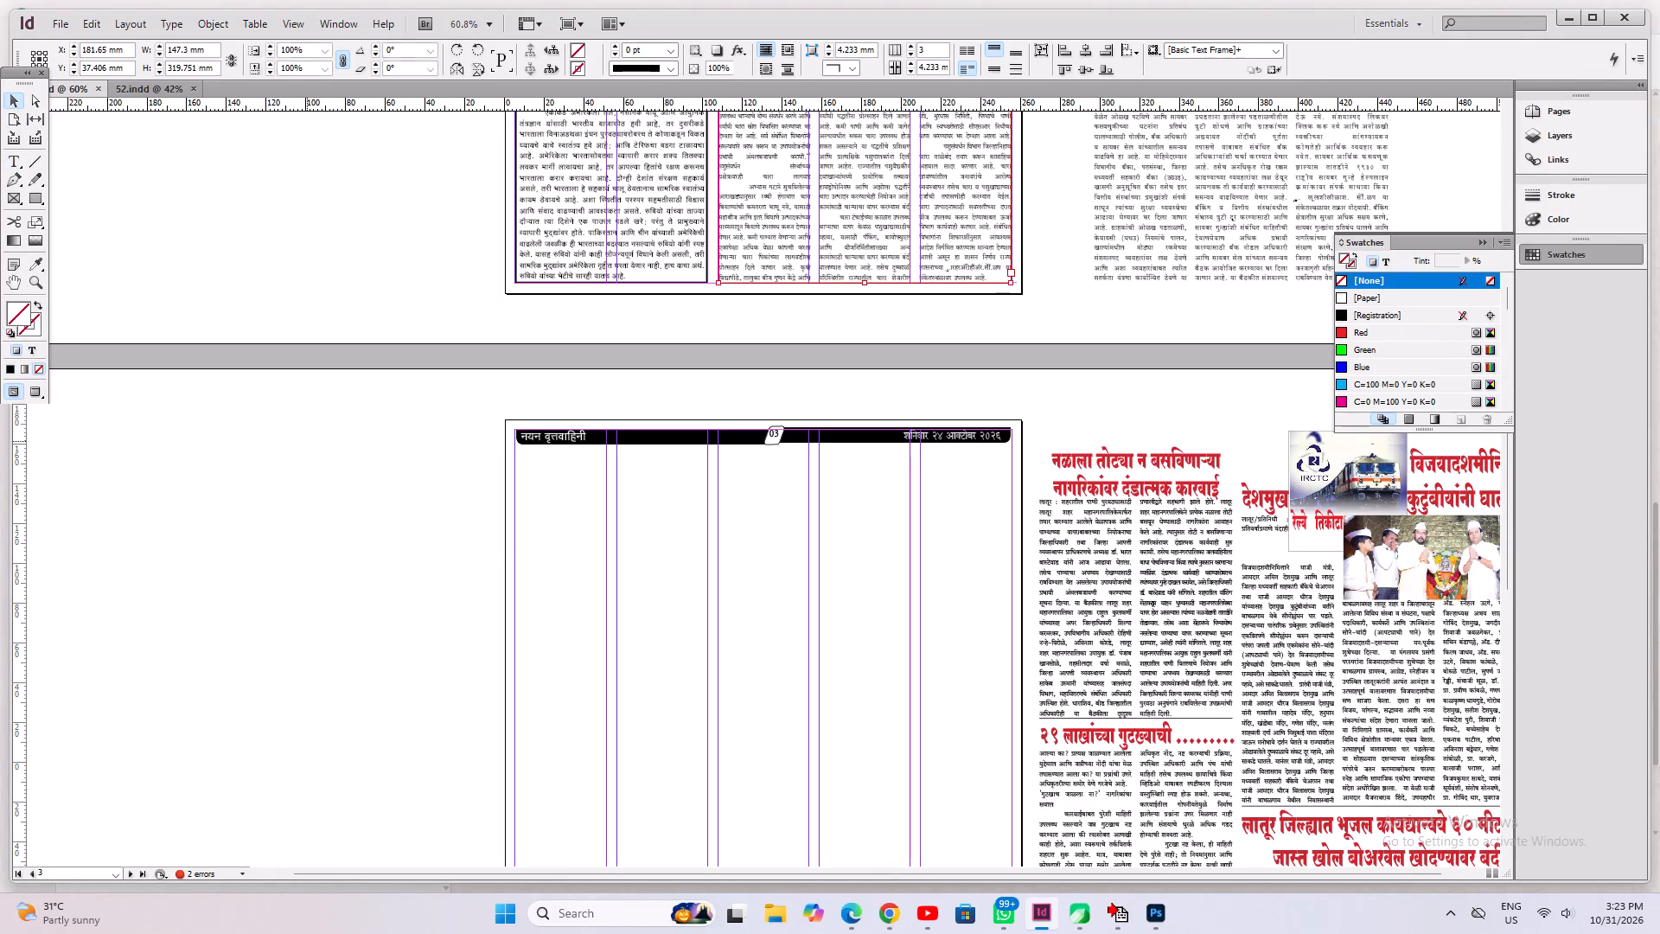
pyautogui.rightClick(307, 441)
pyautogui.click(321, 451)
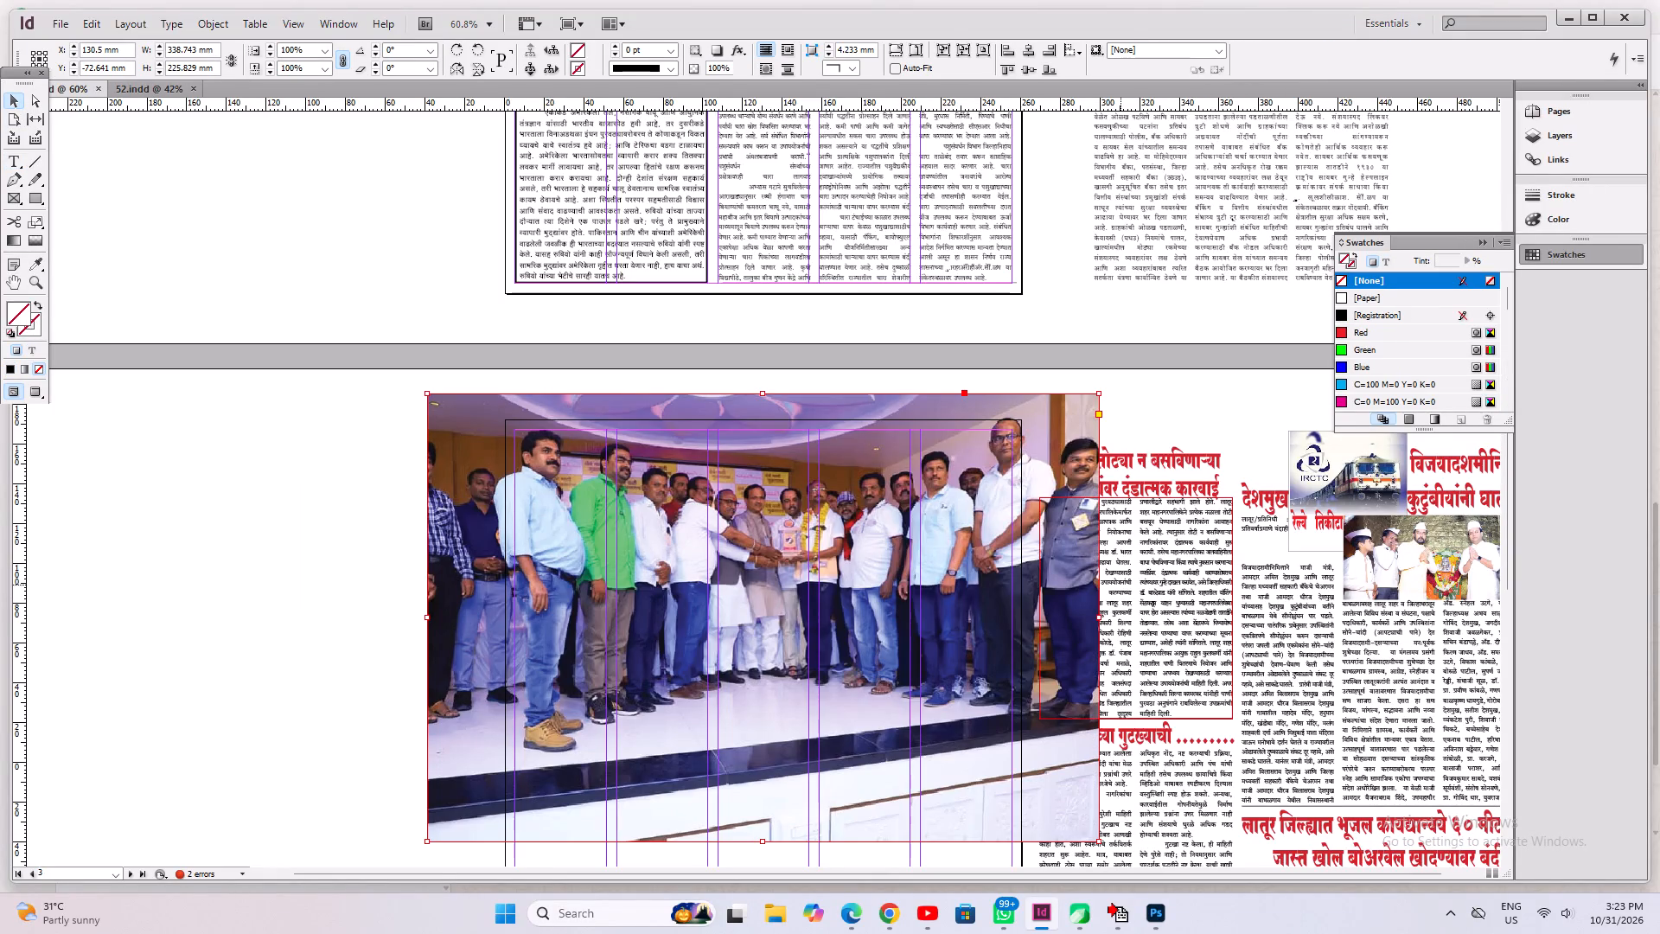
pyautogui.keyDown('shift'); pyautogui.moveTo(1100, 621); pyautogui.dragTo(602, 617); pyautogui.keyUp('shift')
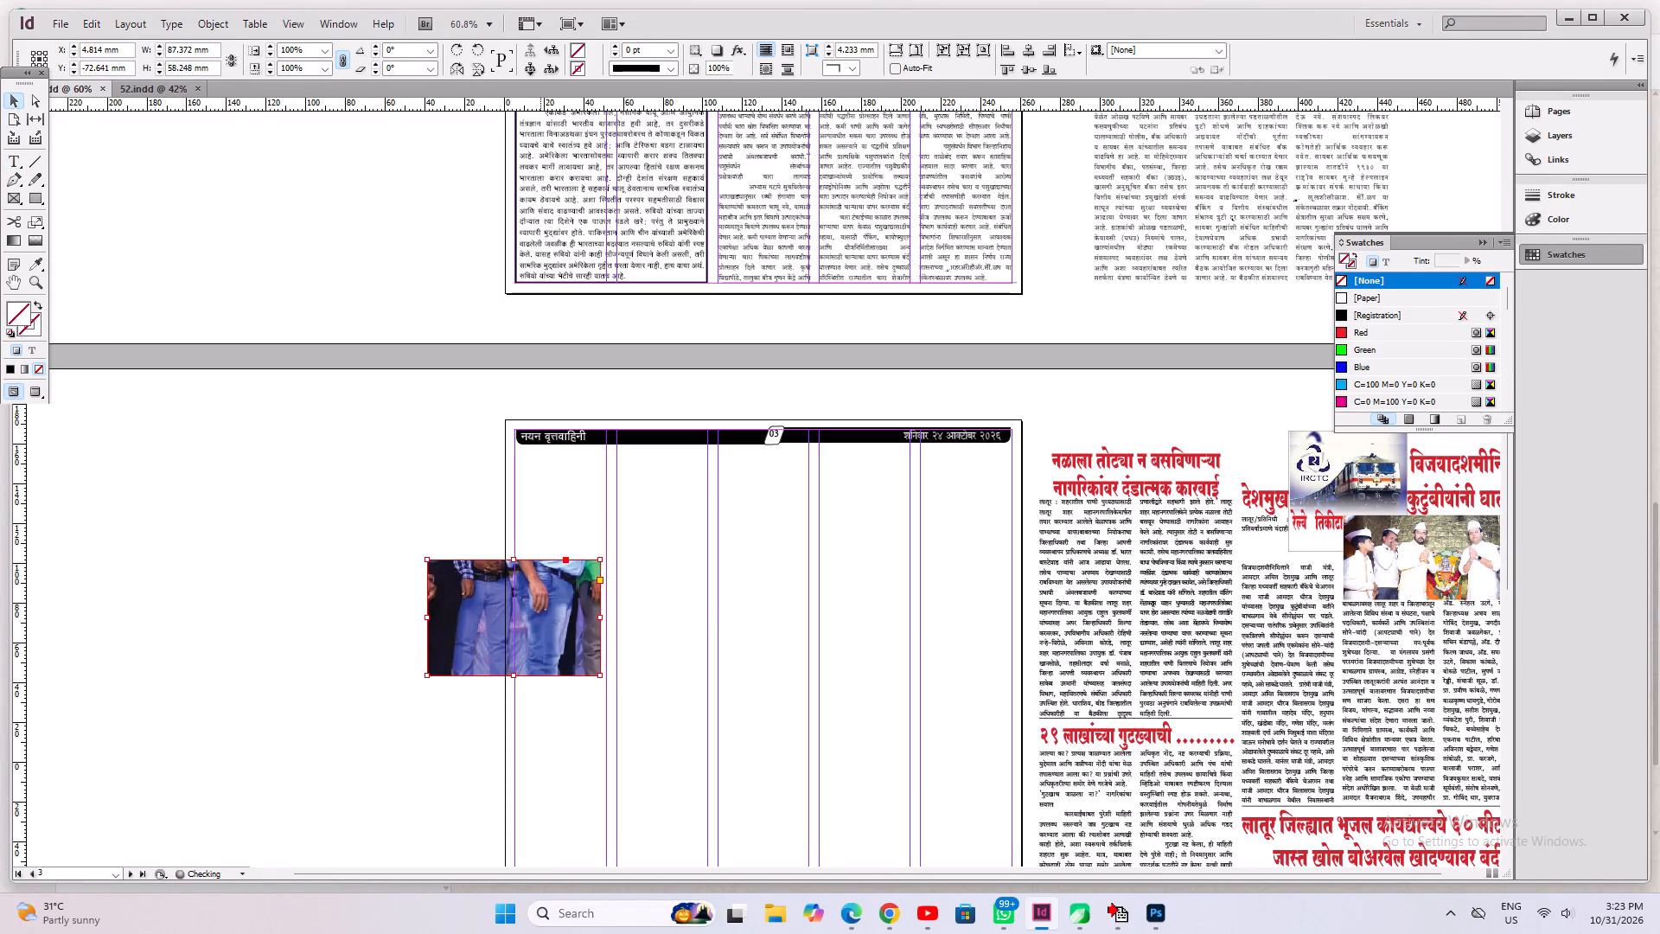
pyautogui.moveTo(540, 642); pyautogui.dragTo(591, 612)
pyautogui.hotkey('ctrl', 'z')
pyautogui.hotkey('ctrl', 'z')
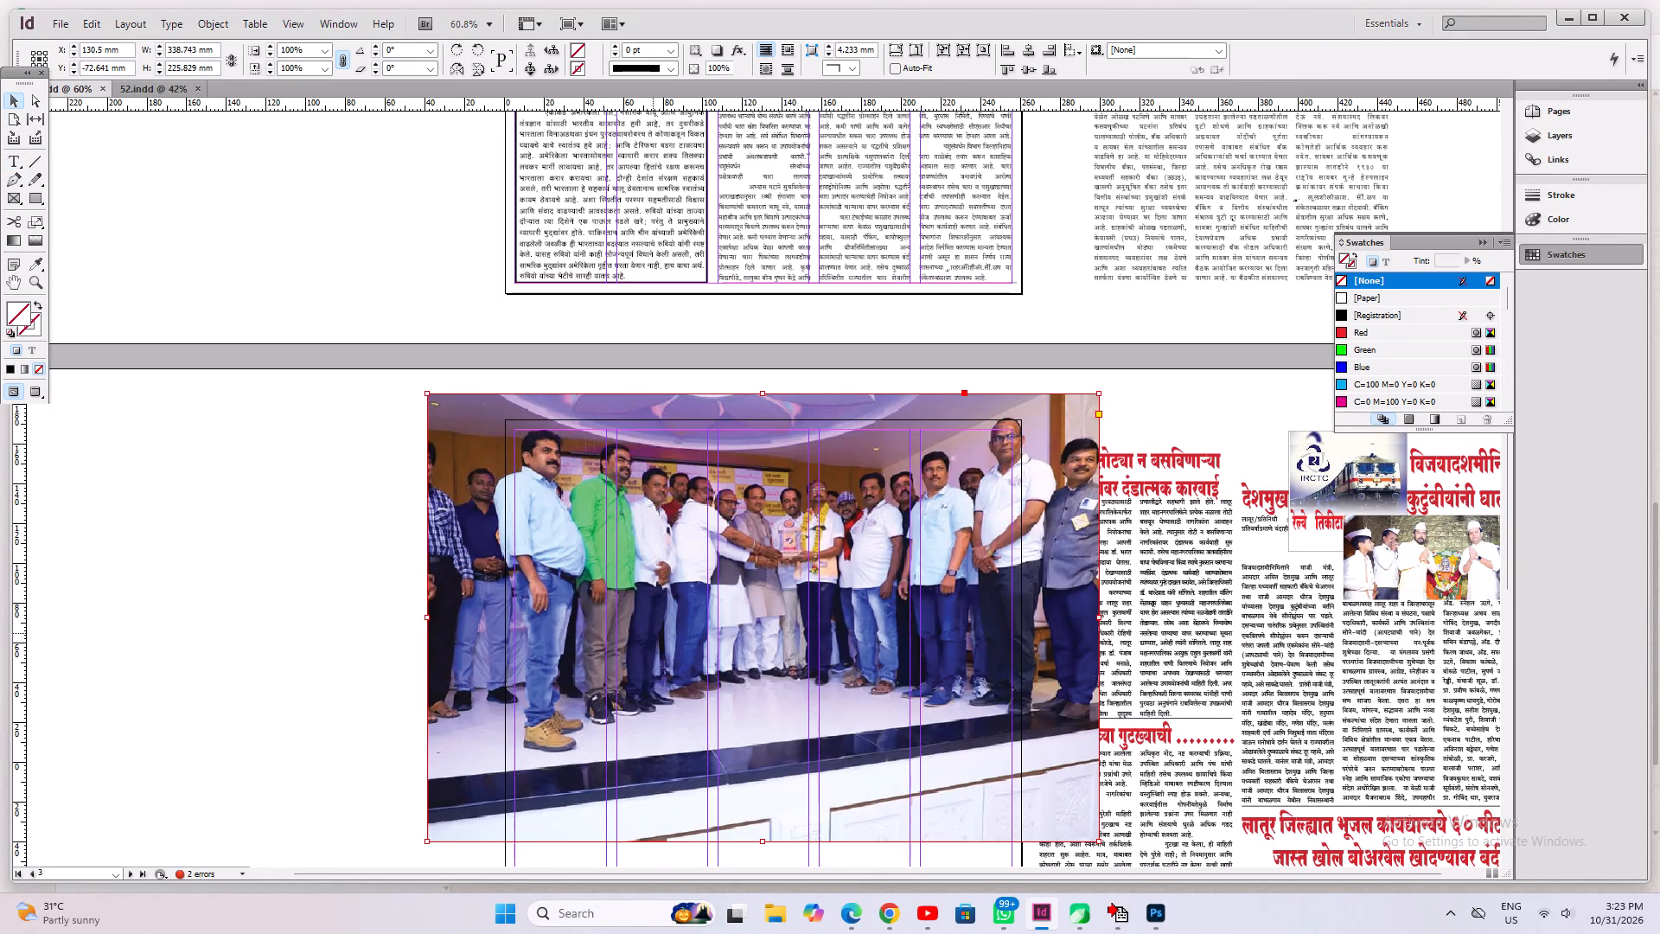
# Scale the group photo down to about 109 mm wide and move it near the top of page 3.
pyautogui.hotkey('ctrl', 'alt', 'e')
pyautogui.keyDown('ctrl'); pyautogui.keyDown('shift'); pyautogui.moveTo(429, 621); pyautogui.dragTo(828, 633); pyautogui.keyUp('shift'); pyautogui.keyUp('ctrl')
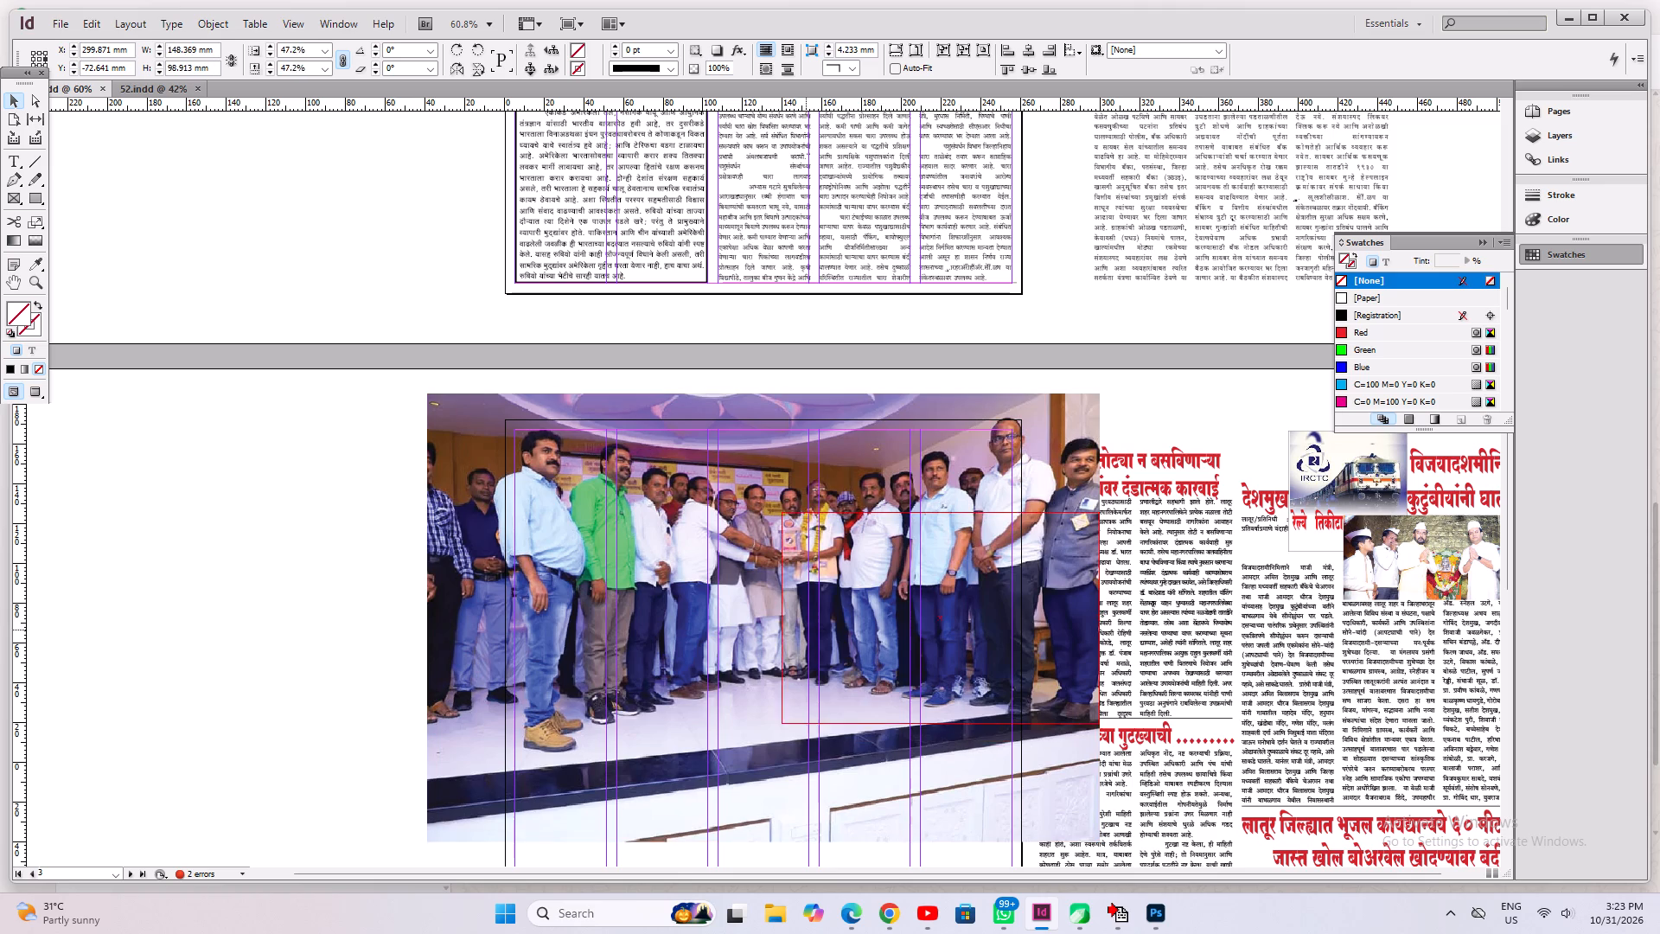
pyautogui.keyDown('ctrl'); pyautogui.keyDown('shift'); pyautogui.moveTo(828, 633); pyautogui.dragTo(883, 636); pyautogui.keyUp('shift'); pyautogui.keyUp('ctrl')
pyautogui.moveTo(972, 655); pyautogui.dragTo(579, 612)
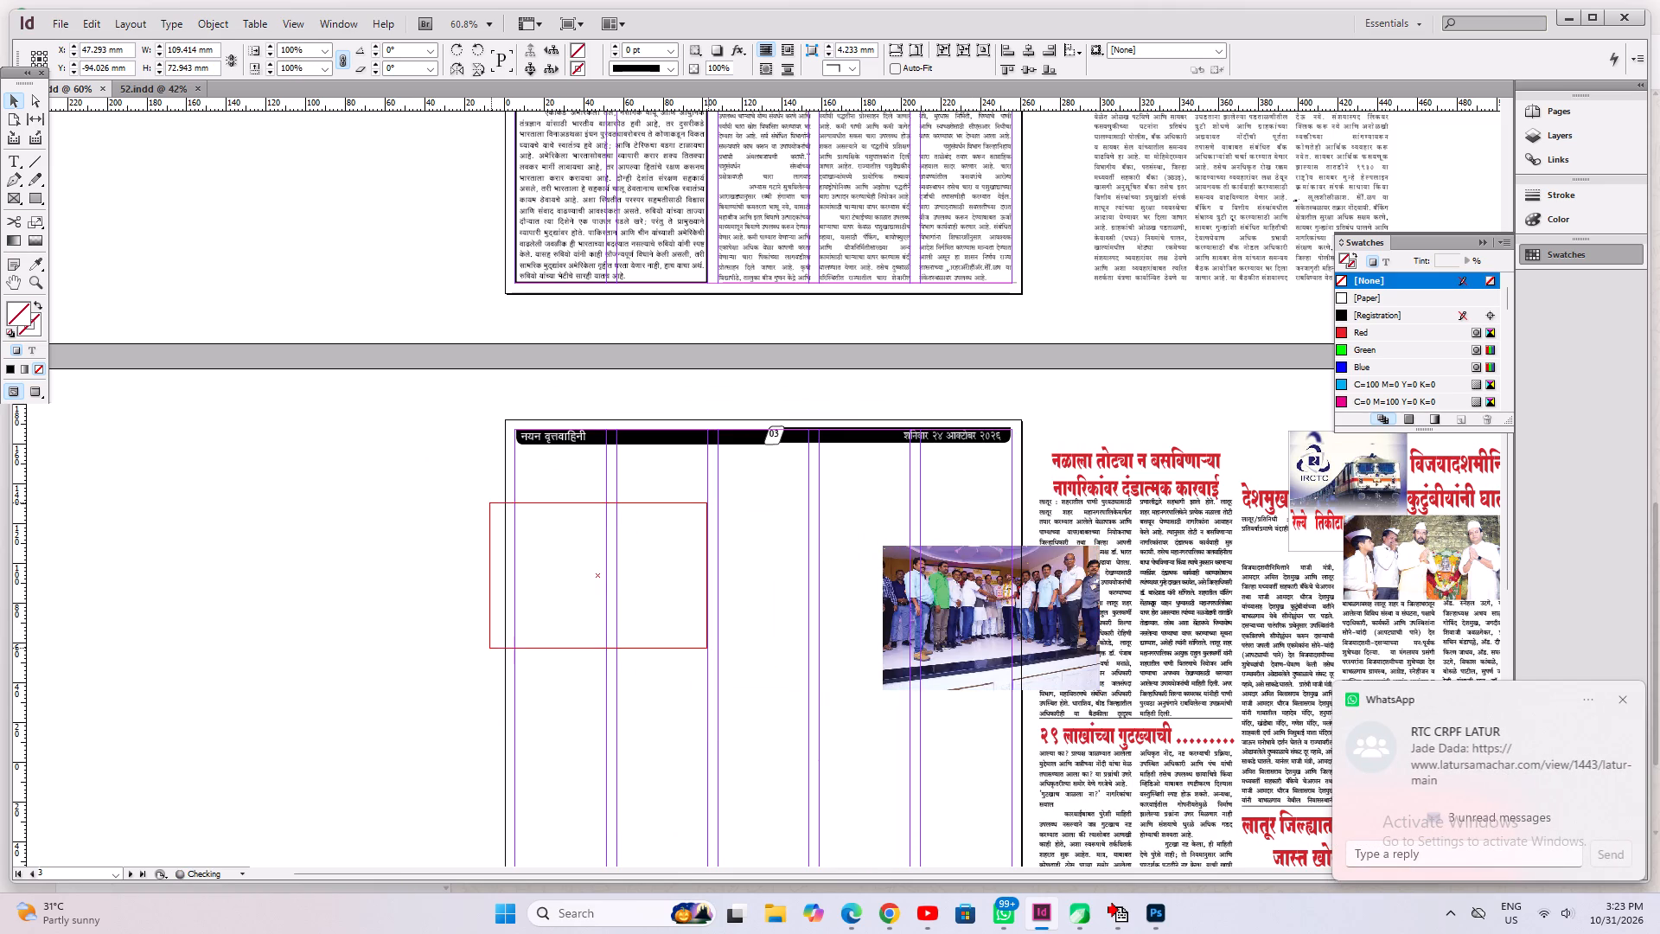
pyautogui.moveTo(579, 612); pyautogui.dragTo(635, 569)
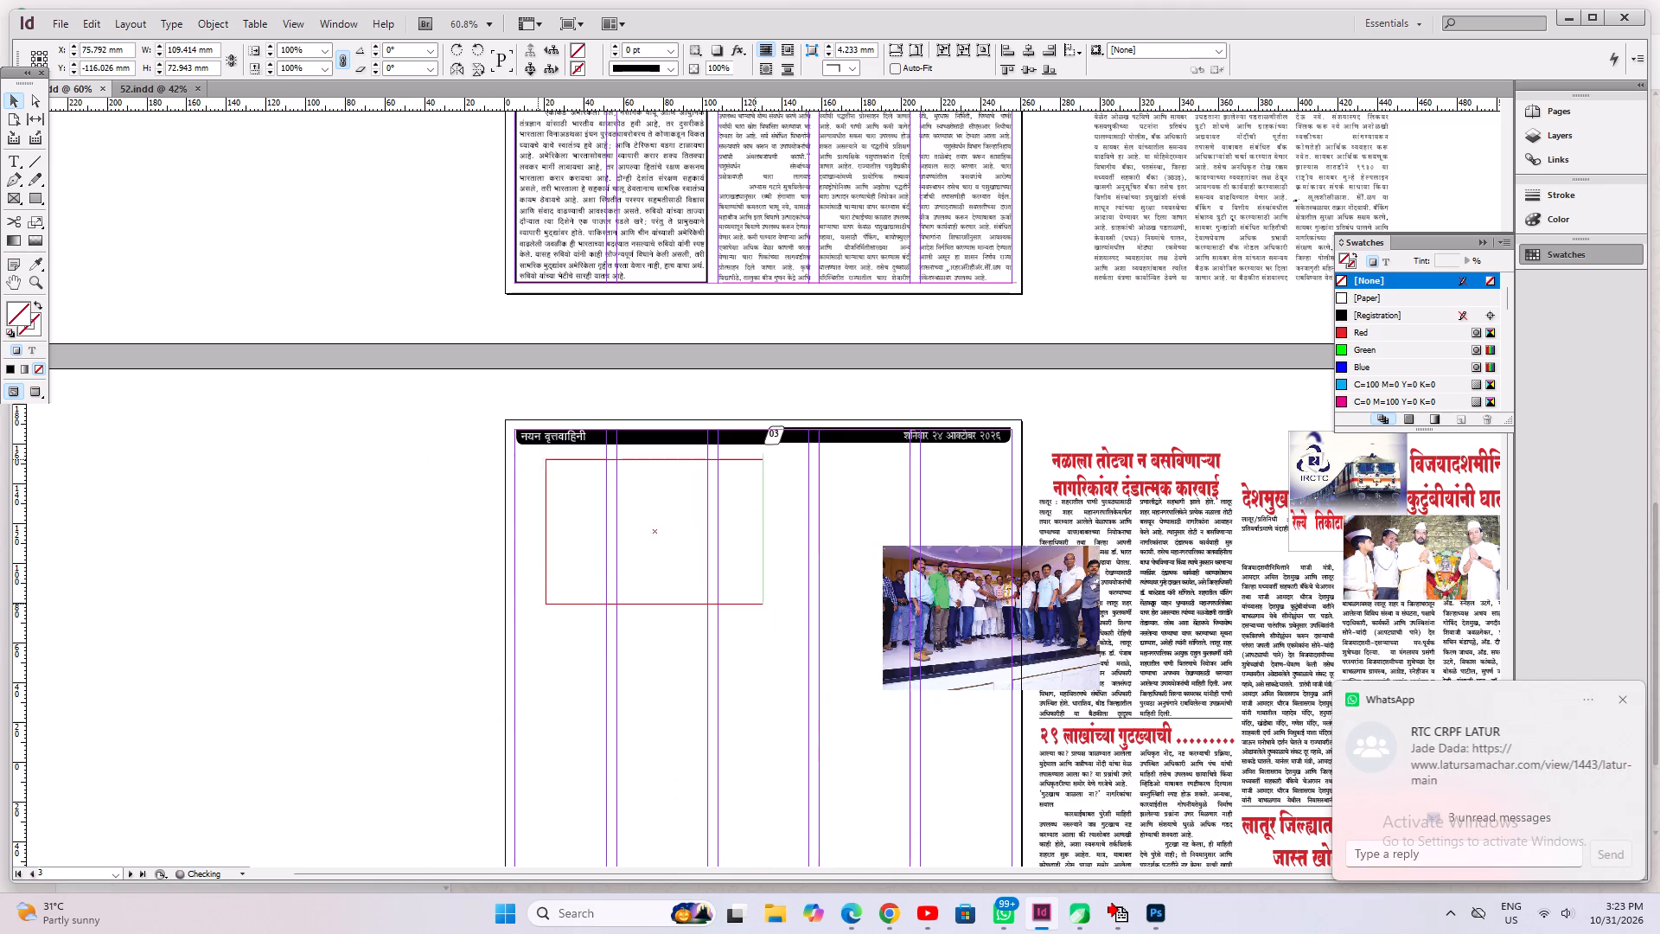
pyautogui.moveTo(635, 569); pyautogui.dragTo(680, 564)
# Enlarge the photo to about 147 mm wide across the first three columns and place it directly beneath the page 3 header.
pyautogui.hotkey('ctrl', '2')
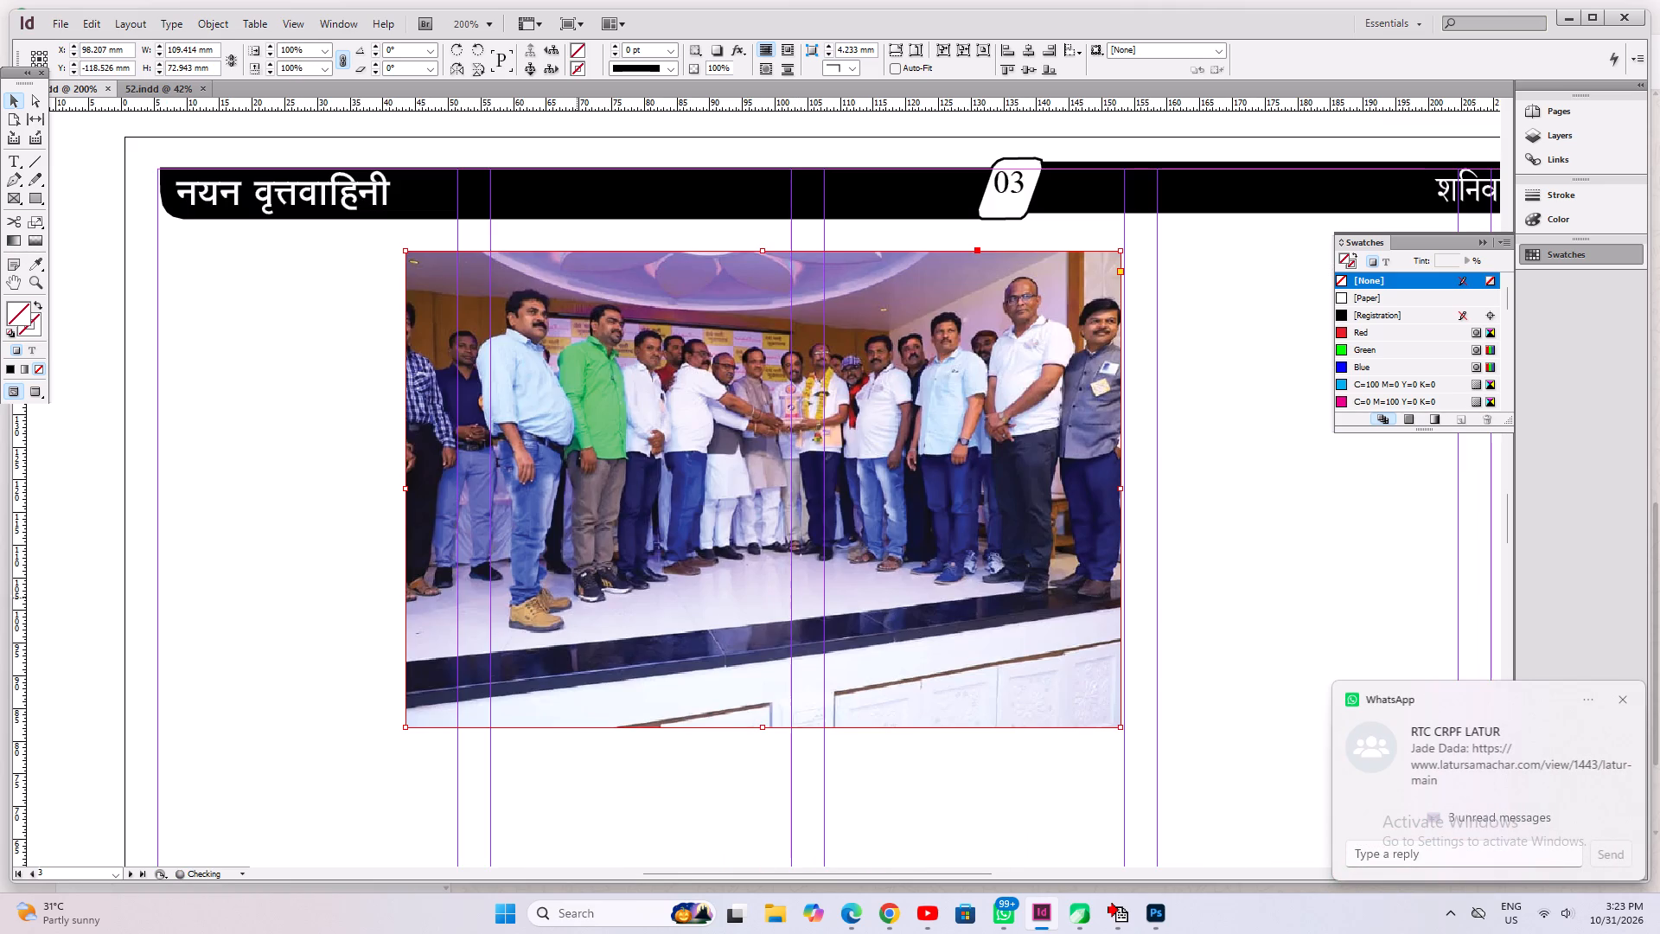
pyautogui.keyDown('ctrl'); pyautogui.keyDown('shift'); pyautogui.moveTo(404, 489); pyautogui.dragTo(162, 501); pyautogui.keyUp('shift'); pyautogui.keyUp('ctrl')
pyautogui.keyDown('shift'); pyautogui.moveTo(645, 466); pyautogui.dragTo(648, 506); pyautogui.keyUp('shift')
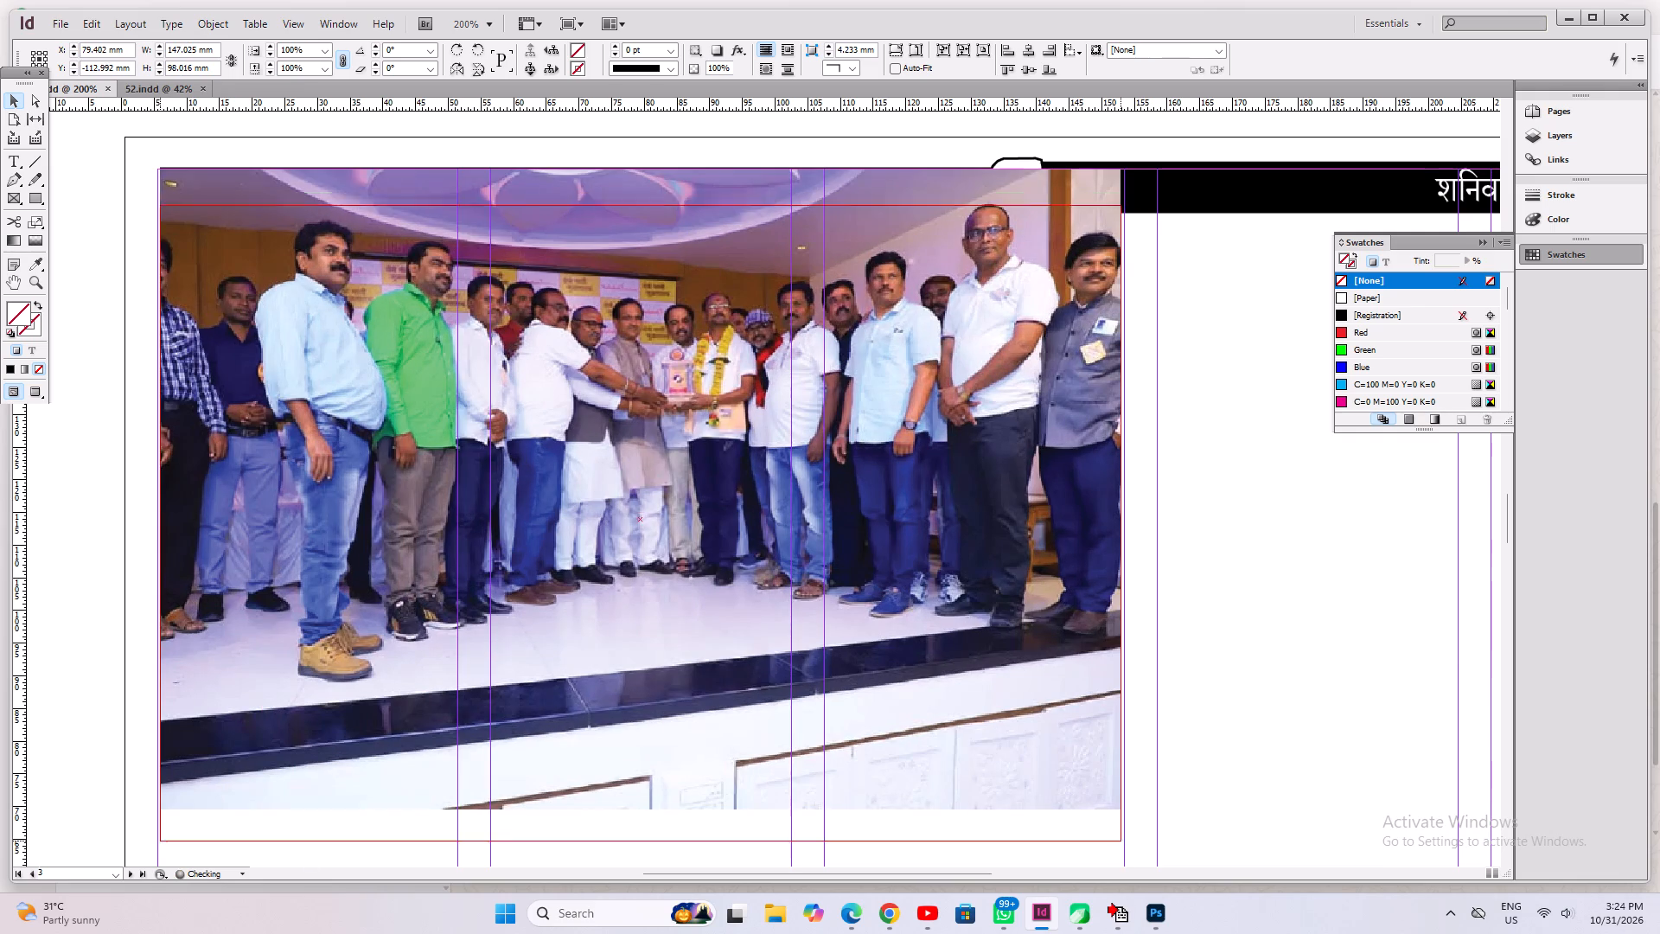
pyautogui.keyDown('shift'); pyautogui.moveTo(648, 506); pyautogui.dragTo(648, 519); pyautogui.keyUp('shift')
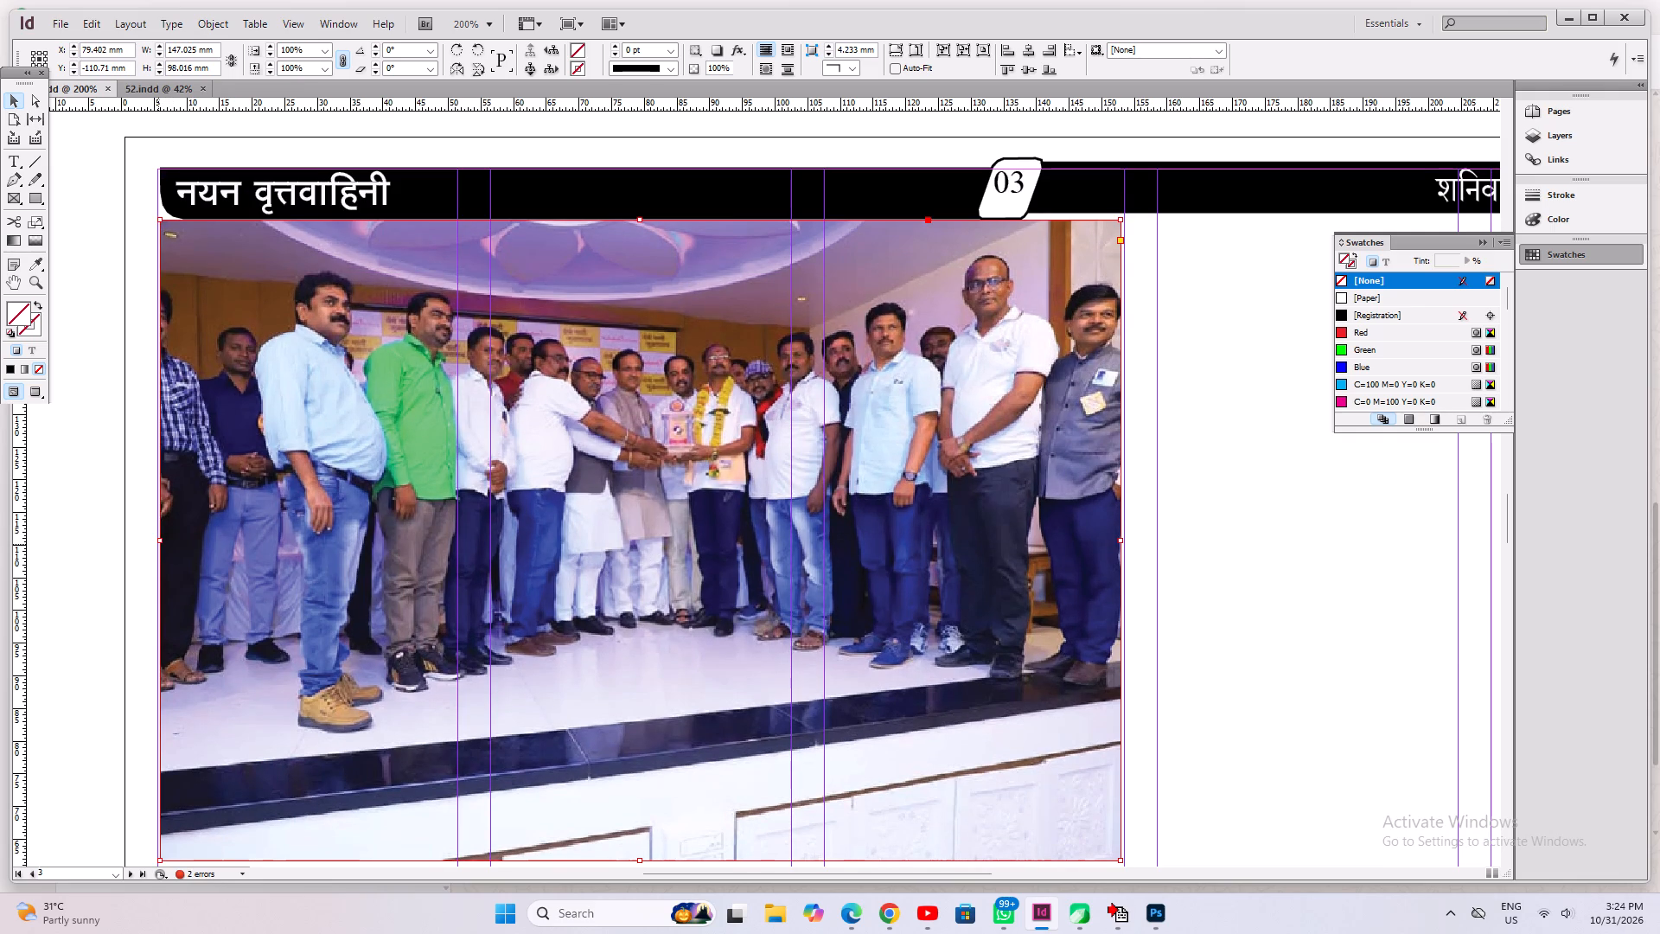
# Crop the photo's left edge and the floor area at its bottom, leaving a frame about 133 by 63 mm.
pyautogui.moveTo(158, 544); pyautogui.dragTo(251, 559)
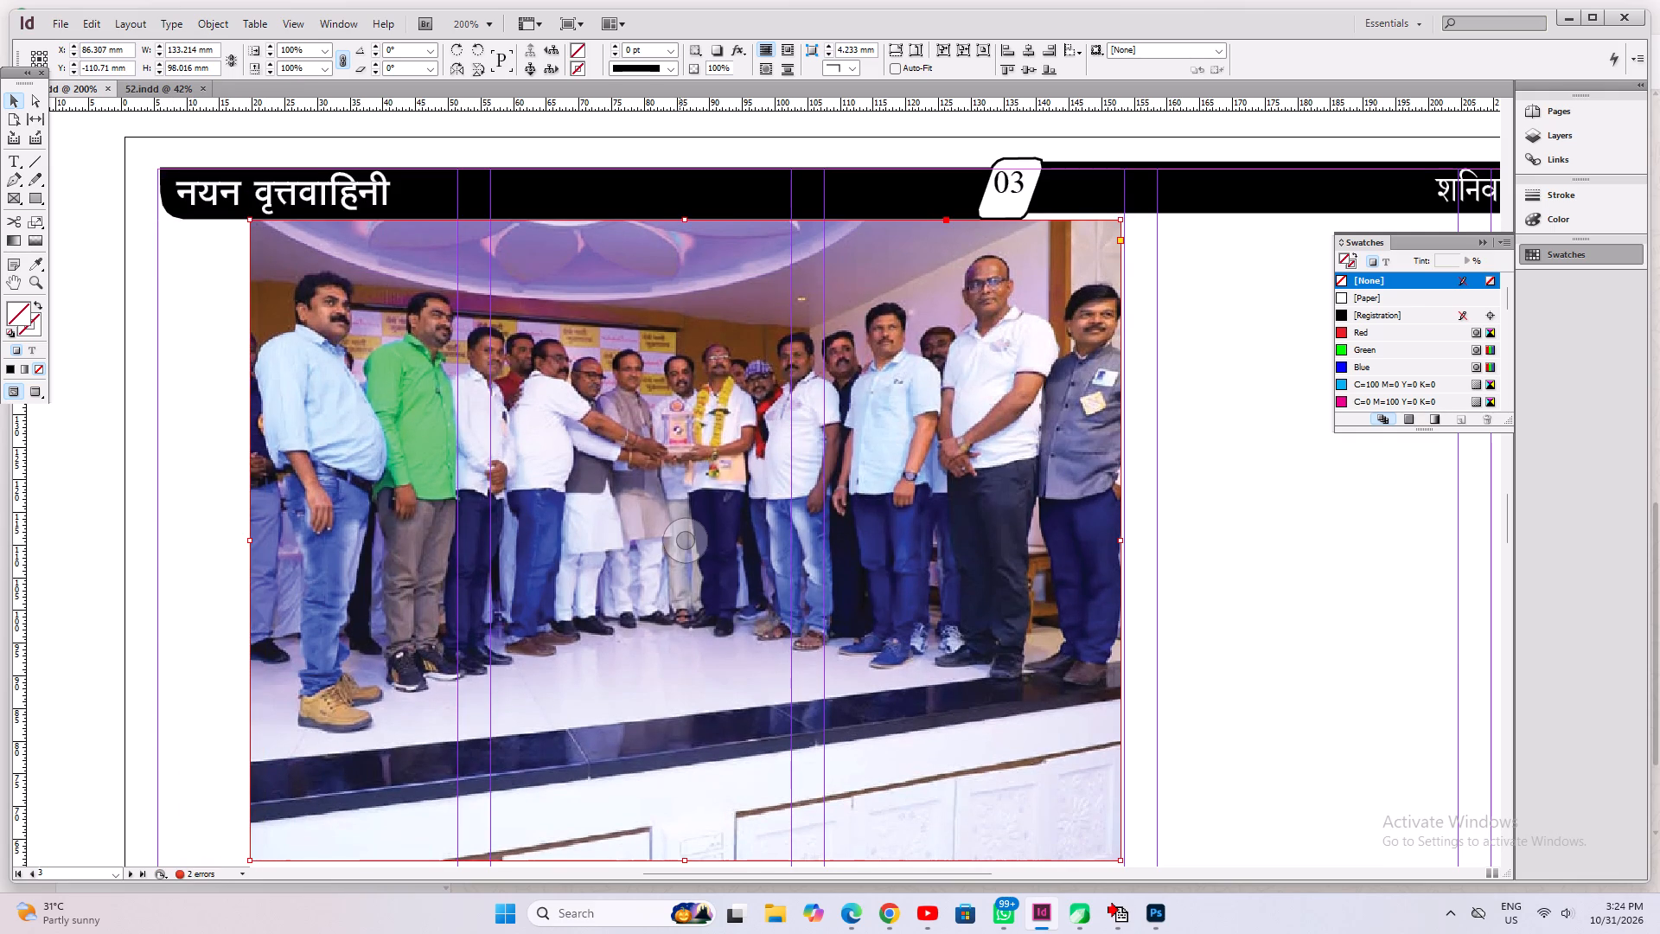
pyautogui.scroll(-5, 668, 715)
pyautogui.moveTo(686, 737); pyautogui.dragTo(675, 506)
pyautogui.press('space')
pyautogui.moveTo(430, 622); pyautogui.dragTo(548, 723)
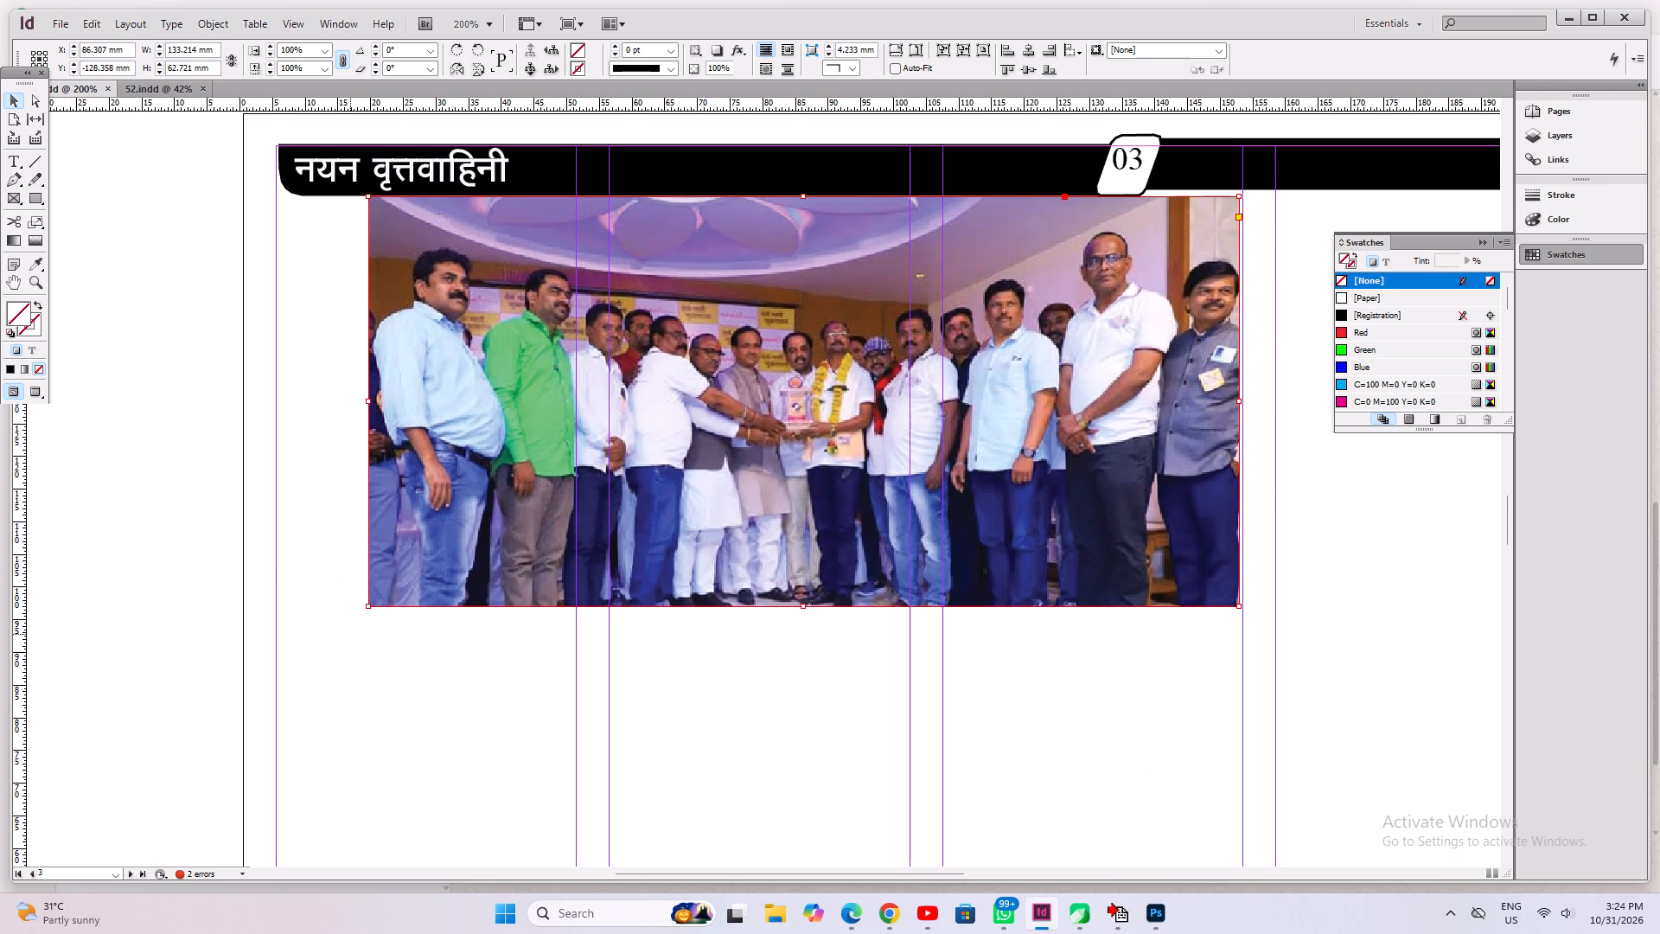
# Scale the cropped photo proportionally to about 148 mm wide so it spans the first three columns of page 3.
pyautogui.keyDown('ctrl'); pyautogui.keyDown('shift'); pyautogui.moveTo(368, 607); pyautogui.dragTo(301, 655); pyautogui.keyUp('shift'); pyautogui.keyUp('ctrl')
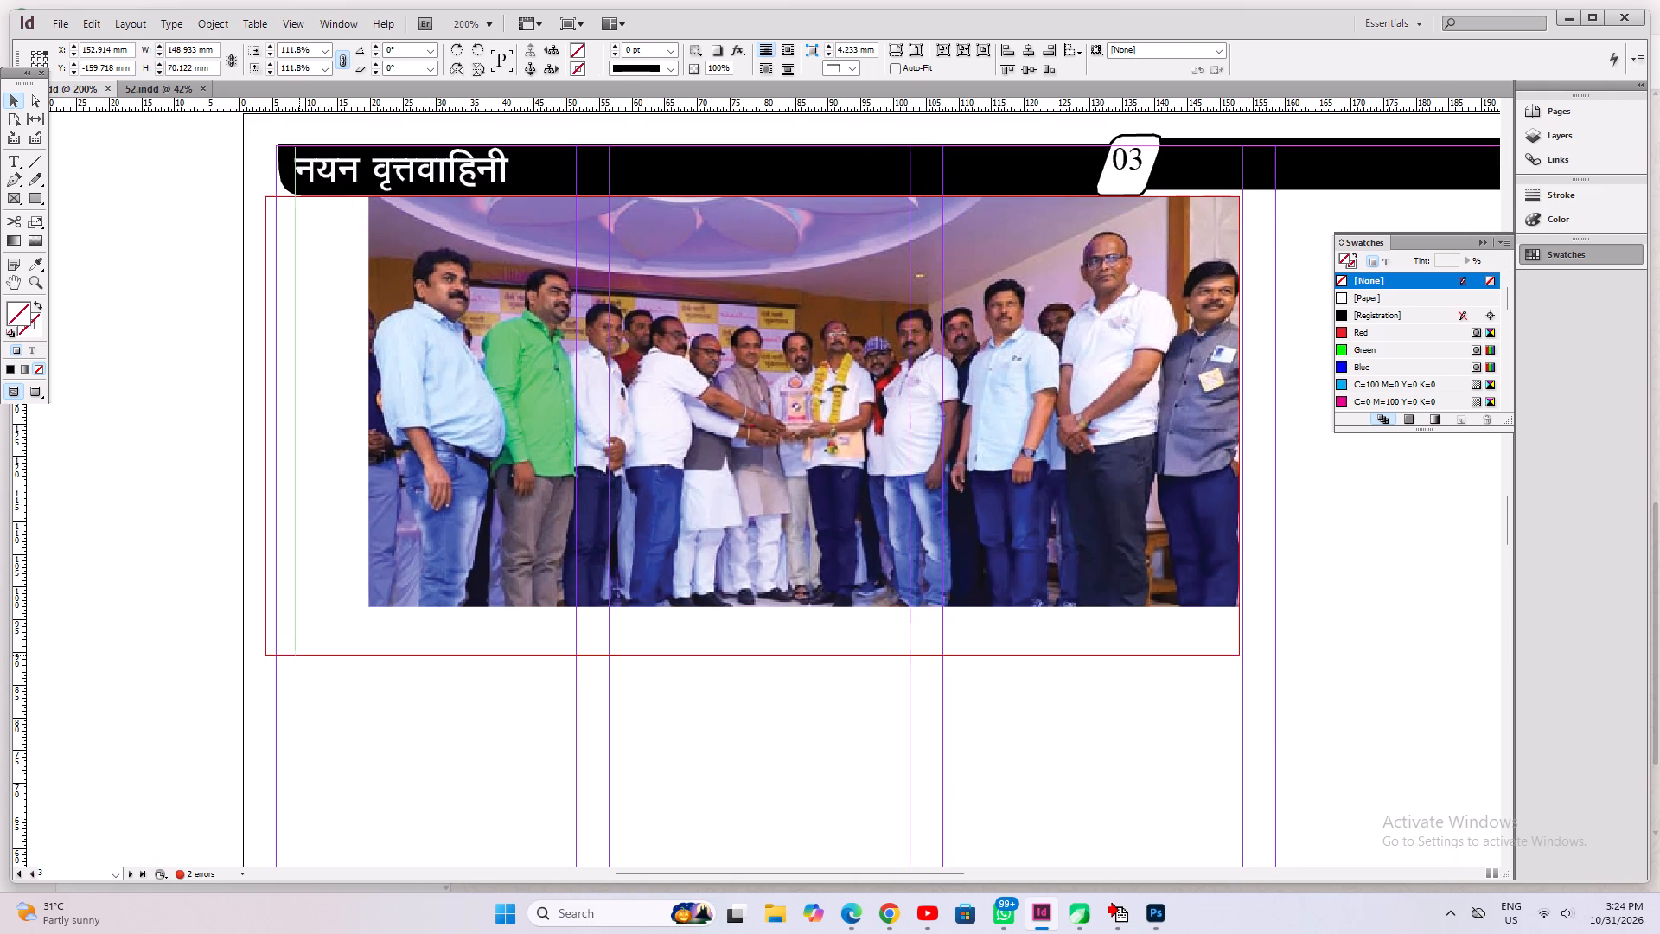
pyautogui.keyDown('ctrl'); pyautogui.keyDown('shift'); pyautogui.moveTo(301, 655); pyautogui.dragTo(309, 651); pyautogui.keyUp('shift'); pyautogui.keyUp('ctrl')
pyautogui.hotkey('ctrl', '1')
pyautogui.press('space')
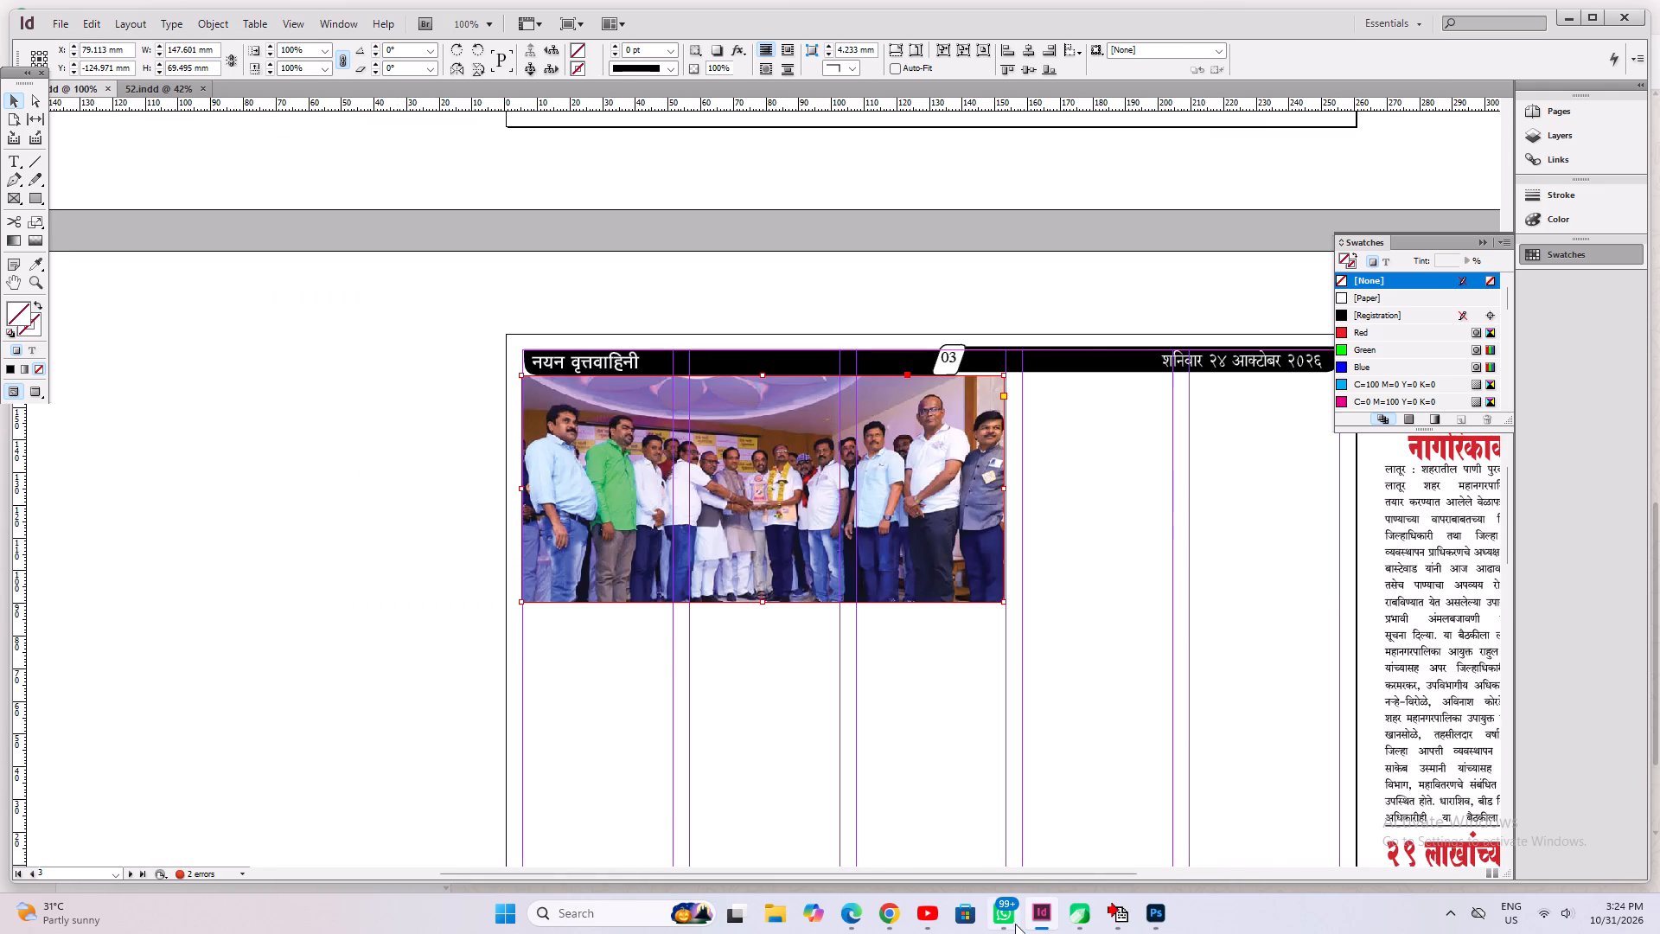
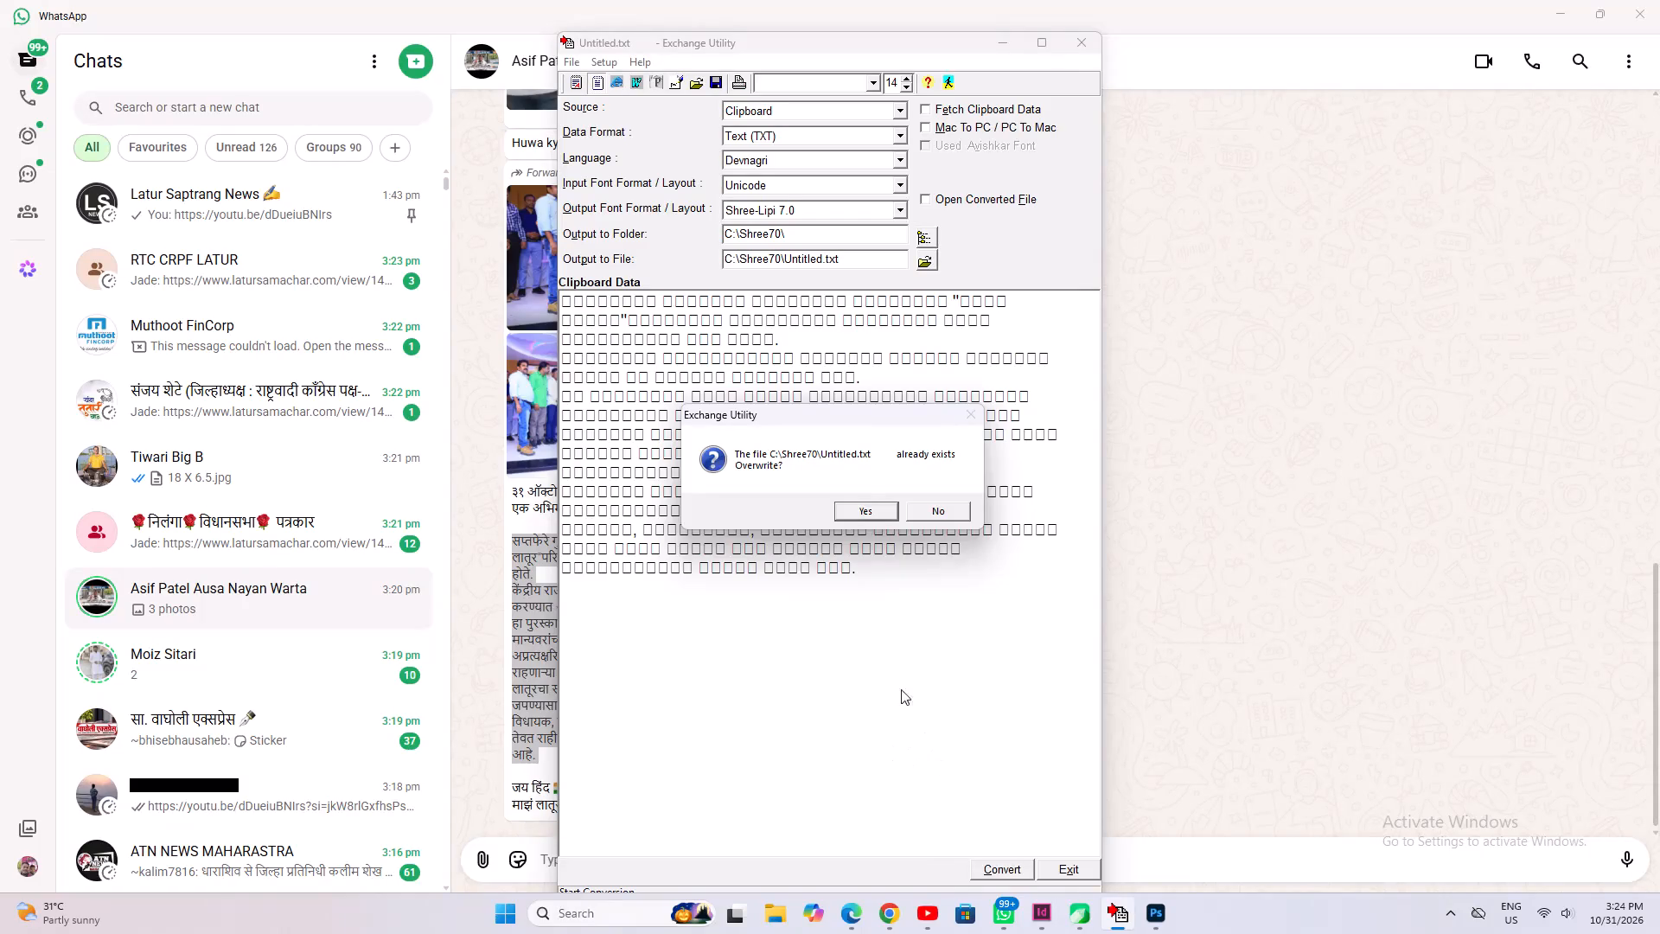
# Convert the copied Marathi article text from Unicode to Shree-Lipi 7.0, overwriting the existing Untitled.txt output file.
pyautogui.click(859, 517)
pyautogui.click(942, 515)
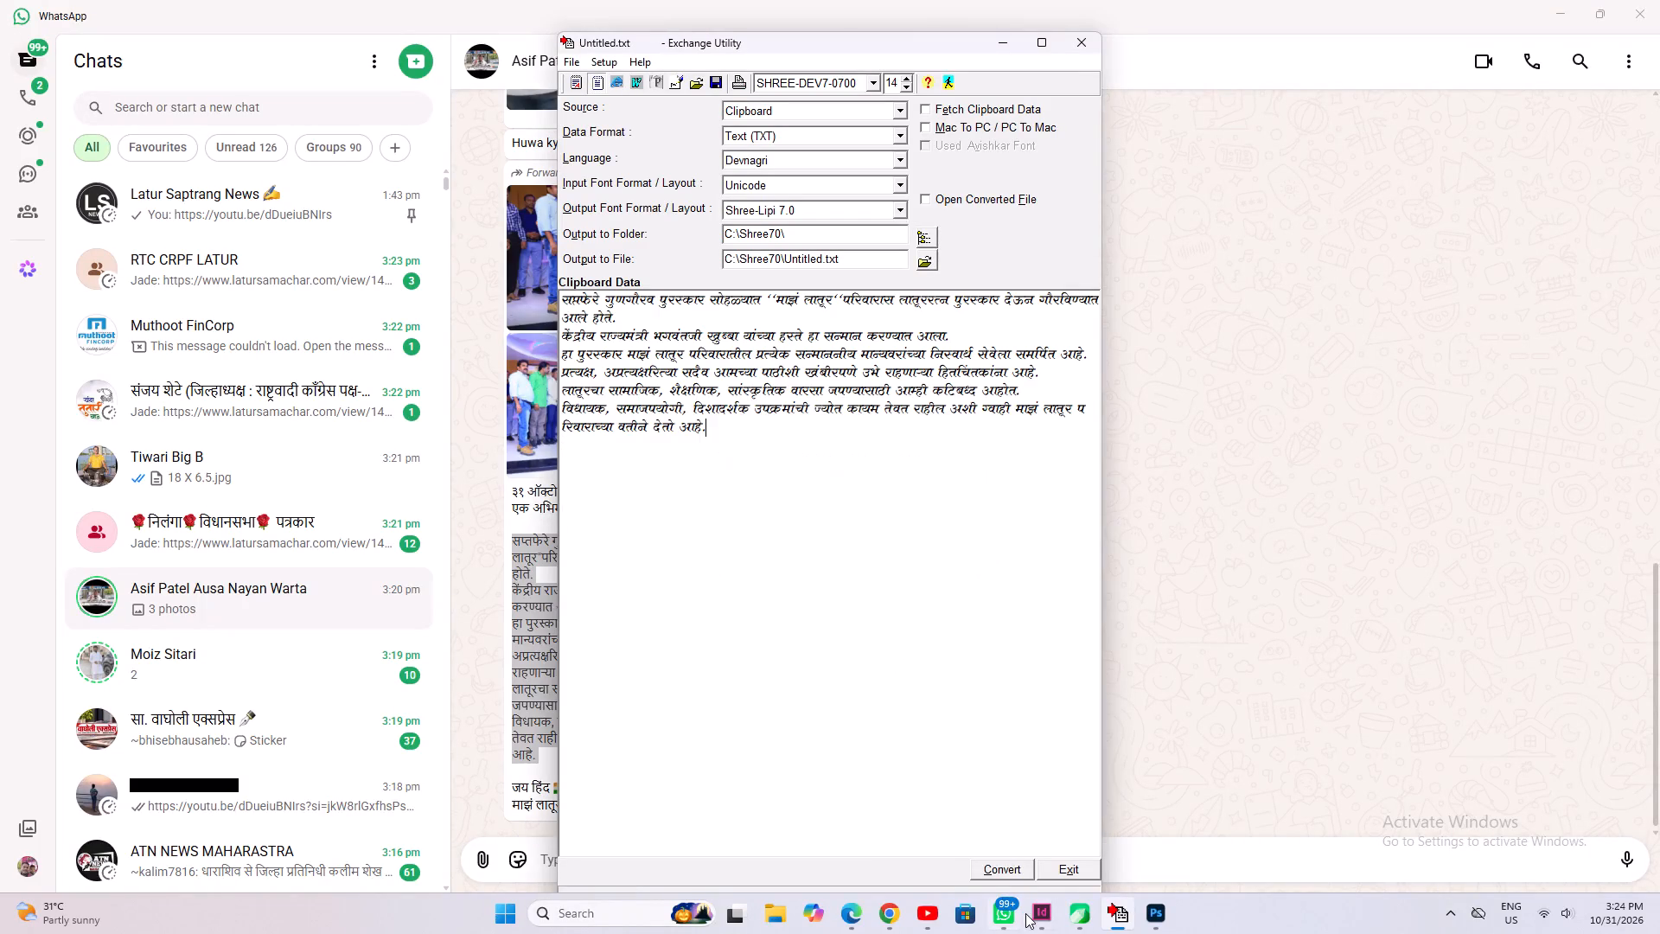
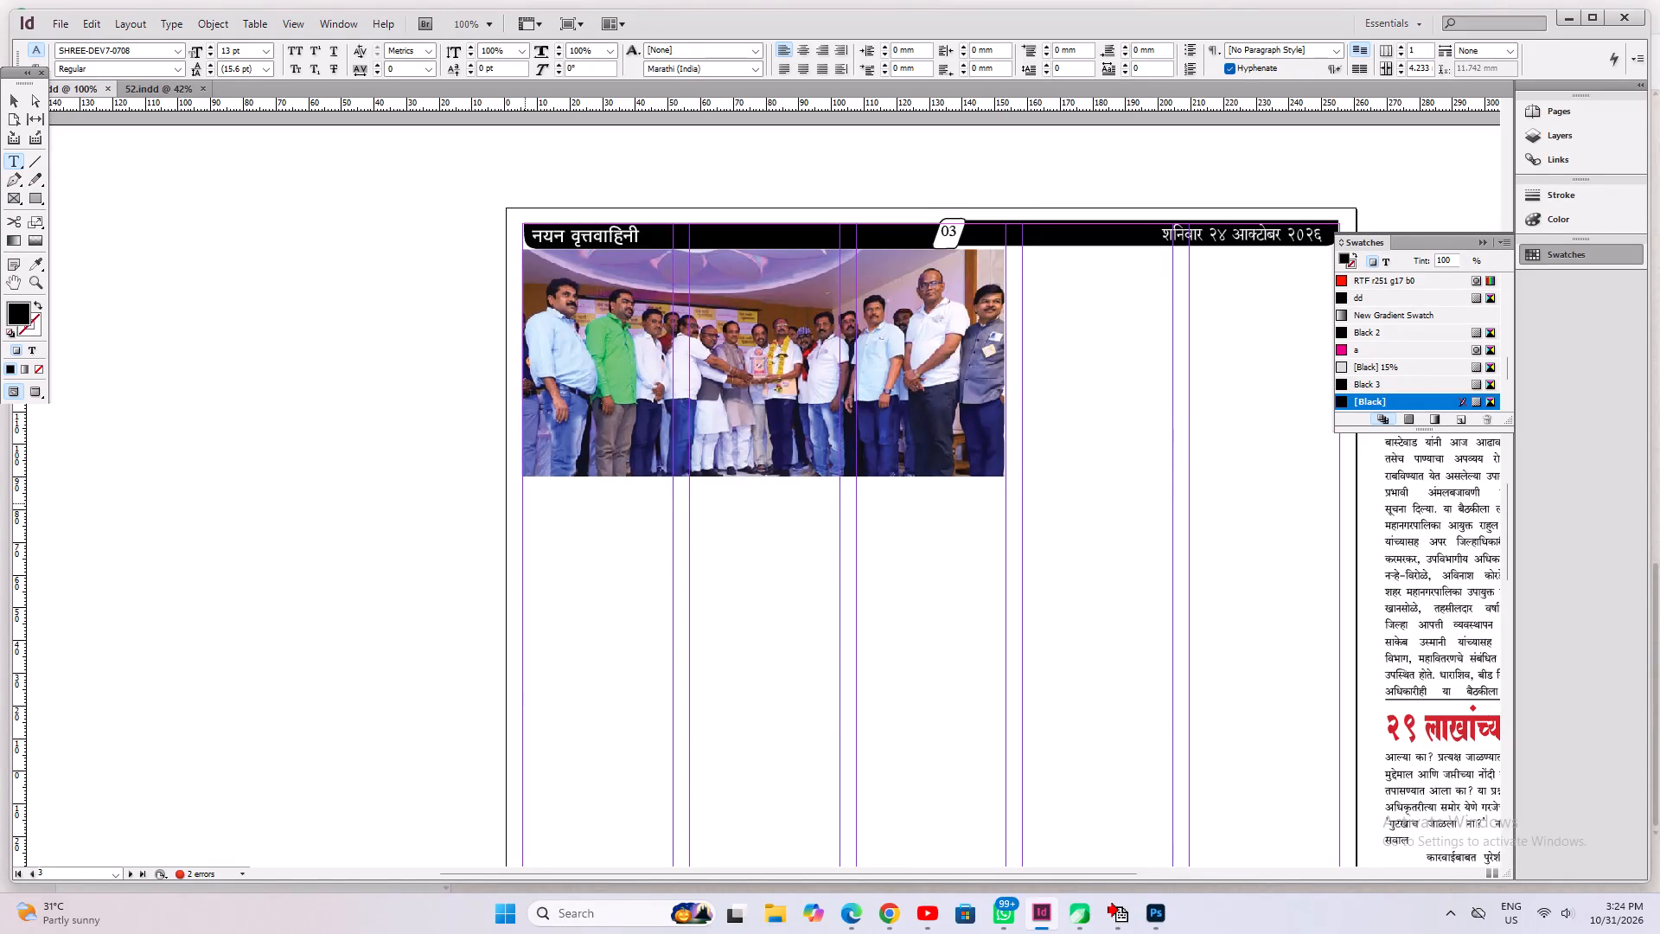
# Paste the converted article into a new text frame below the group photo, apply the [Registration] swatch and fit the frame to the text.
pyautogui.moveTo(521, 496); pyautogui.dragTo(1003, 867)
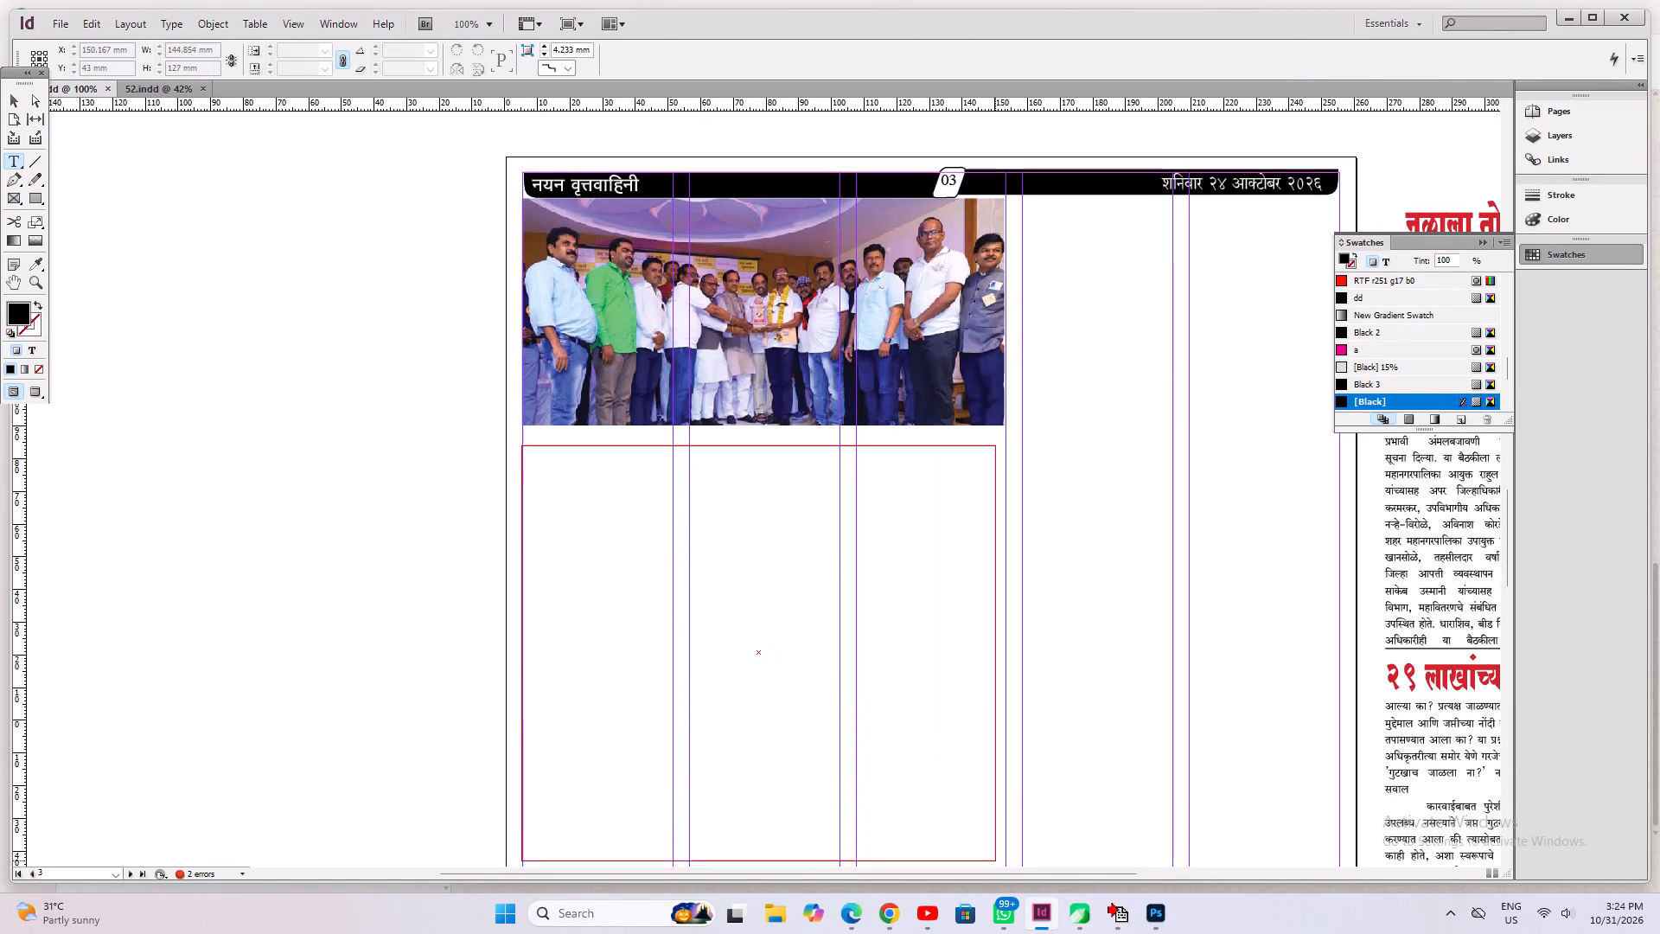
pyautogui.hotkey('ctrl', 'v')
pyautogui.hotkey('ctrl', 'a')
pyautogui.click(1348, 307)
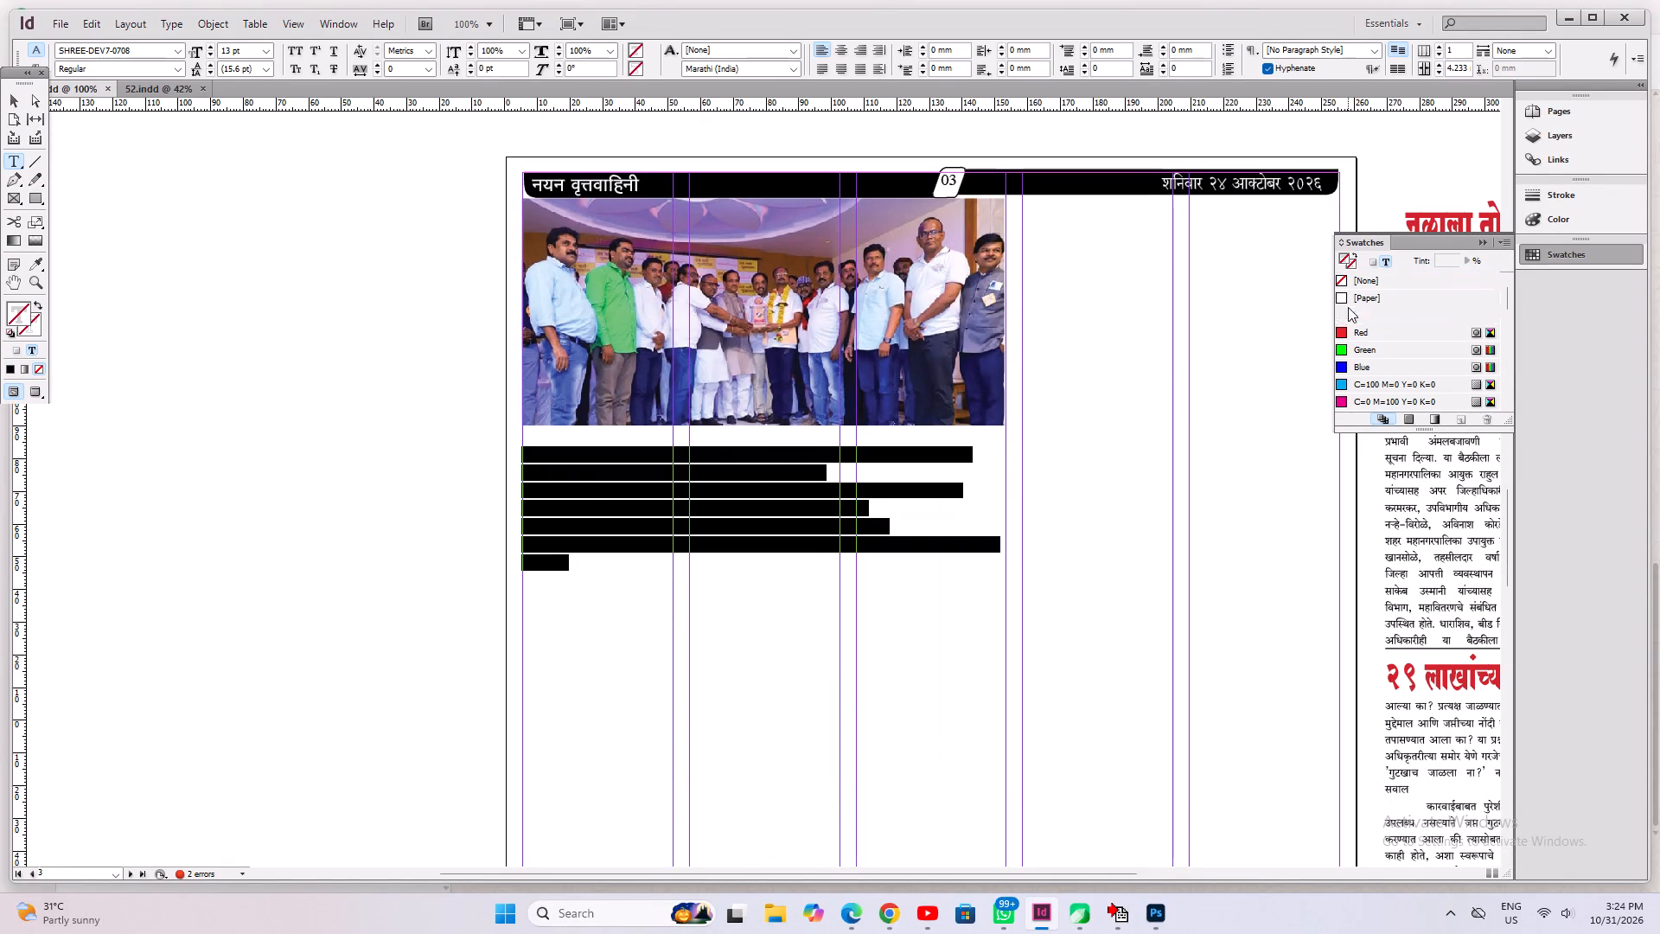
pyautogui.click(805, 502)
pyautogui.hotkey('ctrl', 'a')
pyautogui.hotkey('ctrl', '2')
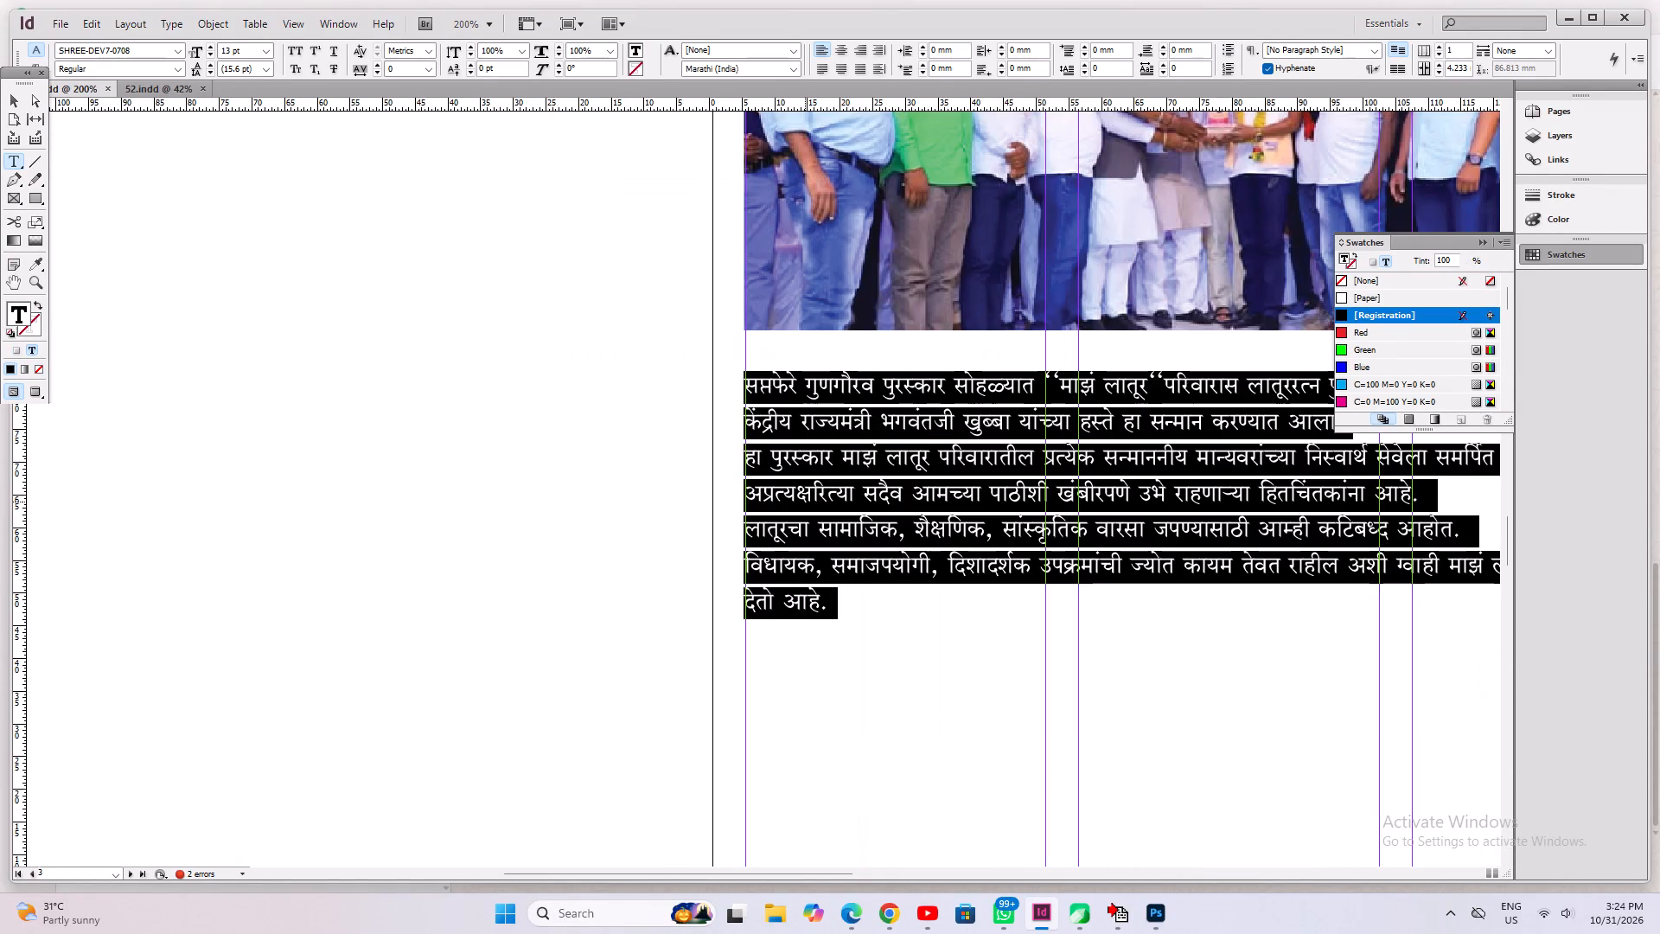
pyautogui.hotkey('ctrl', 'alt', 'c')
pyautogui.hotkey('ctrl', '2')
pyautogui.hotkey('ctrl', '1')
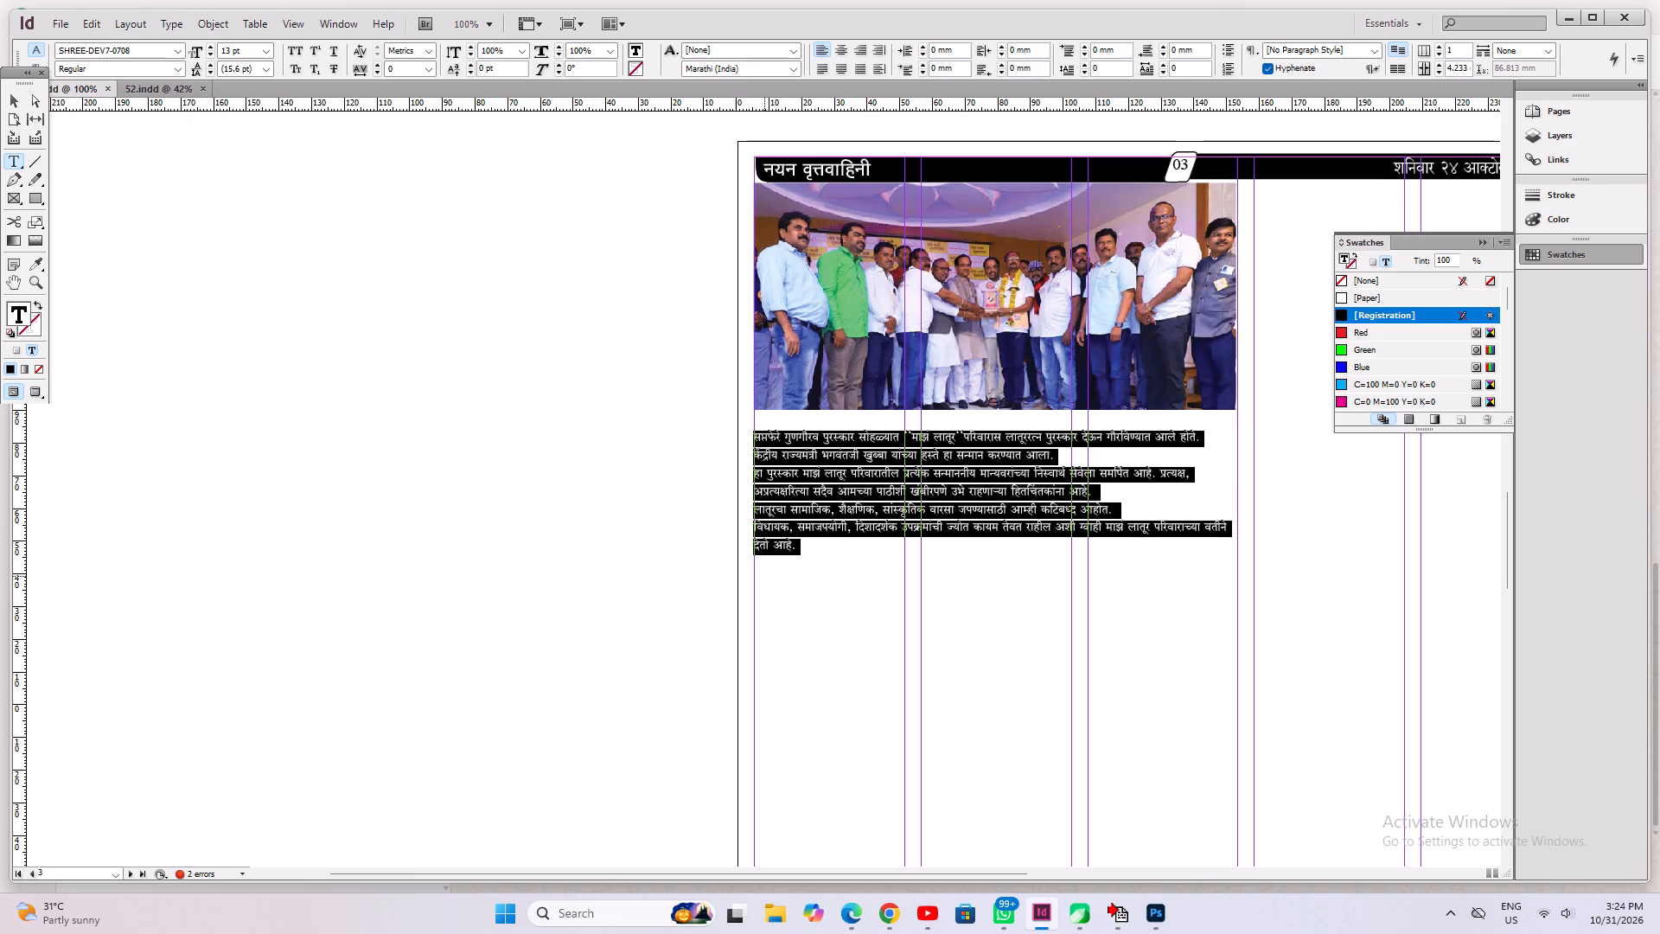
# Join the article's separate paragraphs below the group photo into one continuous paragraph, keeping spaces between the sentences.
pyautogui.hotkey('ctrl', 'shift', 'j')
pyautogui.hotkey('ctrl', 'z')
pyautogui.press('Left')
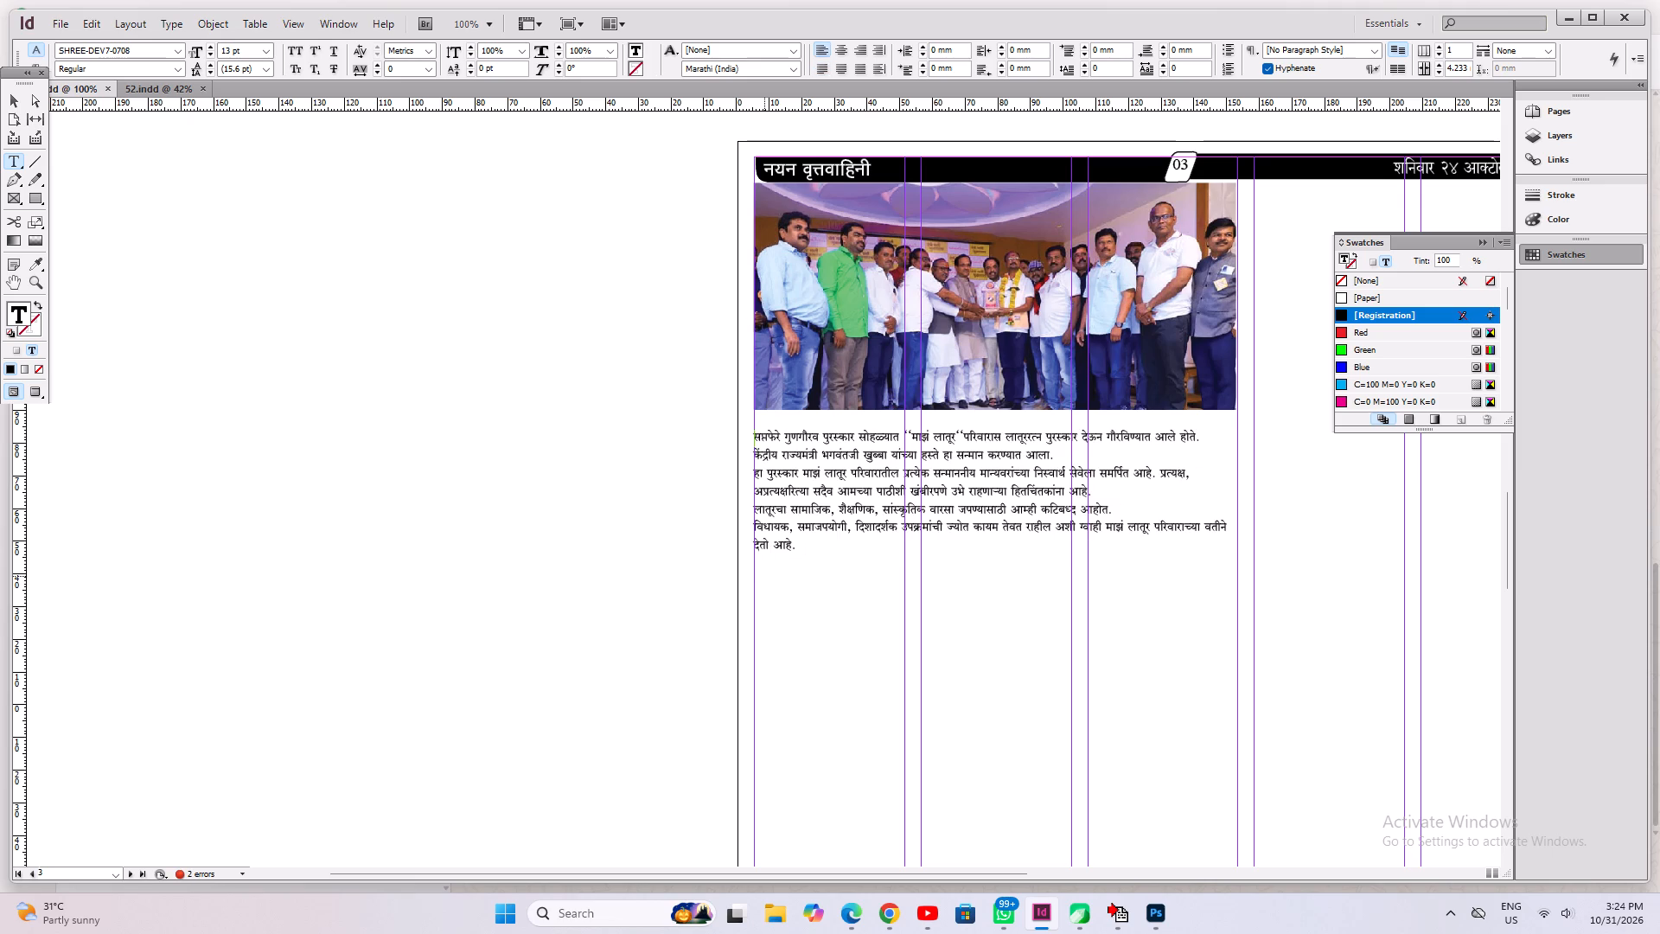
pyautogui.press('Down')
pyautogui.press('Up')
pyautogui.press('Down')
pyautogui.press('Down')
pyautogui.press('BackSpace')
pyautogui.press('space')
pyautogui.press('Down')
pyautogui.press('Down')
pyautogui.press('space')
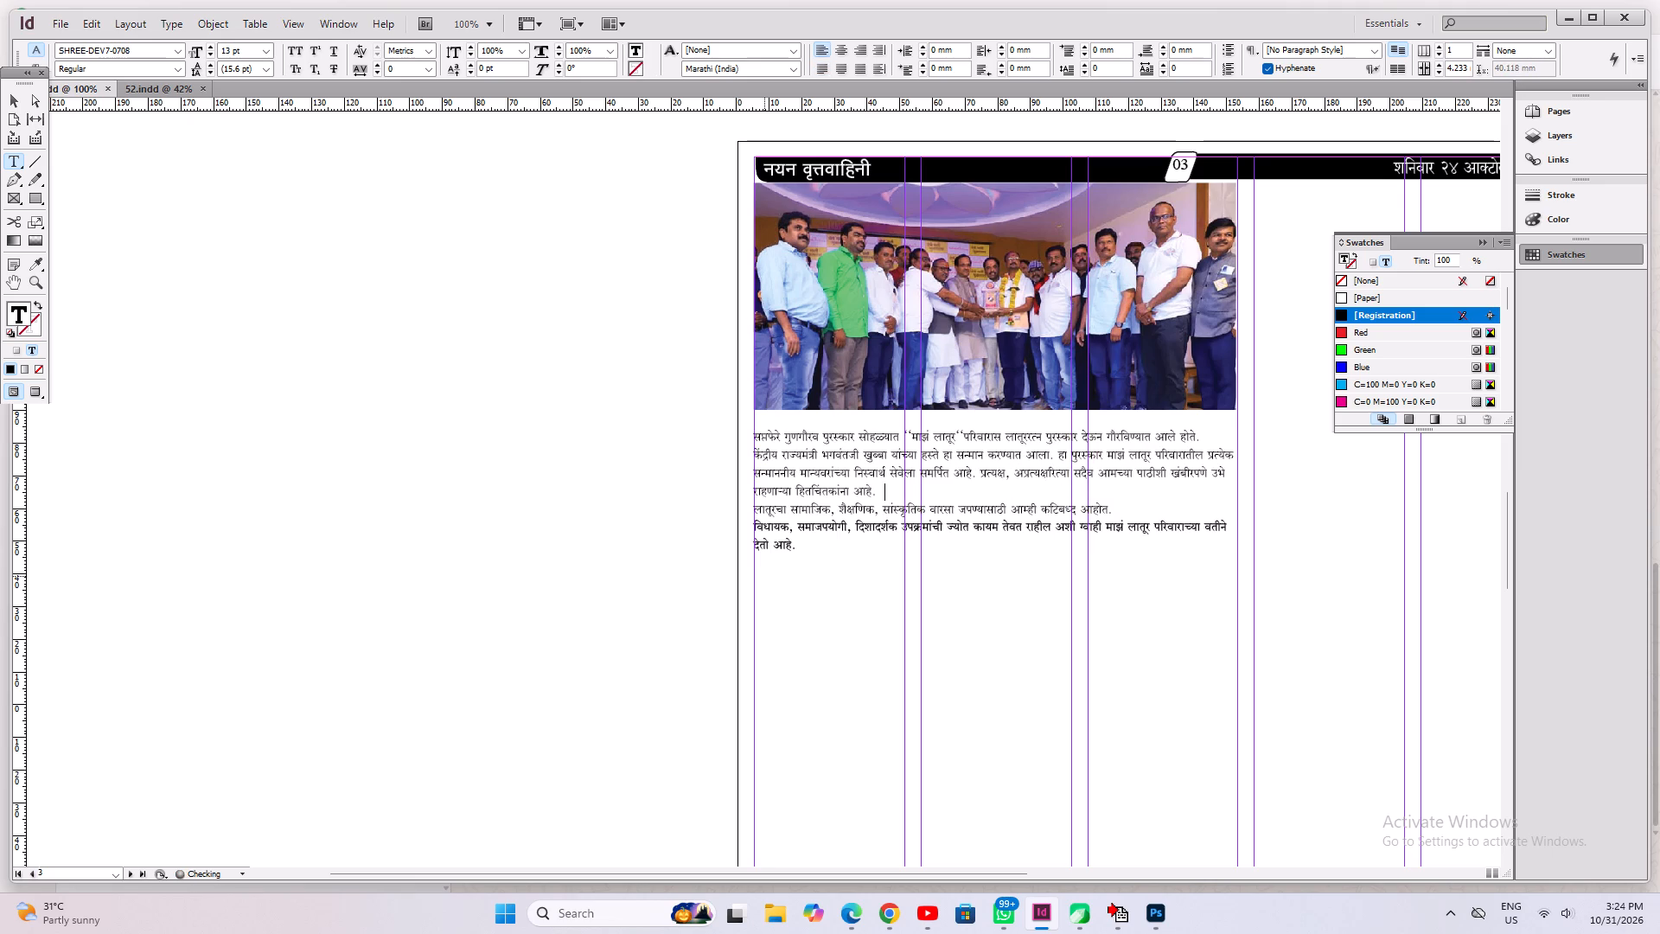
pyautogui.press('Delete')
pyautogui.press('Down')
pyautogui.press('Delete')
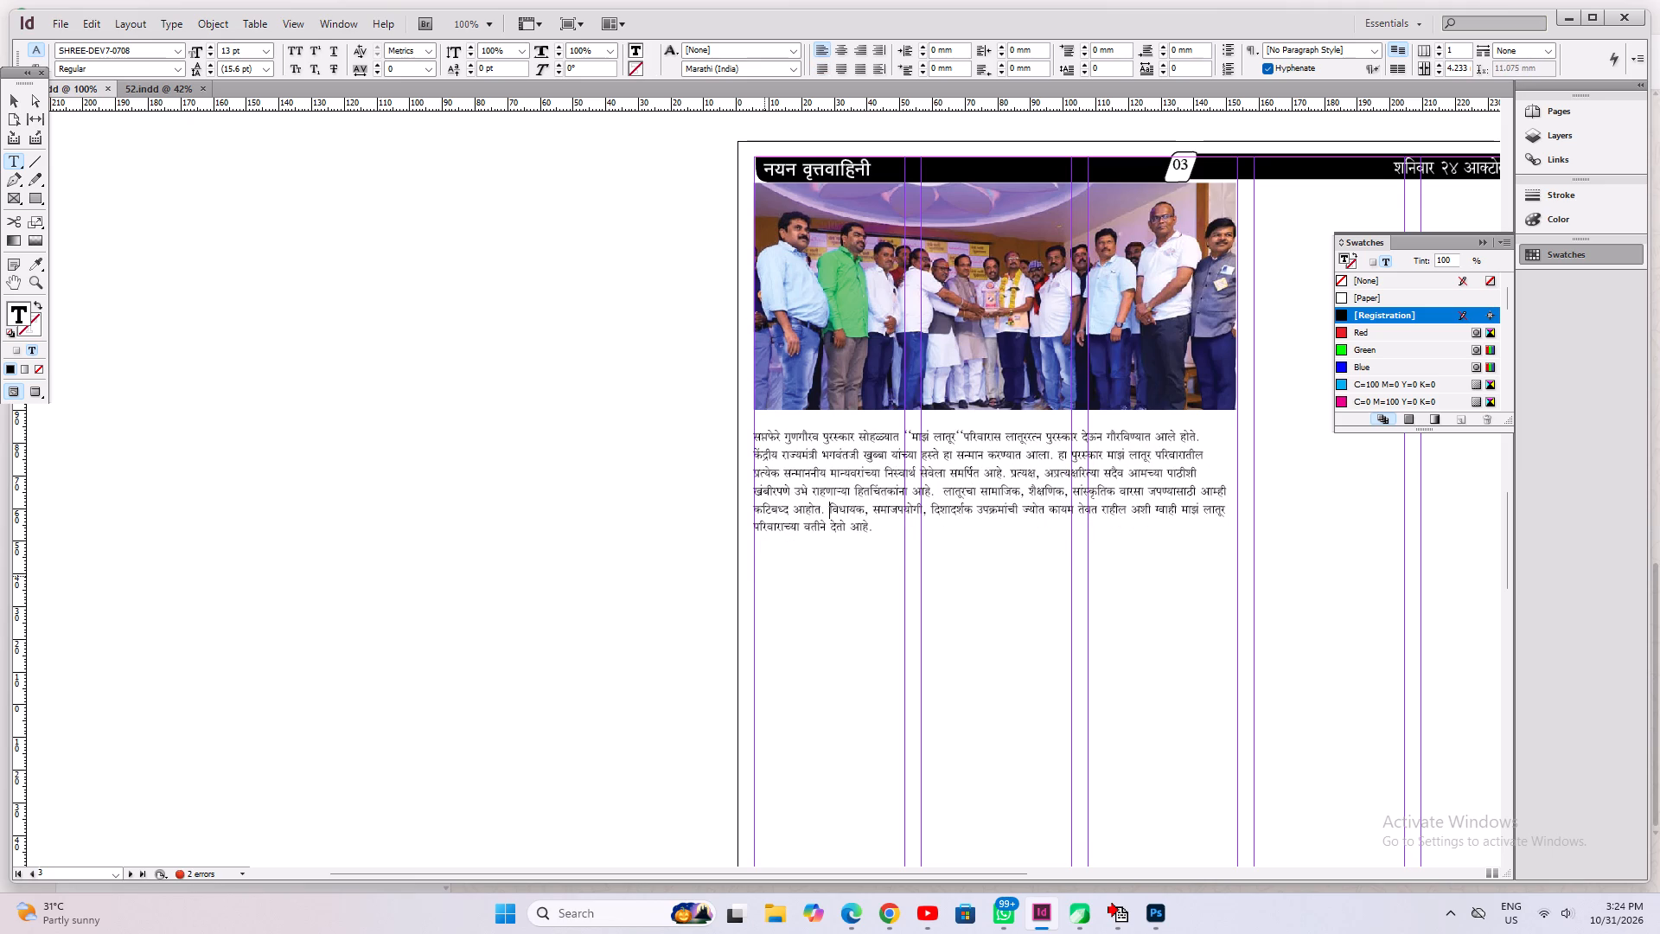
pyautogui.press('Down')
pyautogui.press('Down')
# Justify all lines of the photo article and fit its frame to the text.
pyautogui.hotkey('ctrl', 'a')
pyautogui.hotkey('ctrl', 'shift', 'j')
pyautogui.hotkey('ctrl', '1')
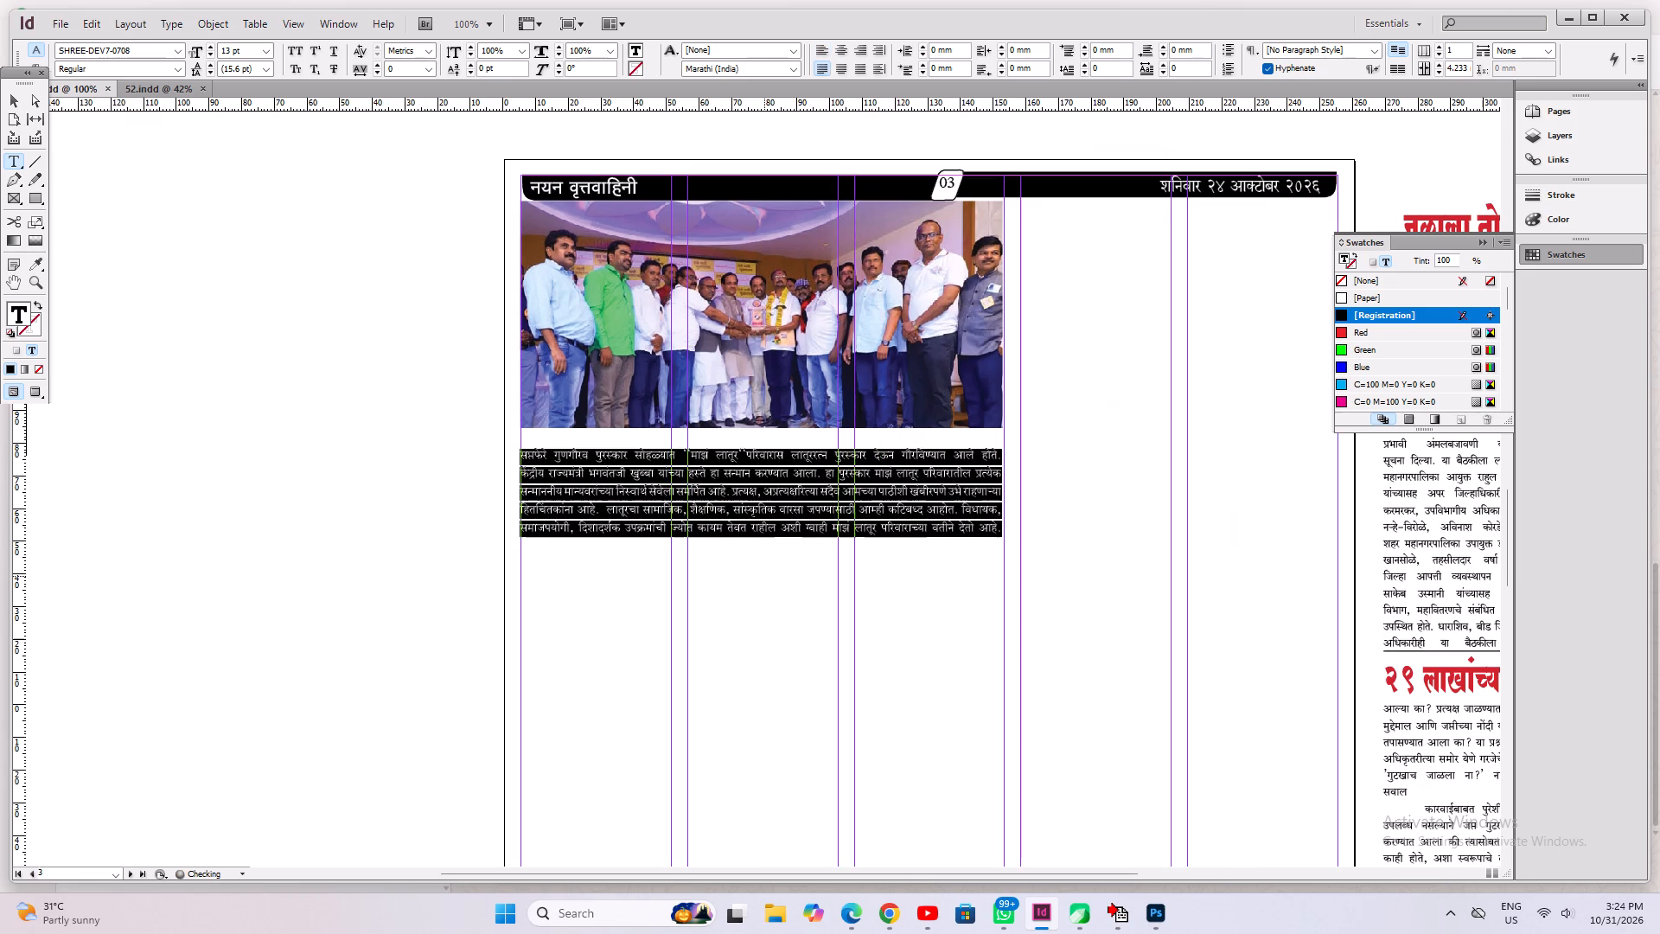
pyautogui.hotkey('ctrl', 'alt', 'c')
# Move the article frame up against the lower edge of the group photo and save the document.
pyautogui.click(21, 101)
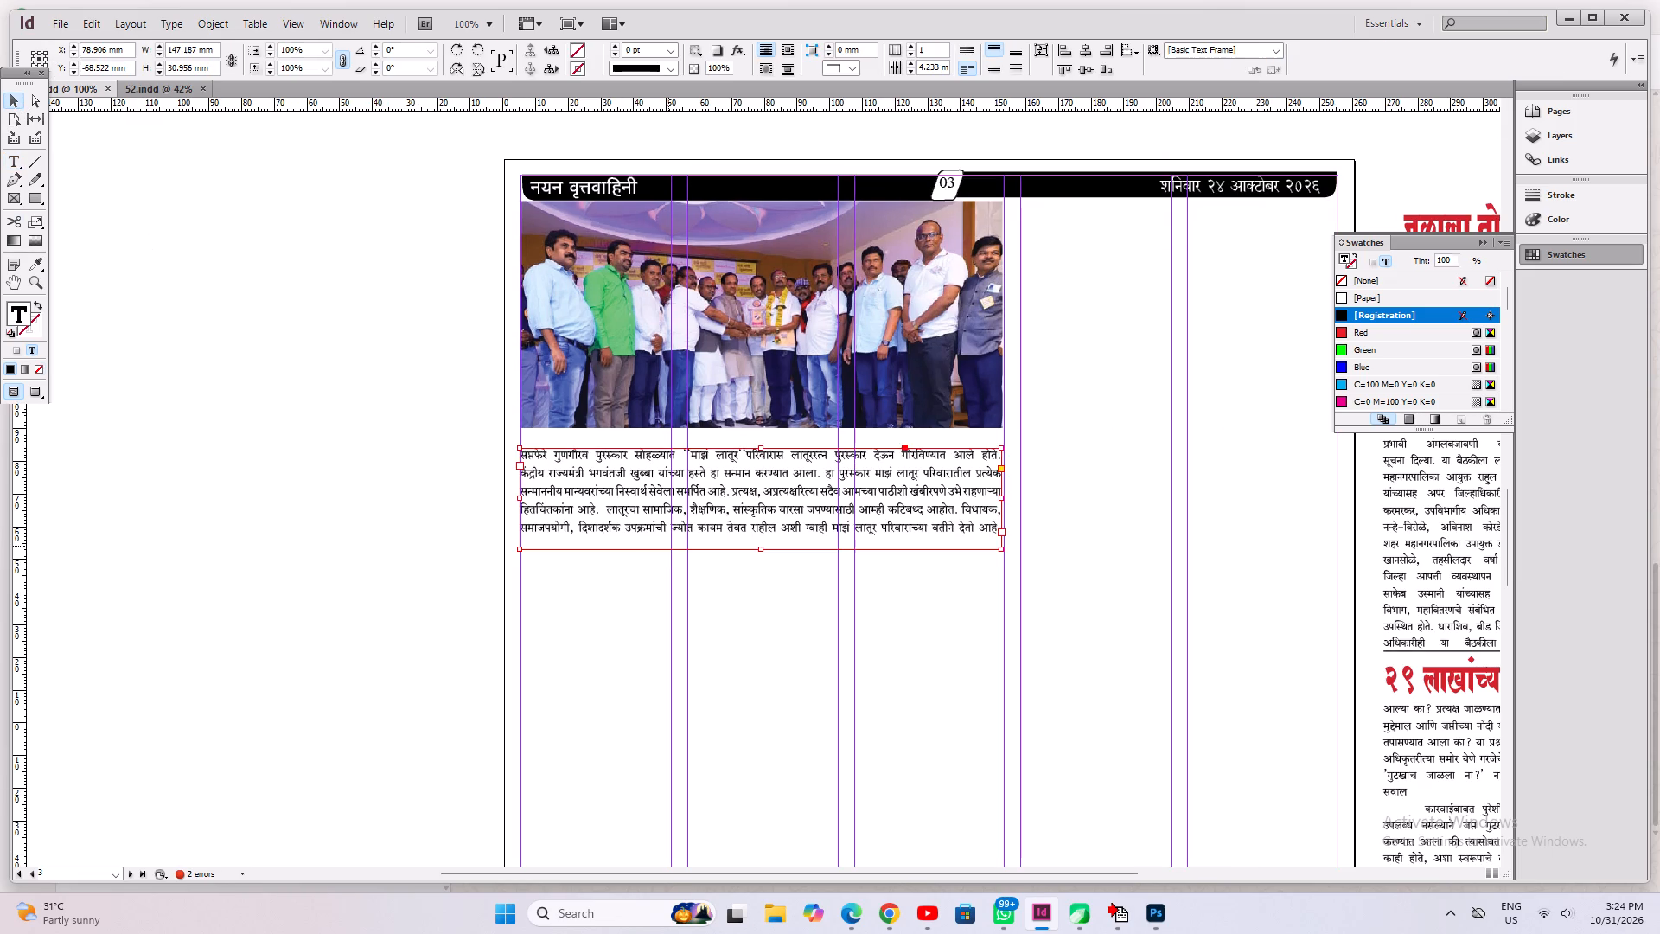
pyautogui.keyDown('shift'); pyautogui.moveTo(792, 496); pyautogui.dragTo(792, 482); pyautogui.keyUp('shift')
pyautogui.hotkey('ctrl', 's')
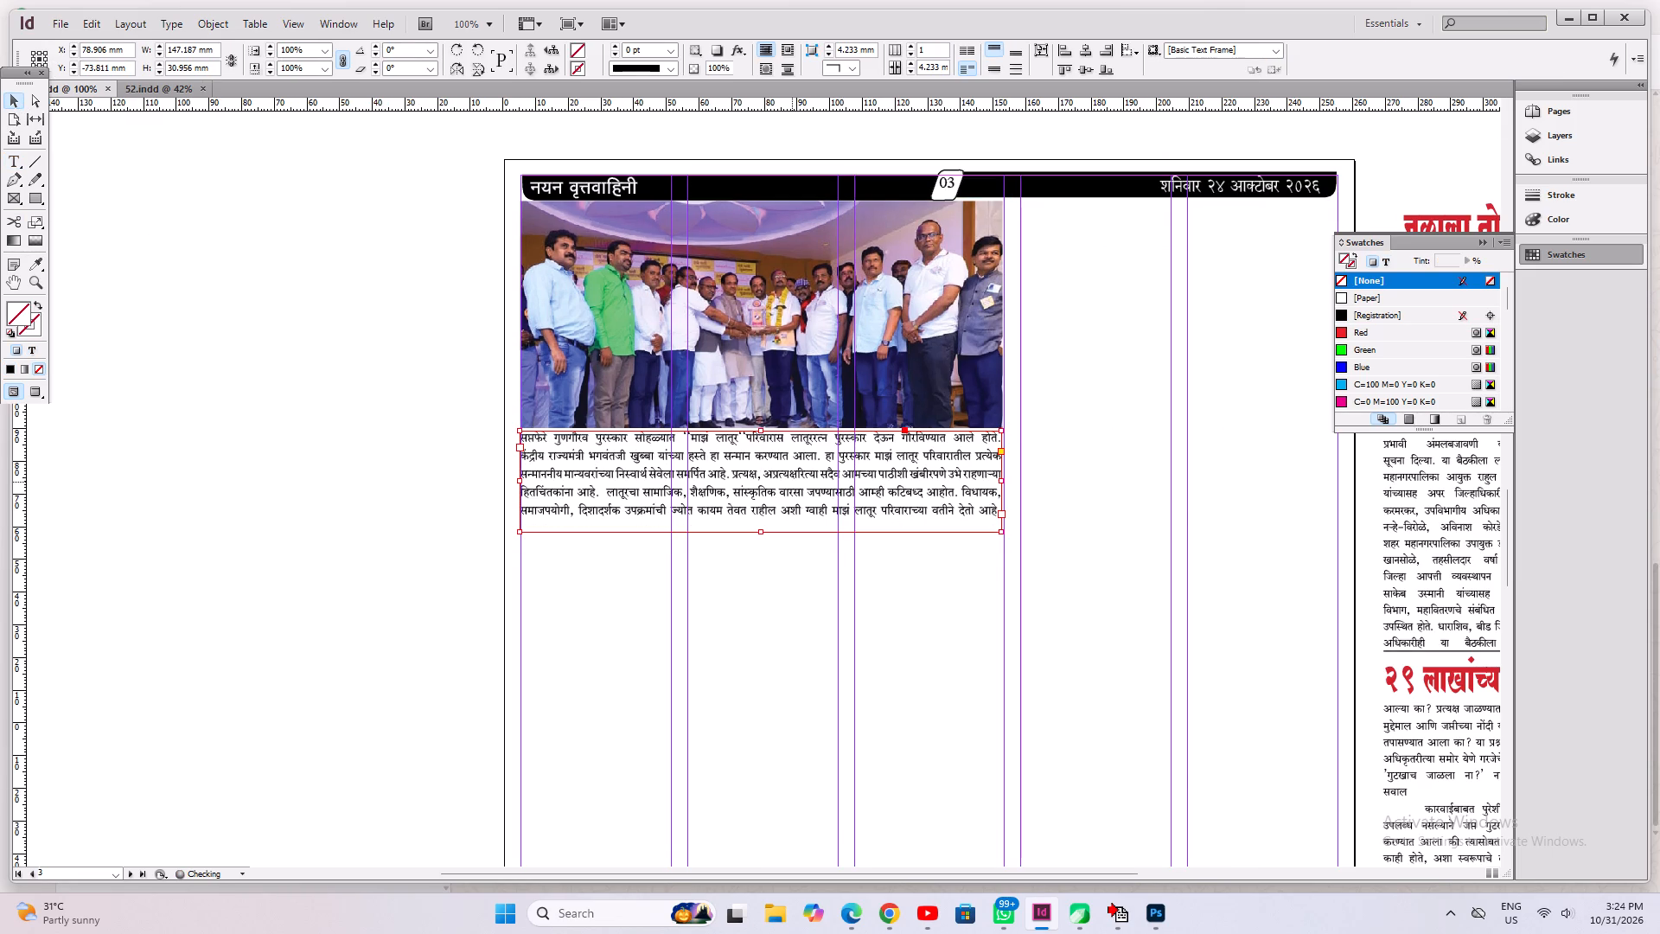
pyautogui.hotkey('ctrl', '0')
pyautogui.hotkey('ctrl', 's')
pyautogui.hotkey('ctrl', 'a')
pyautogui.hotkey('ctrl', 's')
pyautogui.keyDown('ctrl'); pyautogui.click(737, 528); pyautogui.keyUp('ctrl')
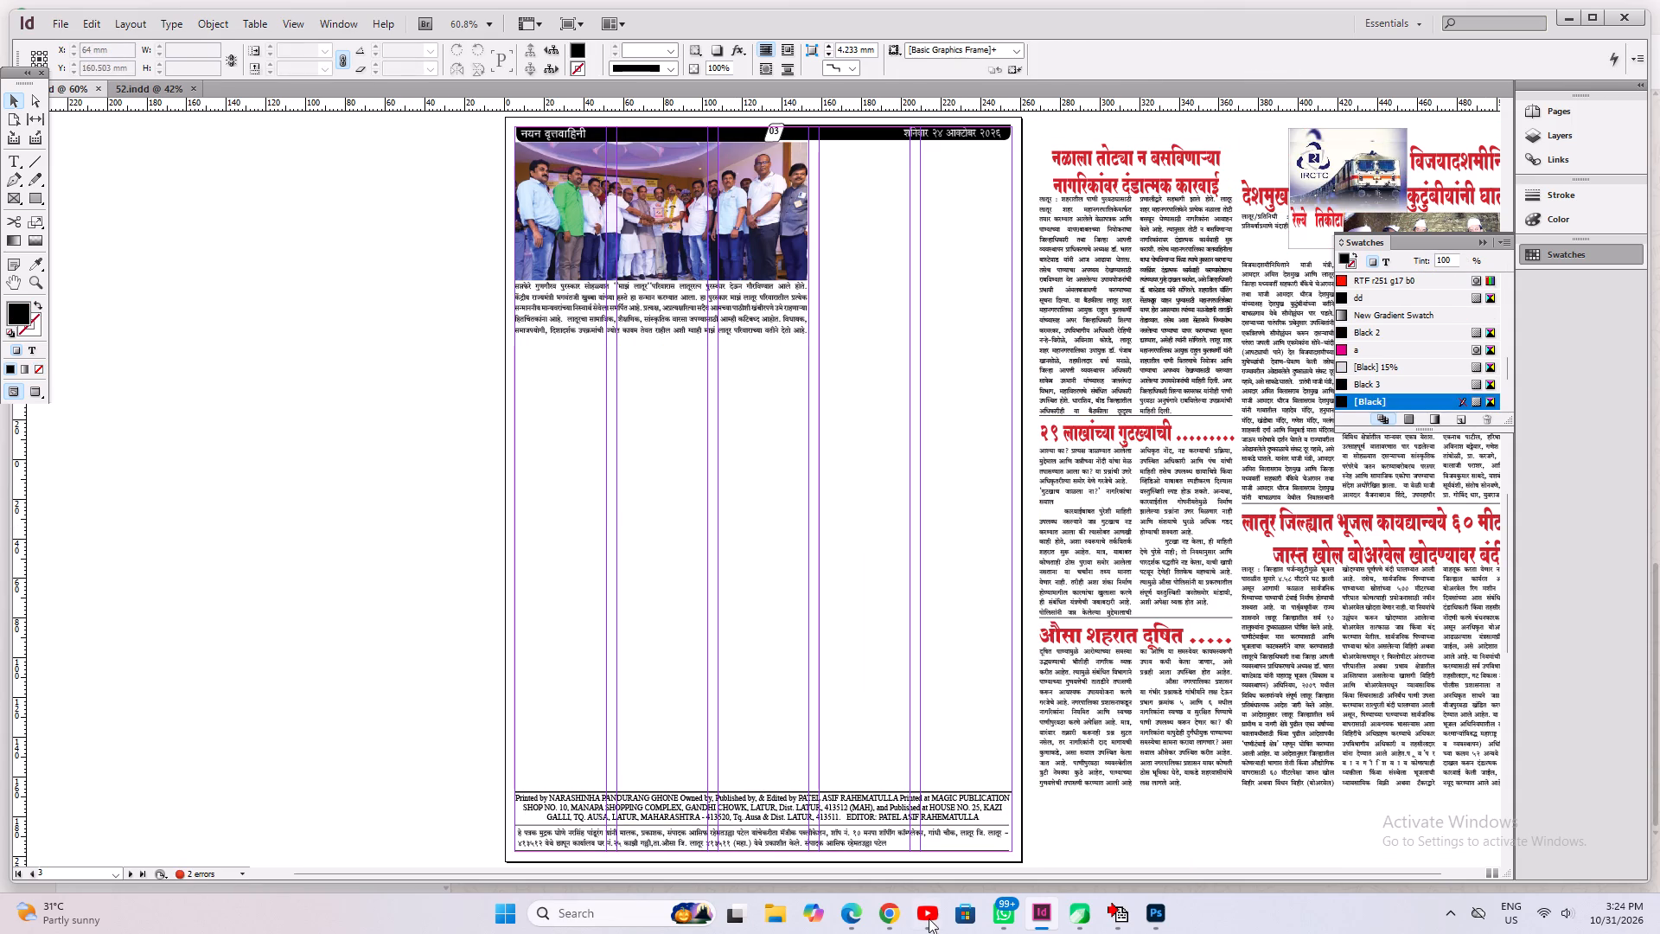
# Copy the जुन्या विहिरी headline and its four-column article from page 3 of 52.indd.
pyautogui.click(138, 91)
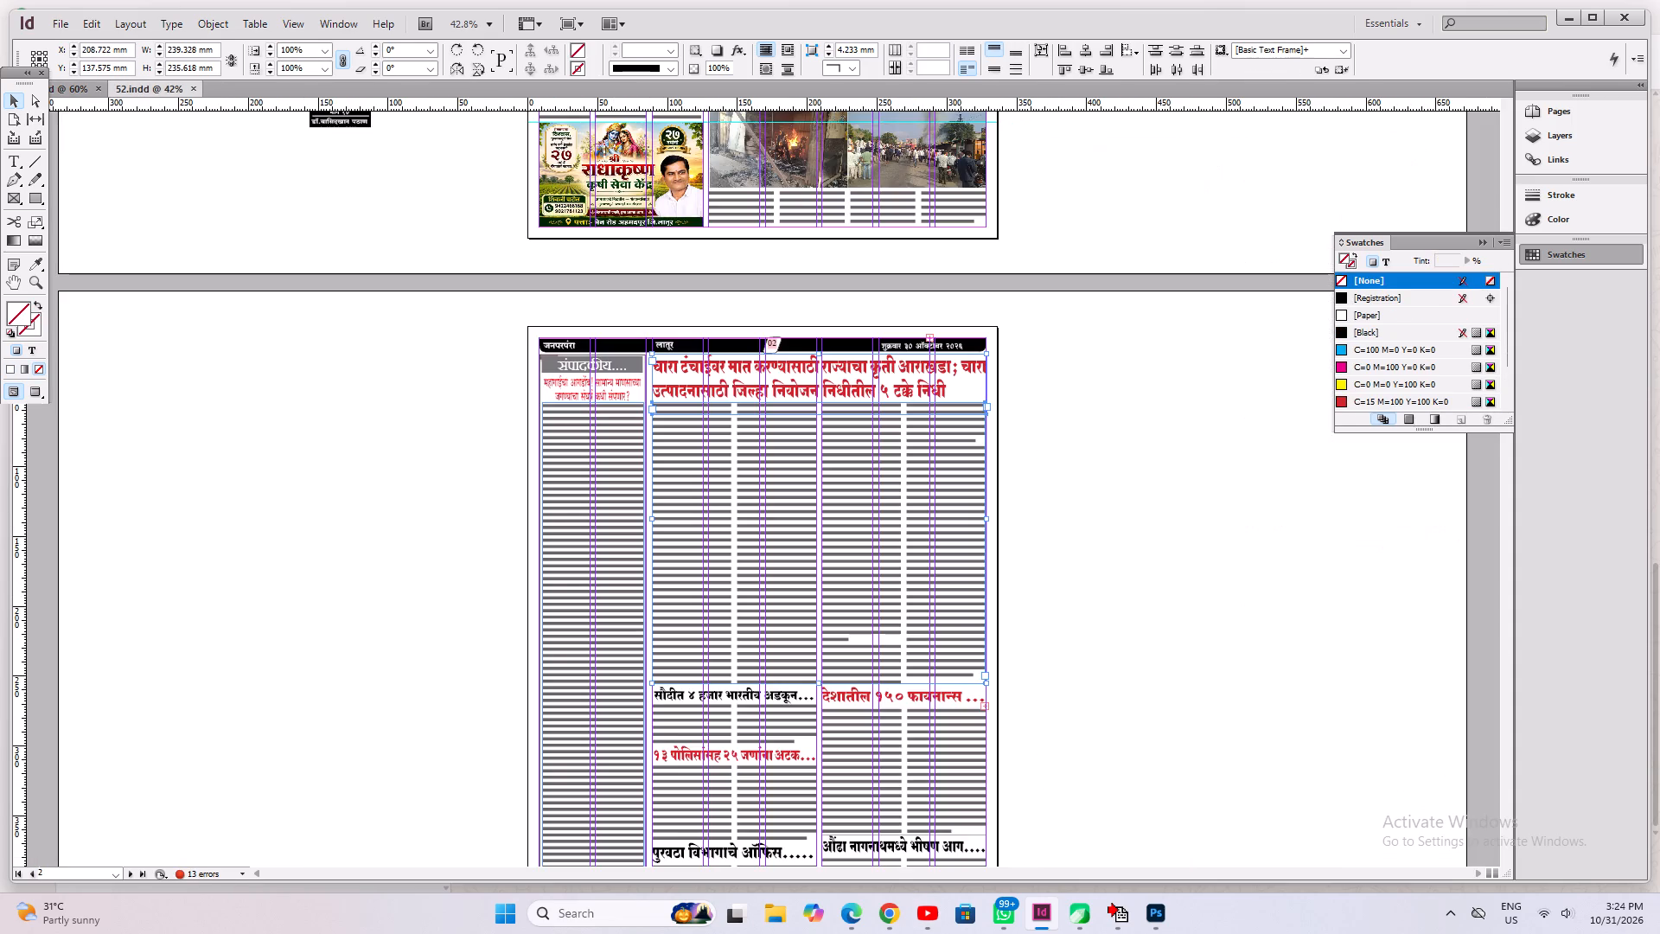
pyautogui.scroll(-20, 968, 707)
pyautogui.scroll(-2, 968, 707)
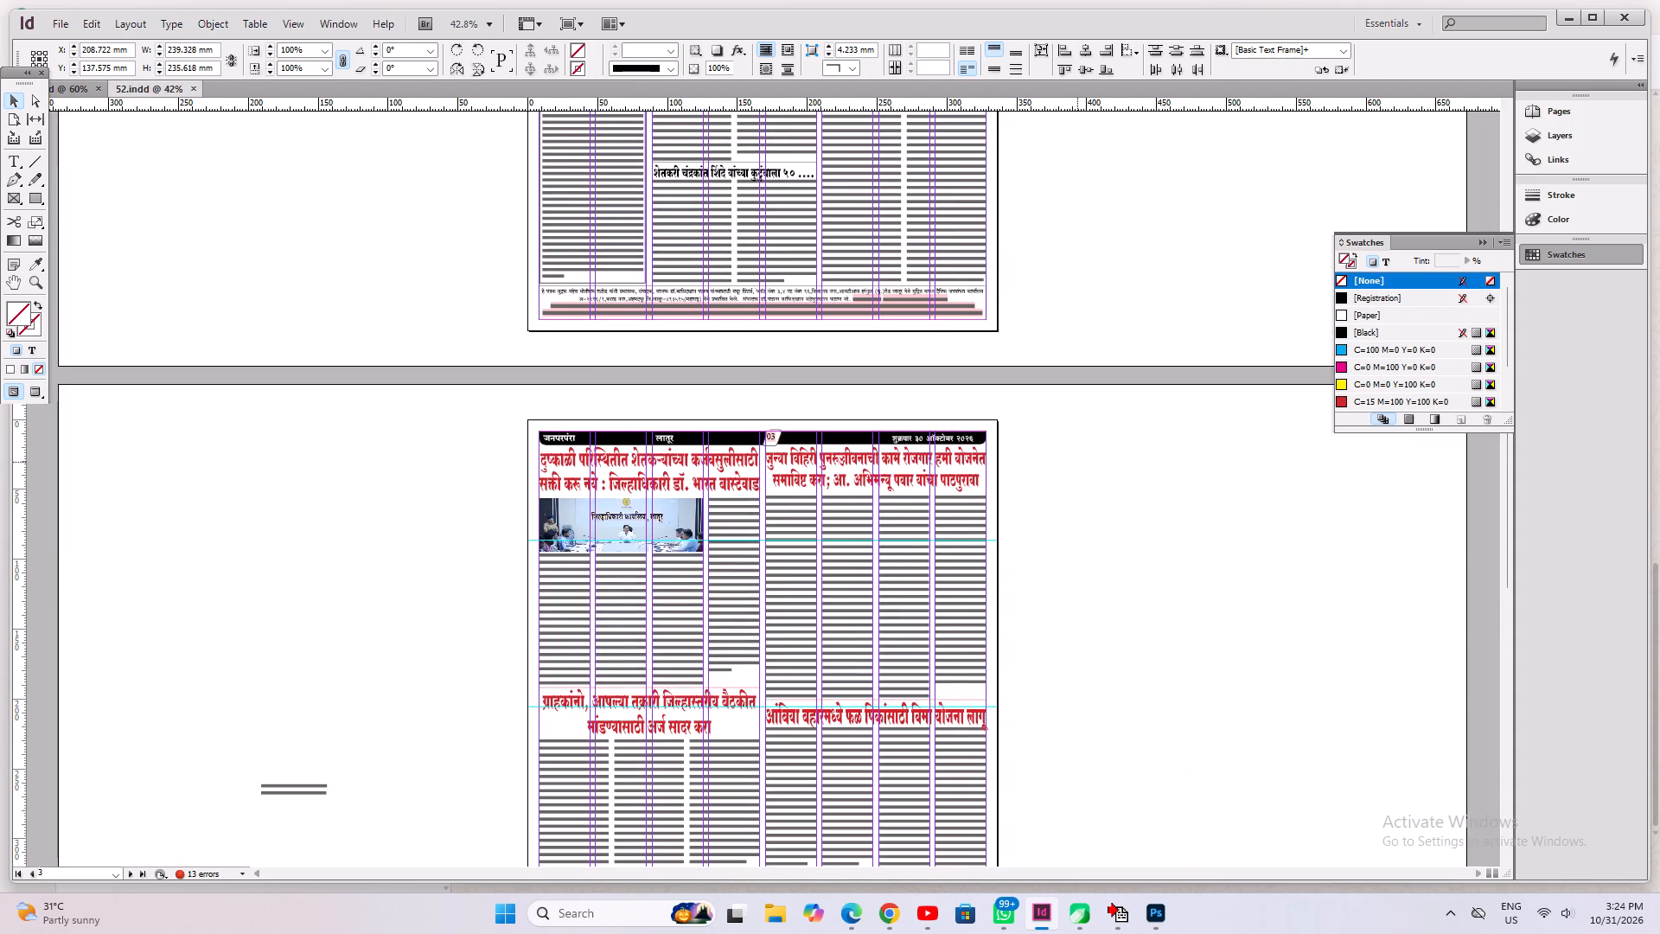
pyautogui.moveTo(1077, 462); pyautogui.dragTo(898, 612)
pyautogui.hotkey('ctrl', 'c')
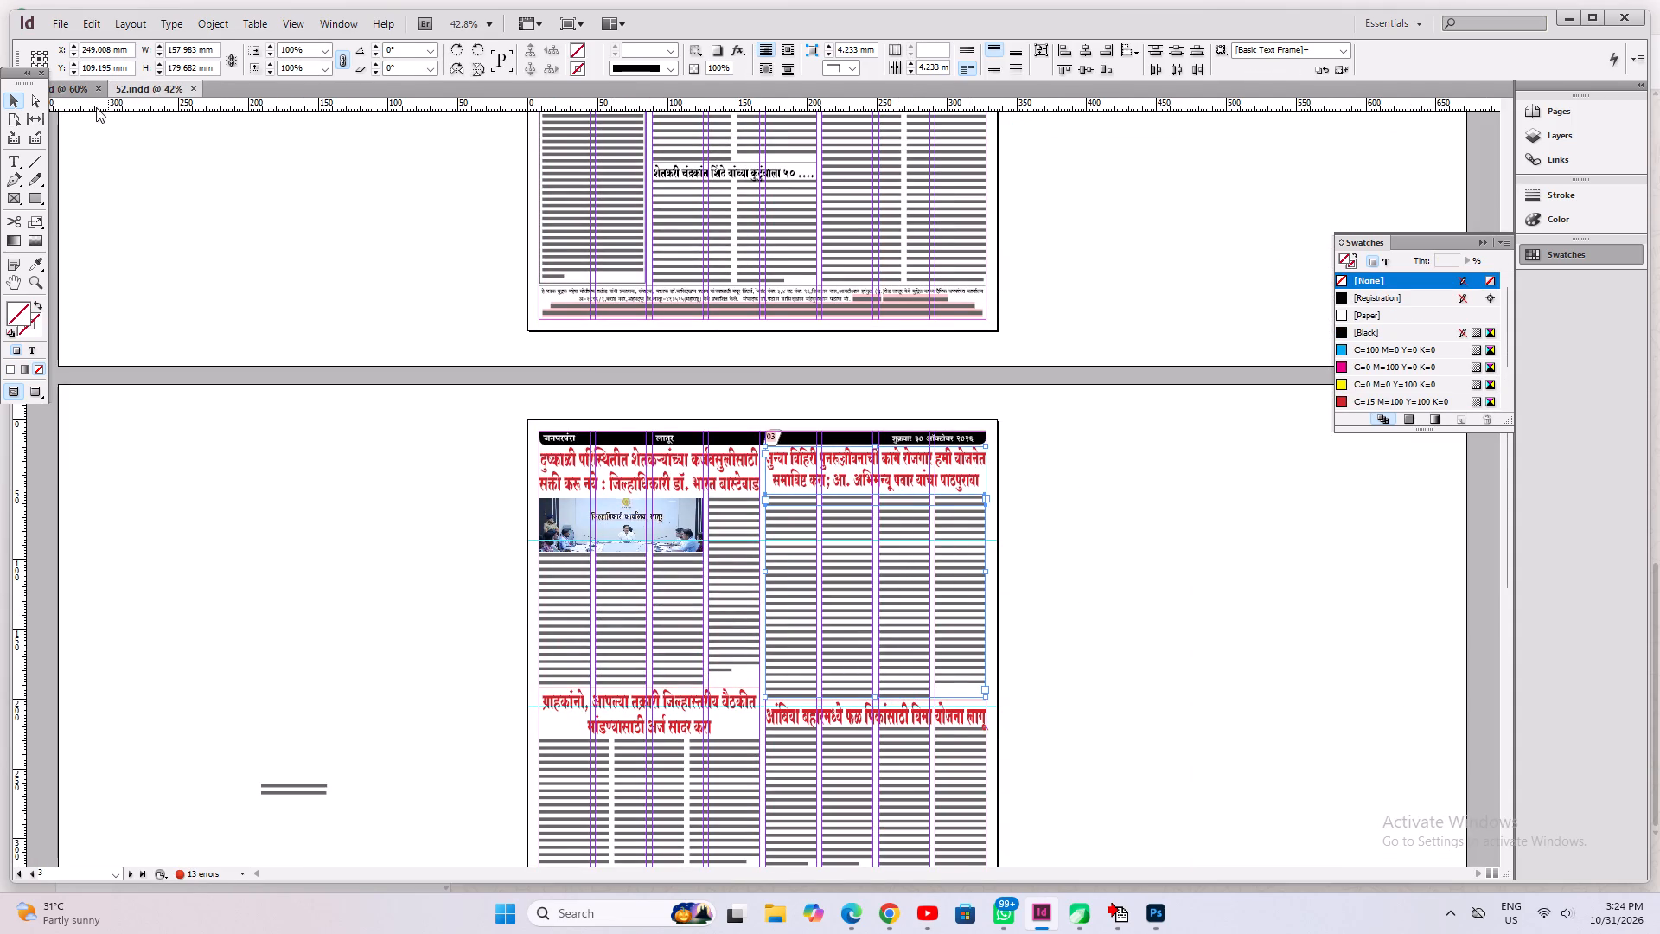
# Paste the copied headline and article onto page 4 of the newspaper document and place them under the page header at the first column.
pyautogui.click(80, 86)
pyautogui.scroll(-18, 801, 624)
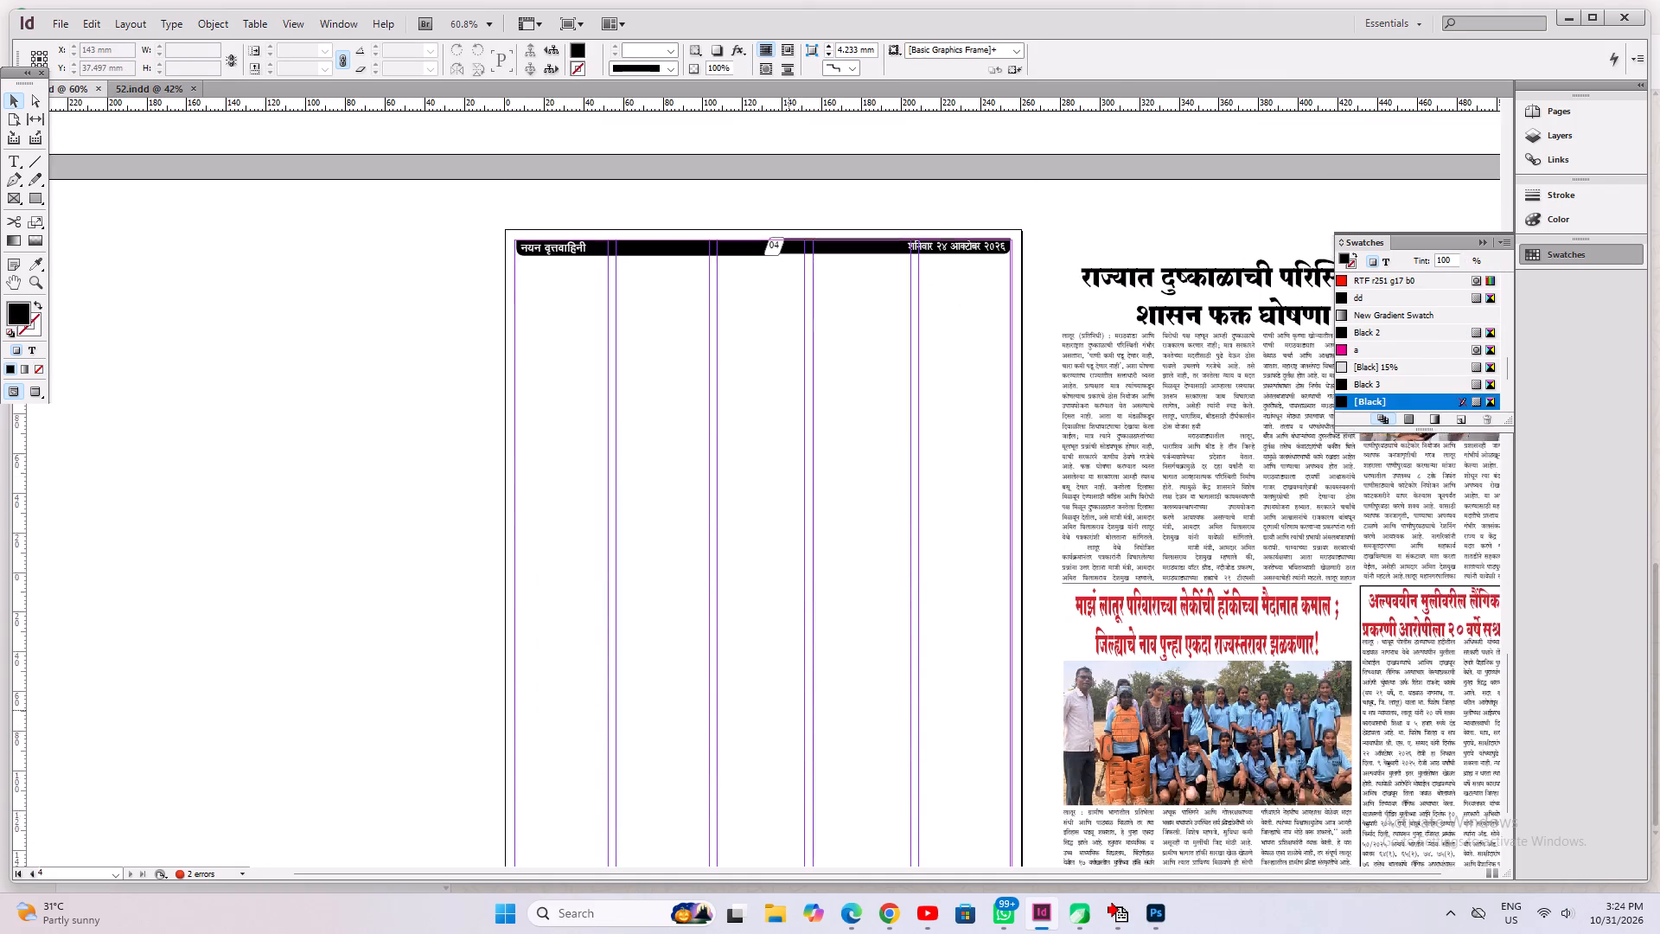
pyautogui.scroll(-1, 786, 712)
pyautogui.rightClick(665, 477)
pyautogui.click(708, 513)
pyautogui.moveTo(857, 344); pyautogui.dragTo(600, 560)
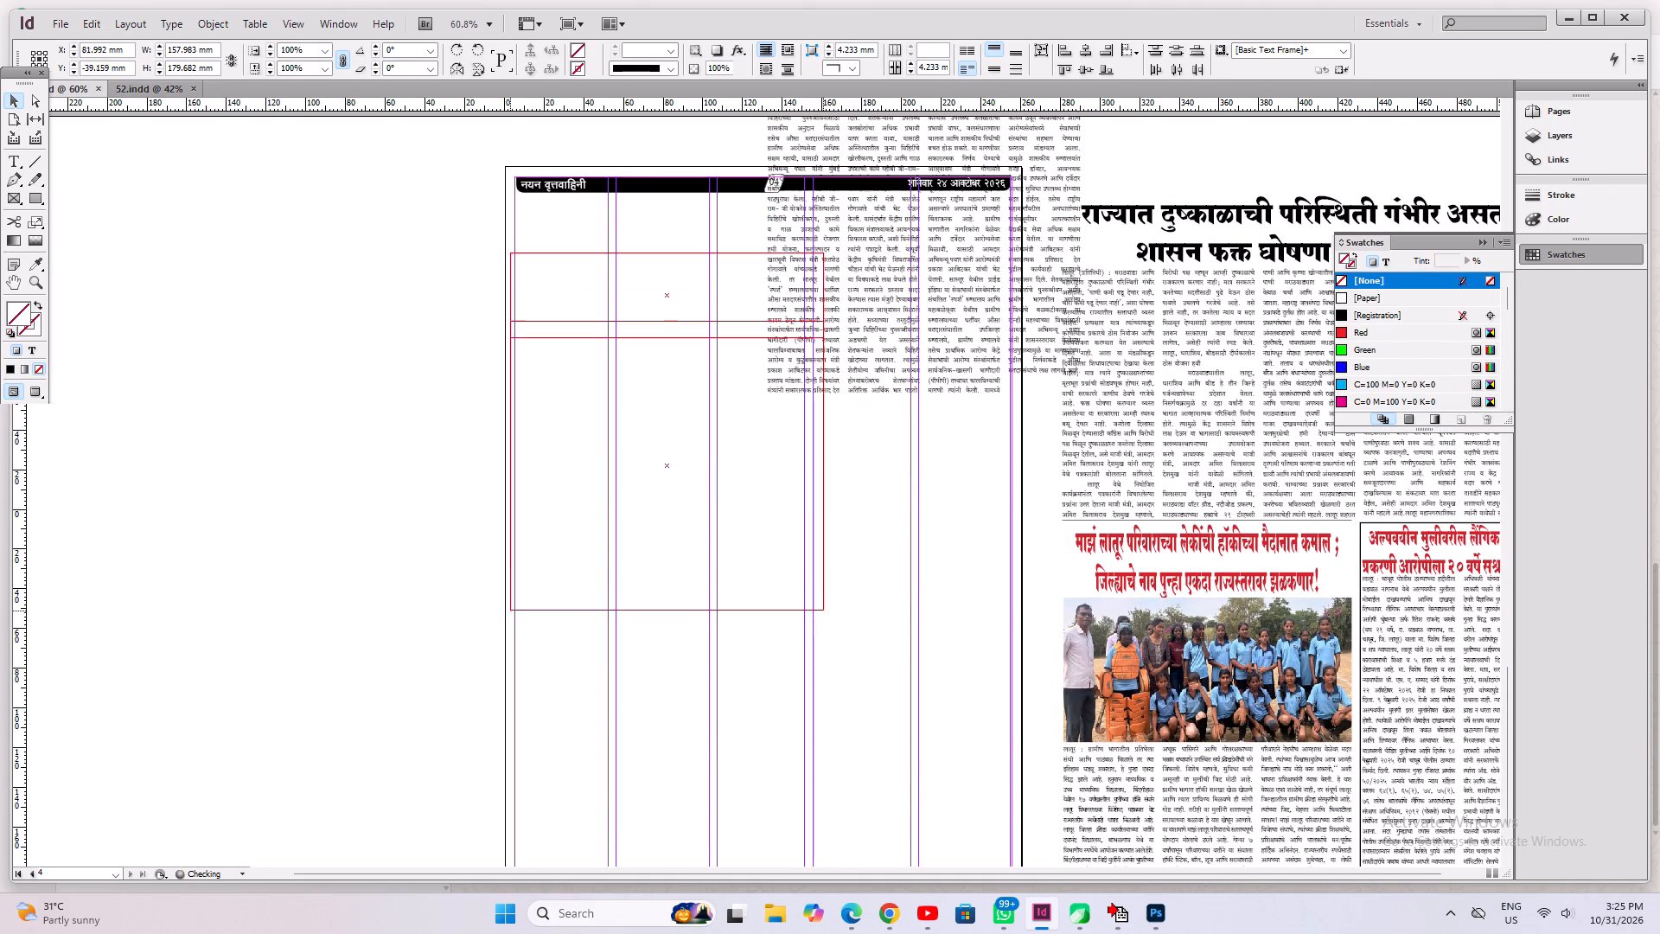
pyautogui.moveTo(600, 560); pyautogui.dragTo(606, 507)
pyautogui.hotkey('ctrl', '1')
pyautogui.moveTo(1226, 752); pyautogui.dragTo(1218, 749)
pyautogui.scroll(4, 1119, 674)
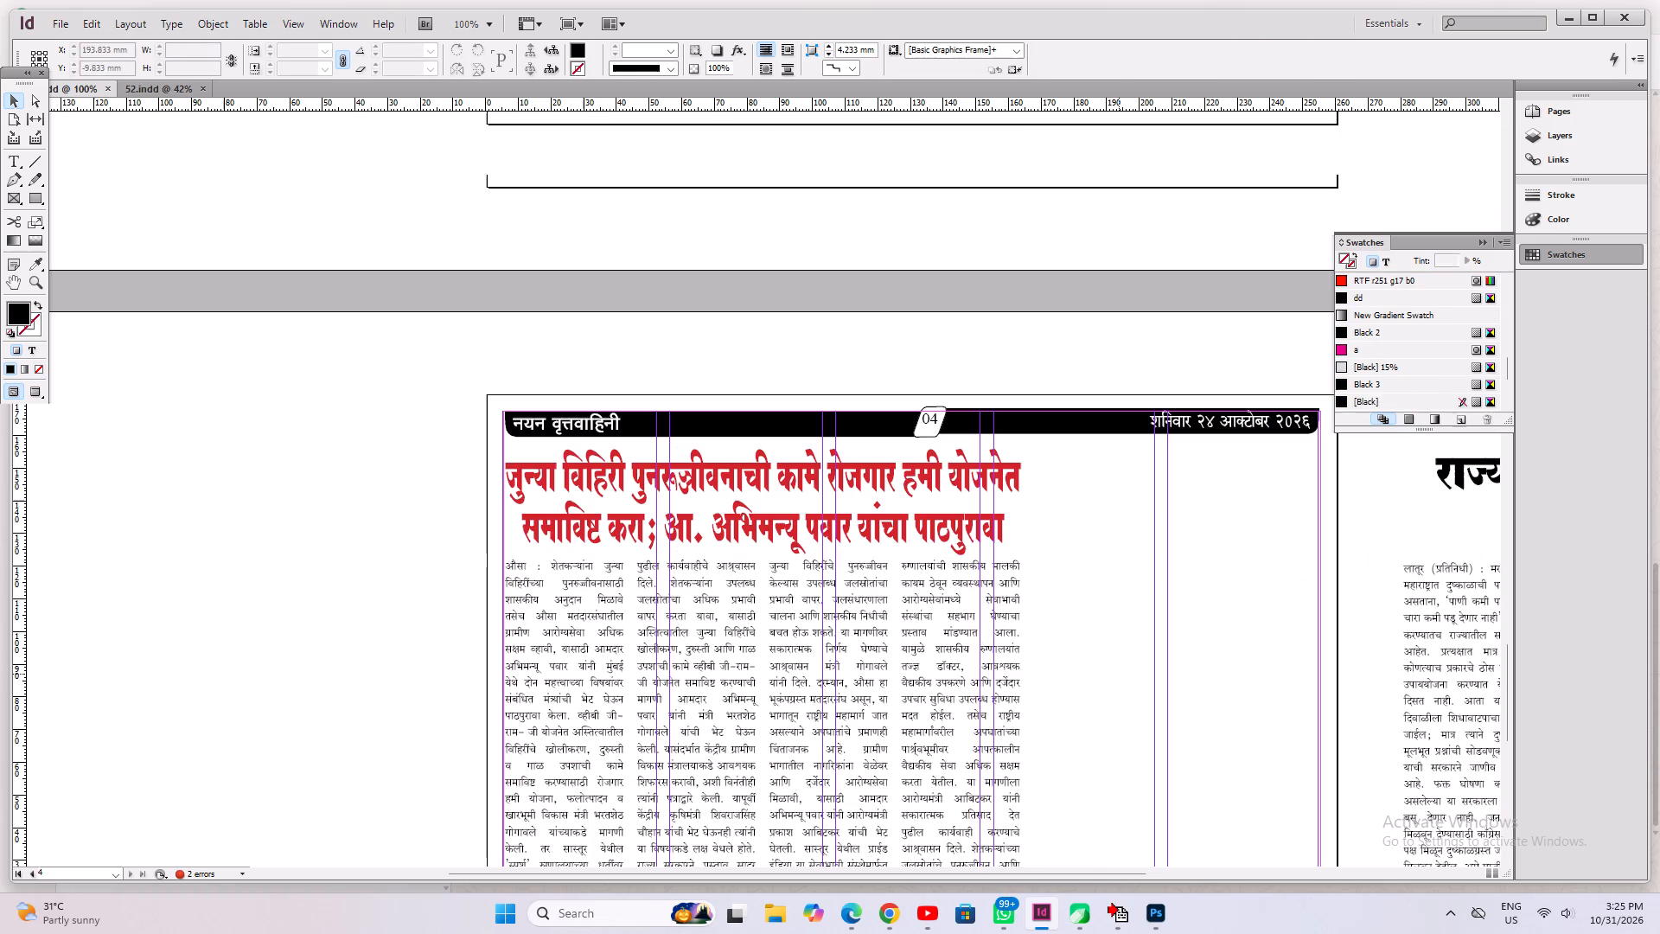
# Fit the headline frame, align it under the page 4 header and scale it to three columns, about 145.5 mm wide.
pyautogui.click(692, 521)
pyautogui.hotkey('ctrl', '2')
pyautogui.hotkey('ctrl', 'alt', 'c')
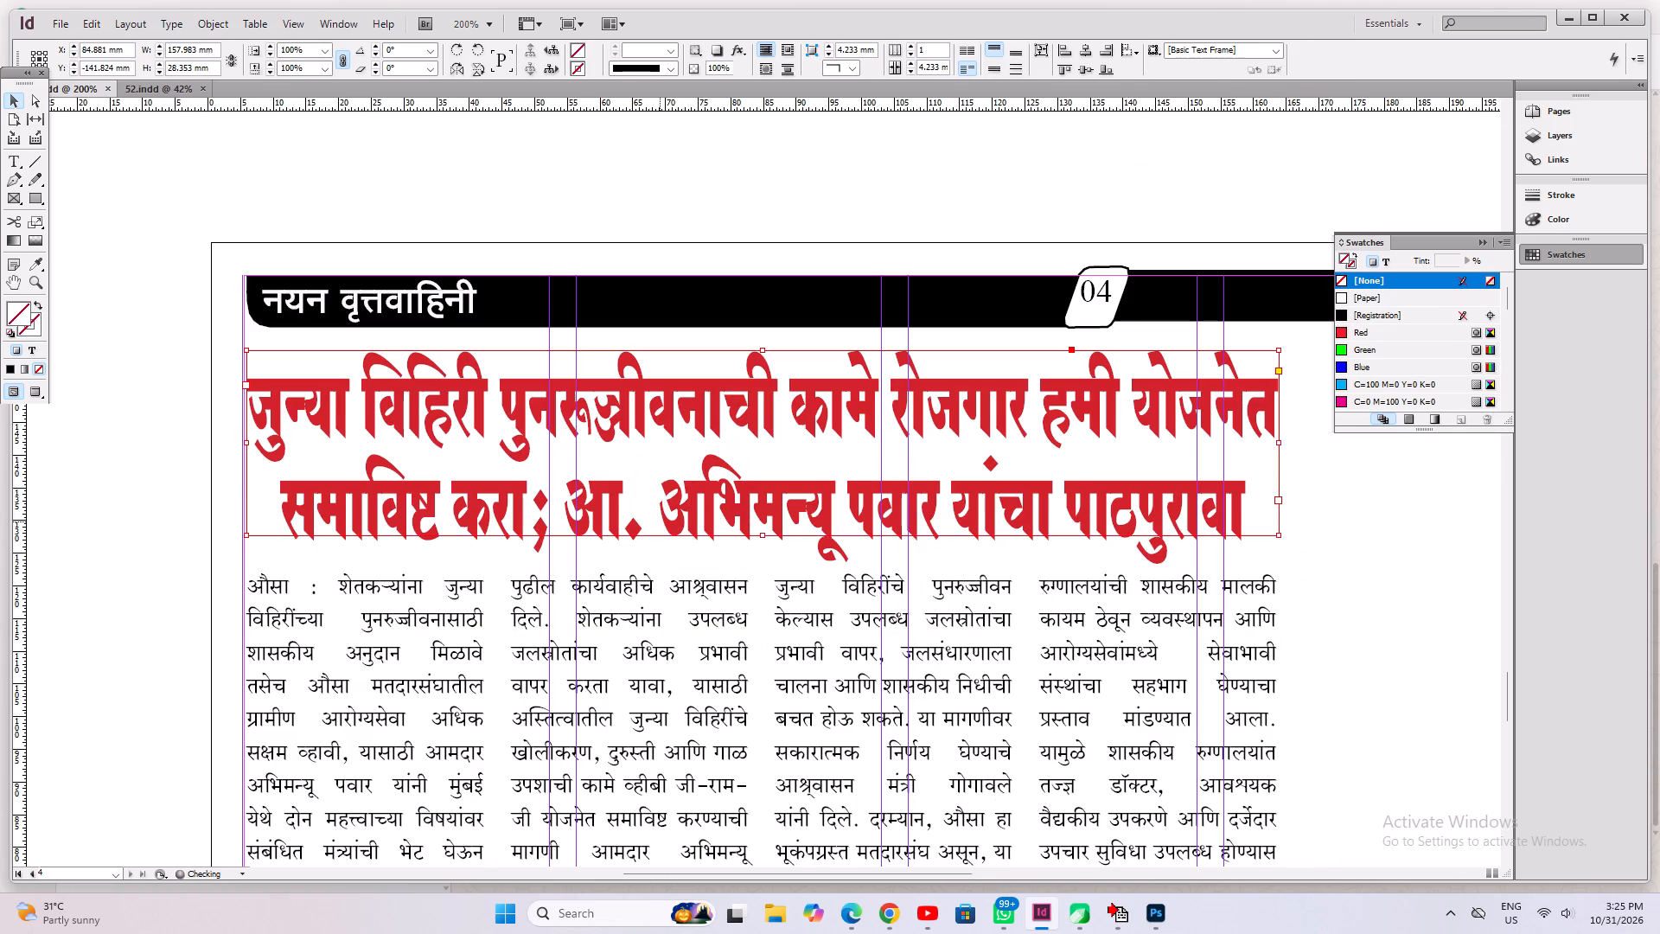
pyautogui.moveTo(638, 496); pyautogui.dragTo(634, 483)
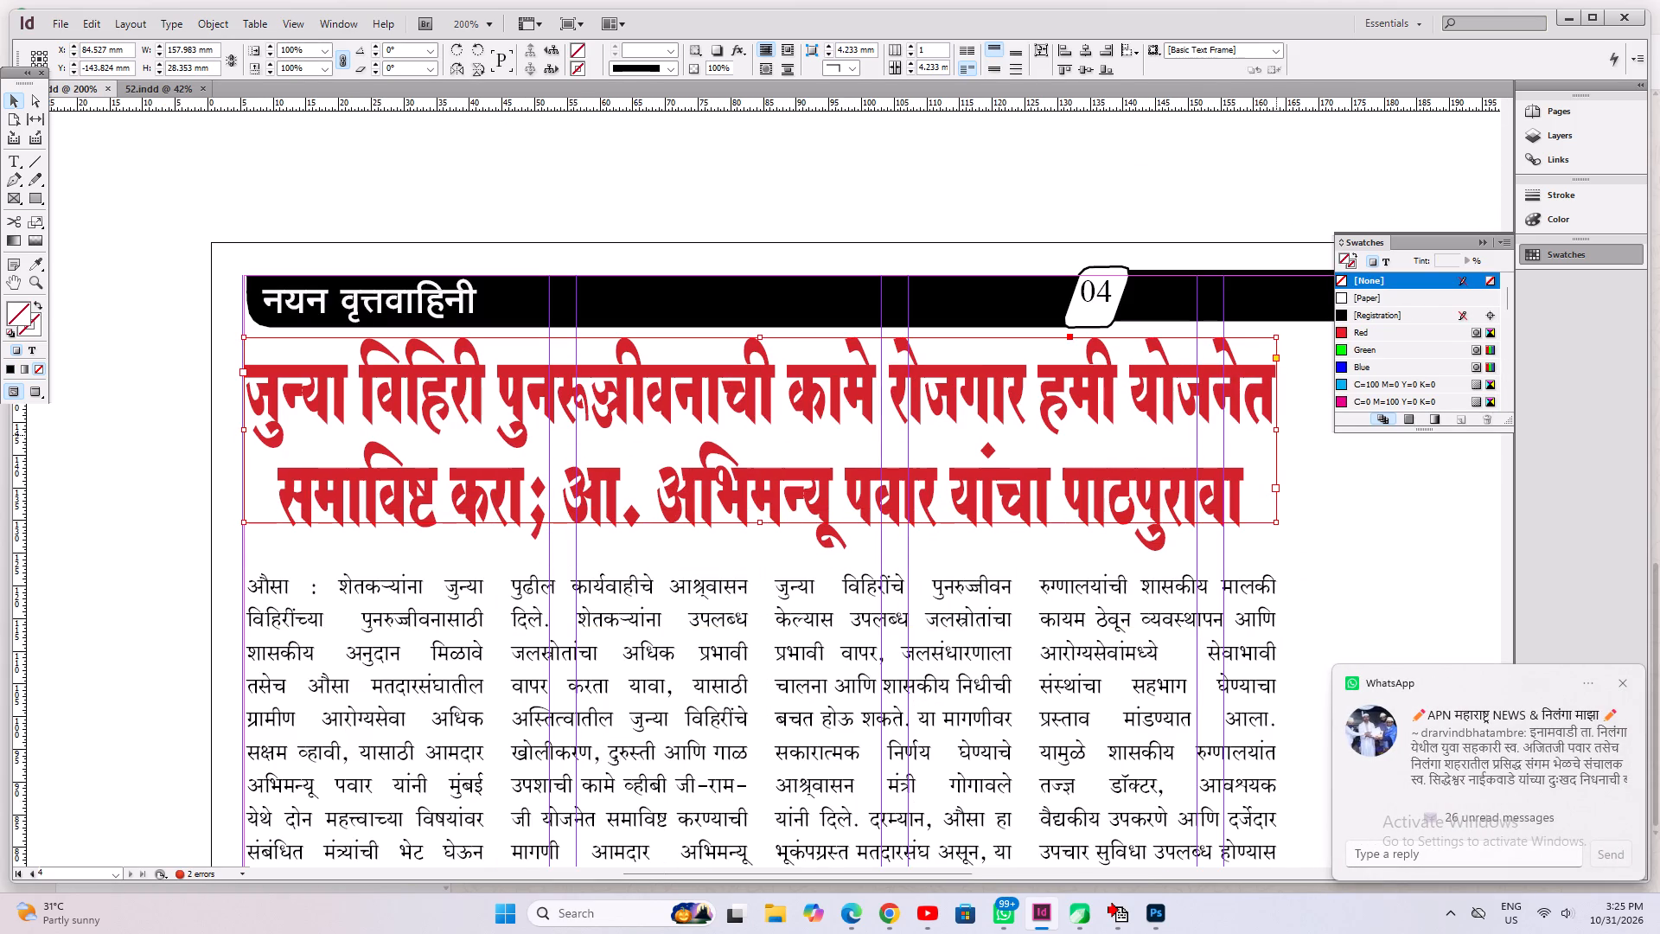
pyautogui.keyDown('ctrl'); pyautogui.keyDown('shift'); pyautogui.moveTo(1276, 428); pyautogui.dragTo(1196, 450); pyautogui.keyUp('shift'); pyautogui.keyUp('ctrl')
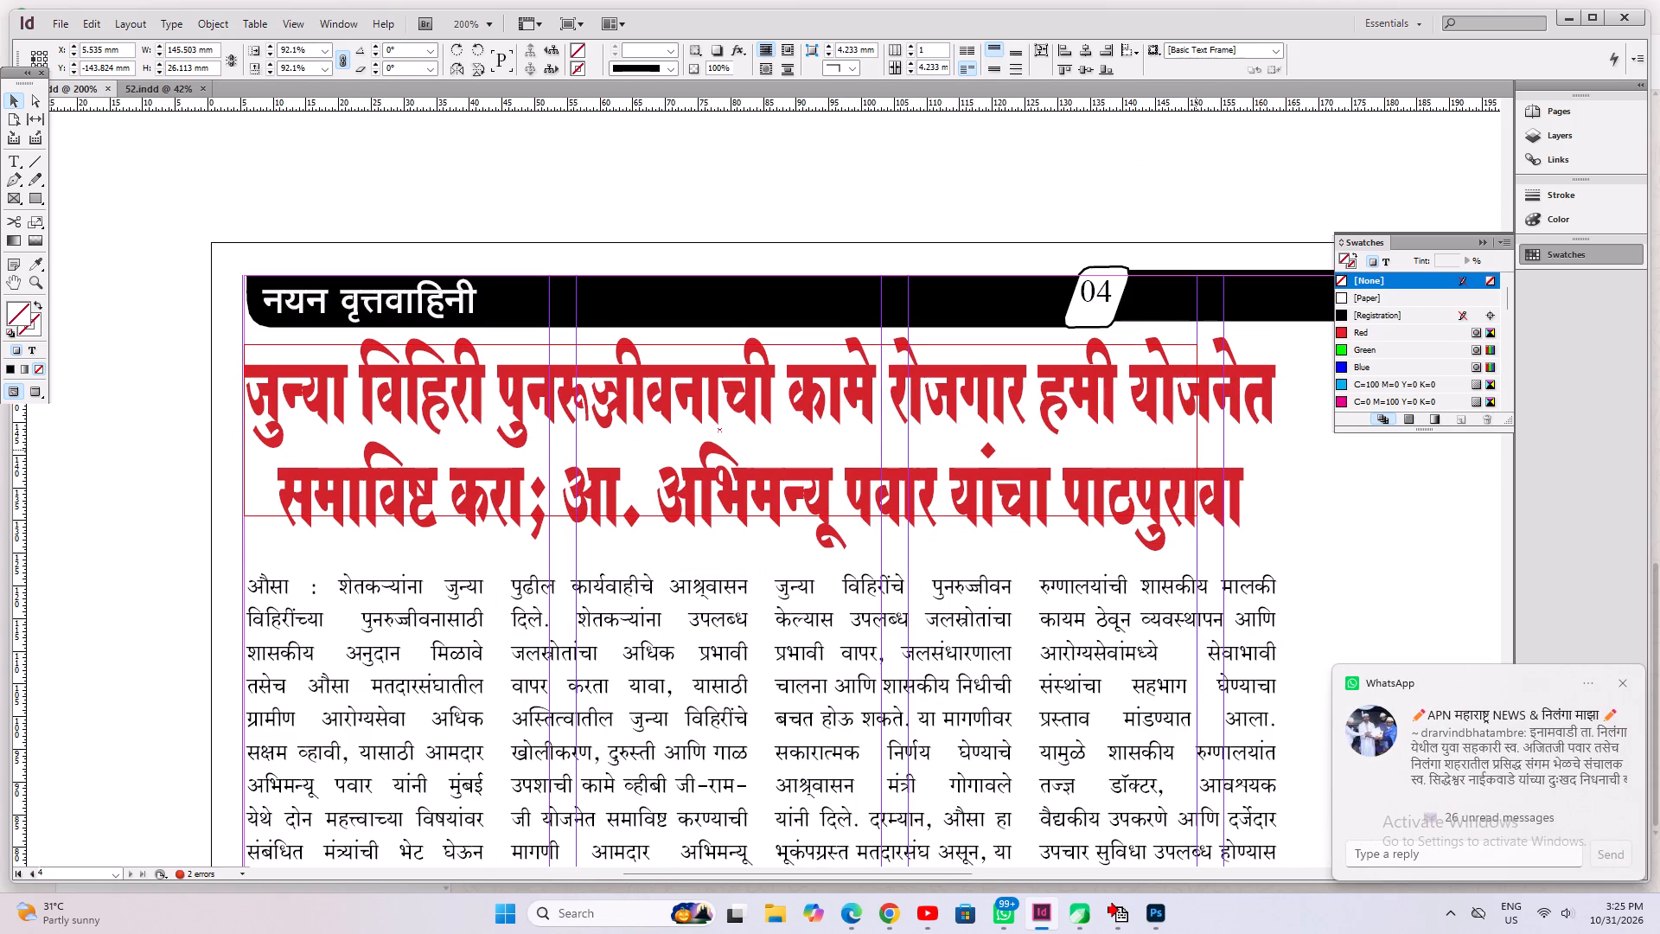
pyautogui.keyDown('ctrl'); pyautogui.keyDown('shift'); pyautogui.moveTo(1196, 450); pyautogui.dragTo(1196, 451); pyautogui.keyUp('shift'); pyautogui.keyUp('ctrl')
pyautogui.keyDown('shift'); pyautogui.click(846, 406); pyautogui.keyUp('shift')
pyautogui.scroll(-3, 862, 470)
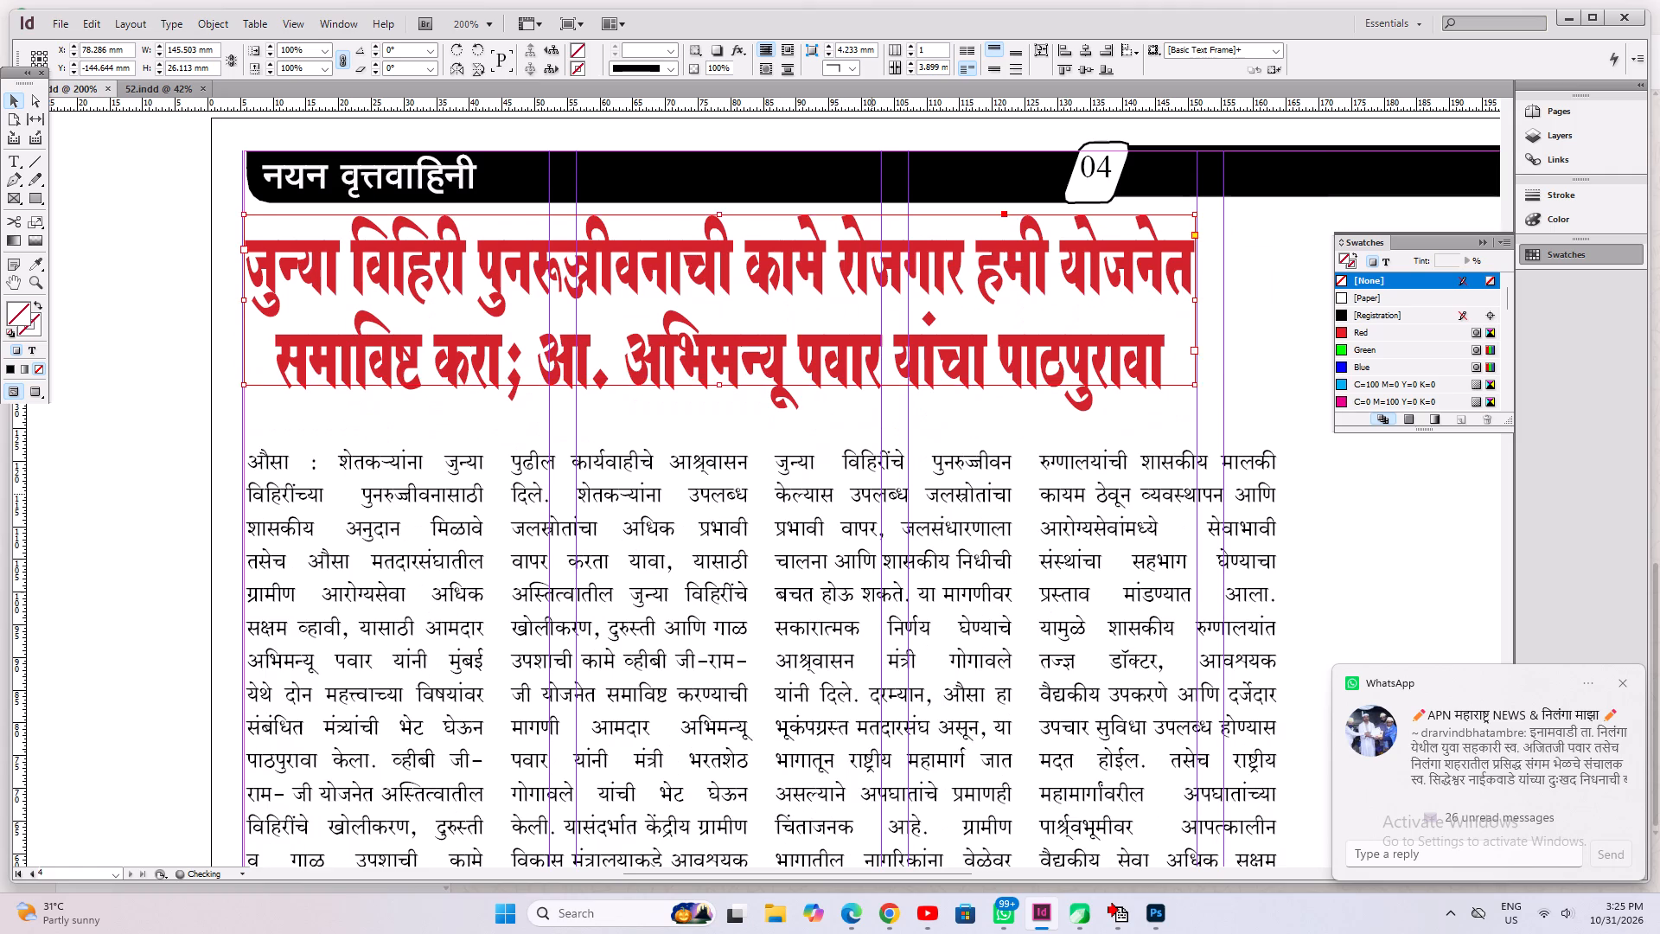
# Move the article frame up directly beneath the headline, aligned with the first column's outer edge.
pyautogui.click(797, 566)
pyautogui.keyDown('shift'); pyautogui.moveTo(557, 514); pyautogui.dragTo(553, 483); pyautogui.keyUp('shift')
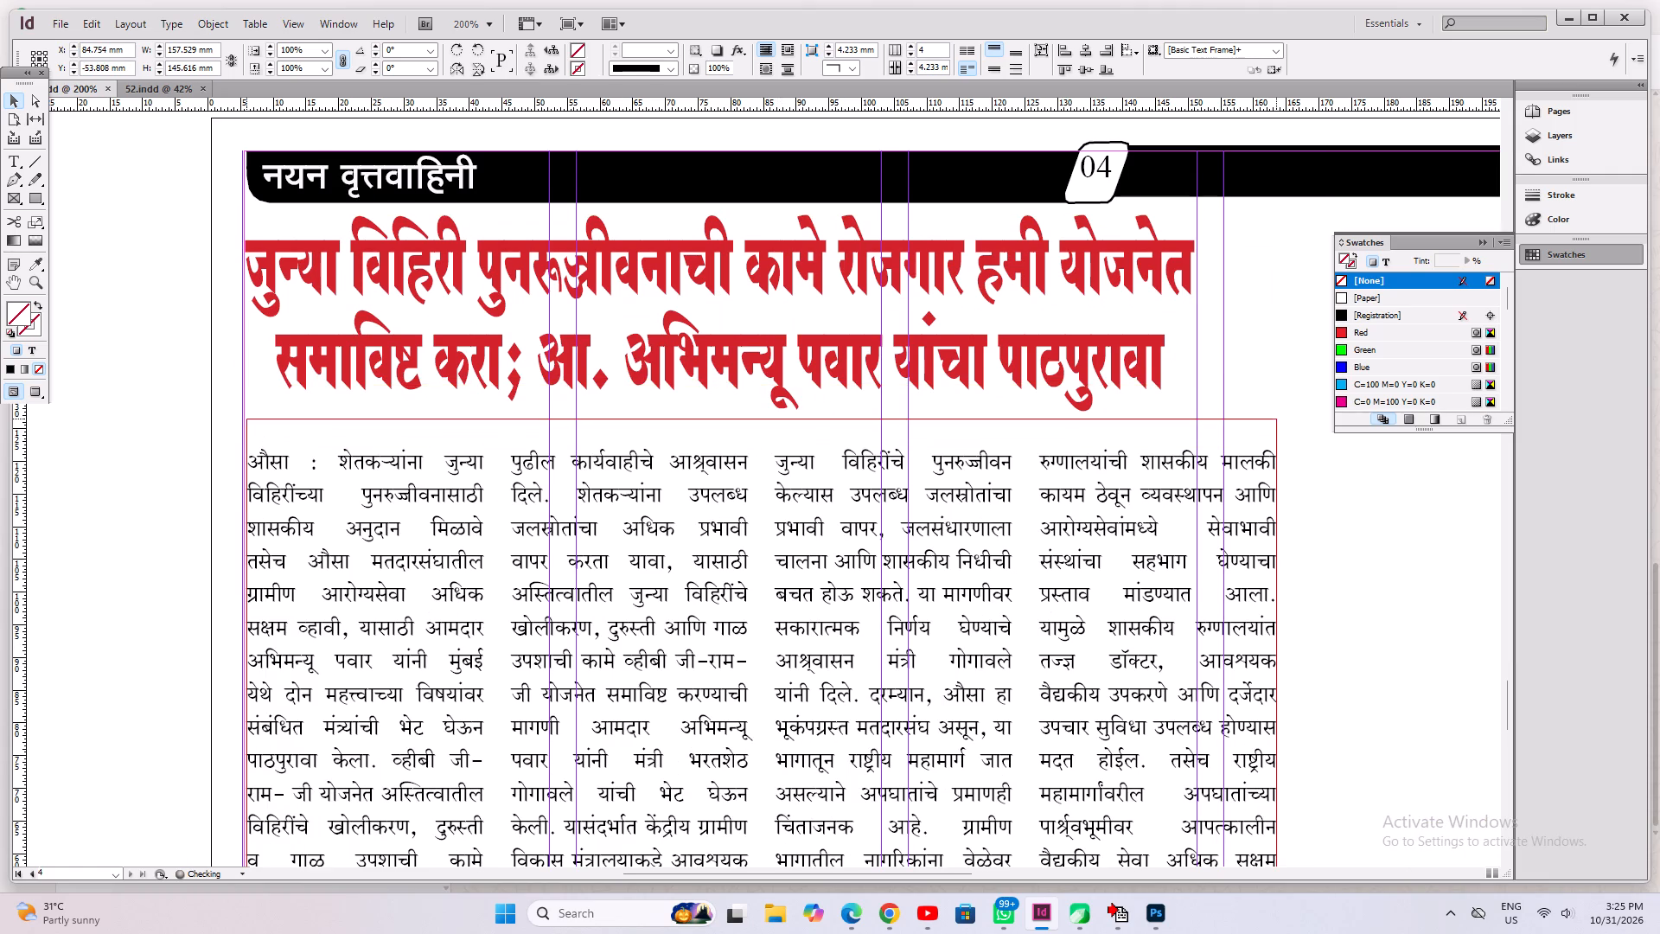
pyautogui.keyDown('shift'); pyautogui.moveTo(553, 483); pyautogui.dragTo(550, 475); pyautogui.keyUp('shift')
pyautogui.scroll(-4, 552, 483)
pyautogui.press('Left')
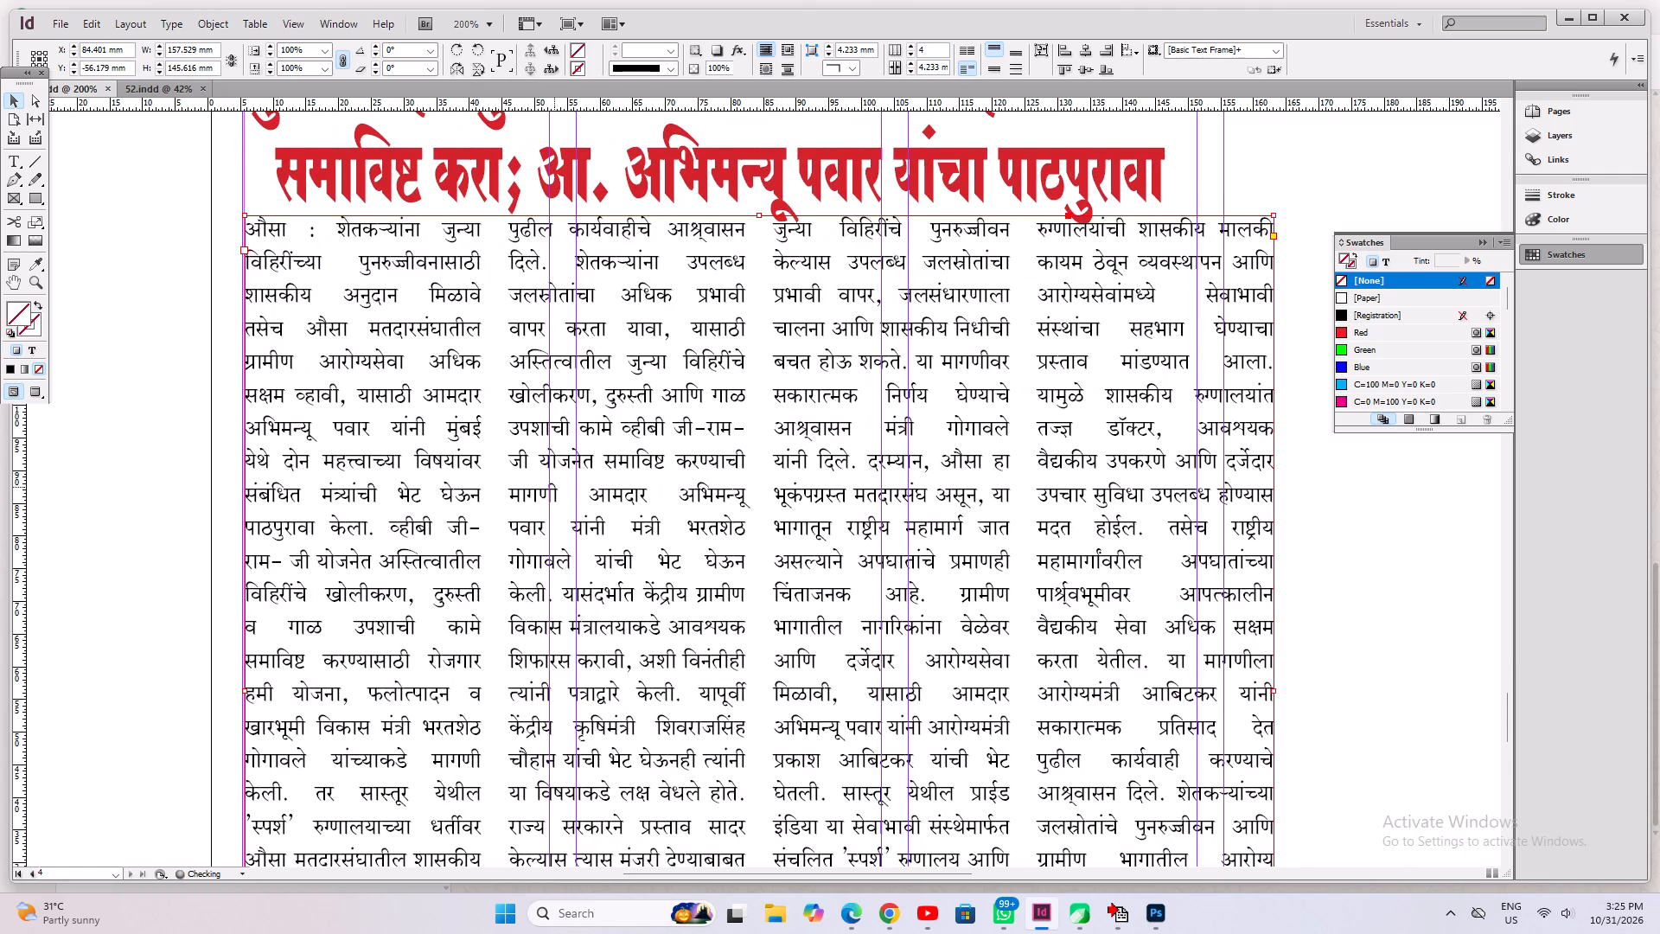
# Set the article frame to 3 text columns and narrow it to the page's three-column width, about 145.9 mm.
pyautogui.click(910, 53)
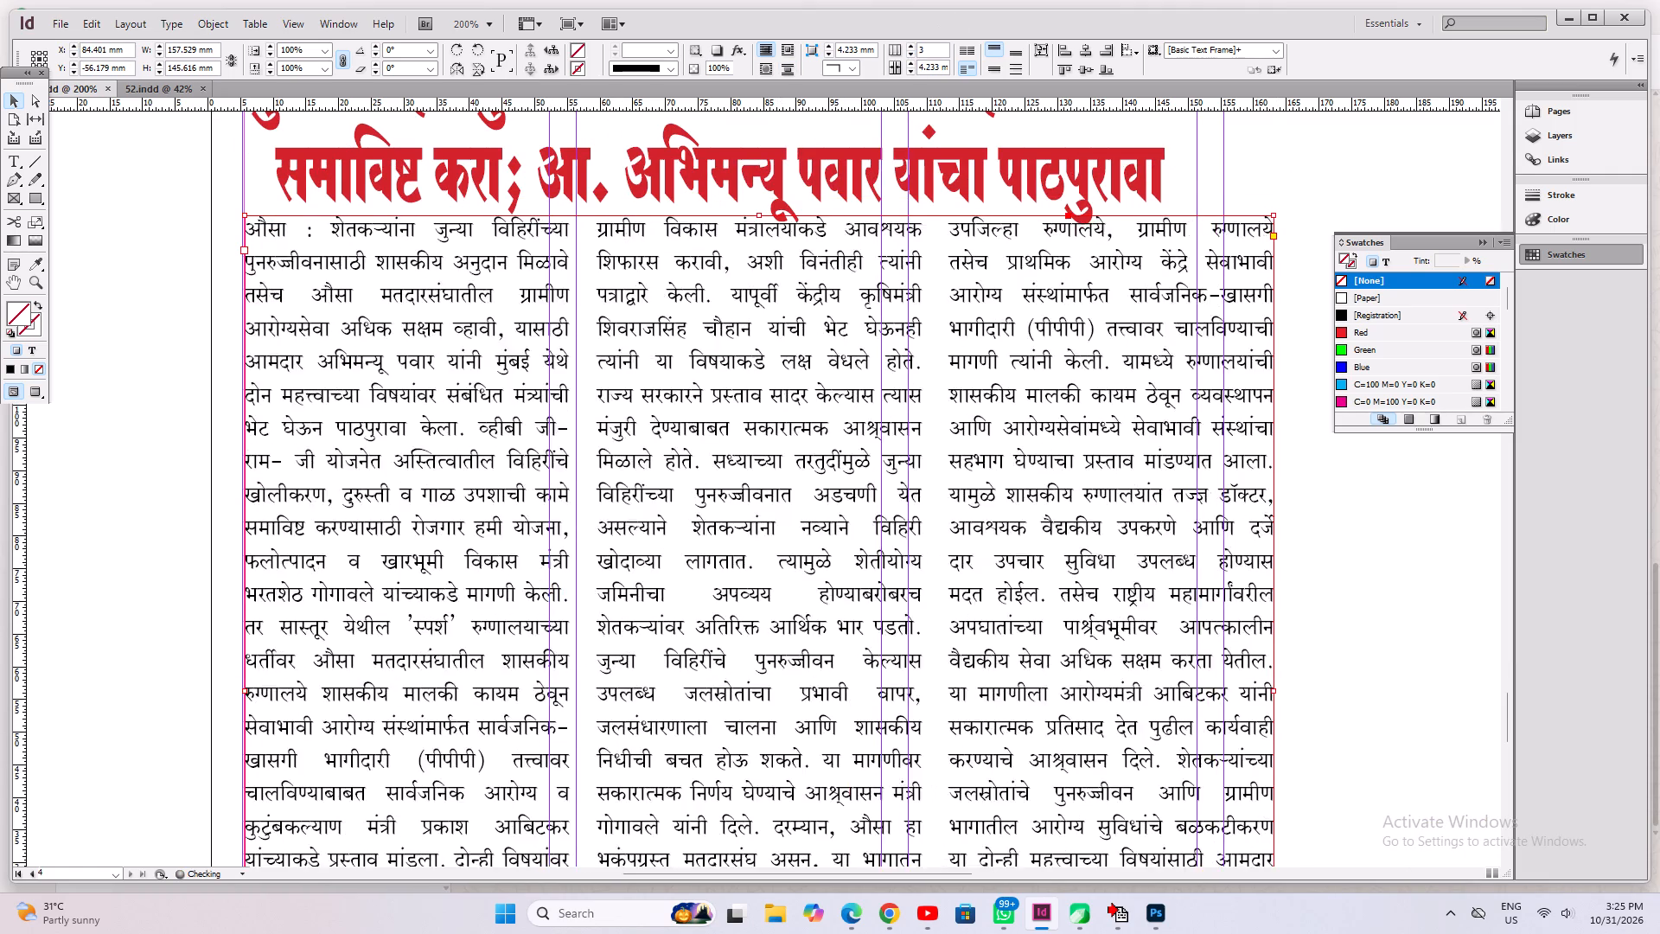
pyautogui.scroll(-8, 893, 399)
pyautogui.moveTo(1275, 381); pyautogui.dragTo(1172, 443)
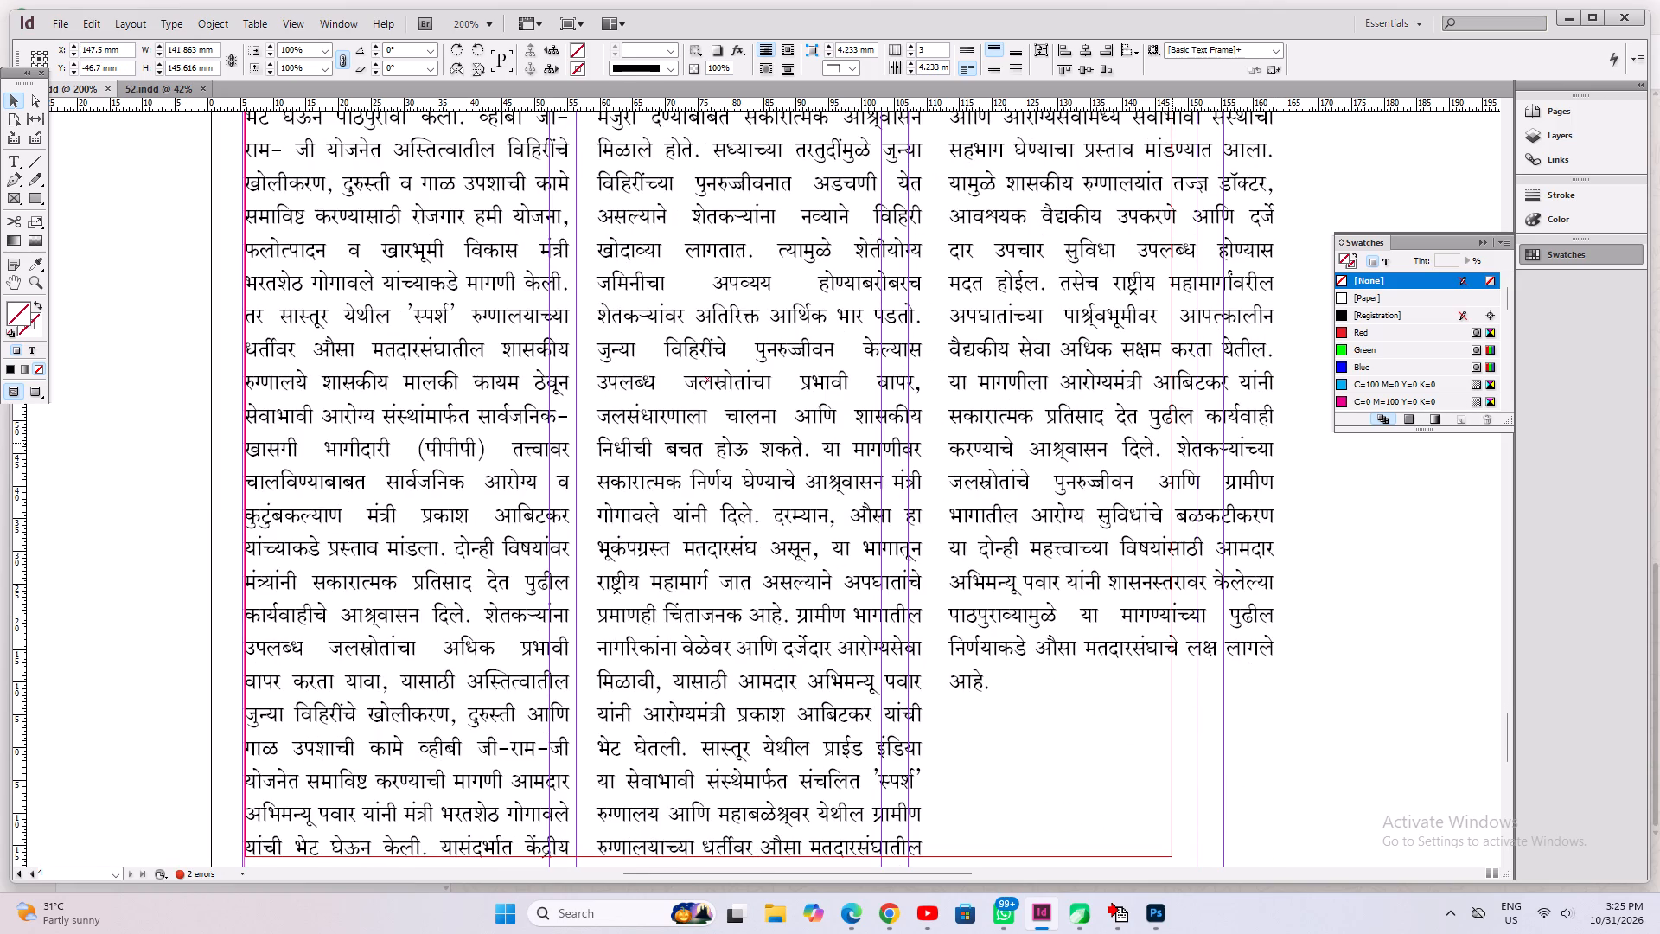
pyautogui.moveTo(1172, 443); pyautogui.dragTo(1197, 444)
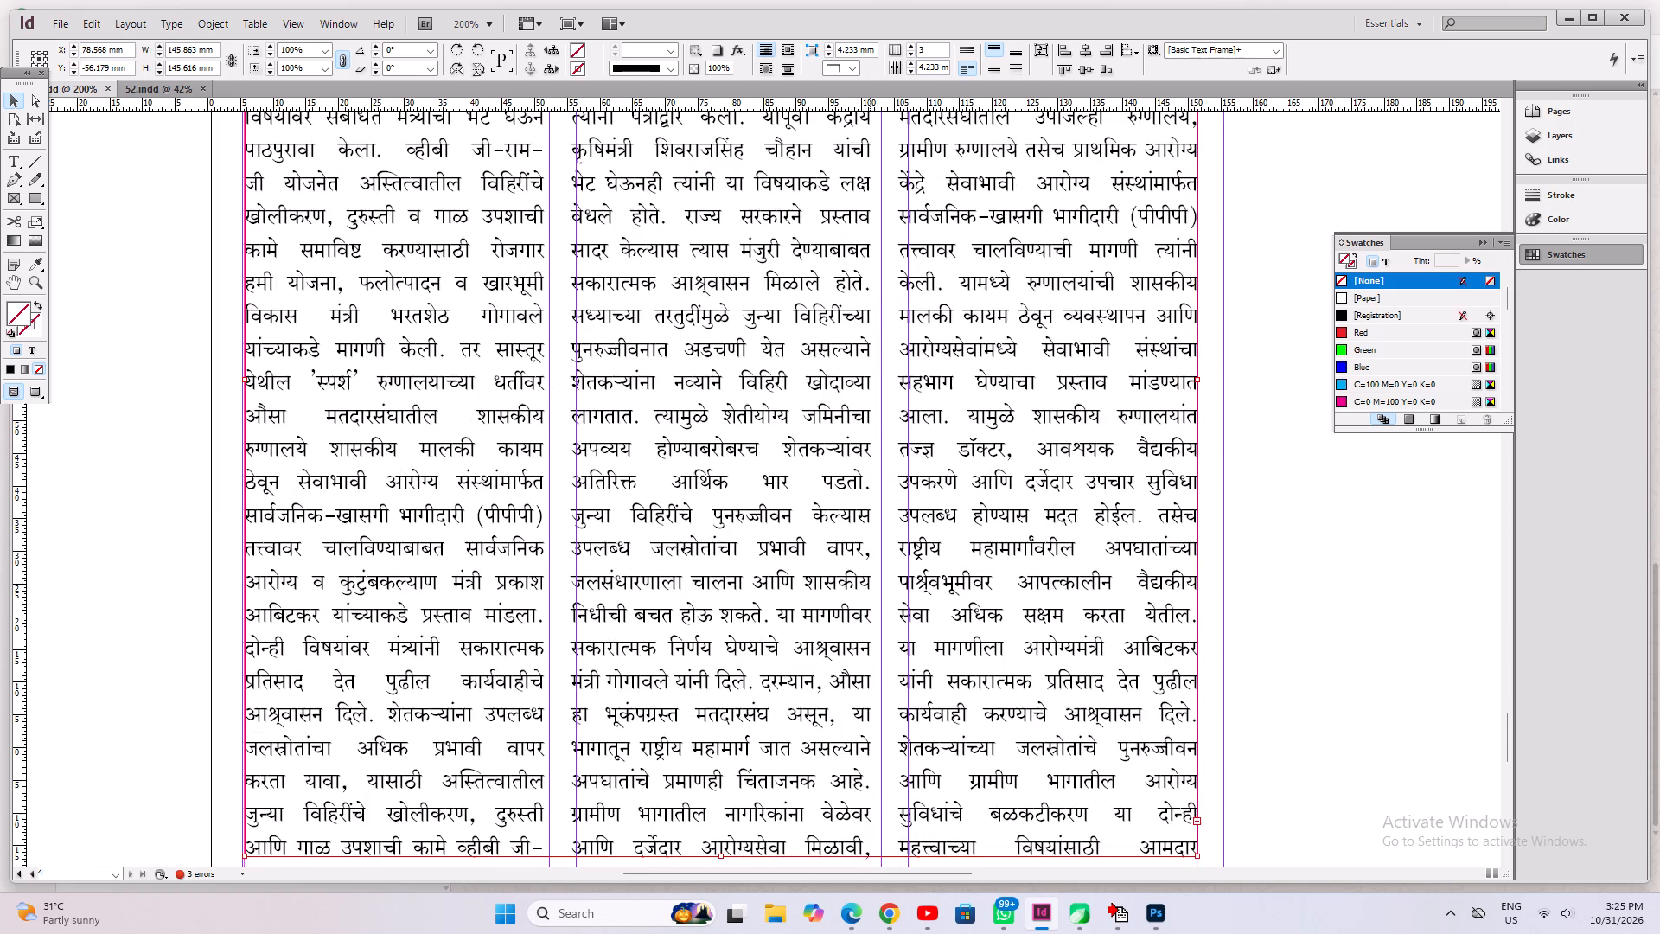
# Fit the article frame to its full text and save the newspaper document.
pyautogui.scroll(-9, 804, 469)
pyautogui.hotkey('ctrl', 'alt', 'c')
pyautogui.hotkey('ctrl', 's')
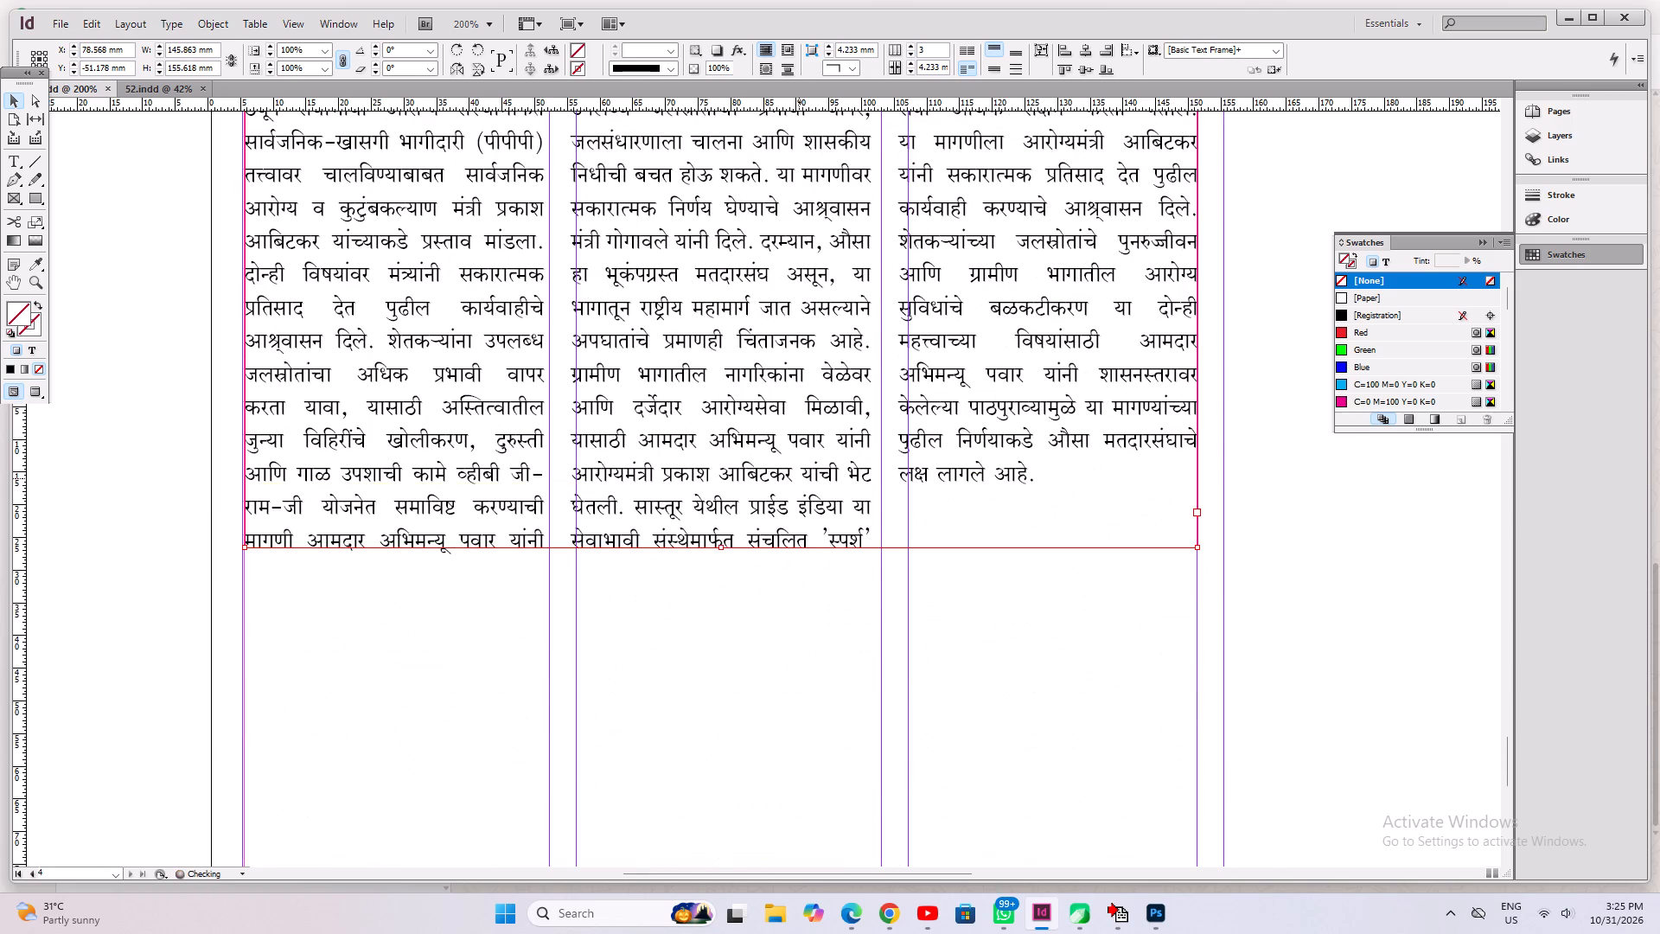
pyautogui.hotkey('ctrl', '0')
pyautogui.hotkey('ctrl', 'a')
pyautogui.hotkey('ctrl', 's')
pyautogui.click(667, 632)
pyautogui.click(674, 456)
pyautogui.hotkey('ctrl', 's')
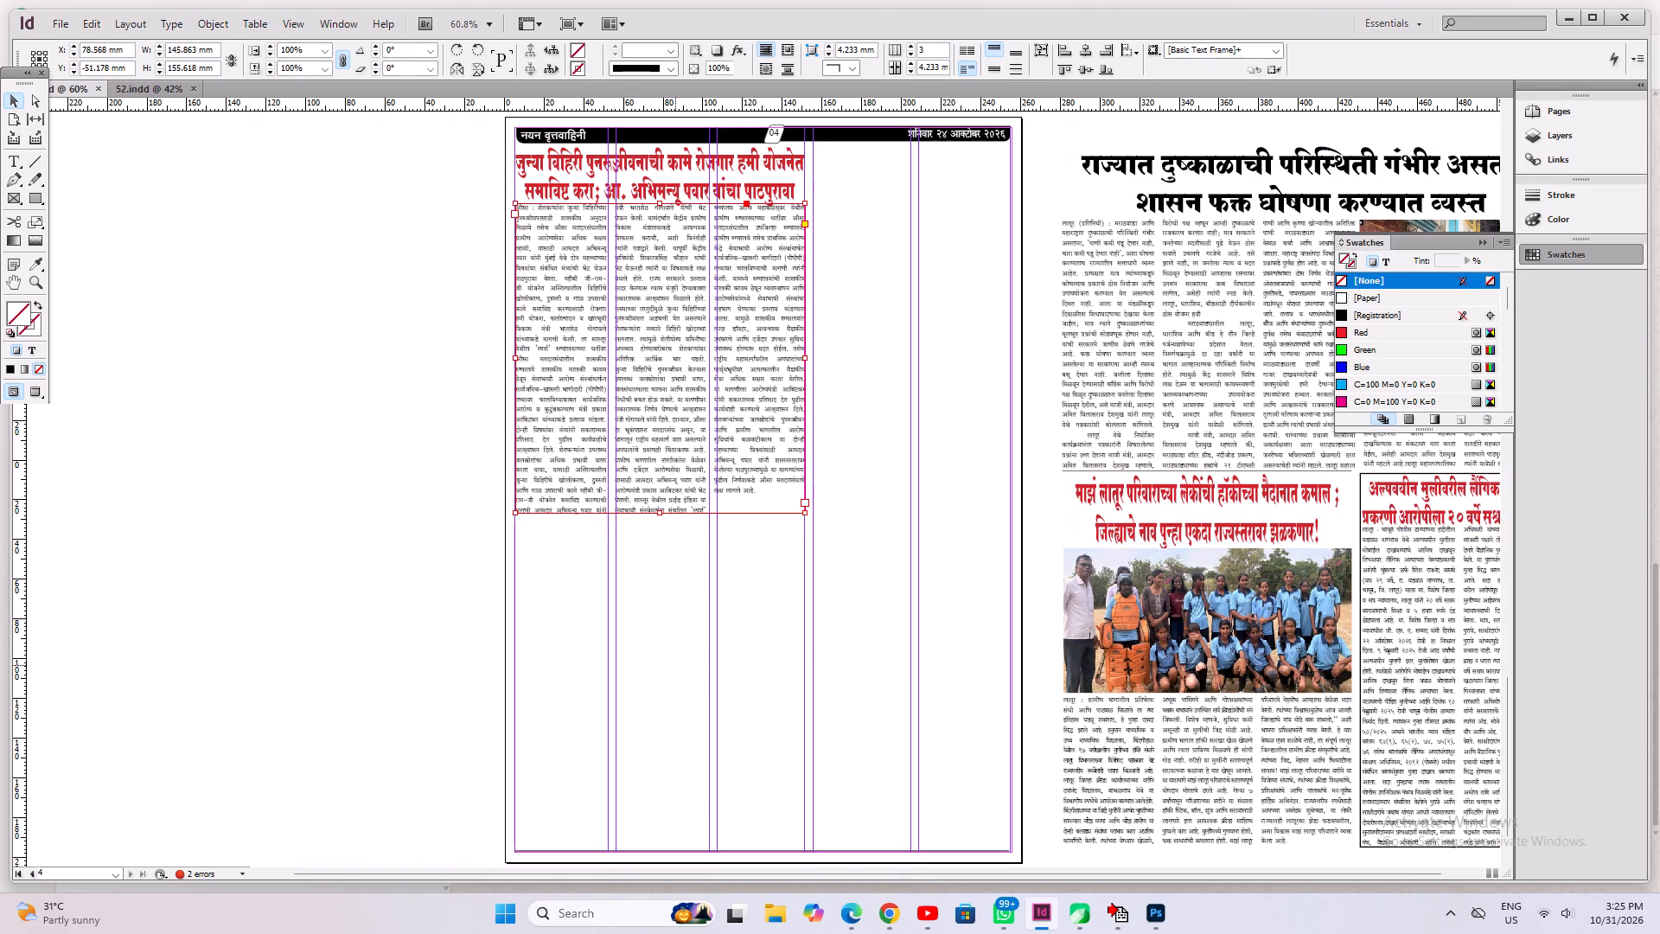
pyautogui.click(675, 665)
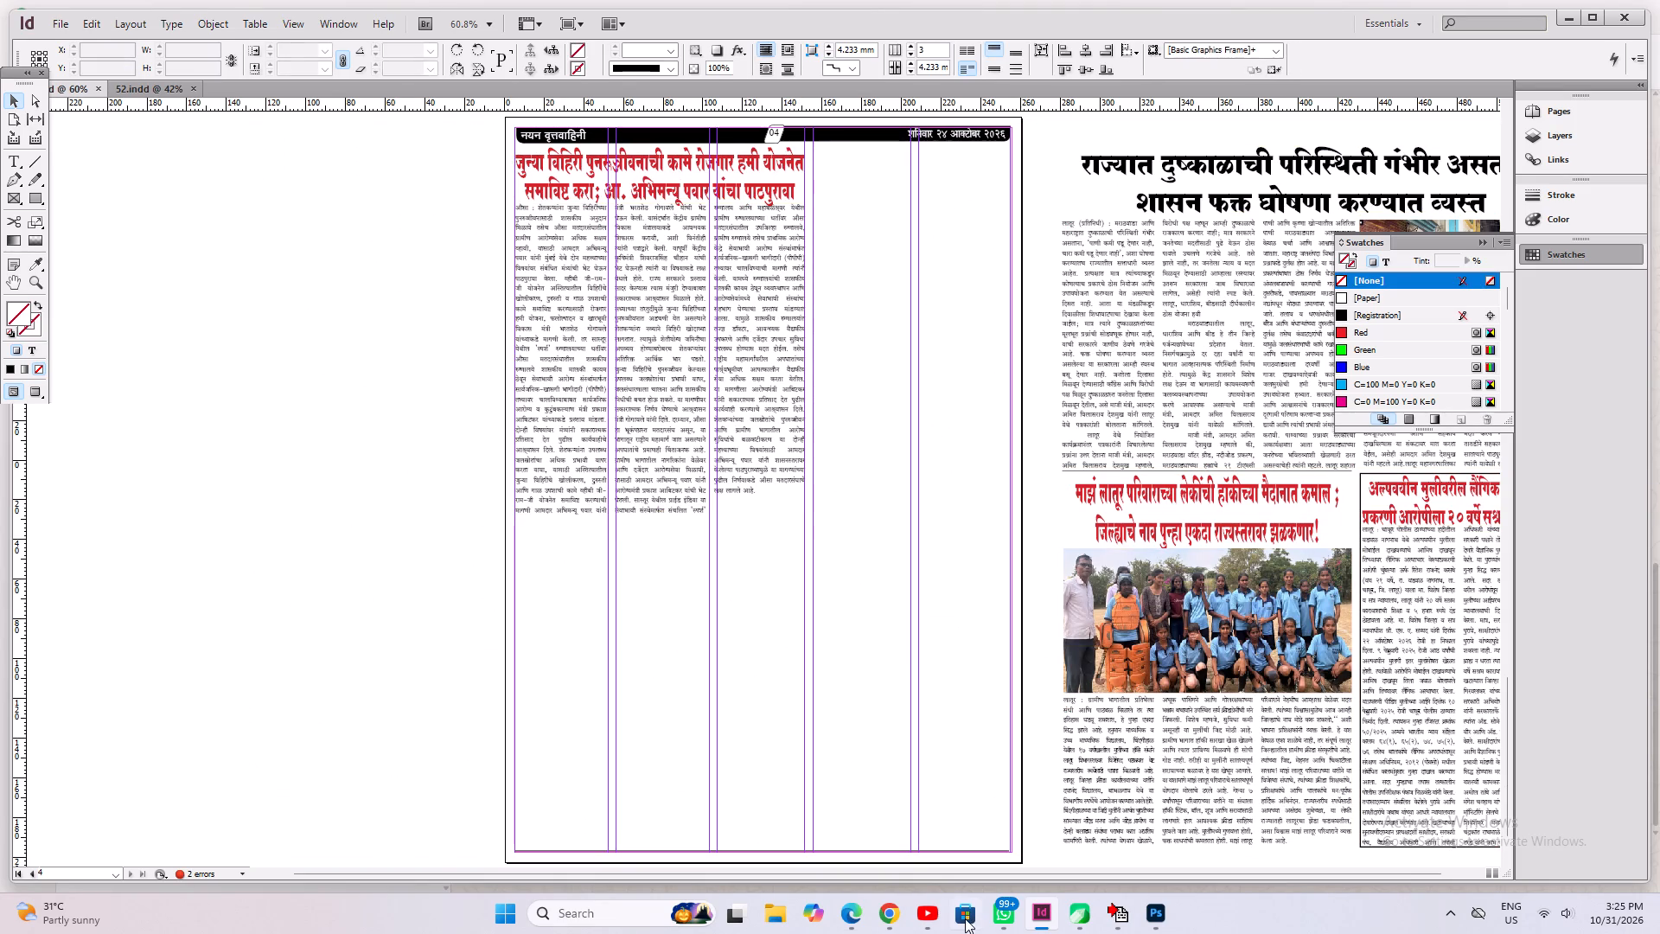
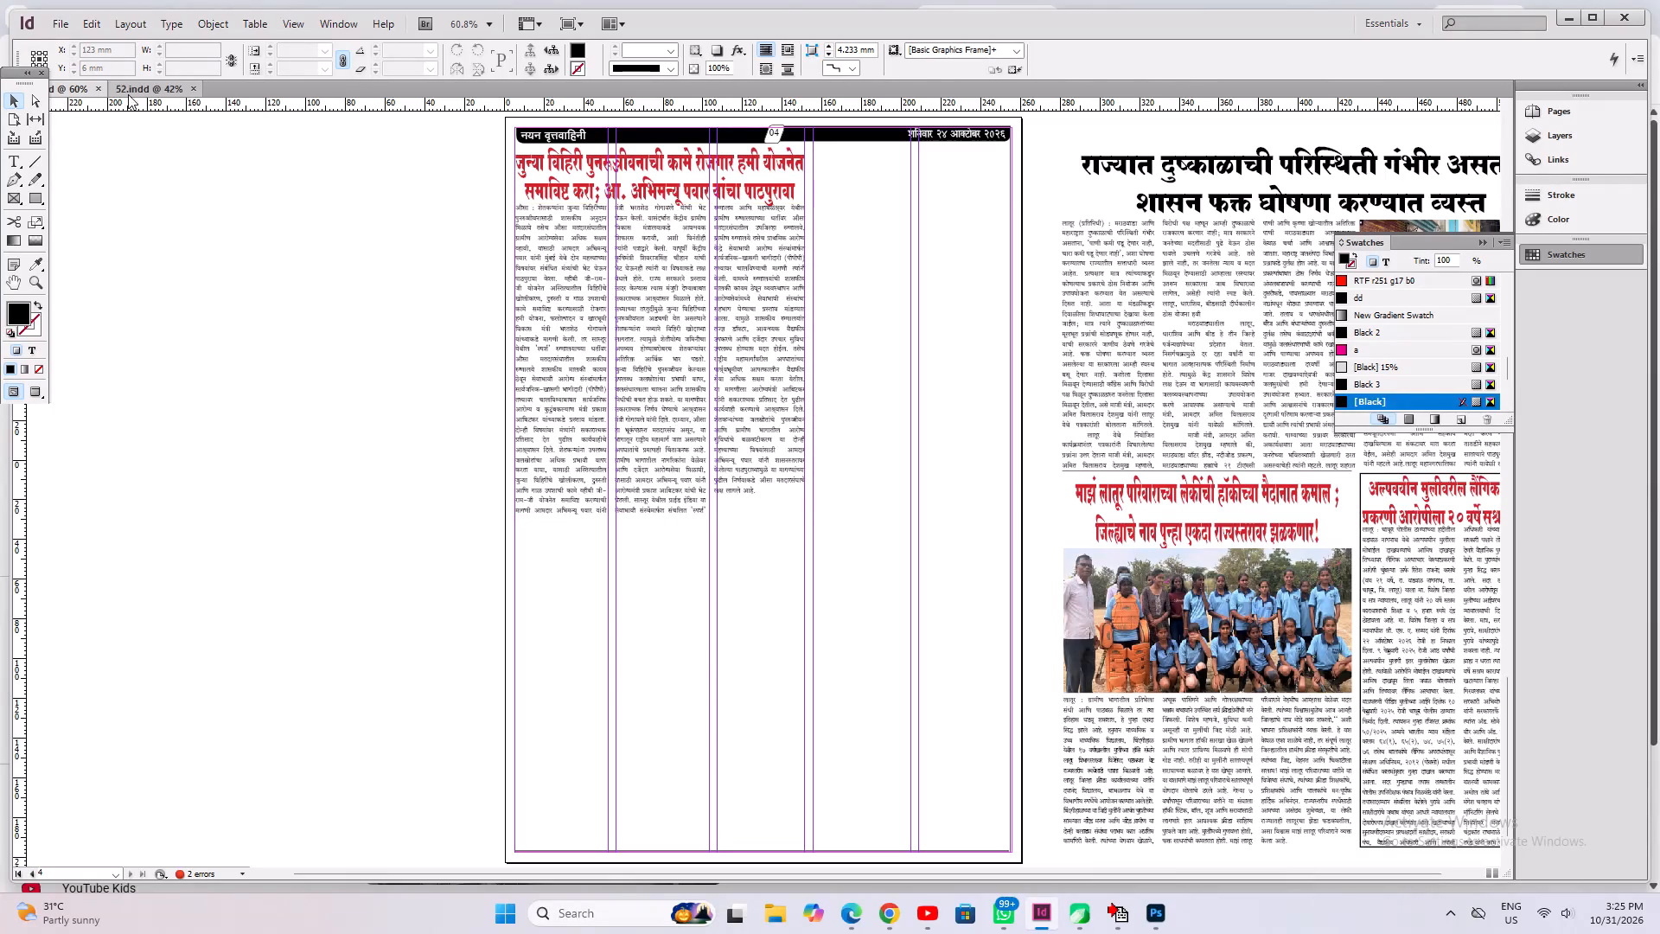
# Copy the fruit crop insurance article text (आंबिया बहार) from page 3 of 52.indd, paste it beside page 4 of the newspaper and save.
pyautogui.click(134, 96)
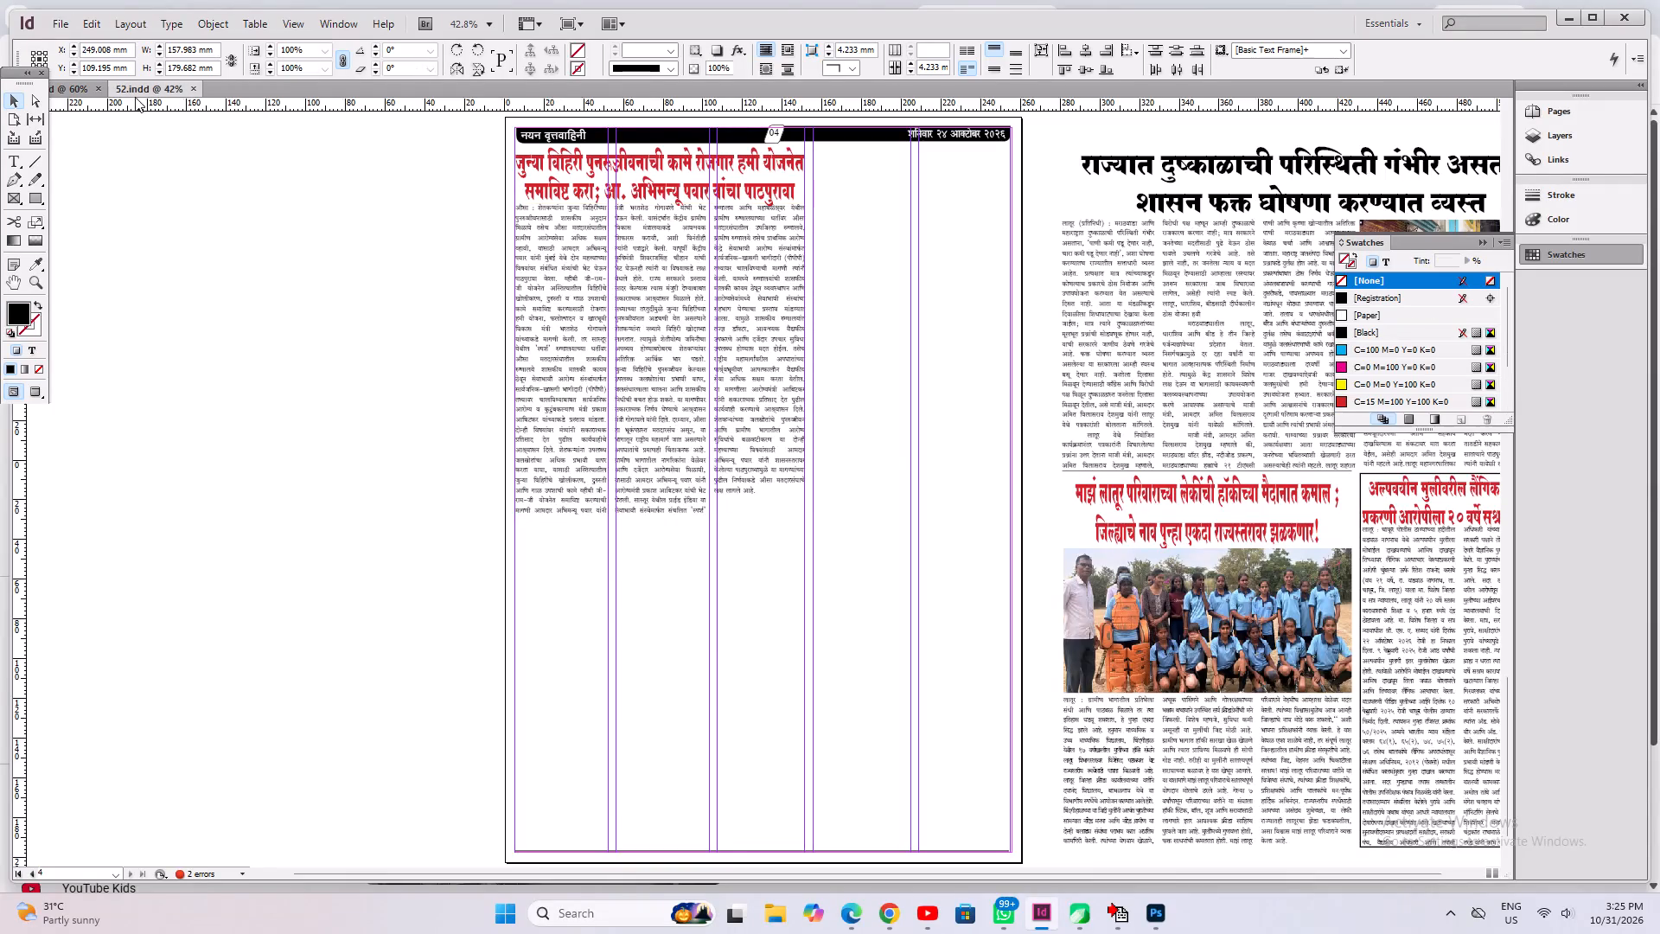
pyautogui.scroll(-6, 949, 640)
pyautogui.click(1127, 636)
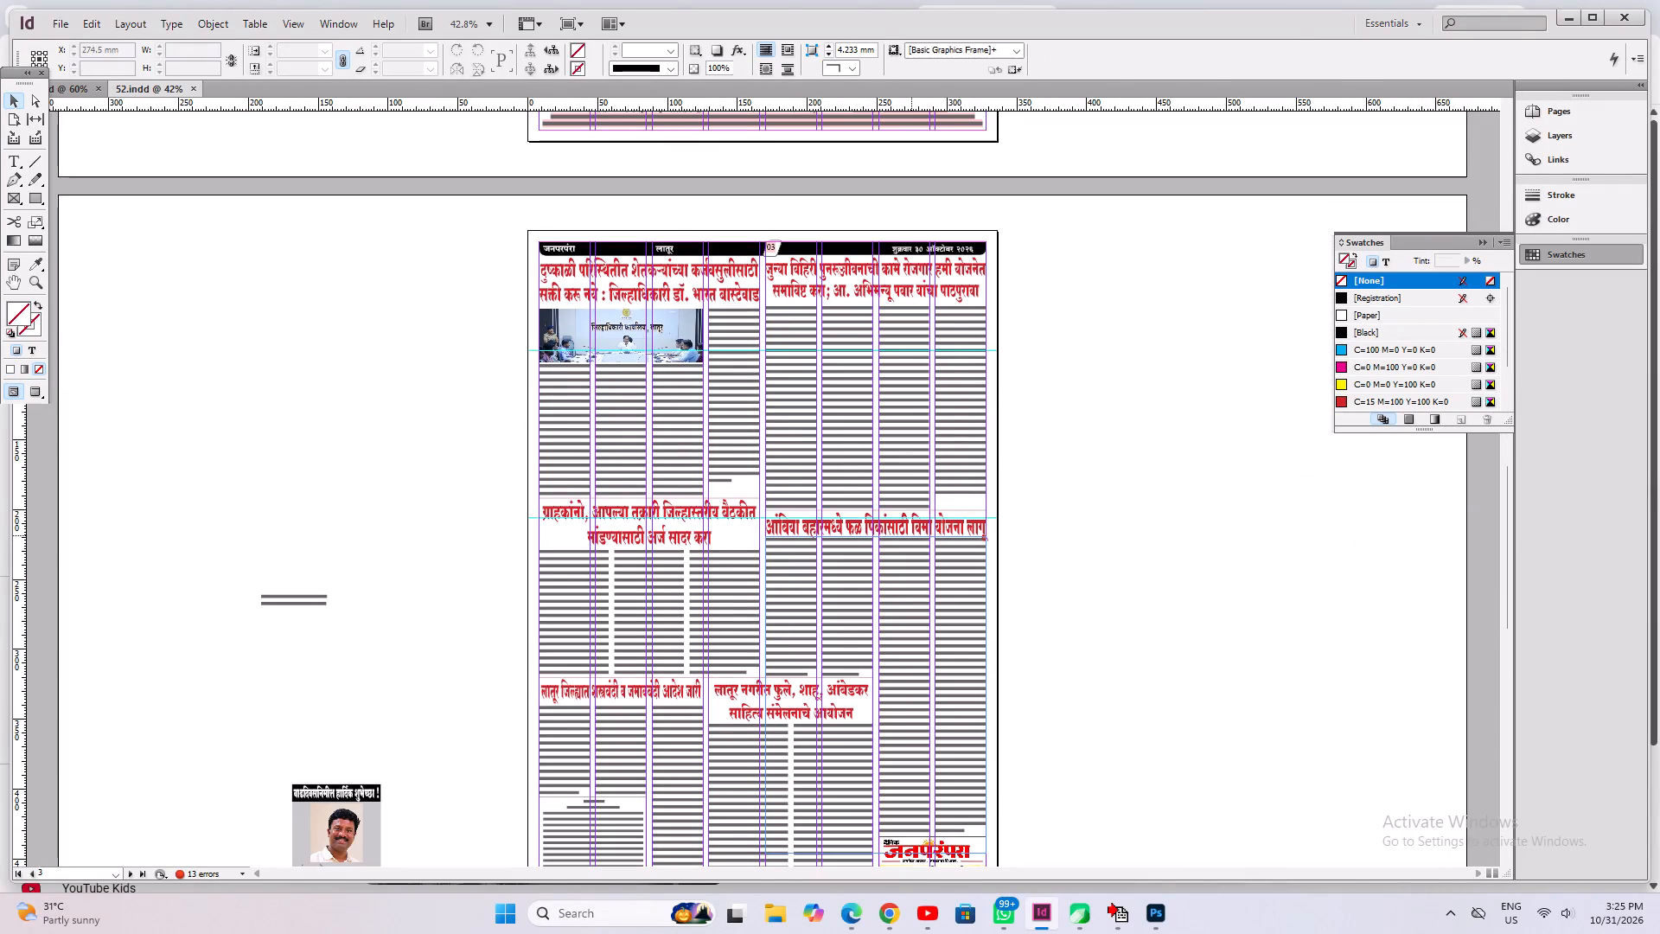
pyautogui.click(915, 528)
pyautogui.click(921, 630)
pyautogui.hotkey('ctrl', 'c')
pyautogui.click(1047, 628)
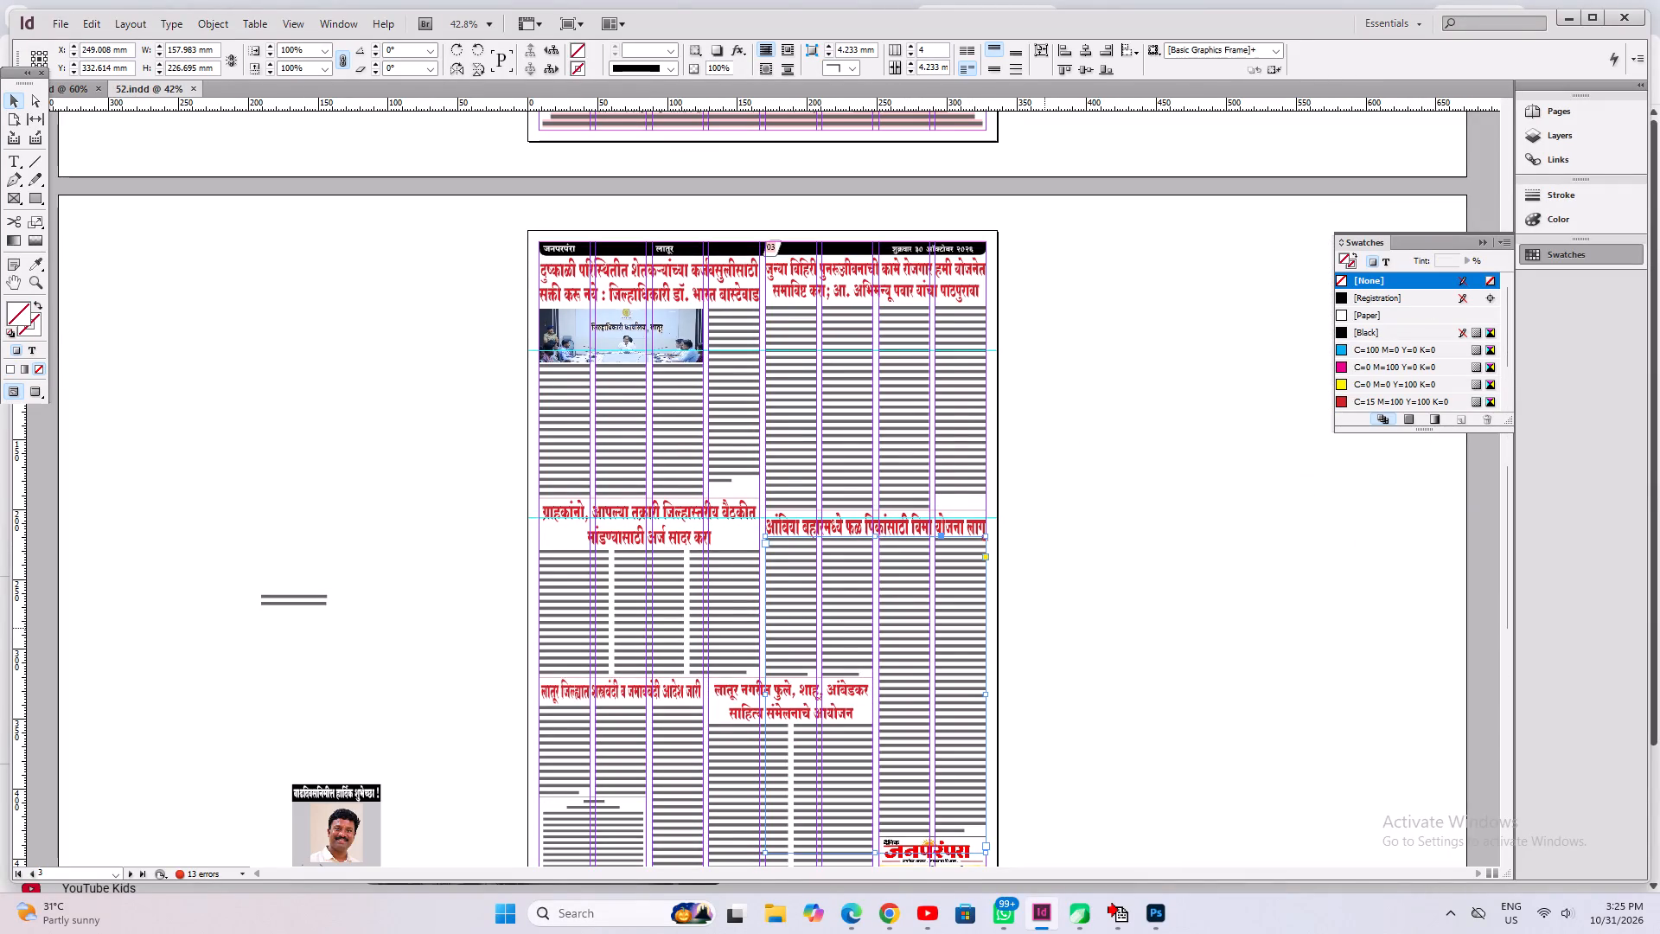
pyautogui.click(65, 83)
pyautogui.hotkey('ctrl', 'v')
pyautogui.scroll(-3, 817, 547)
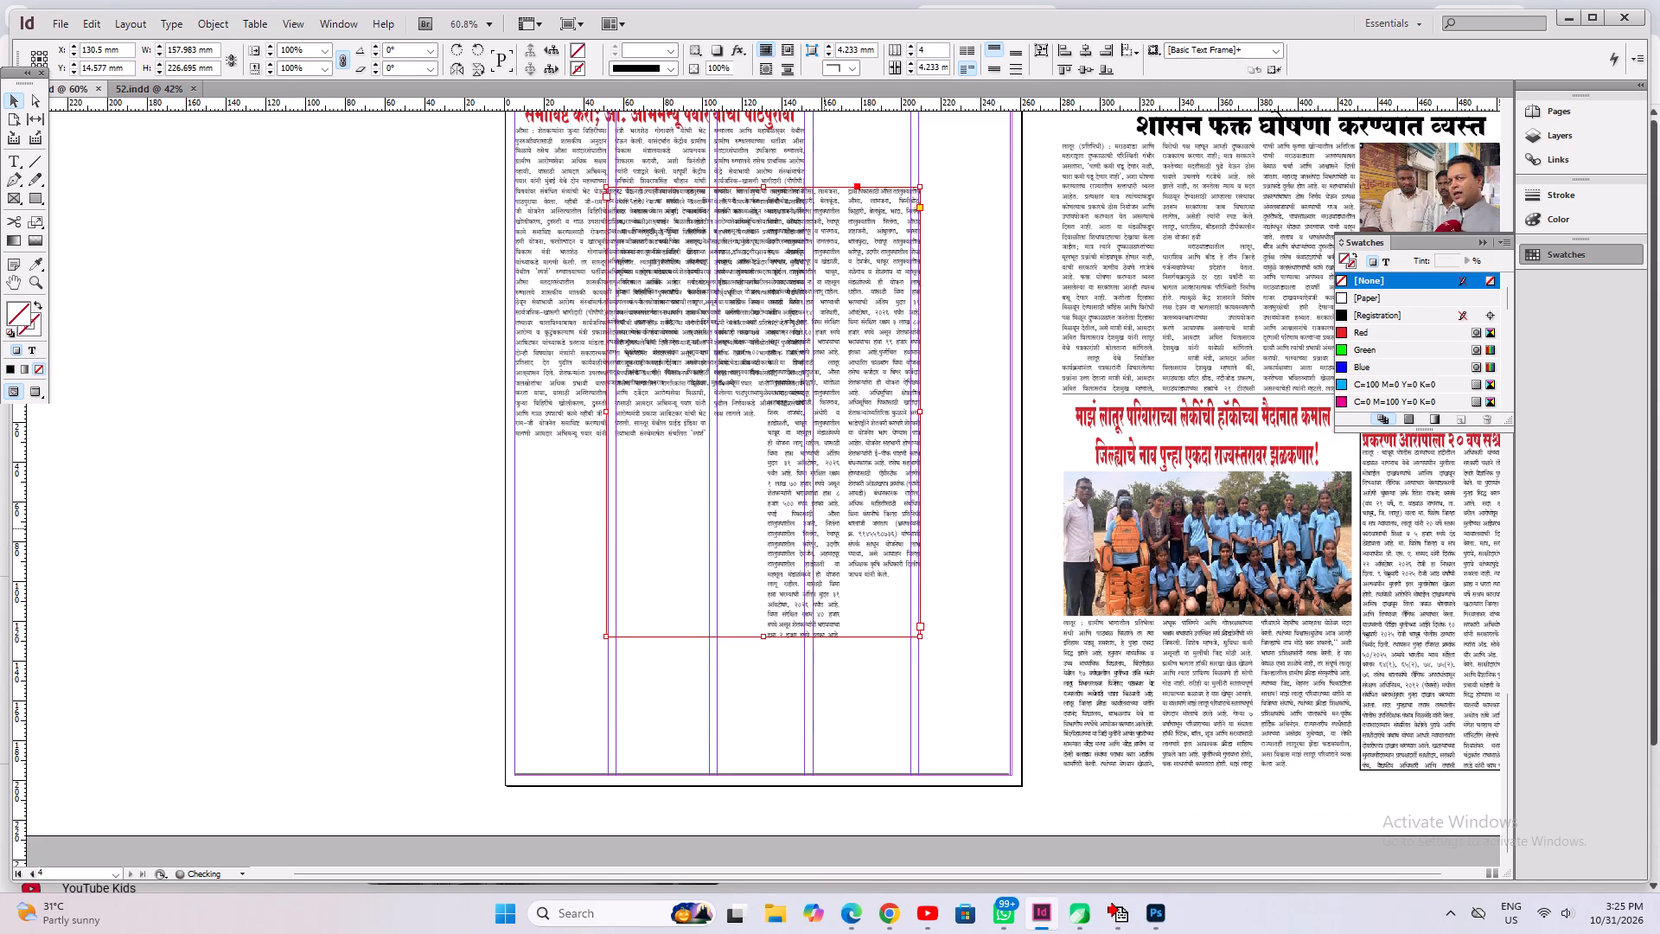
pyautogui.moveTo(841, 336); pyautogui.dragTo(210, 487)
pyautogui.click(449, 502)
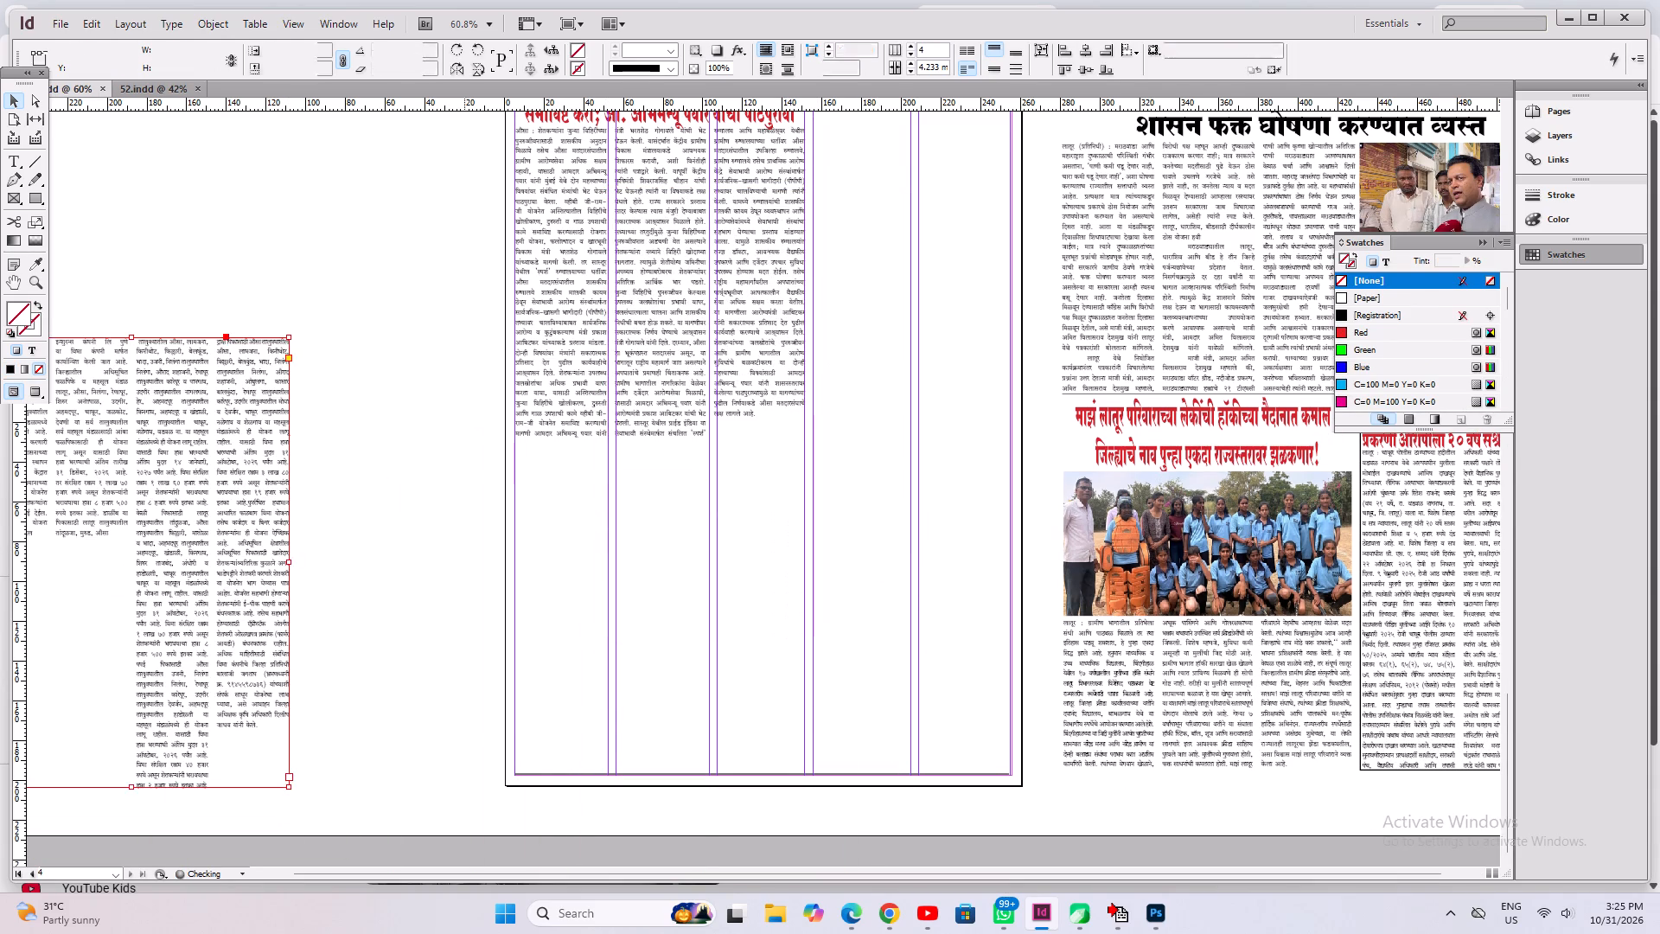
pyautogui.hotkey('ctrl', 's')
# Copy the headline आंबिया बहारमध्ये फळ पिकांसाठी विमा योजना लागू from 52.indd and place it beneath page 4's first article.
pyautogui.click(170, 93)
pyautogui.click(892, 533)
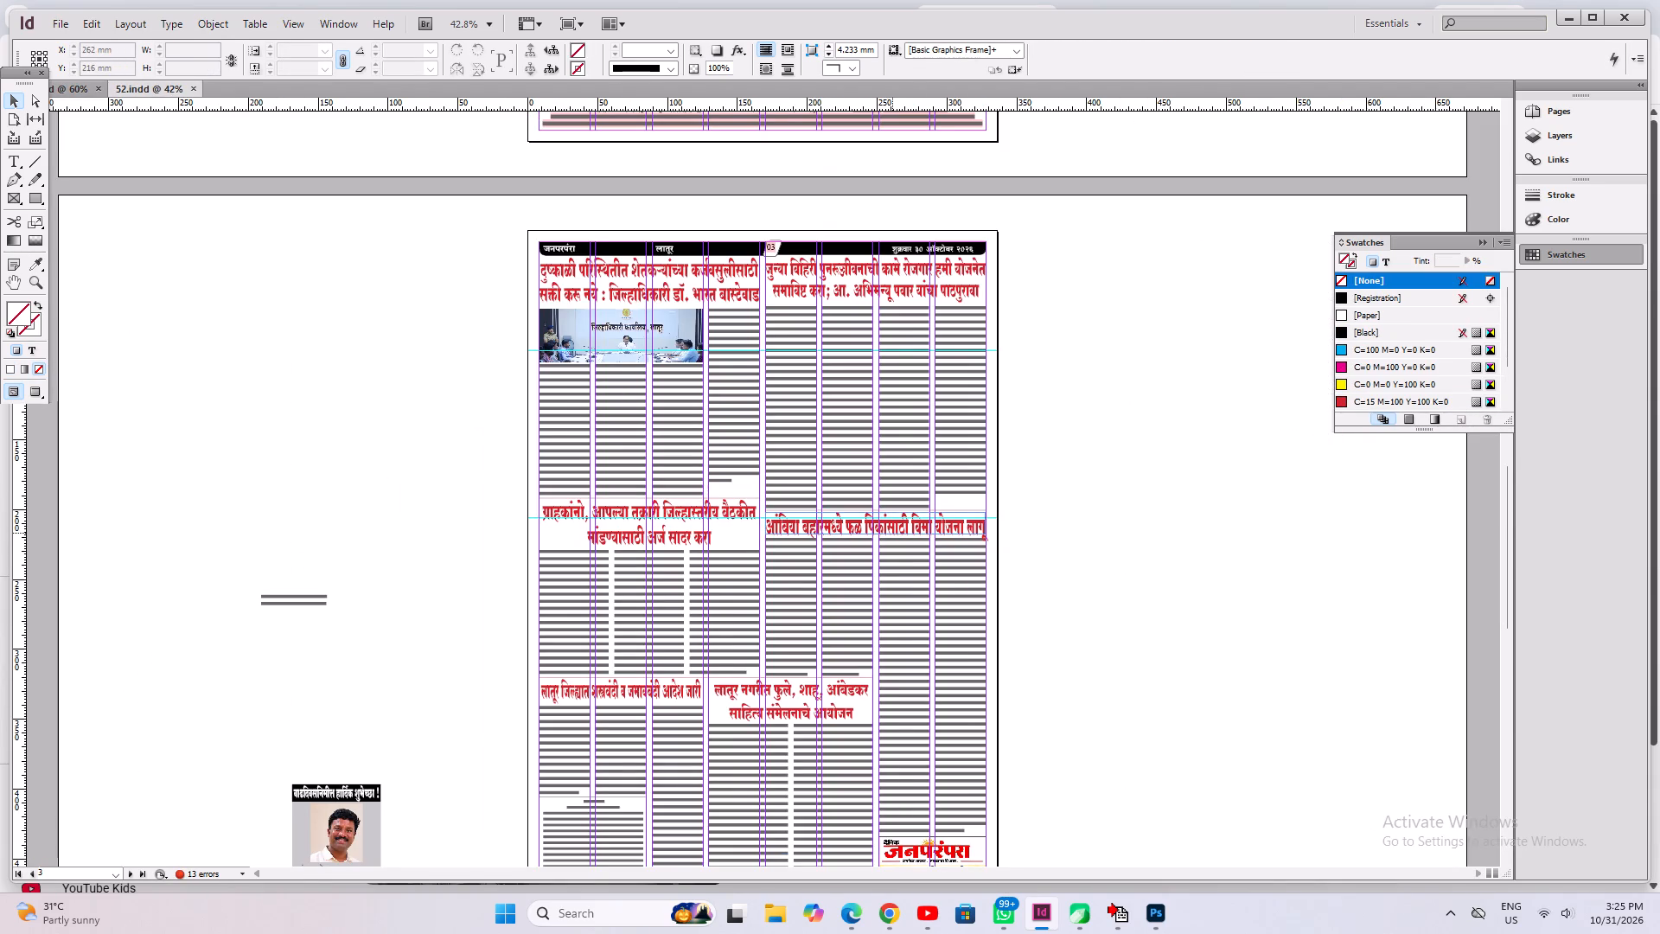
pyautogui.hotkey('ctrl', 'c')
pyautogui.click(91, 95)
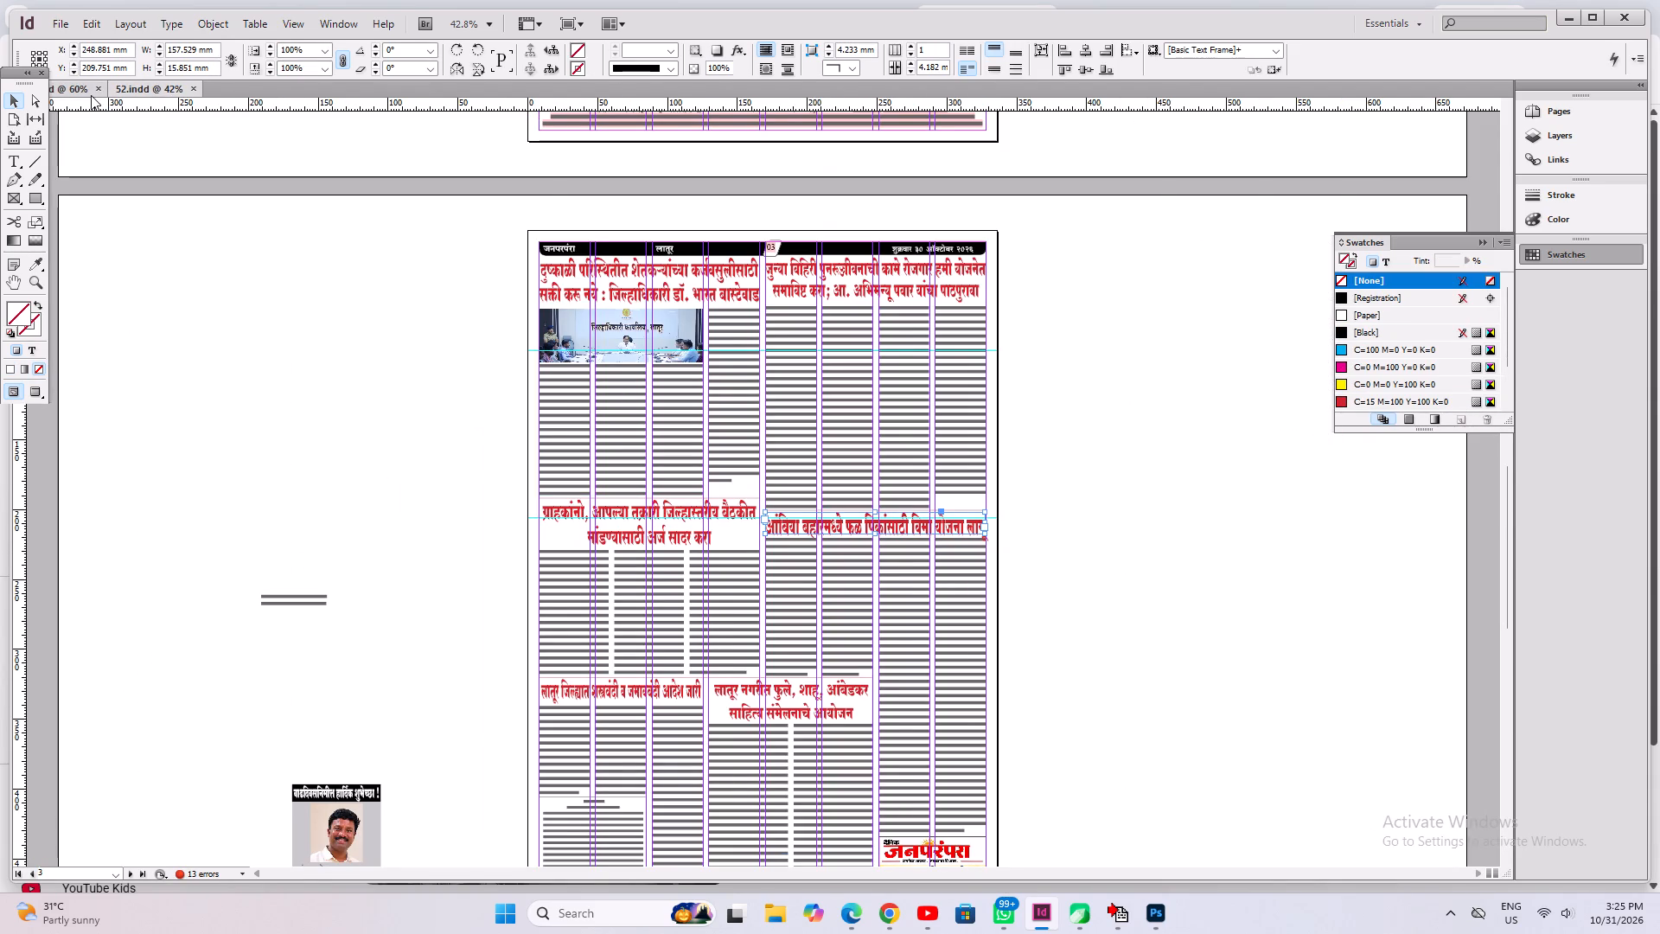
pyautogui.hotkey('ctrl', 'v')
pyautogui.moveTo(754, 474); pyautogui.dragTo(650, 458)
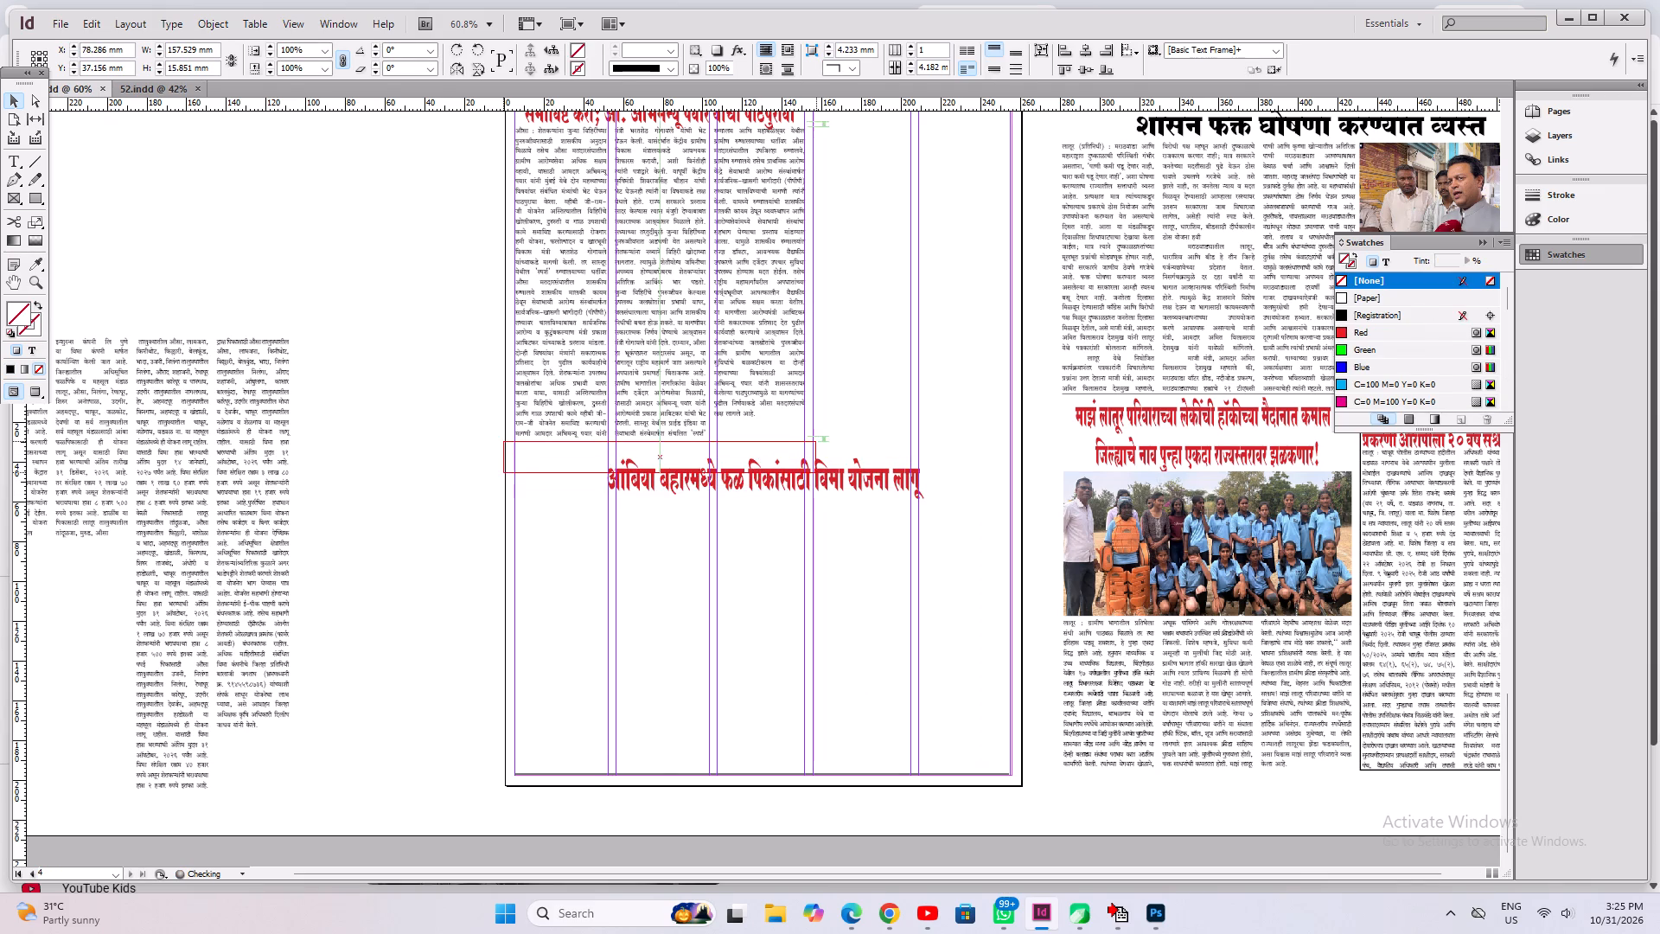
pyautogui.moveTo(650, 458); pyautogui.dragTo(661, 458)
# Scale the pasted headline down horizontally to fit the three-column width of the article above it.
pyautogui.hotkey('ctrl', '1')
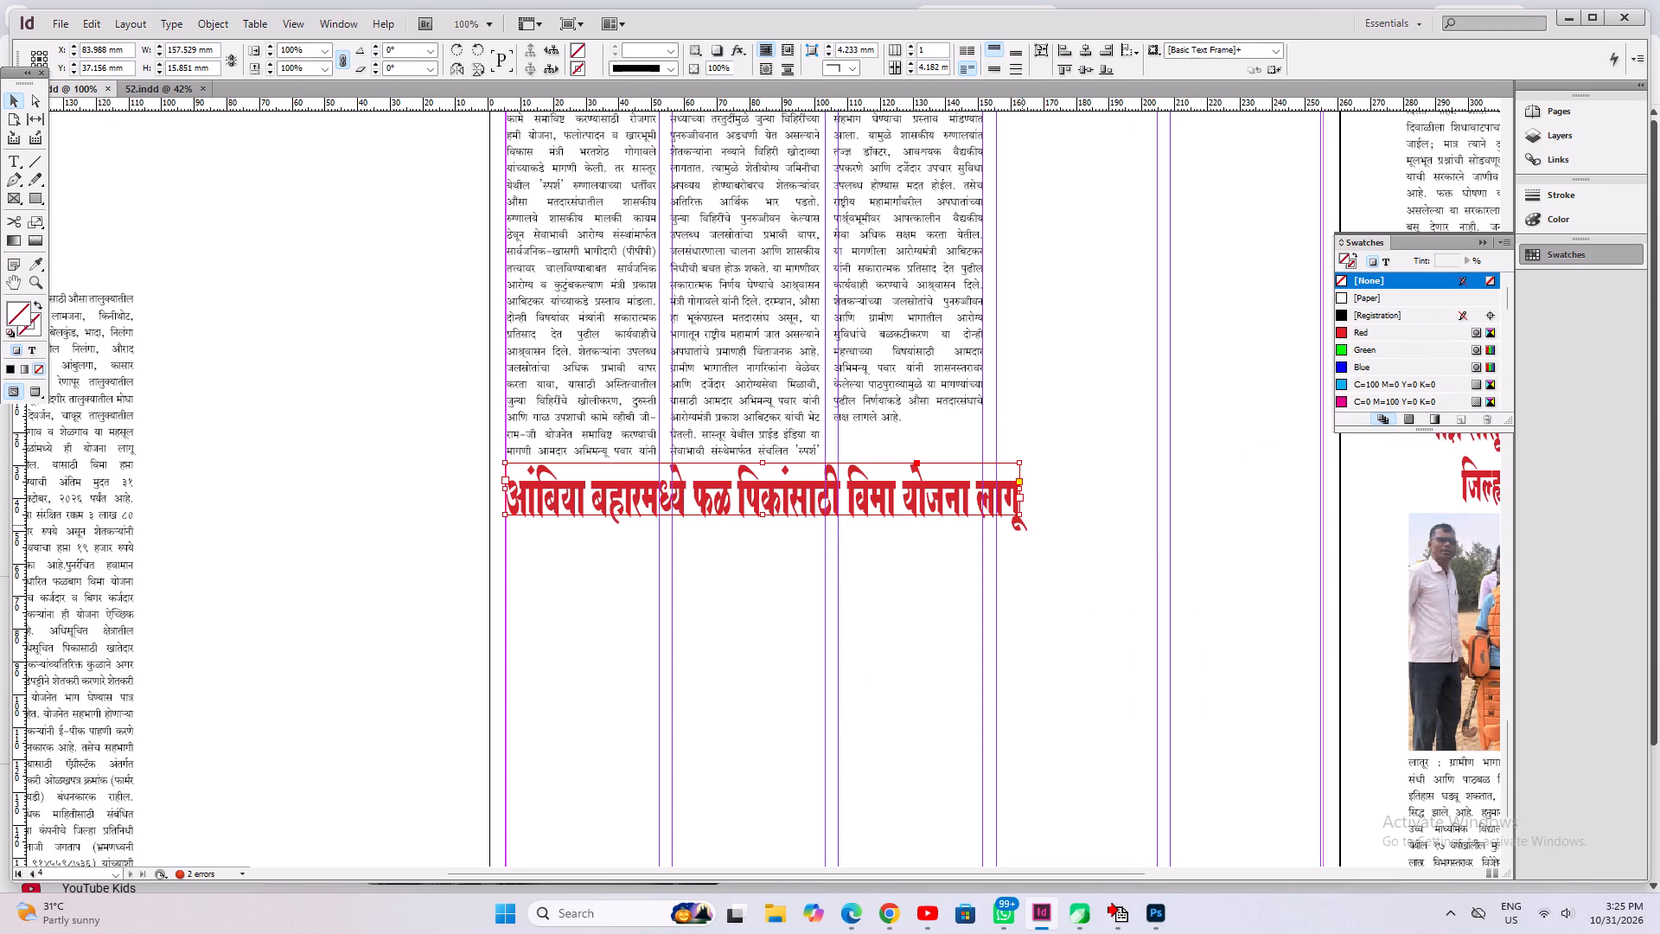
pyautogui.keyDown('ctrl'); pyautogui.moveTo(1020, 515); pyautogui.dragTo(975, 512); pyautogui.keyUp('ctrl')
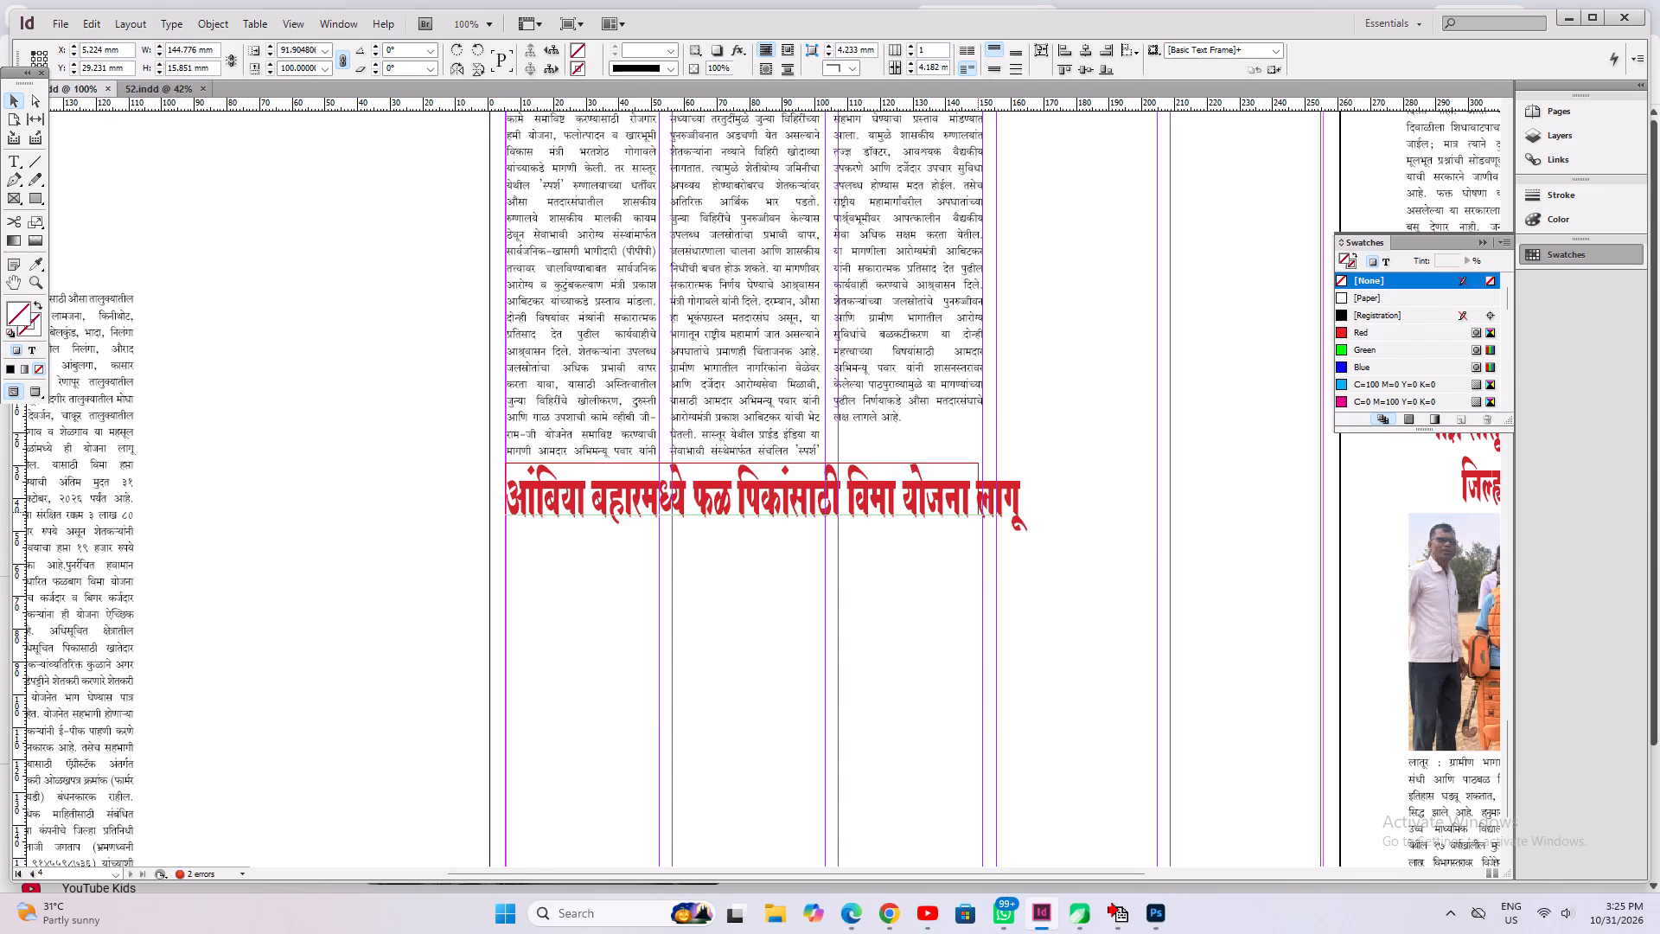
pyautogui.keyDown('ctrl'); pyautogui.moveTo(975, 512); pyautogui.dragTo(982, 509); pyautogui.keyUp('ctrl')
pyautogui.hotkey('ctrl', '1')
pyautogui.click(991, 619)
# Move the insurance article frame from the pasteboard to directly beneath its headline and narrow it to the headline's width, about 145.9 mm.
pyautogui.press('space')
pyautogui.press('space')
pyautogui.press('space')
pyautogui.press('space')
pyautogui.press('space')
pyautogui.press('space')
pyautogui.moveTo(592, 643); pyautogui.dragTo(787, 643)
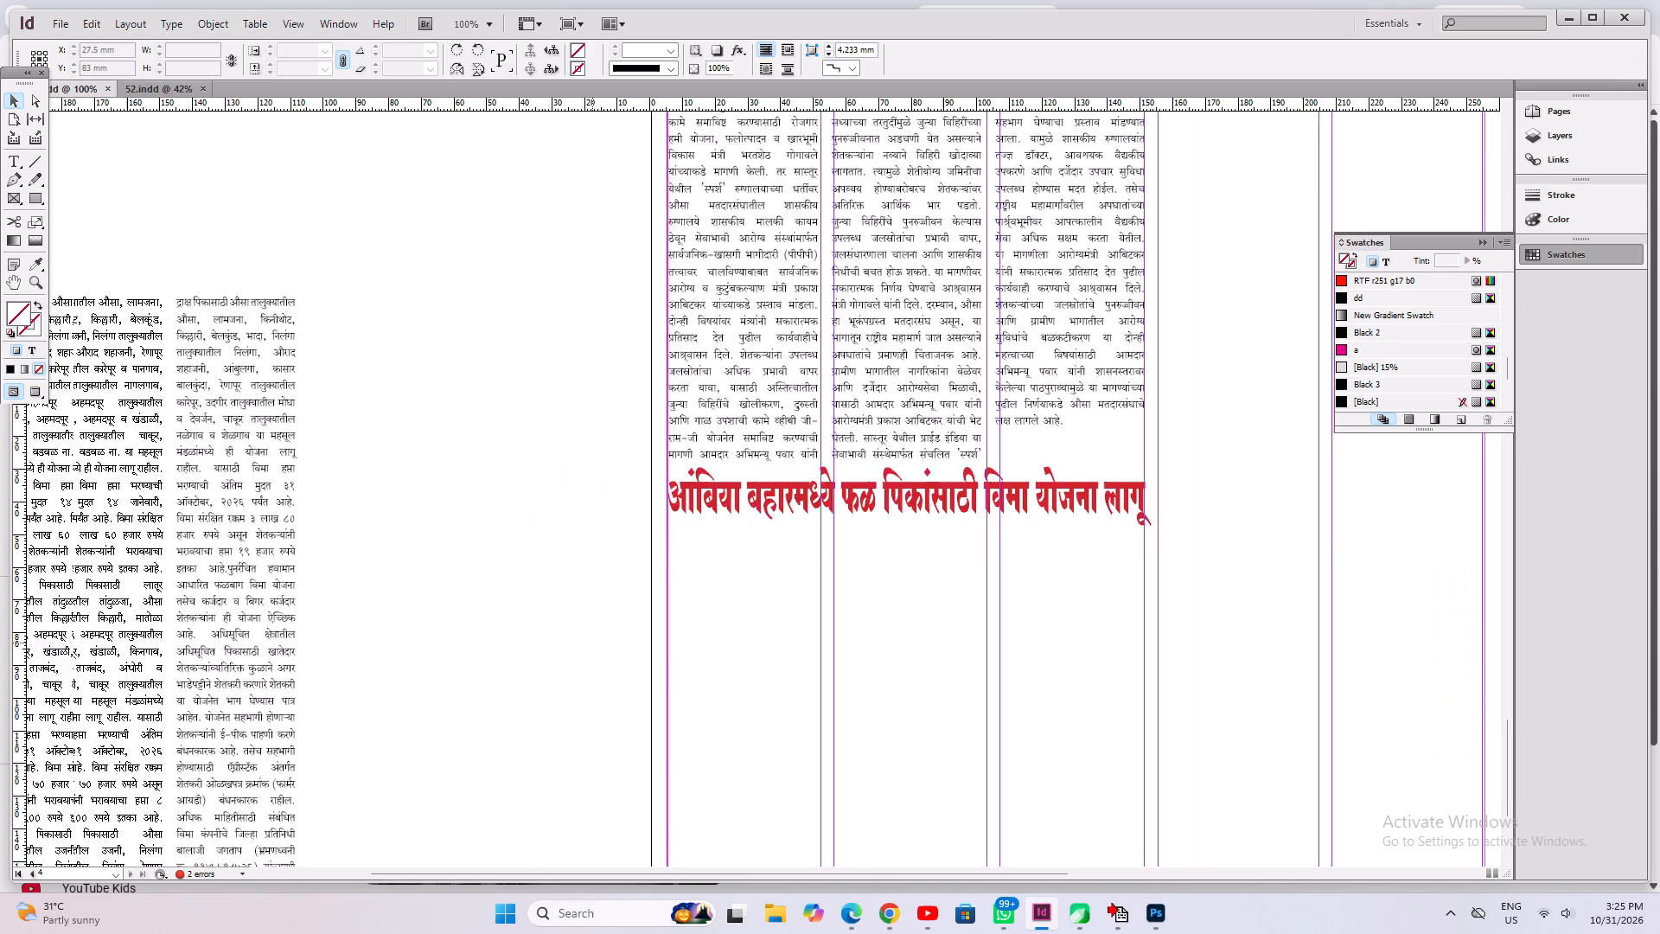
pyautogui.moveTo(787, 643); pyautogui.dragTo(1180, 639)
pyautogui.click(342, 451)
pyautogui.press('space')
pyautogui.press('space')
pyautogui.moveTo(244, 472); pyautogui.dragTo(253, 356)
pyautogui.moveTo(239, 323); pyautogui.dragTo(375, 396)
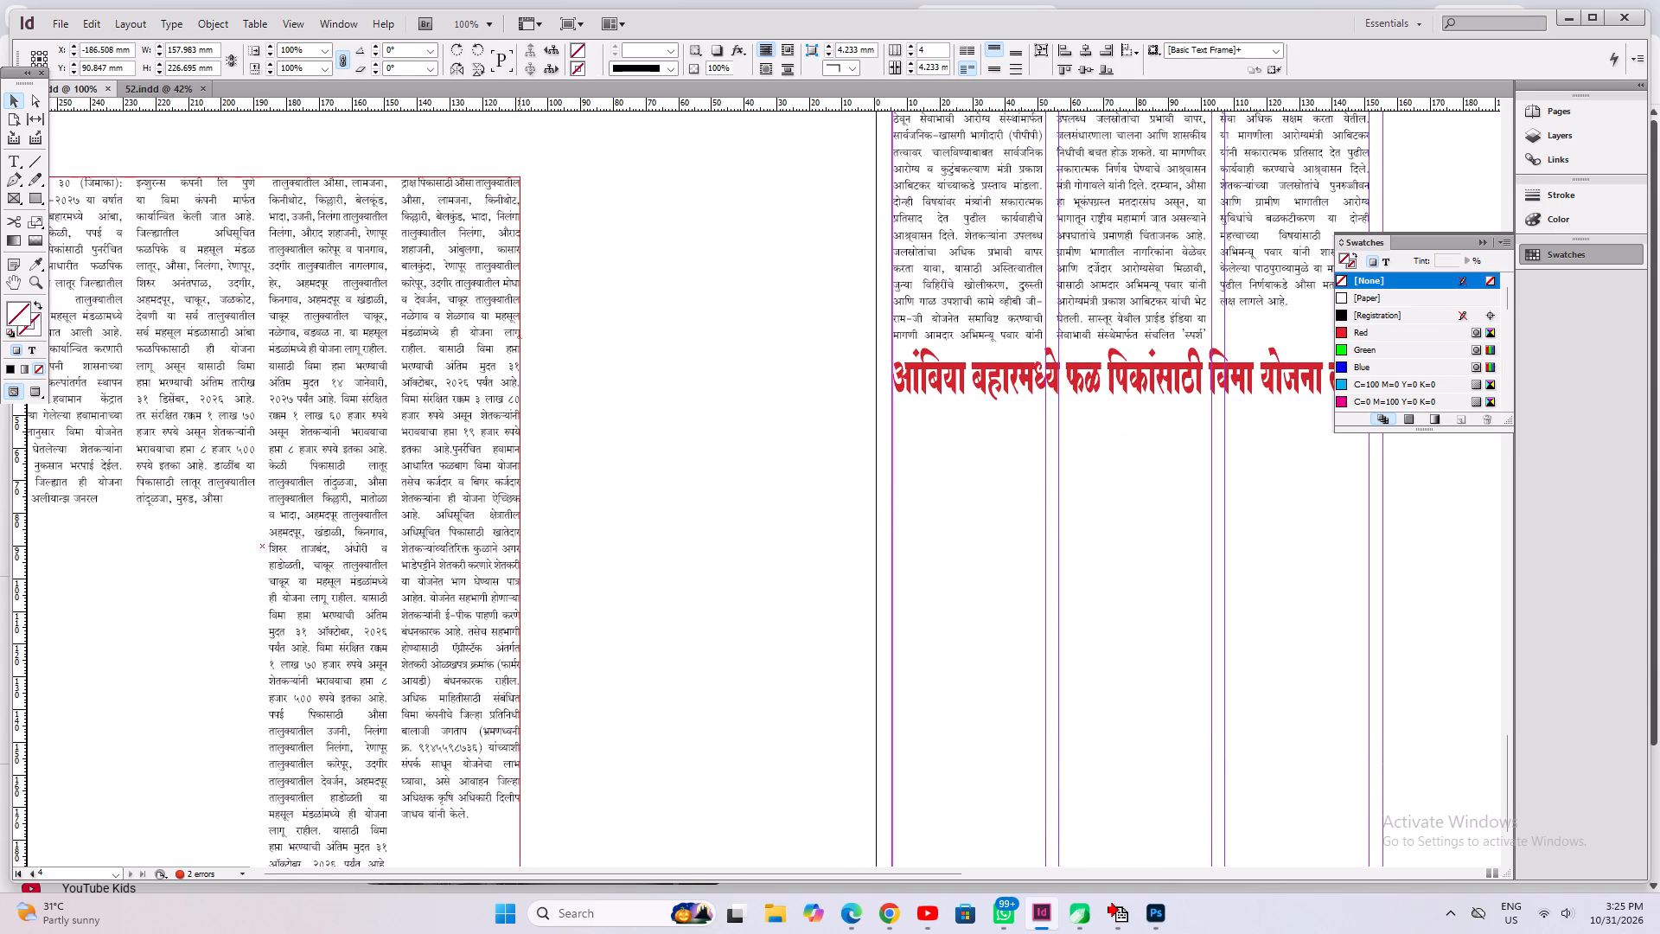
pyautogui.moveTo(375, 396); pyautogui.dragTo(1131, 549)
pyautogui.press('space')
pyautogui.press('space')
pyautogui.press('space')
pyautogui.press('space')
pyautogui.press('space')
pyautogui.moveTo(1222, 672); pyautogui.dragTo(1055, 592)
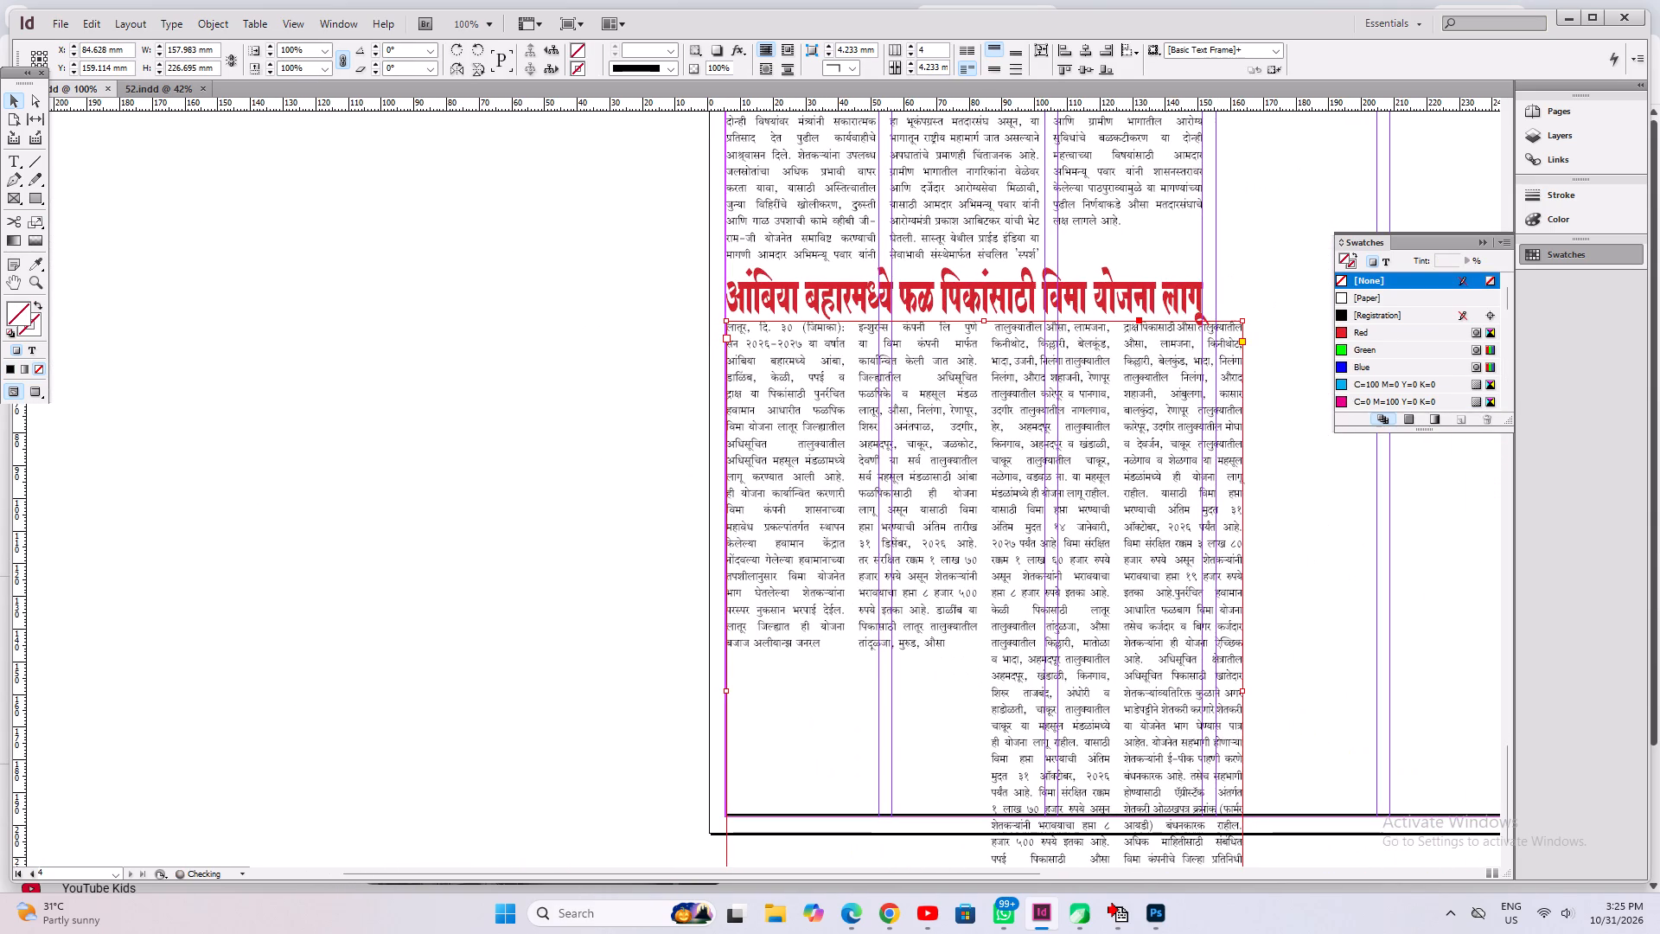
pyautogui.moveTo(1244, 690); pyautogui.dragTo(1201, 715)
# Remove the two breaks in the insurance article so its text flows continuously, and fit the frame to the content.
pyautogui.click(16, 162)
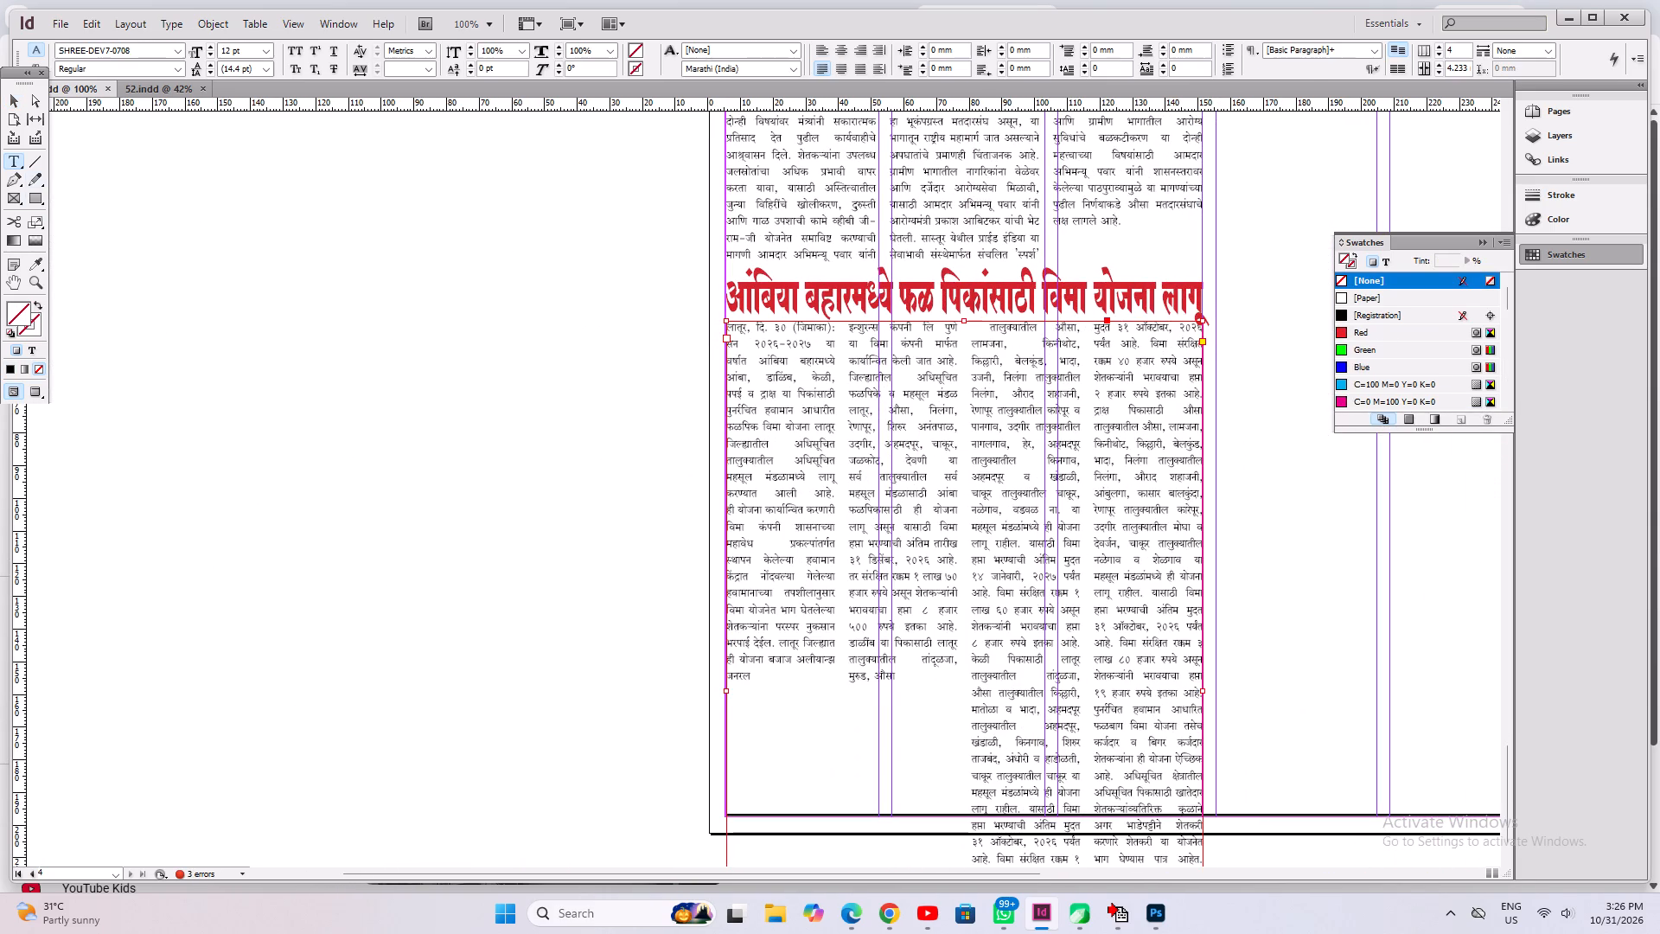
pyautogui.click(787, 675)
pyautogui.press('Delete')
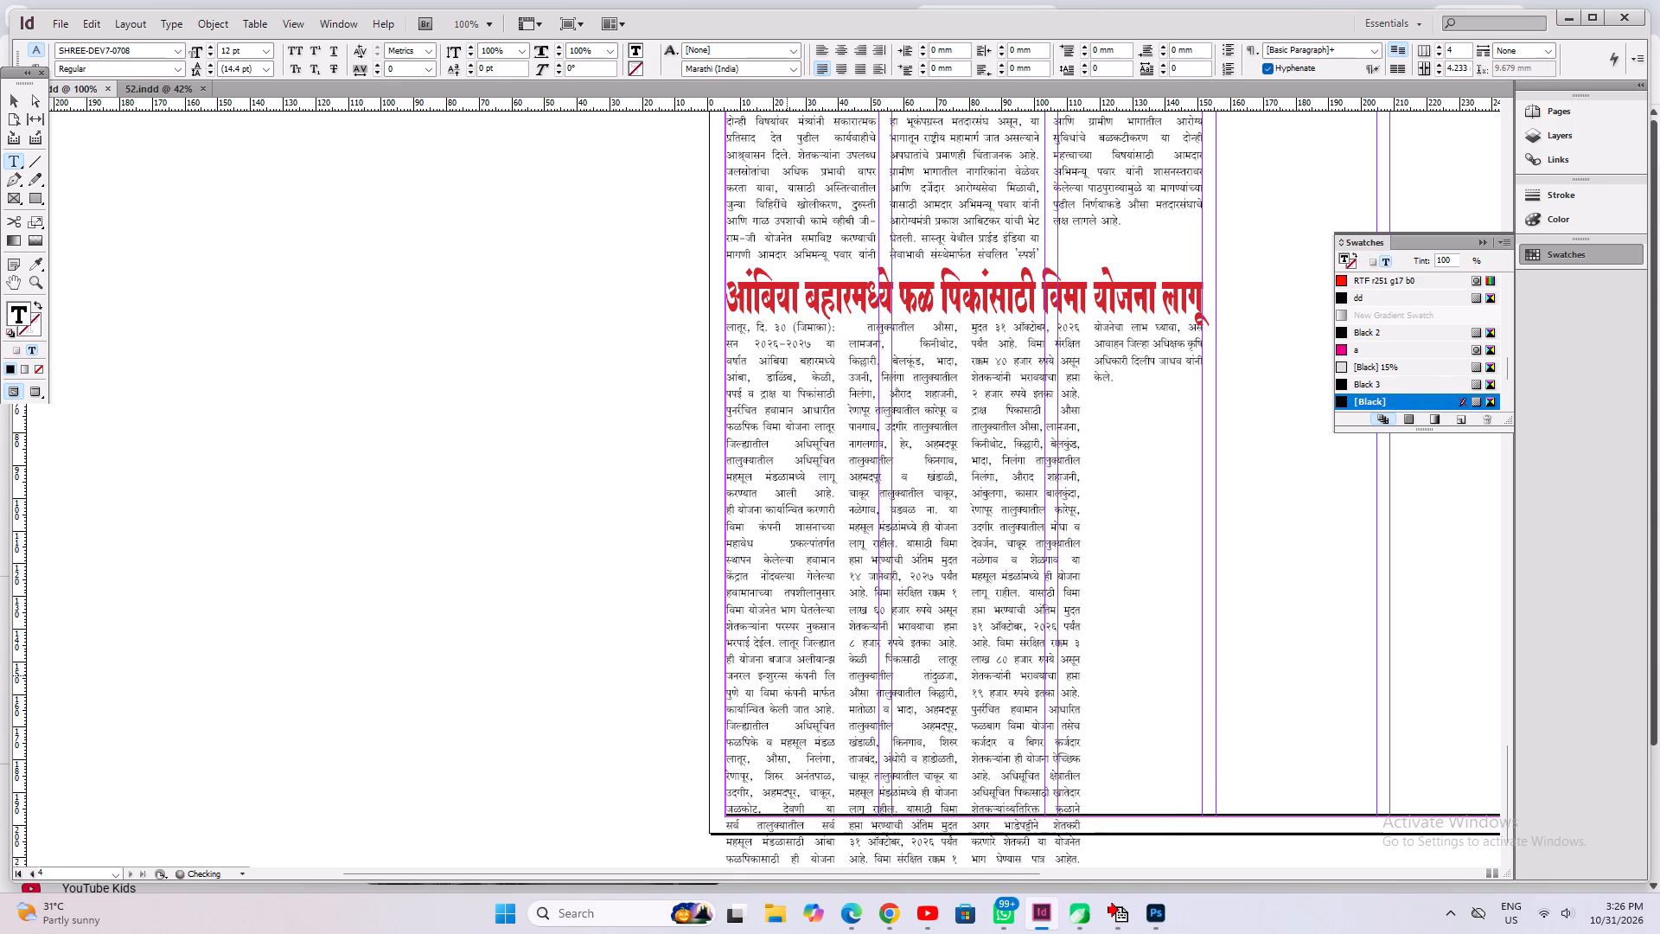
pyautogui.hotkey('ctrl', 'alt', 'c')
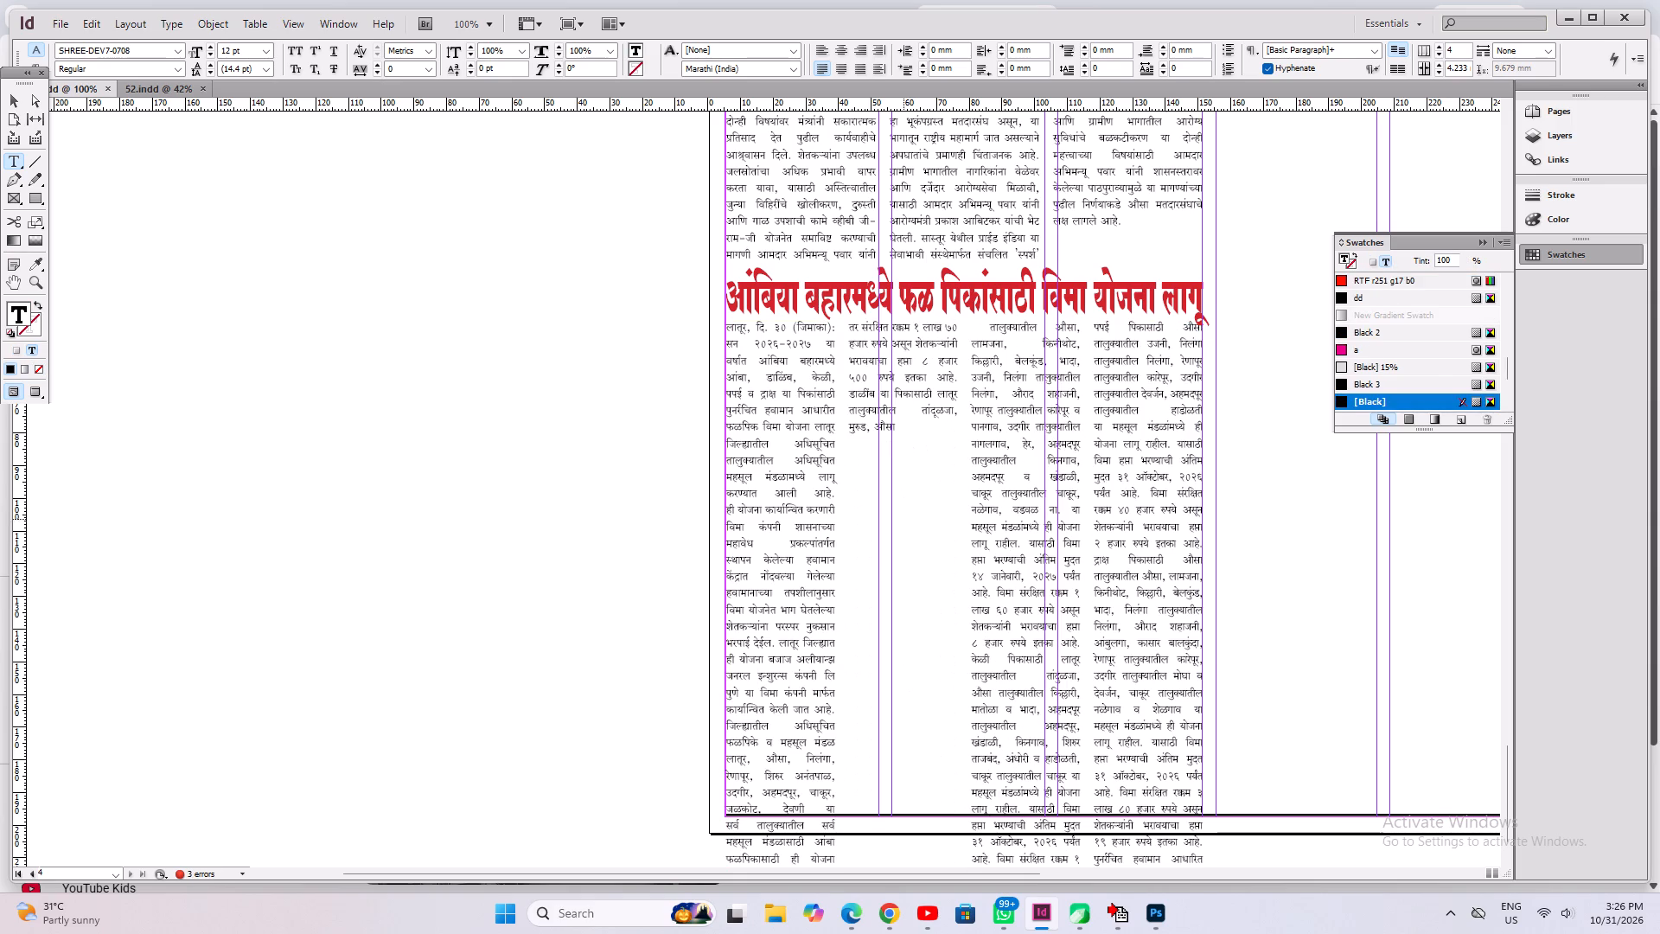
pyautogui.click(913, 424)
pyautogui.press('space')
pyautogui.press('Delete')
pyautogui.hotkey('ctrl', 'alt', 'c')
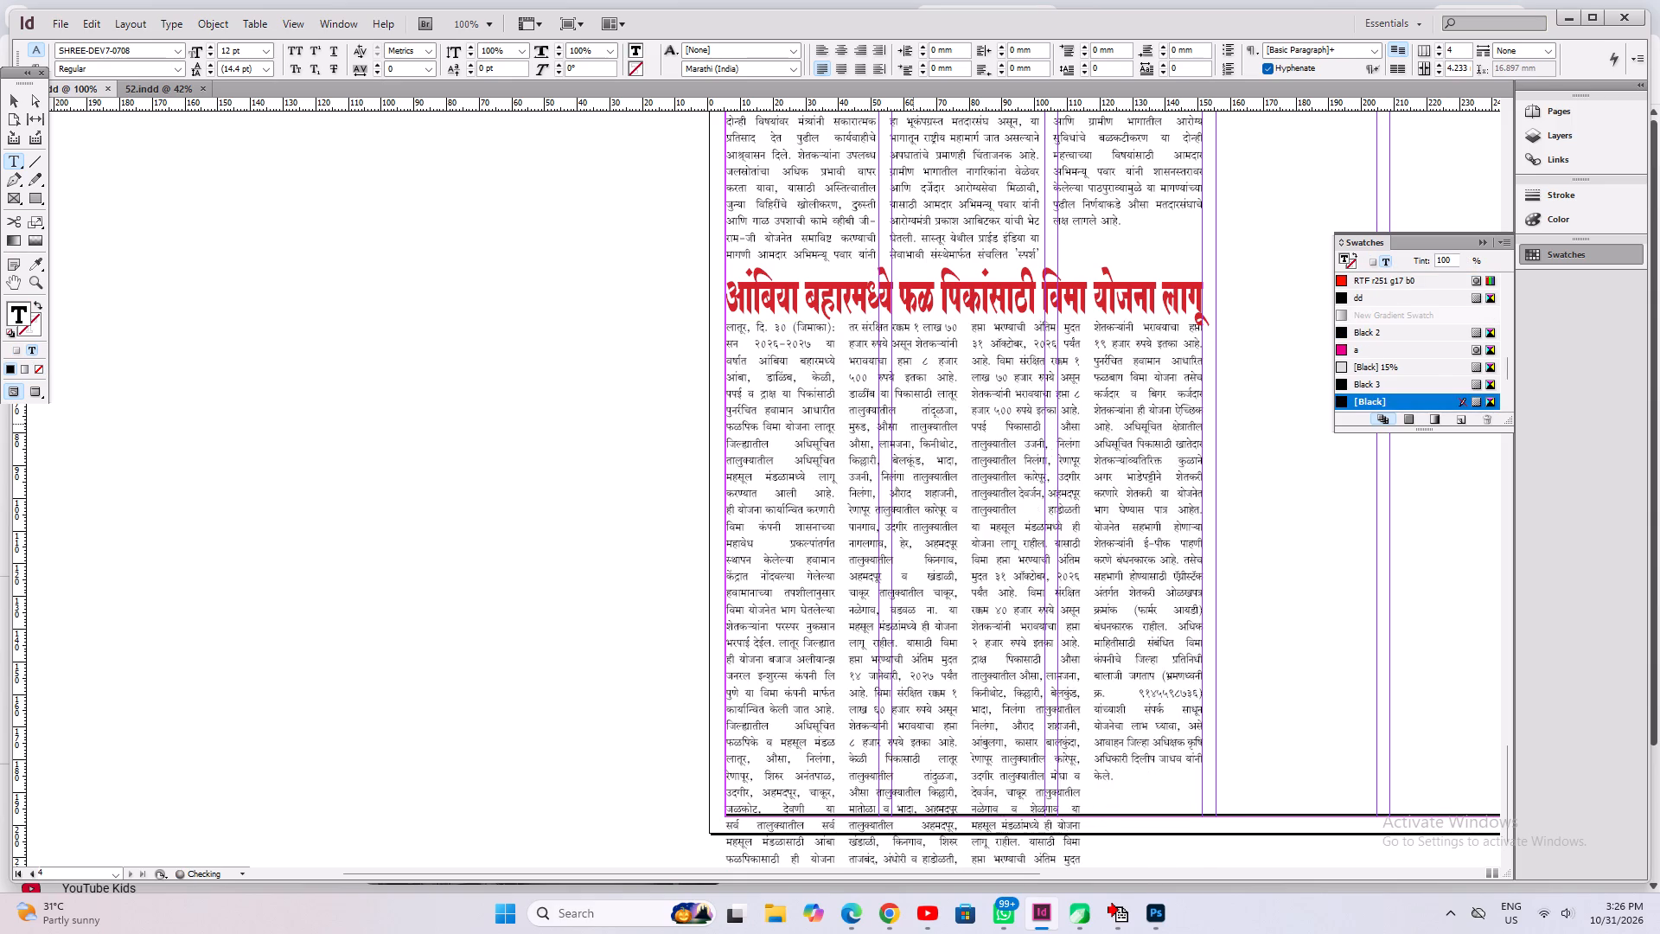
# Select the insurance headline and article together and move them off page 4 onto the pasteboard beside it.
pyautogui.scroll(-5, 929, 670)
pyautogui.scroll(2, 933, 657)
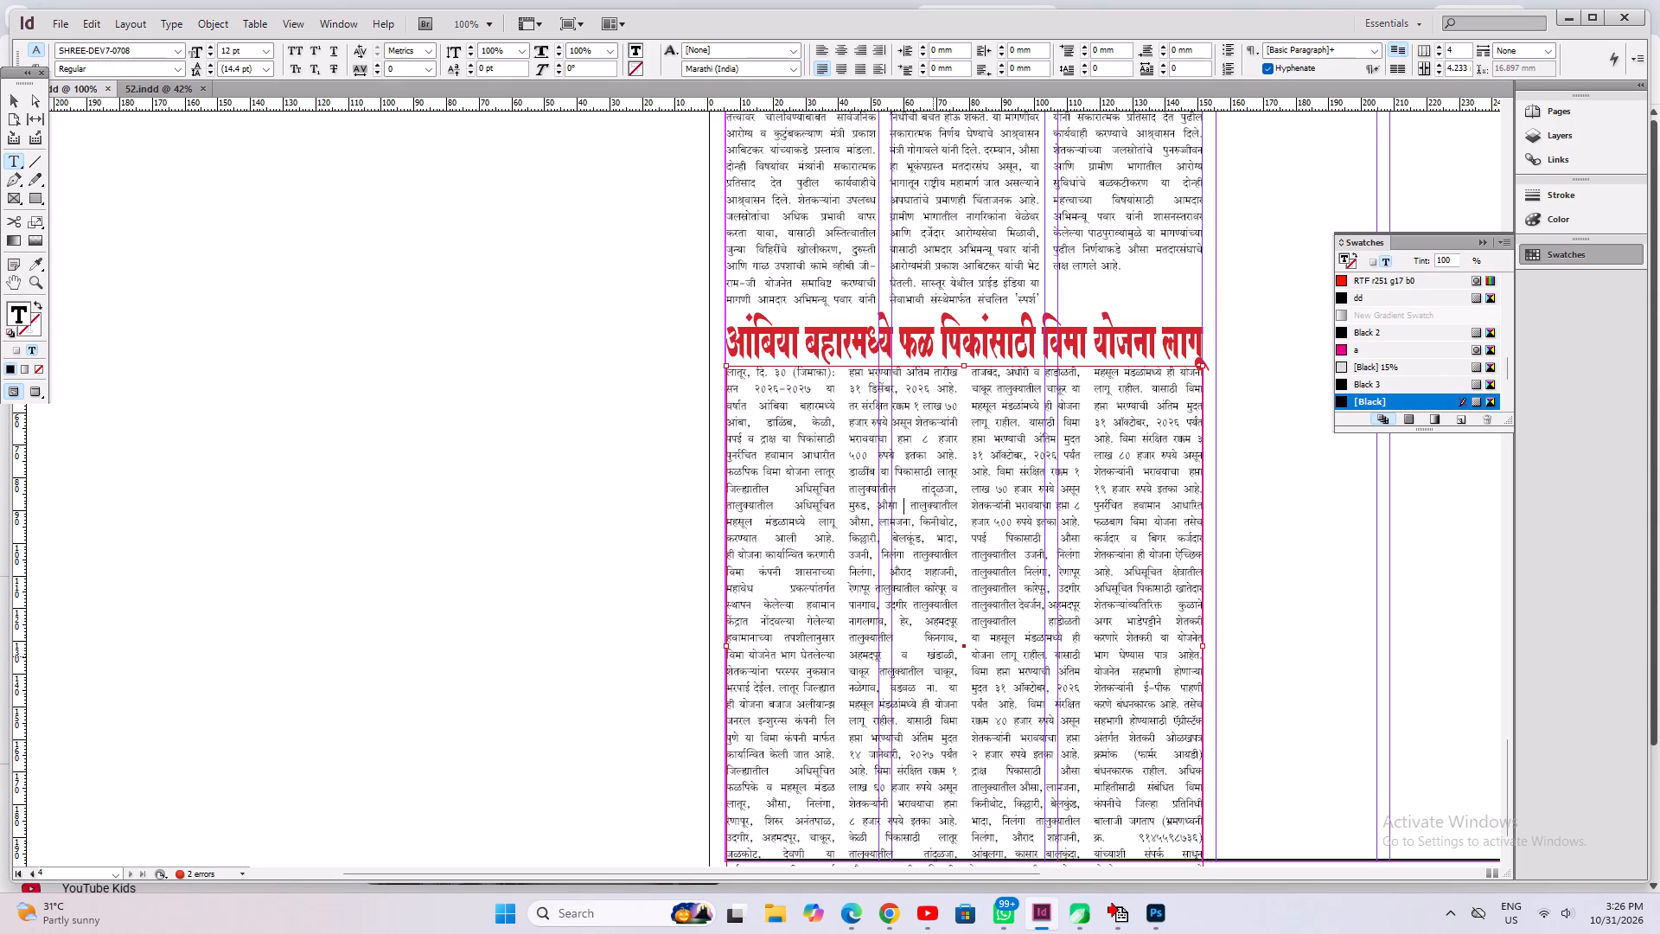
pyautogui.hotkey('ctrl', '0')
pyautogui.scroll(20, 951, 654)
pyautogui.scroll(10, 951, 654)
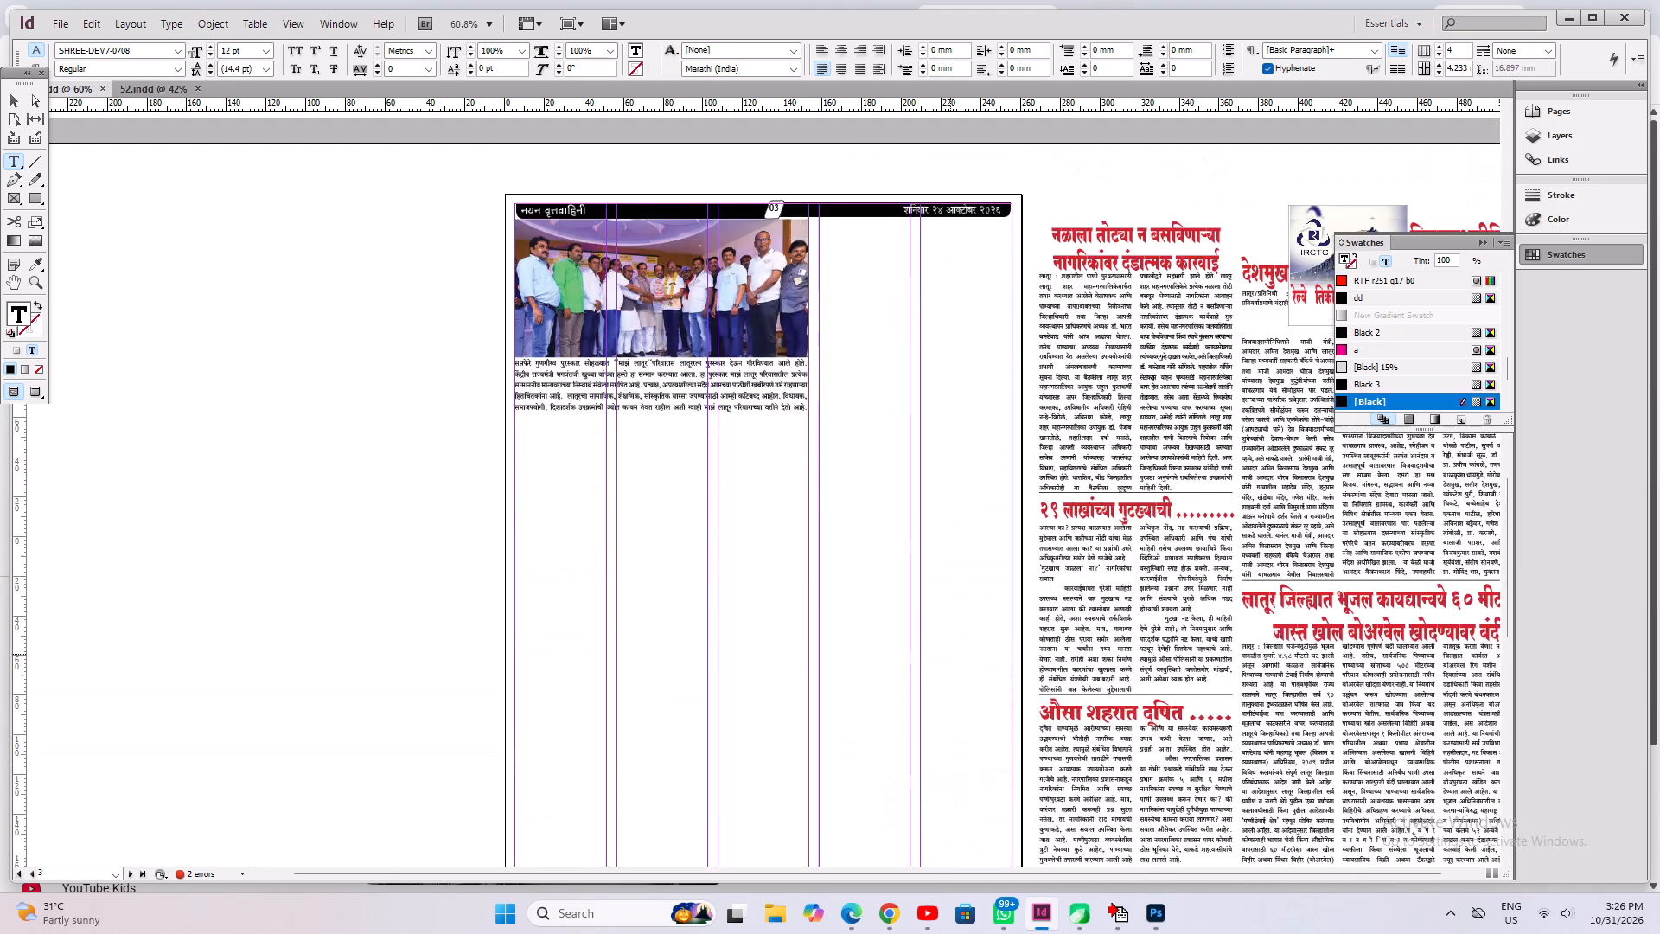
pyautogui.scroll(-20, 942, 614)
pyautogui.scroll(-8, 942, 614)
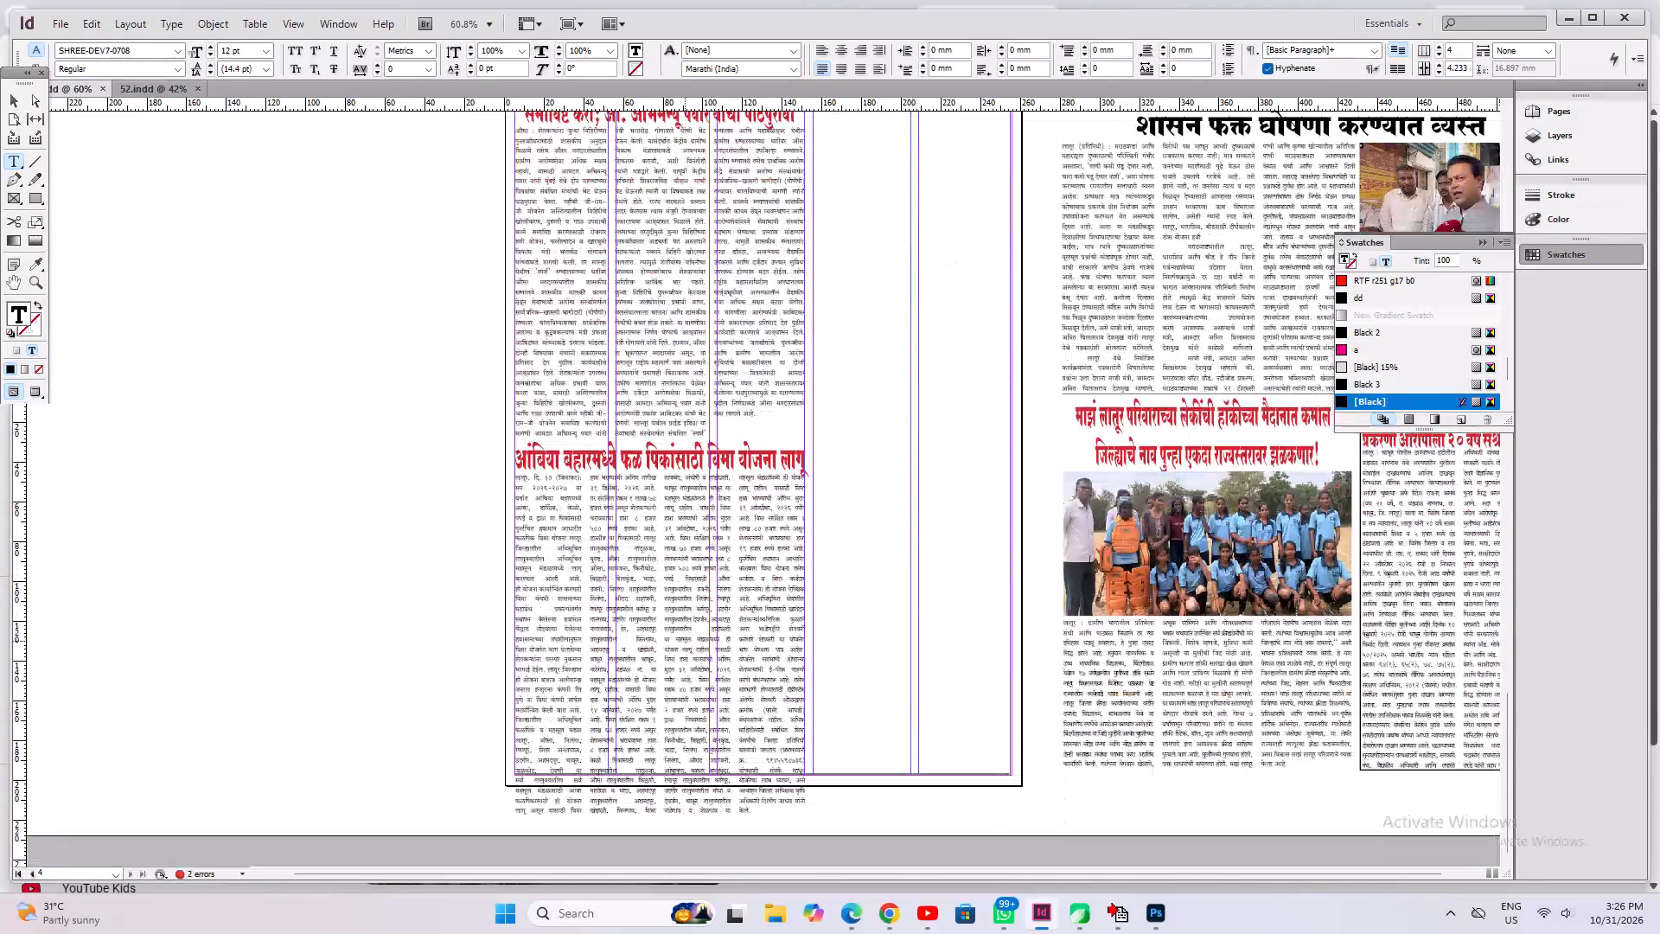
pyautogui.click(14, 99)
pyautogui.click(559, 469)
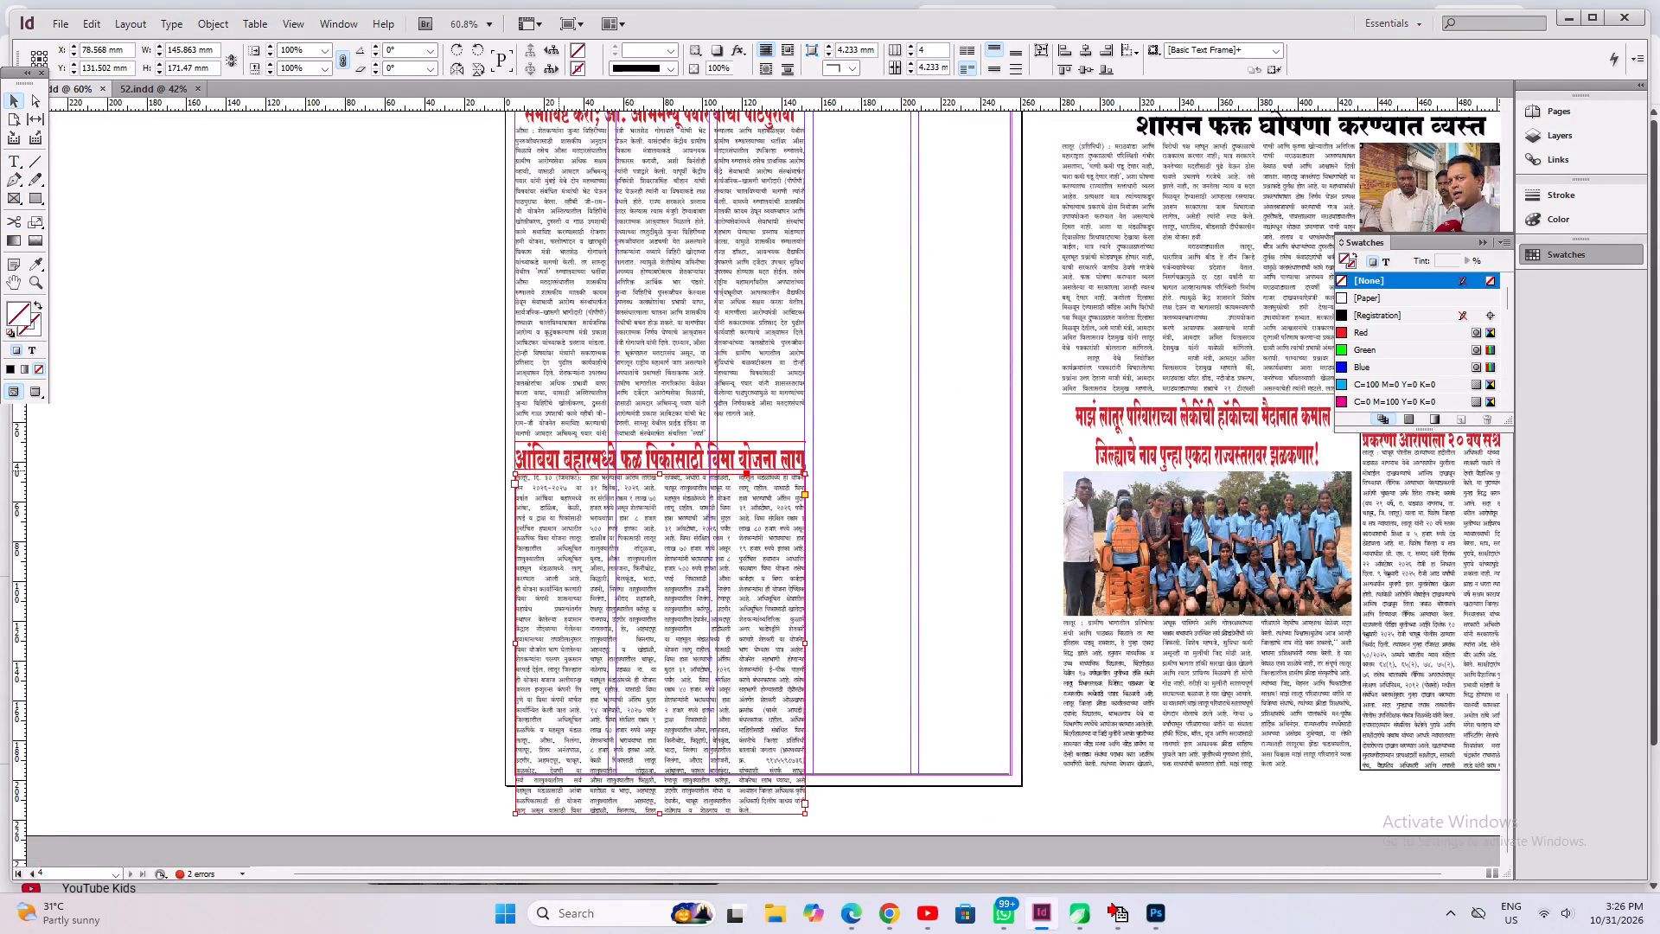
pyautogui.keyDown('shift'); pyautogui.click(570, 586); pyautogui.keyUp('shift')
pyautogui.moveTo(642, 675); pyautogui.dragTo(316, 409)
# Move the headline and article from the pasteboard to page 3, beneath the photo caption and aligned with the first column's outer edge.
pyautogui.press('space')
pyautogui.press('space')
pyautogui.press('space')
pyautogui.press('space')
pyautogui.moveTo(354, 367); pyautogui.dragTo(355, 750)
pyautogui.moveTo(315, 752); pyautogui.dragTo(391, 374)
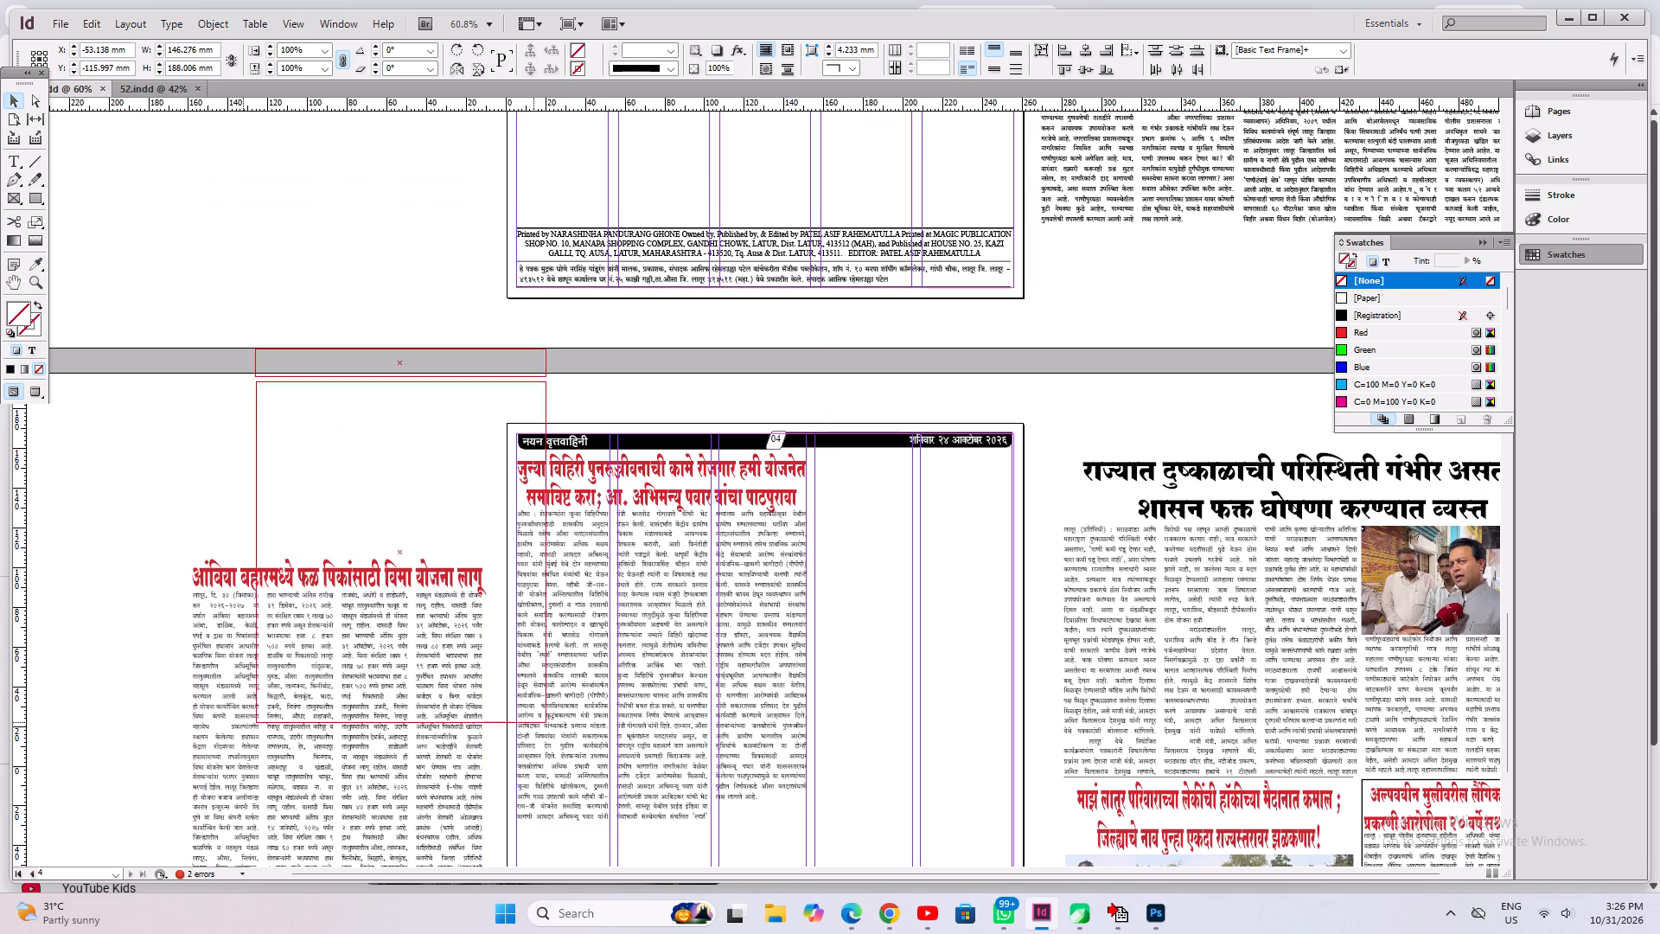
pyautogui.moveTo(391, 374); pyautogui.dragTo(350, 184)
pyautogui.press('space')
pyautogui.press('space')
pyautogui.press('space')
pyautogui.moveTo(350, 186); pyautogui.dragTo(350, 646)
pyautogui.moveTo(348, 636); pyautogui.dragTo(637, 420)
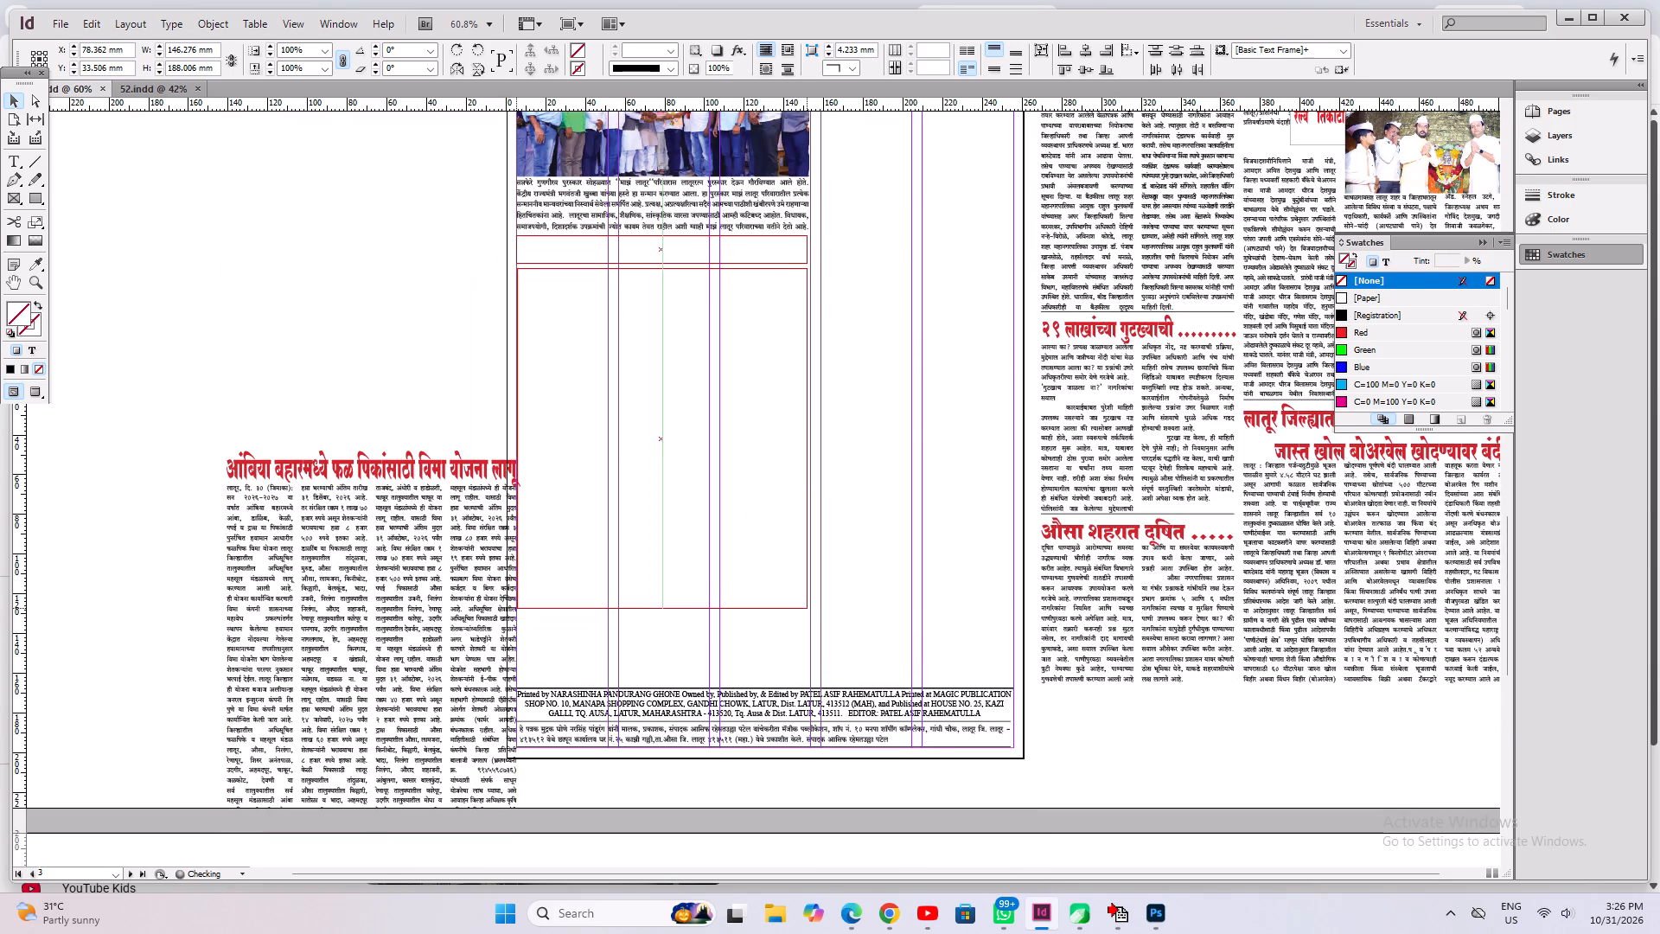
pyautogui.moveTo(637, 420); pyautogui.dragTo(638, 419)
pyautogui.press('Right')
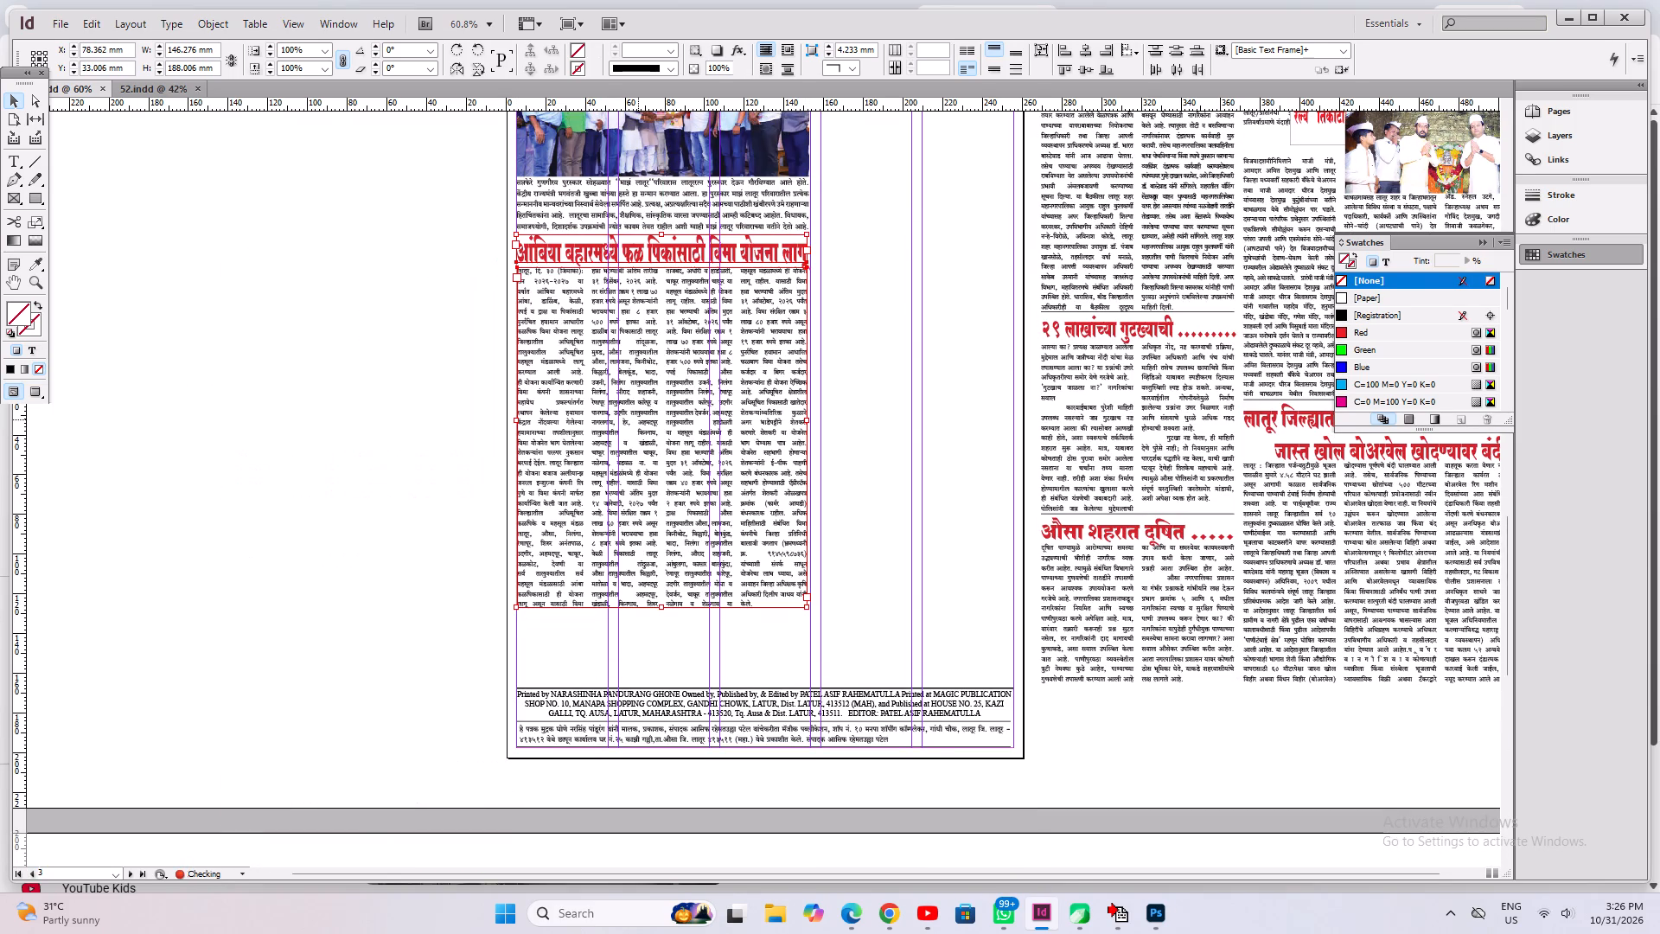
pyautogui.press('Right')
pyautogui.press('Left')
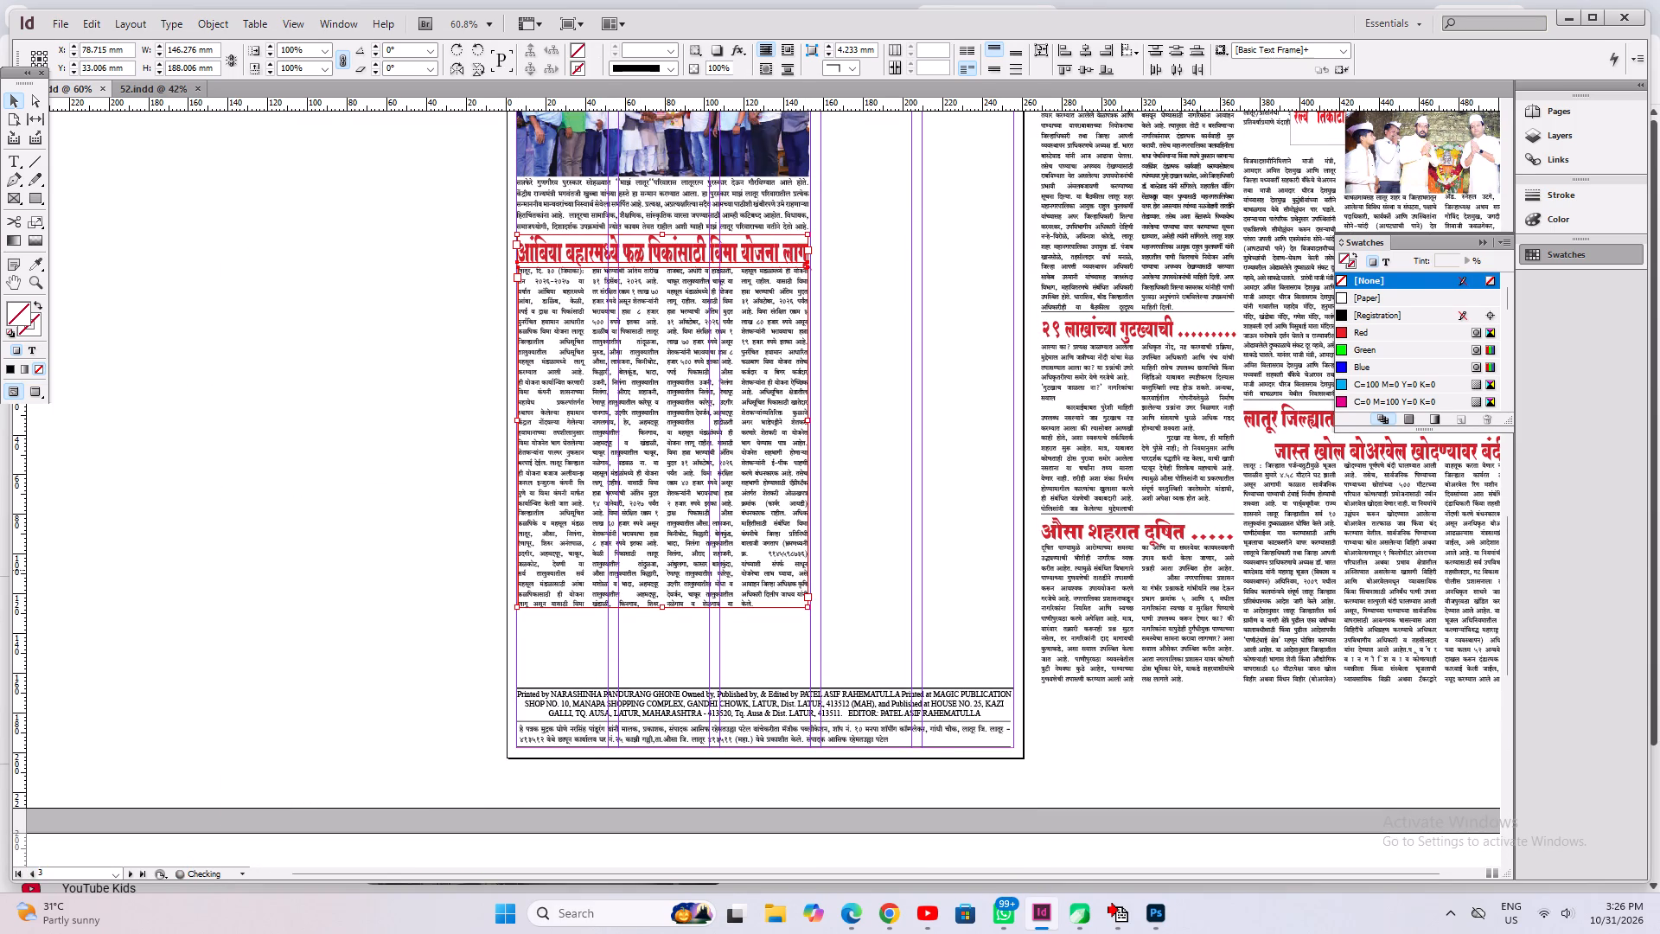
# Set the insurance article frame to 3 text columns and extend it down to the imprint, about 211.6 mm tall.
pyautogui.click(978, 538)
pyautogui.click(726, 554)
pyautogui.doubleClick(912, 53)
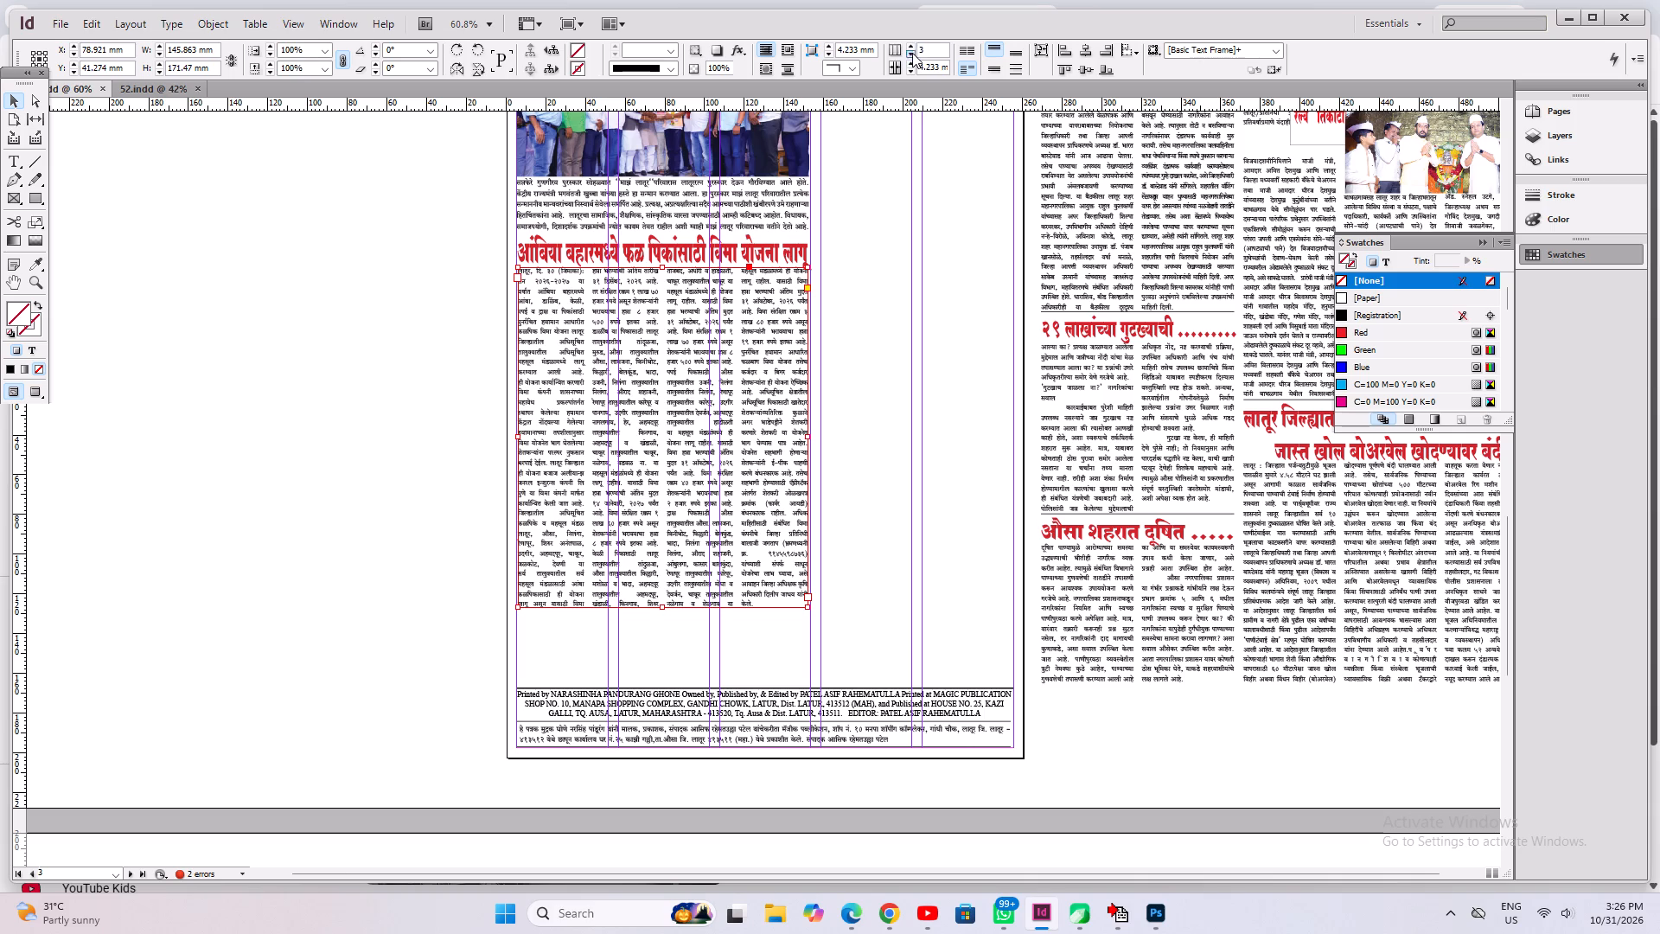
pyautogui.click(911, 46)
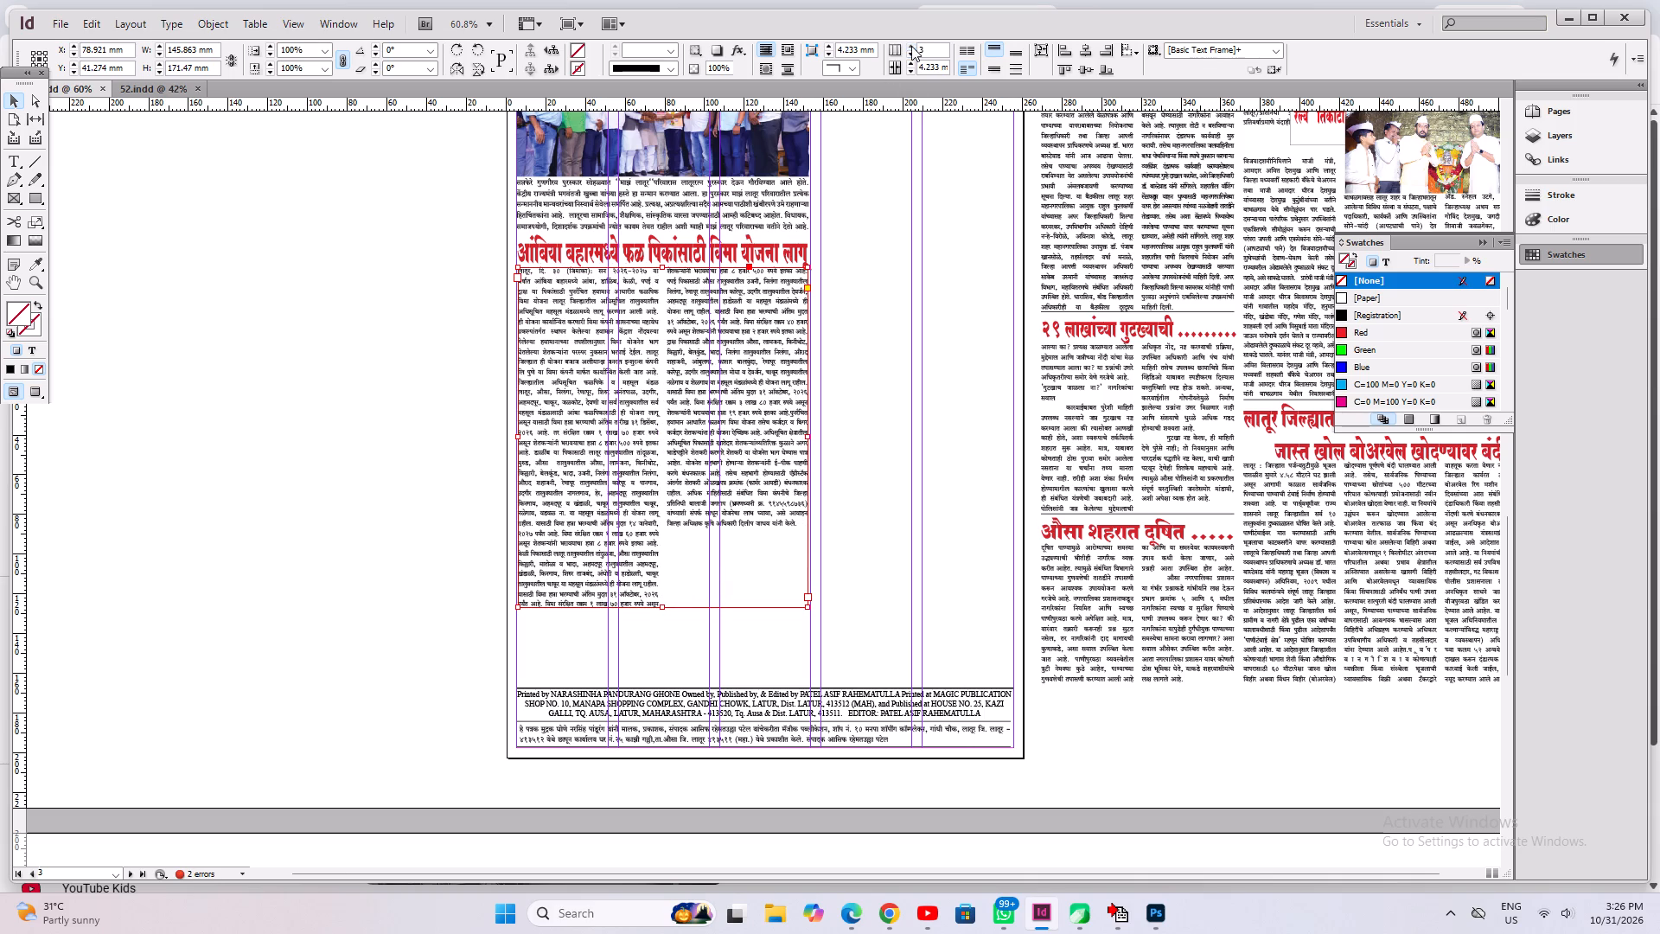
pyautogui.hotkey('ctrl', 'alt', 'c')
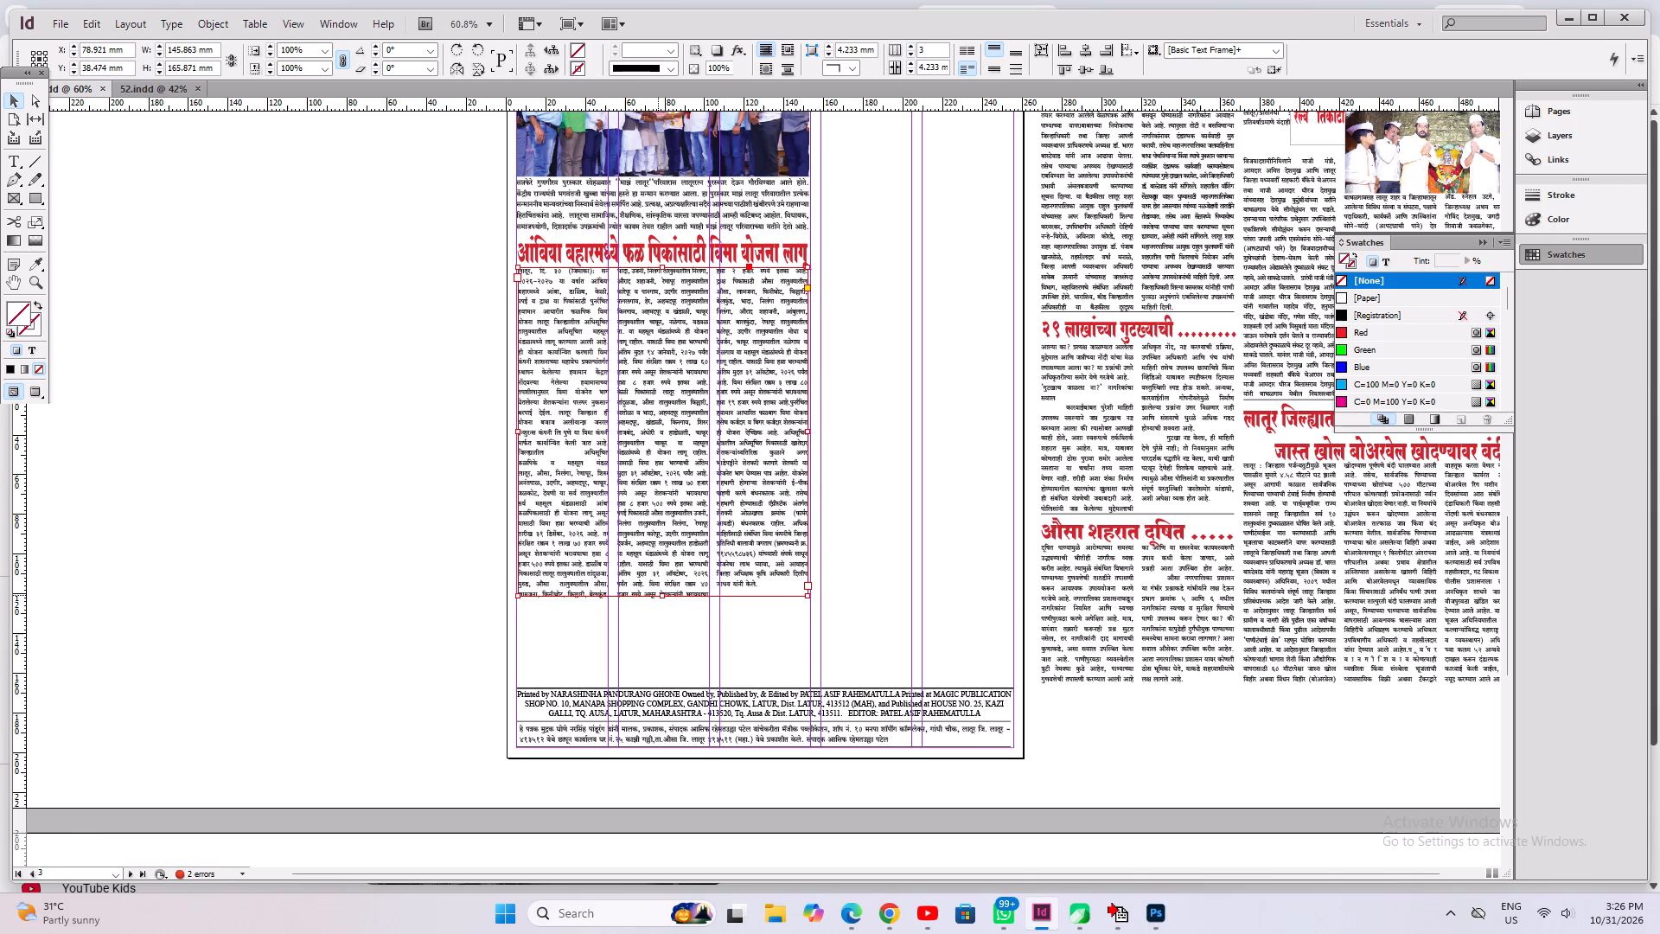
pyautogui.moveTo(662, 598); pyautogui.dragTo(658, 684)
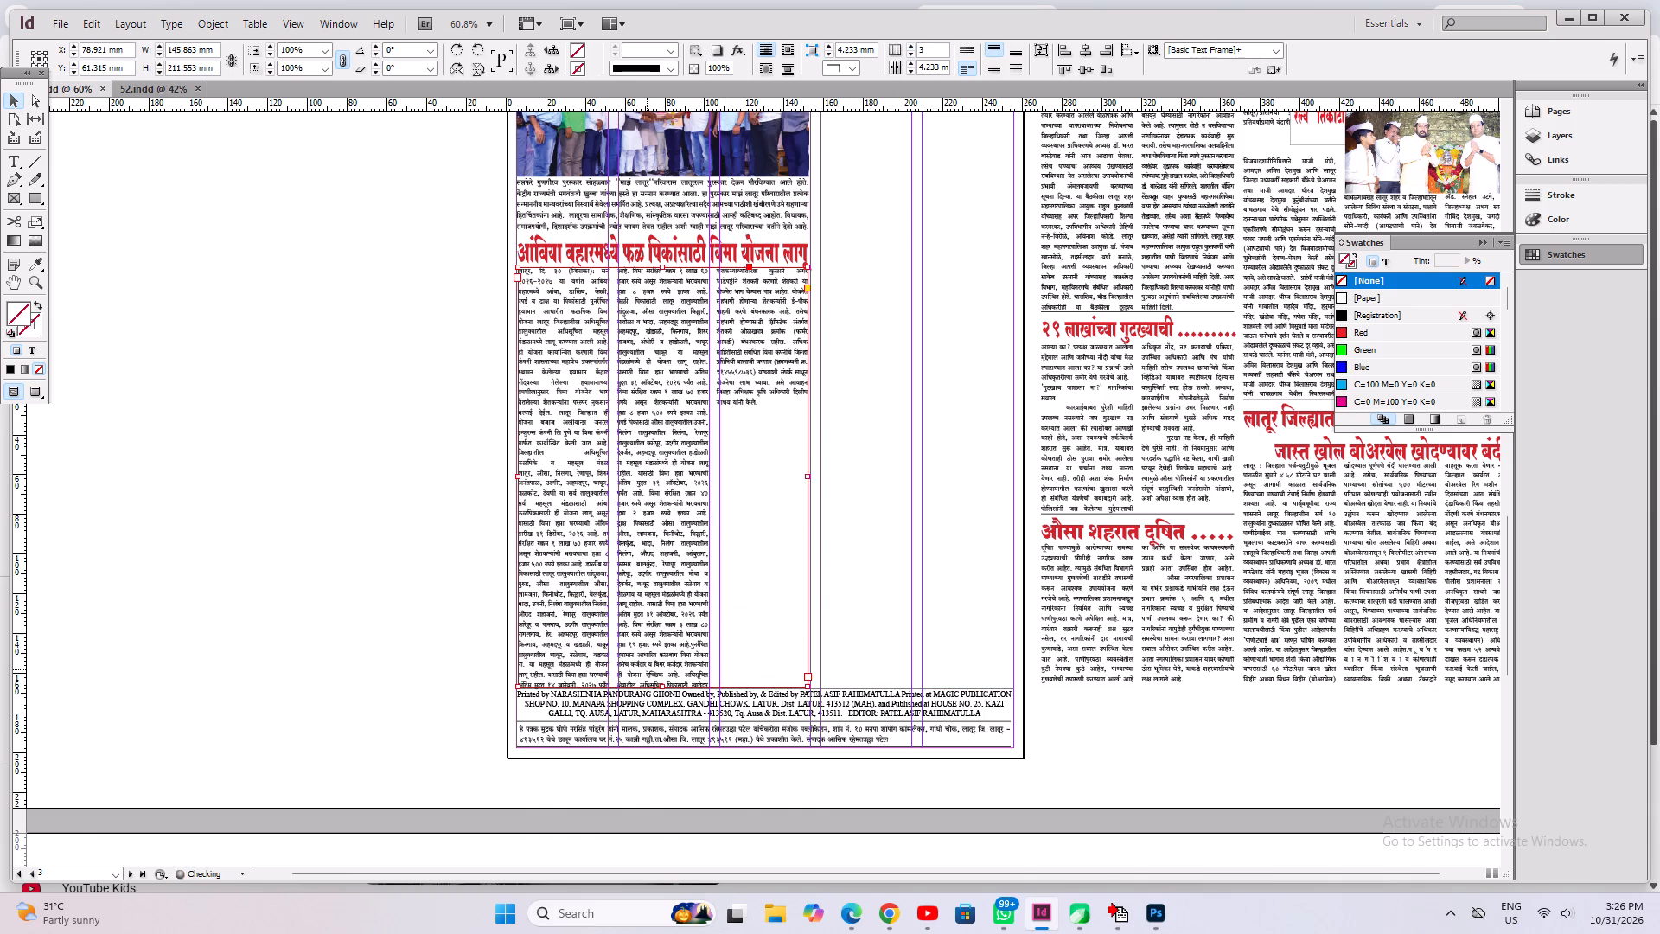
# Widen the insurance article frame to page 3's three-column guides, about 147.6 mm, and save the newspaper document.
pyautogui.hotkey('ctrl', '1')
pyautogui.click(526, 489)
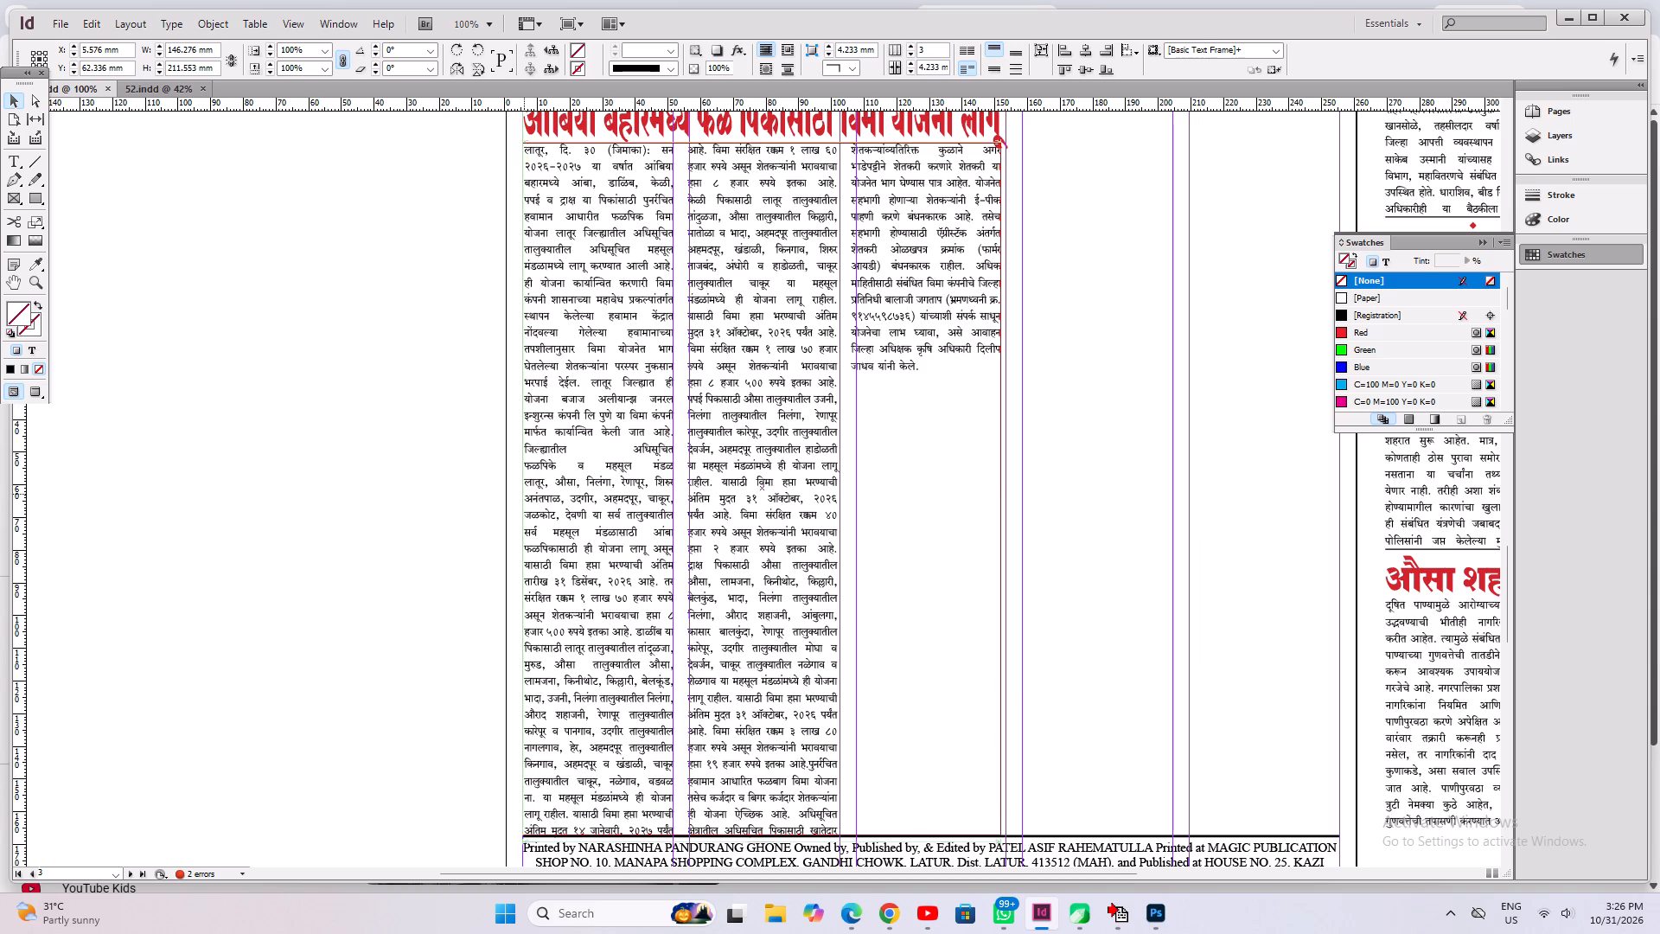
pyautogui.click(996, 489)
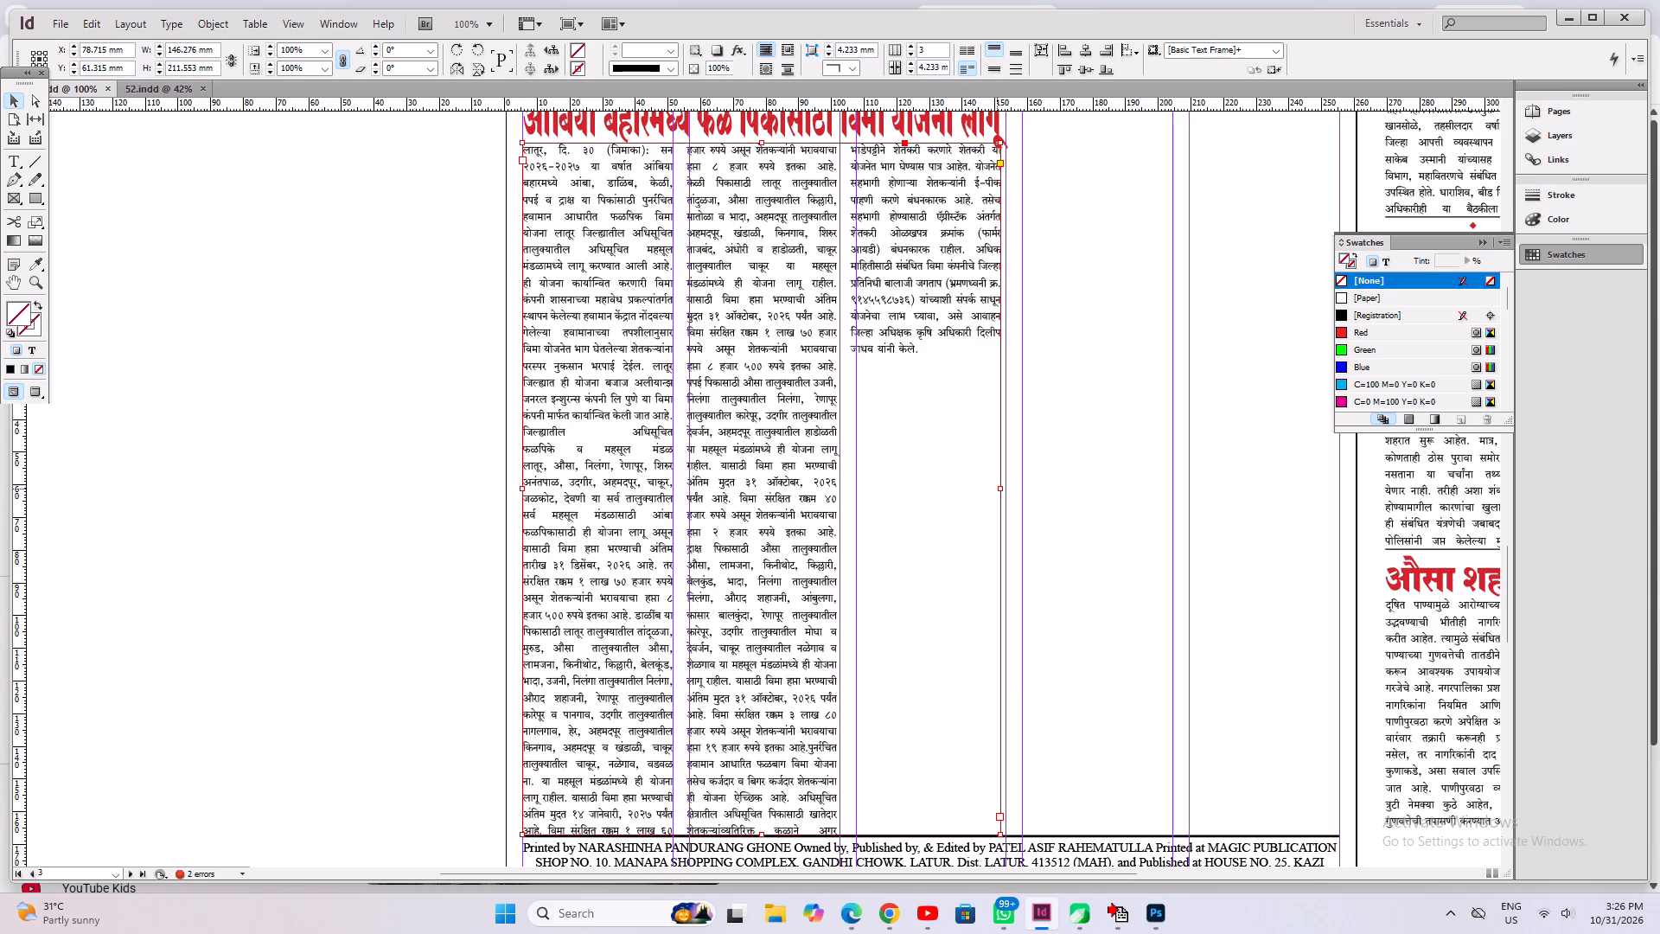
pyautogui.moveTo(1000, 488); pyautogui.dragTo(1006, 496)
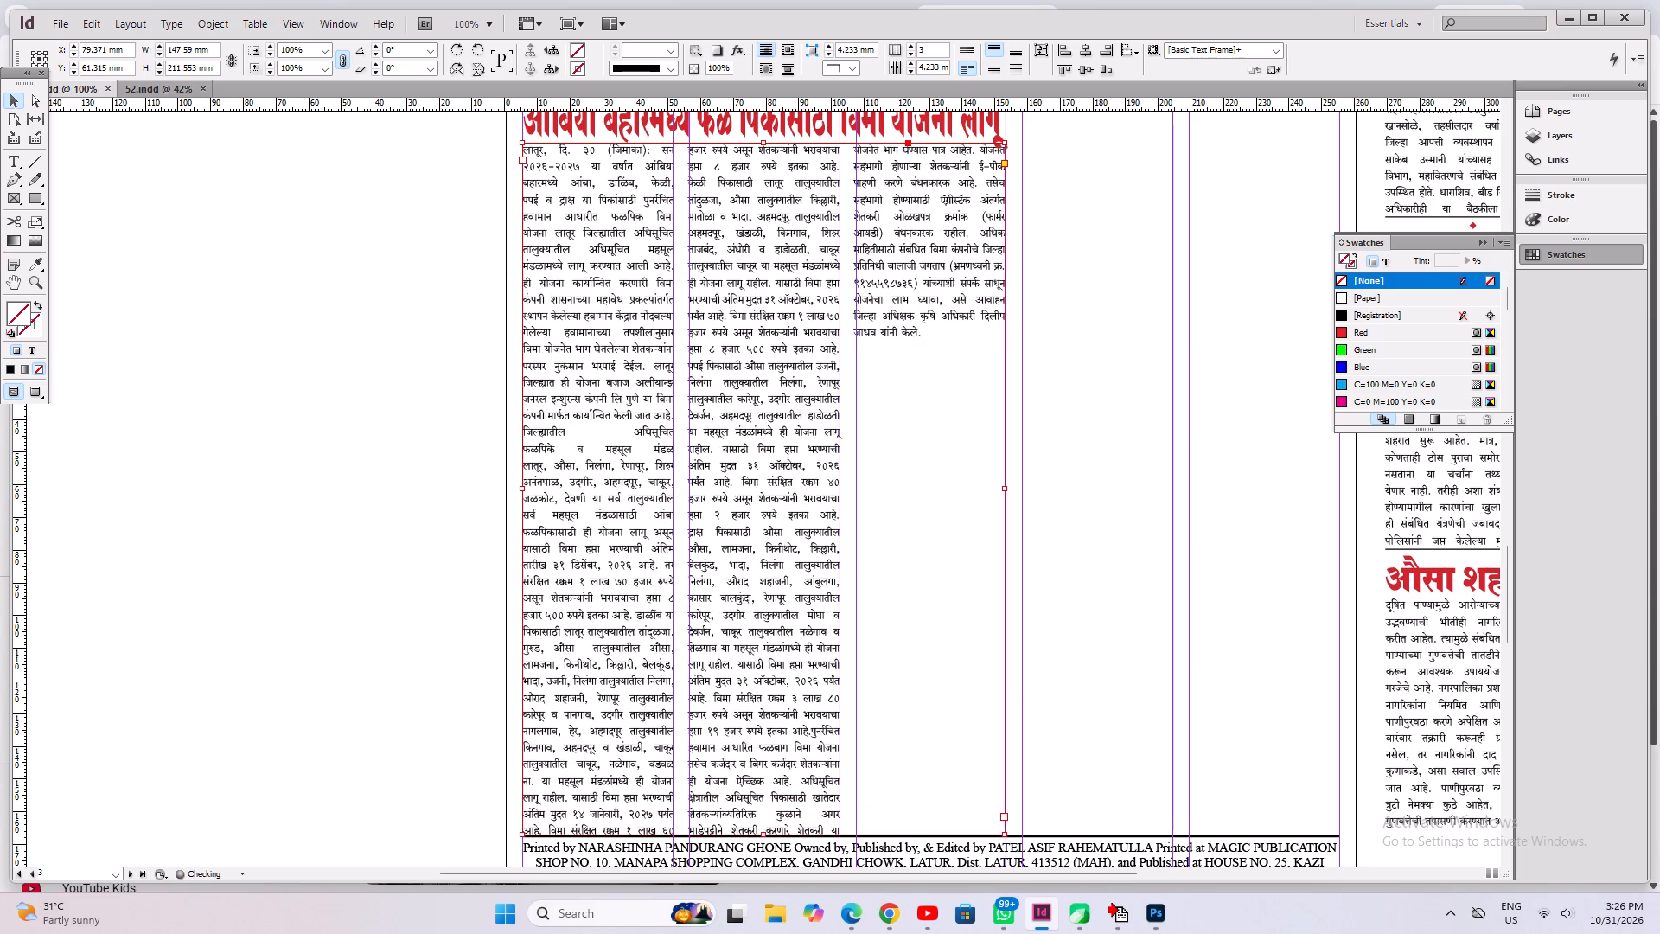
pyautogui.click(1025, 501)
pyautogui.hotkey('ctrl', 's')
pyautogui.hotkey('ctrl', '0')
pyautogui.hotkey('ctrl', 'a')
pyautogui.hotkey('ctrl', 's')
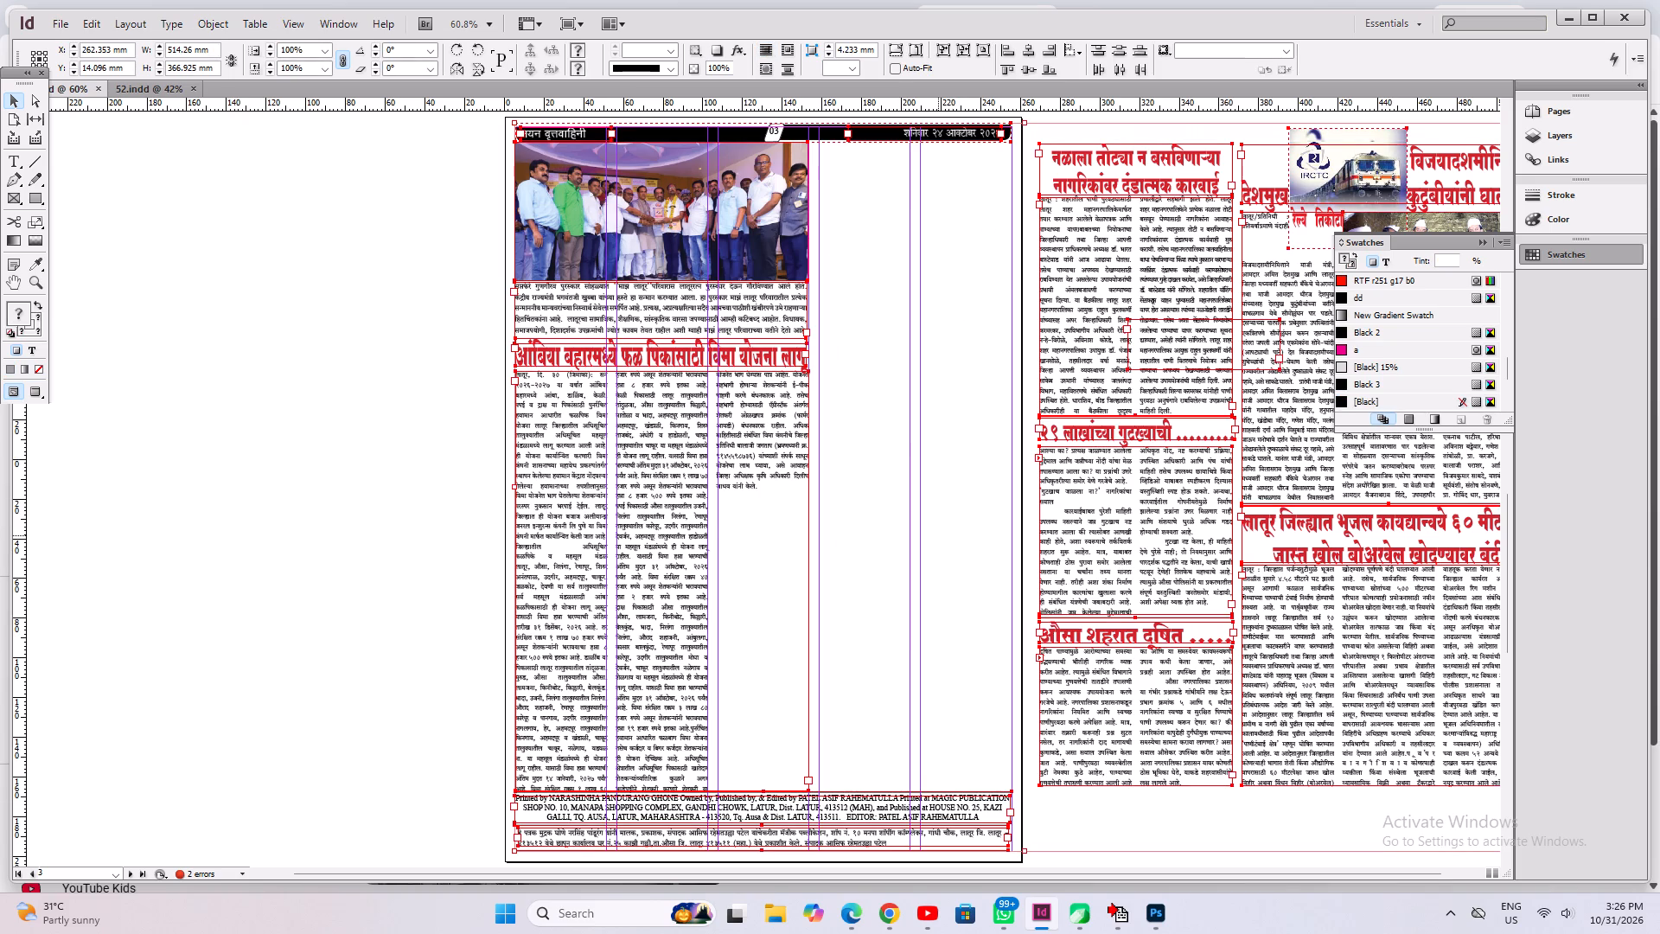
pyautogui.hotkey('ctrl', 's')
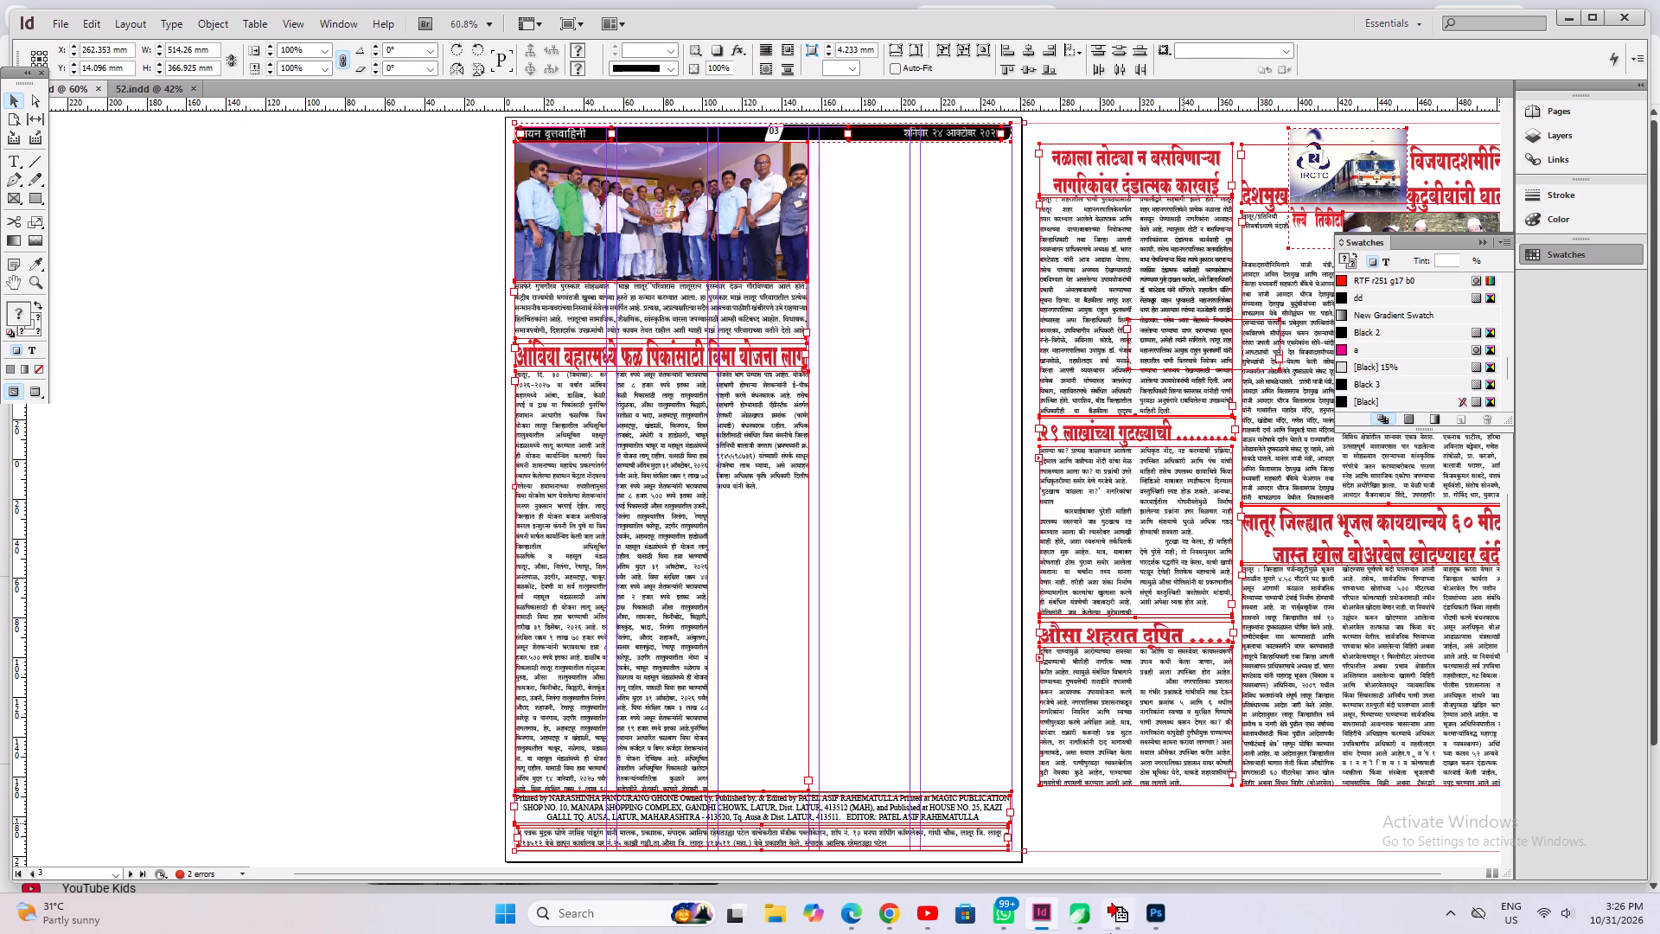
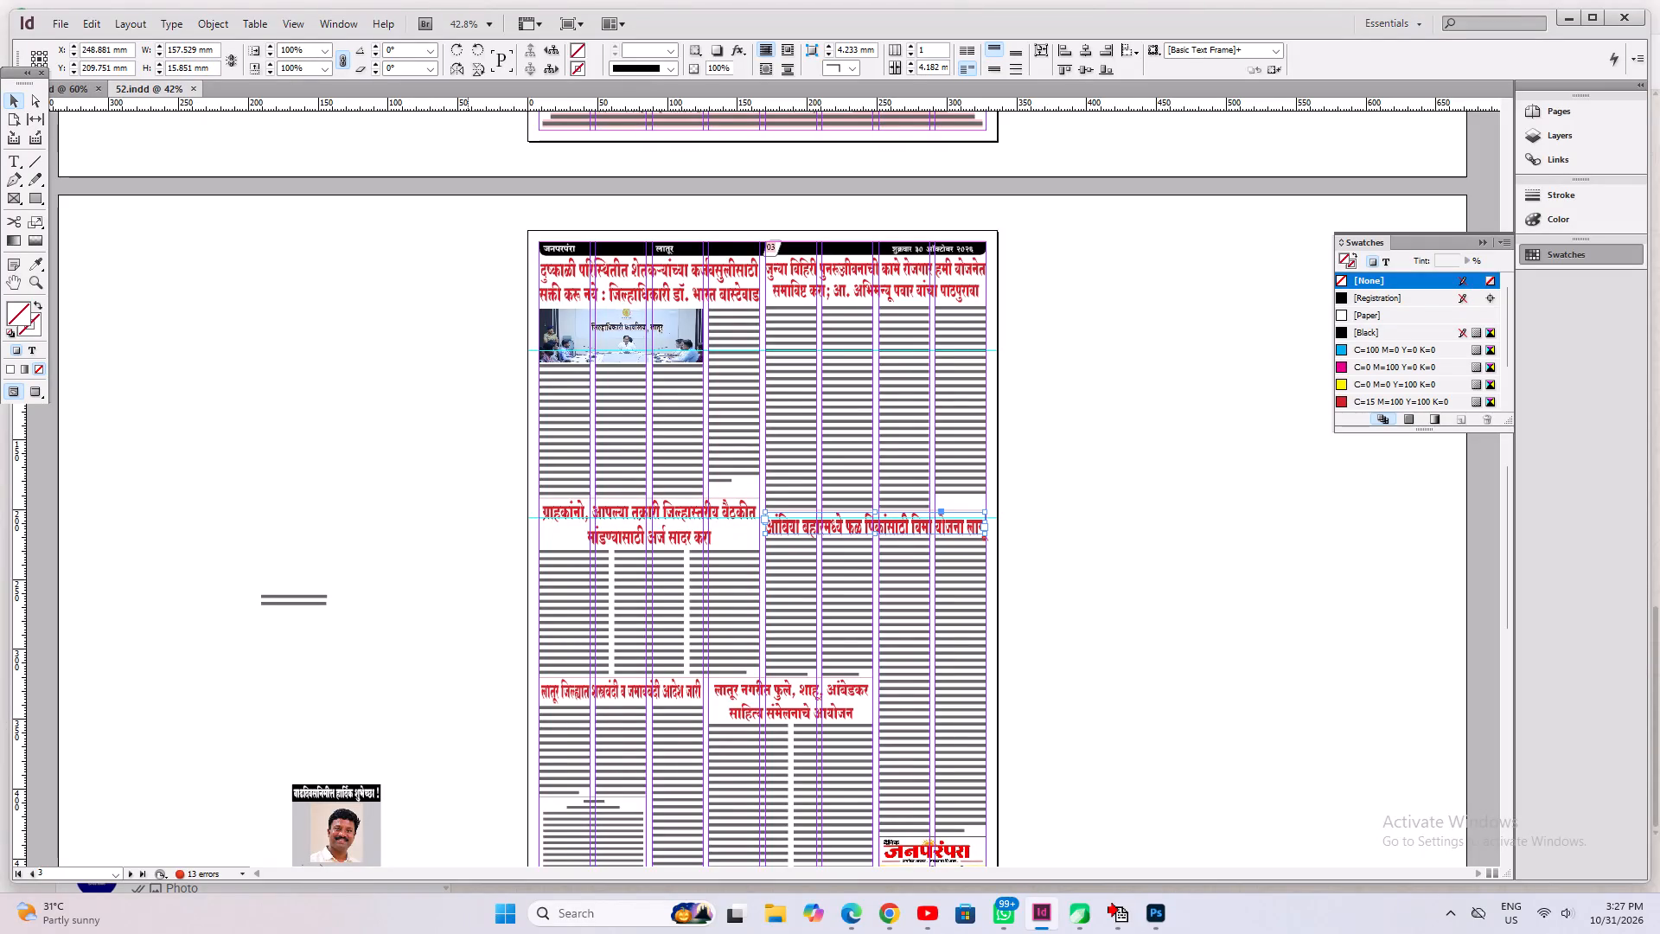
# Select the loan-recovery headline, meeting photo and article at the top of the first columns in 52.indd and copy them.
pyautogui.moveTo(475, 278); pyautogui.dragTo(724, 426)
pyautogui.click(466, 376)
pyautogui.moveTo(475, 270); pyautogui.dragTo(546, 327)
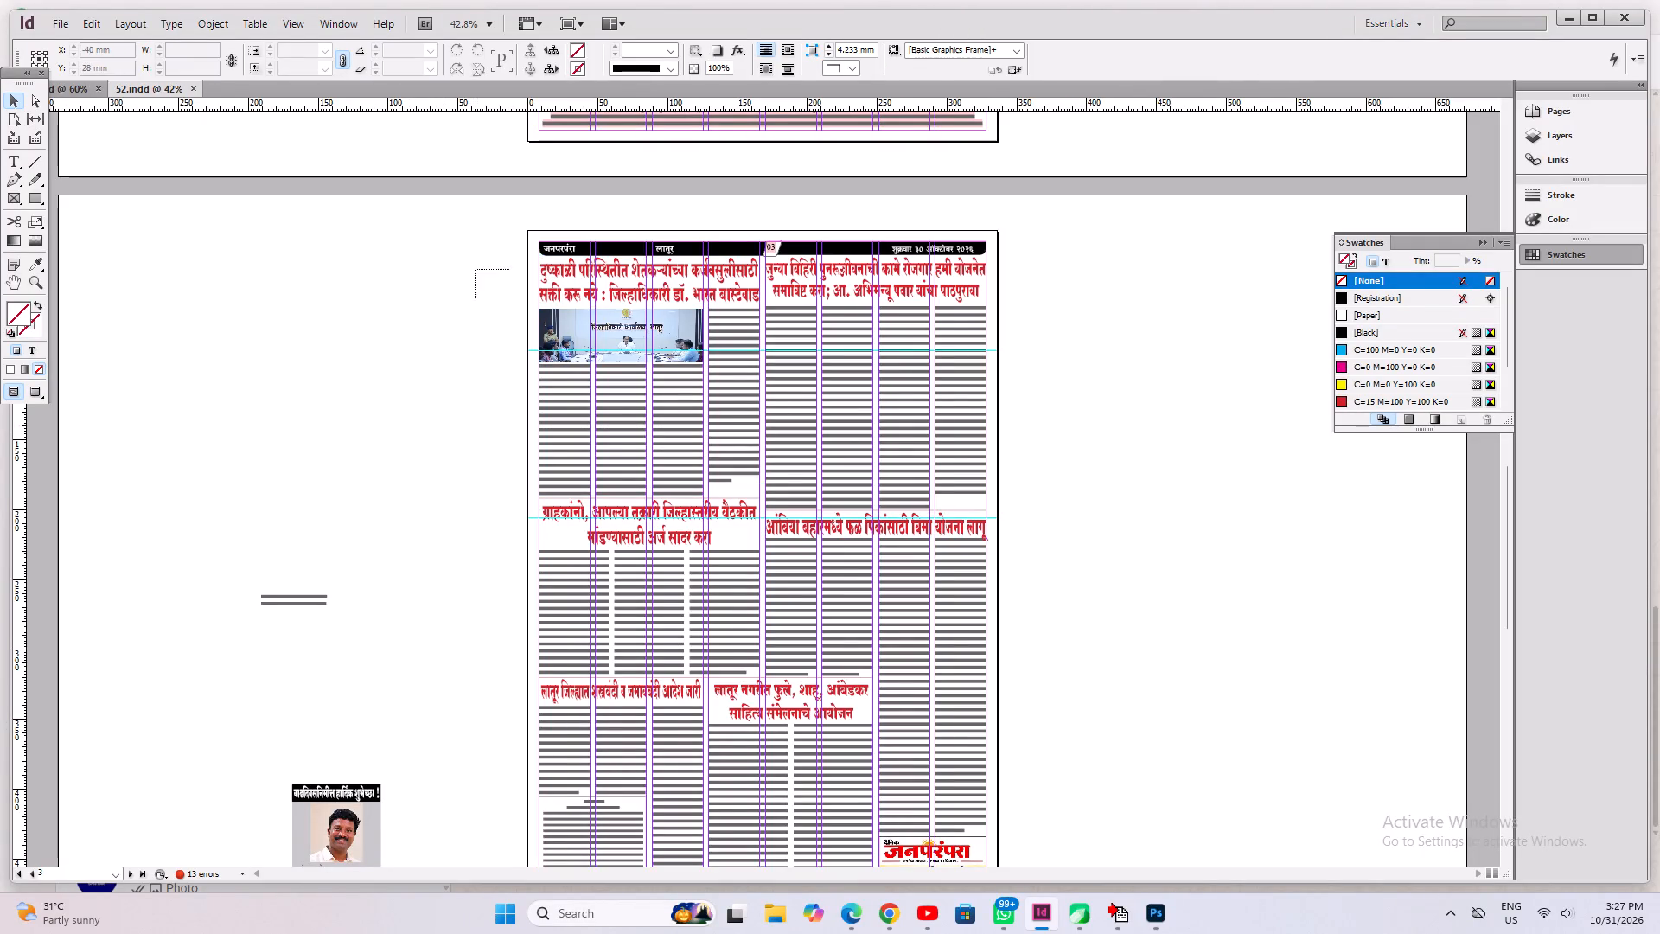
pyautogui.moveTo(546, 327); pyautogui.dragTo(709, 446)
pyautogui.hotkey('ctrl', 'c')
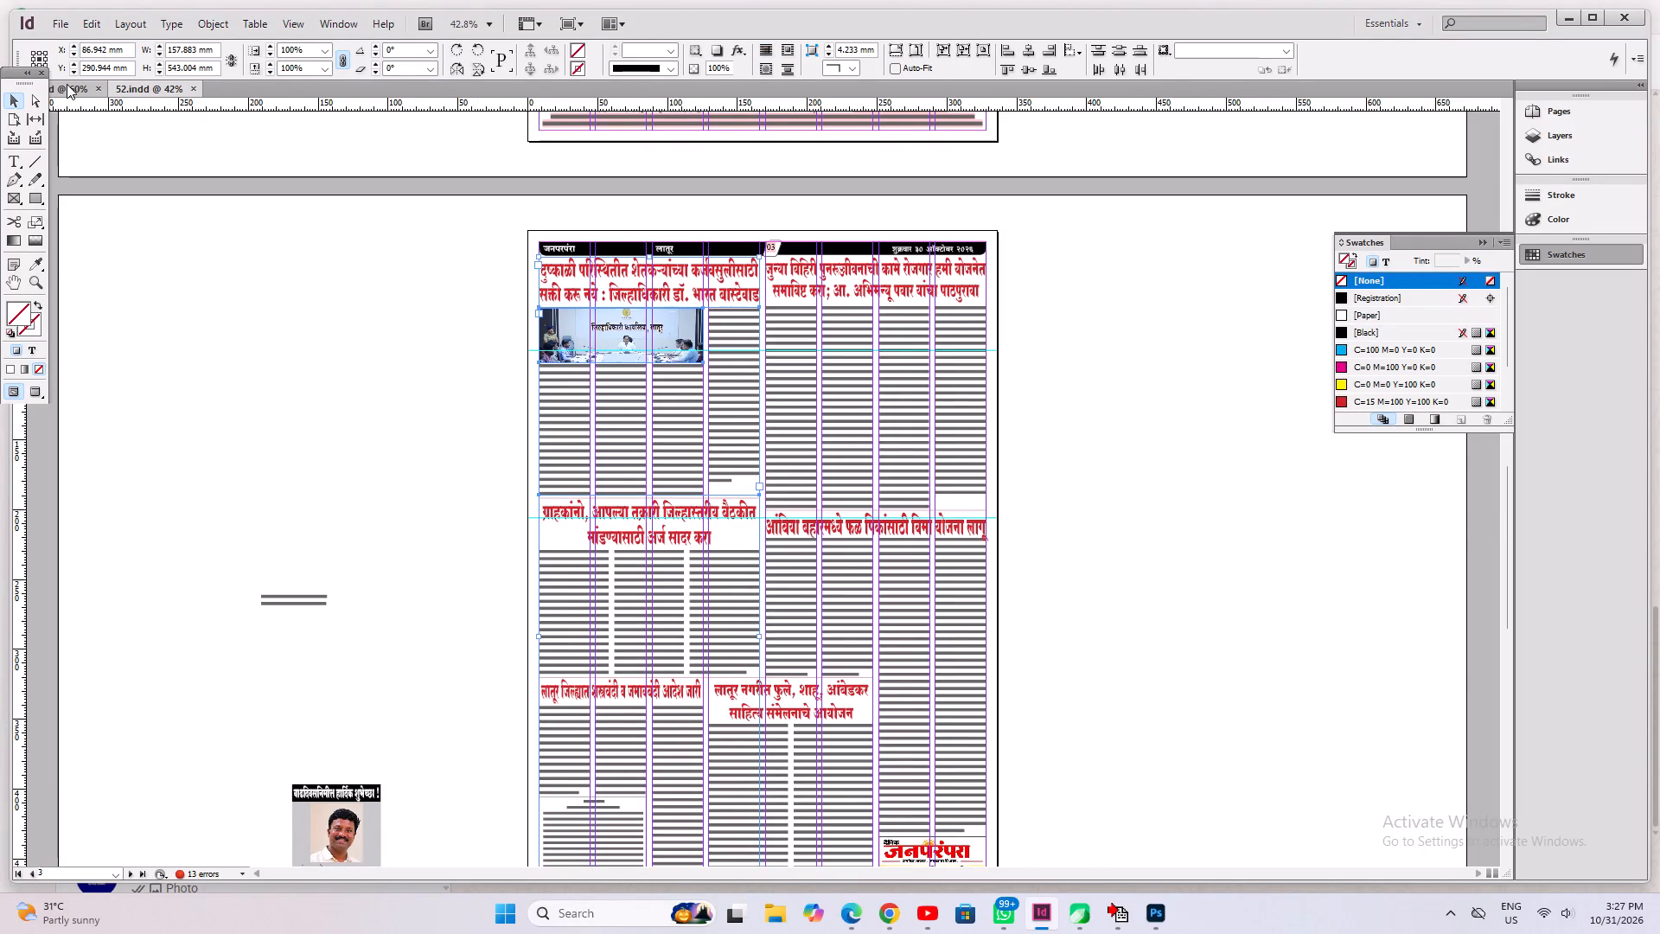
# Switch to the newspaper document and paste the copied headline, photo and article onto the pasteboard beside page 4.
pyautogui.click(67, 84)
pyautogui.scroll(-20, 897, 606)
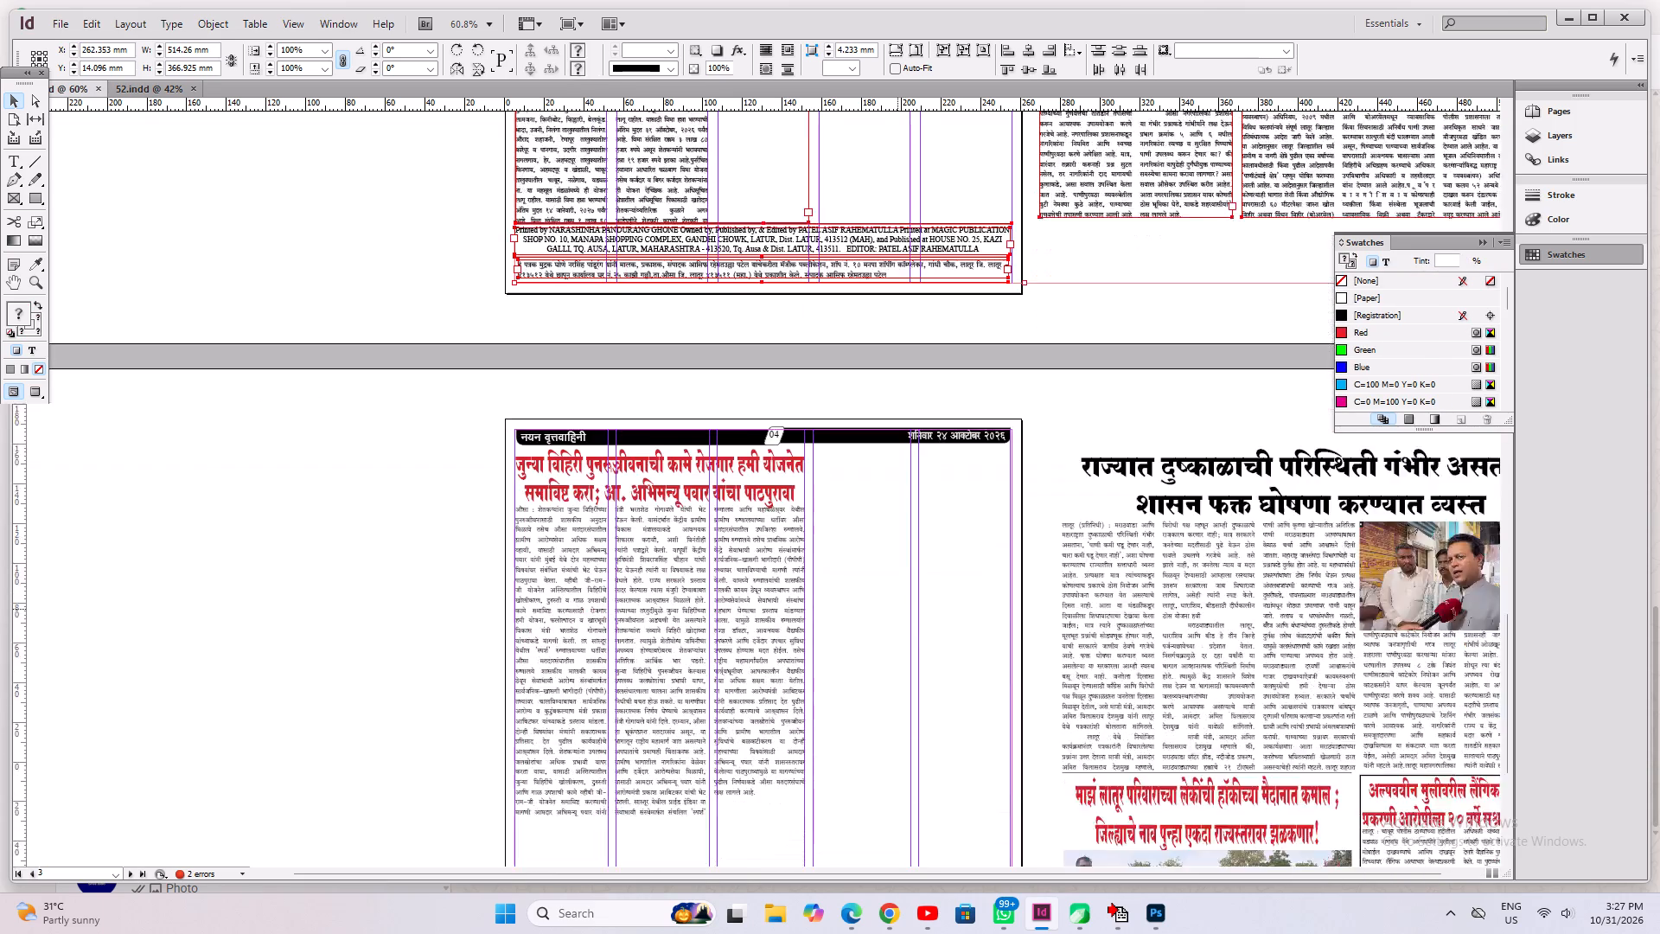
pyautogui.scroll(-3, 897, 617)
pyautogui.scroll(-6, 547, 477)
pyautogui.rightClick(213, 295)
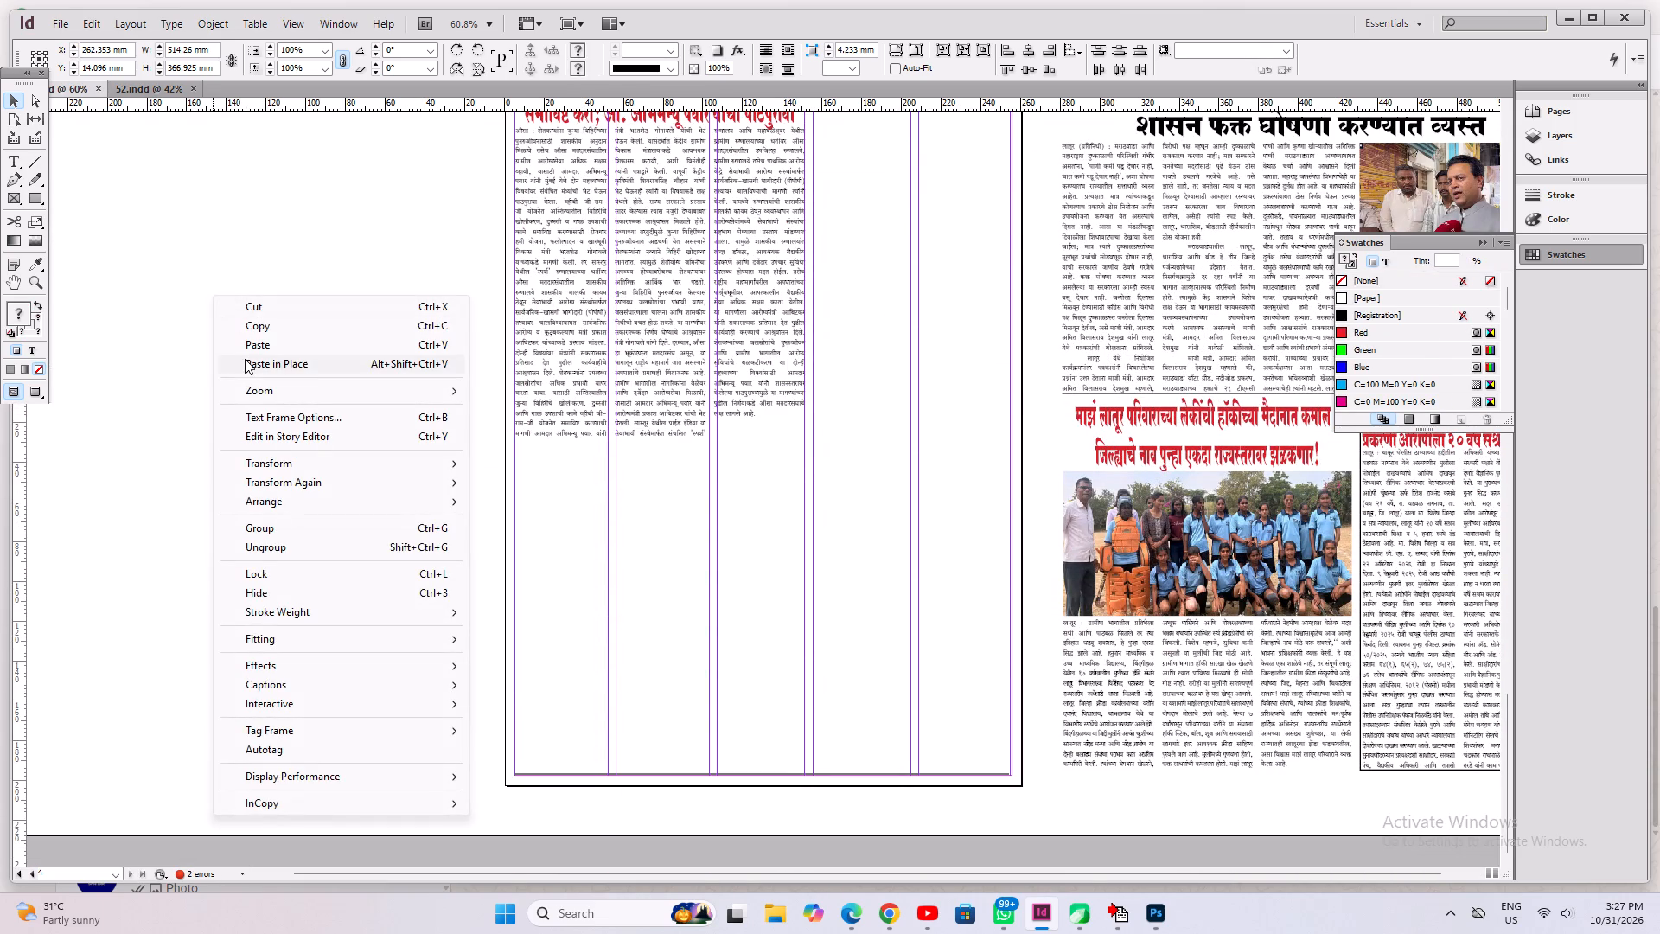
pyautogui.click(252, 345)
pyautogui.moveTo(853, 207); pyautogui.dragTo(768, 413)
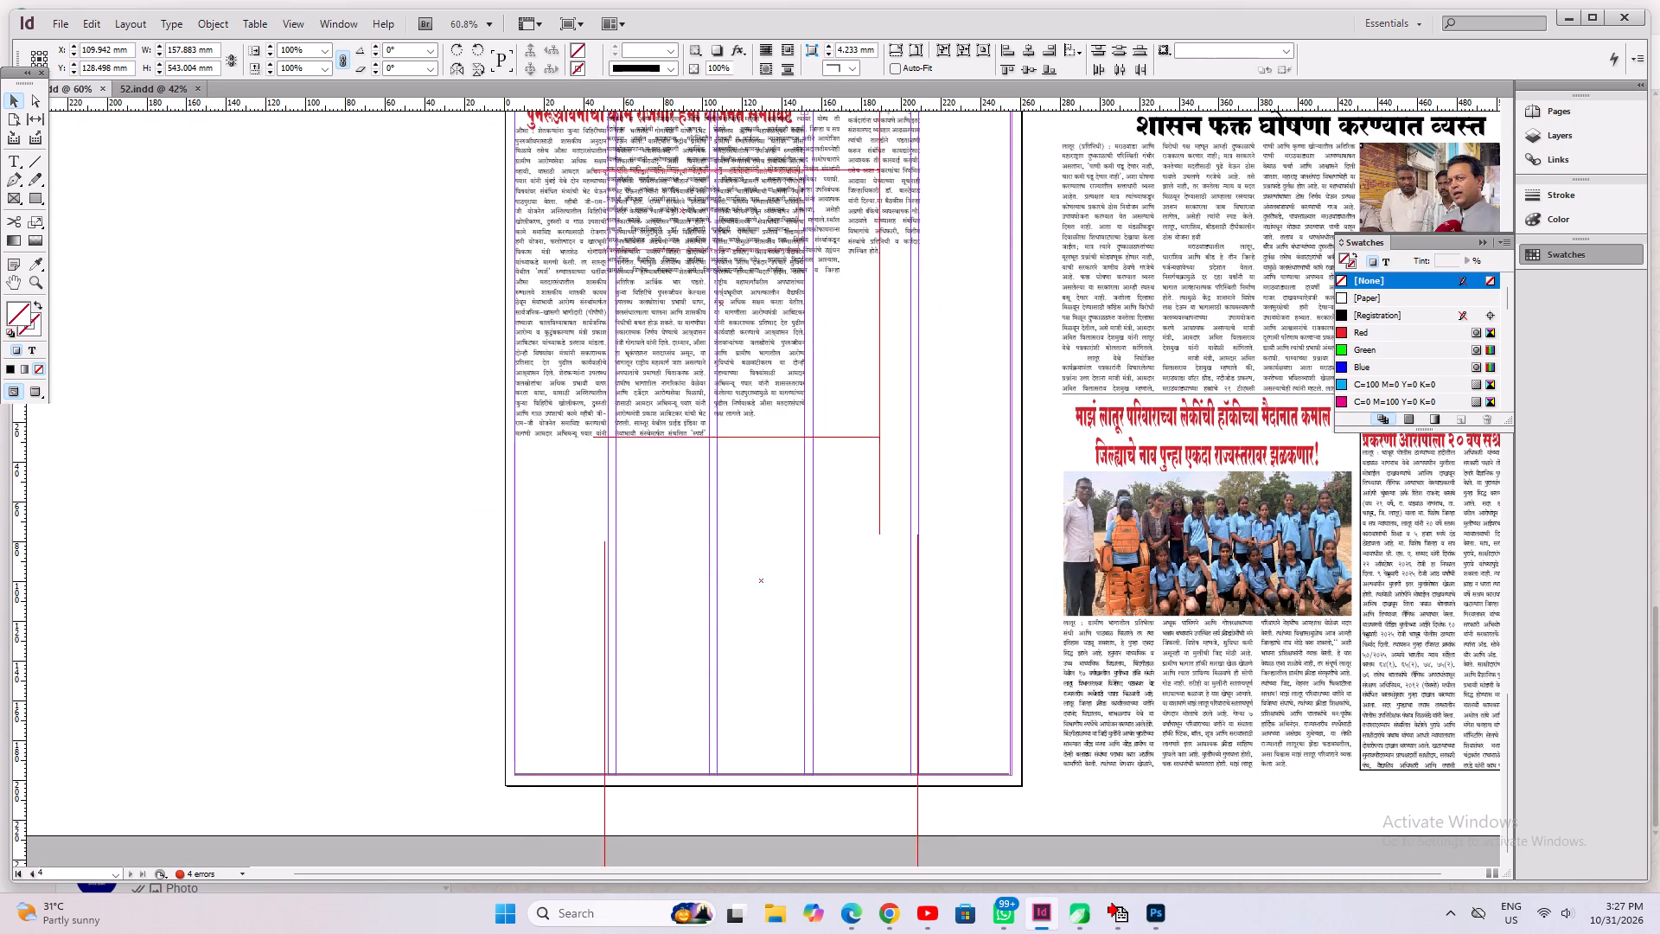
pyautogui.moveTo(768, 413); pyautogui.dragTo(310, 560)
# Fit the pasted loan-recovery article's text frame to its content.
pyautogui.click(414, 467)
pyautogui.click(251, 547)
pyautogui.hotkey('ctrl', 'alt', 'c')
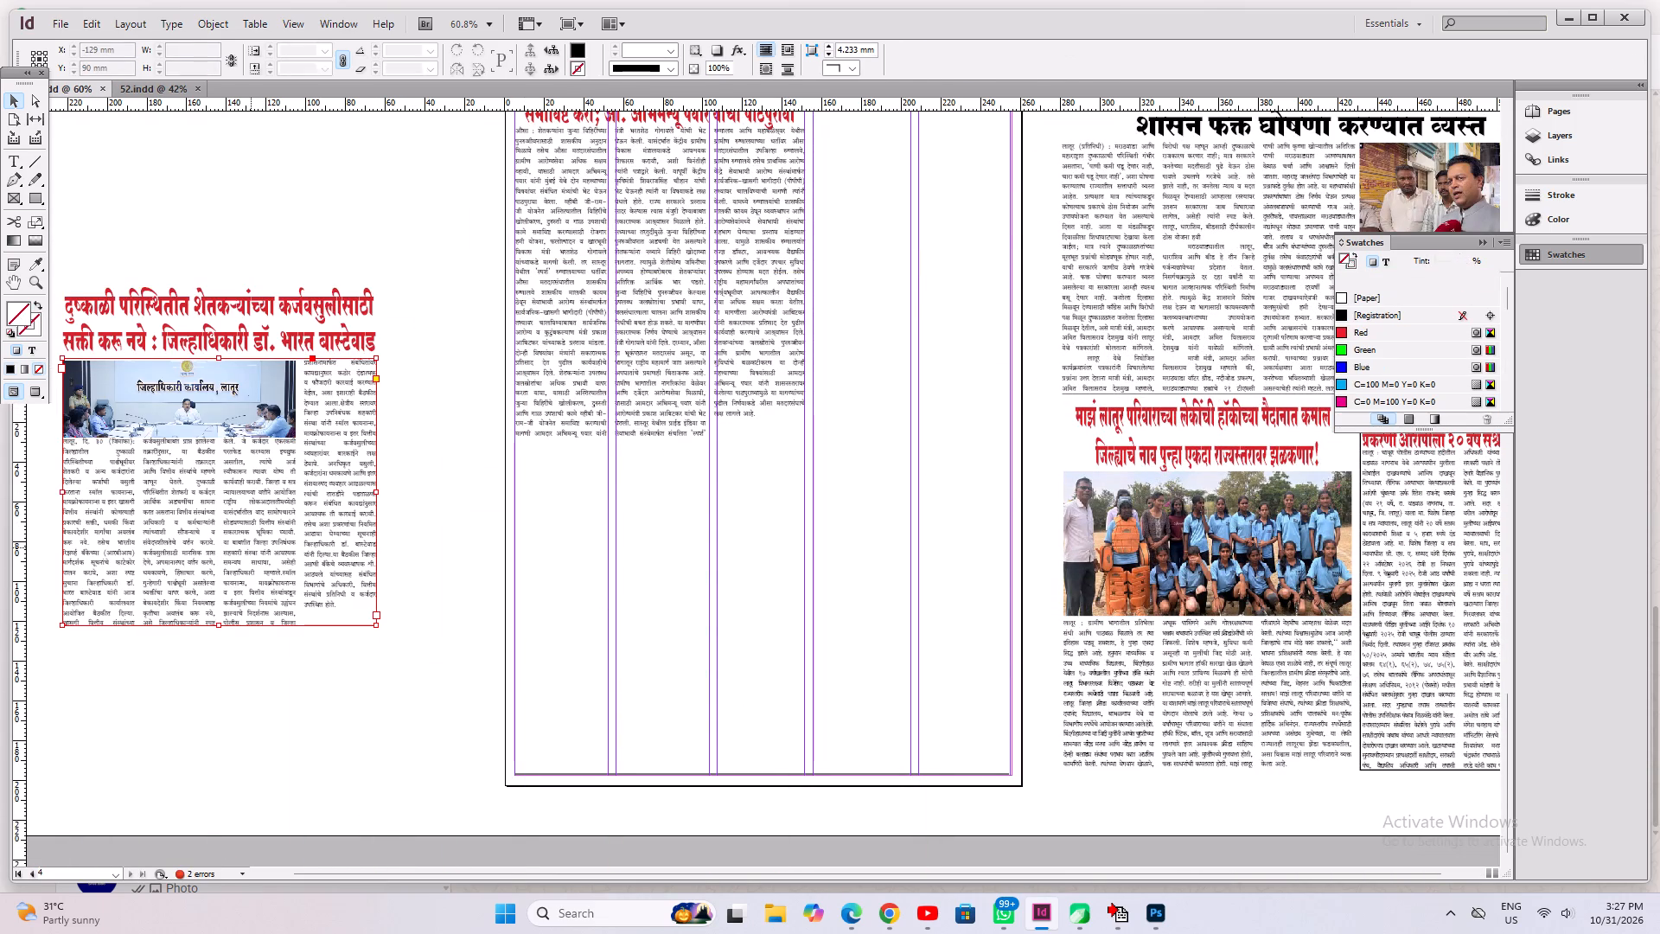
# Move the loan-recovery headline, photo and article together onto page 4, beneath the existing article and aligned with the first column's outer edge.
pyautogui.moveTo(181, 250); pyautogui.dragTo(240, 553)
pyautogui.moveTo(231, 536); pyautogui.dragTo(683, 694)
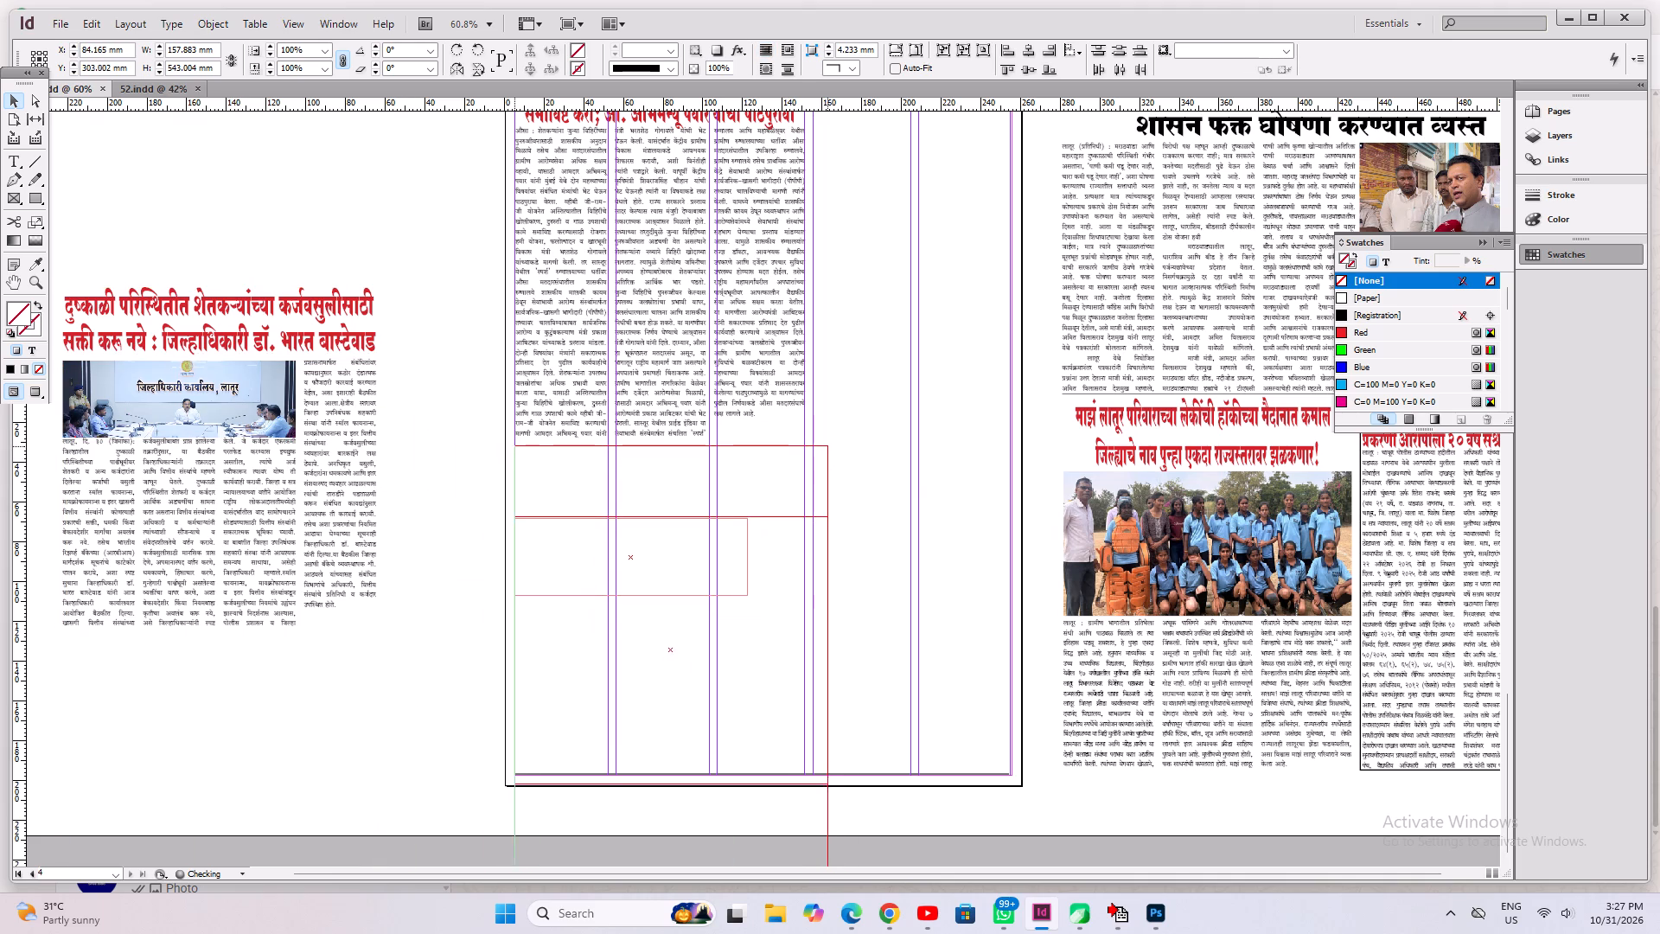
pyautogui.moveTo(683, 694); pyautogui.dragTo(685, 693)
pyautogui.hotkey('ctrl', '1')
pyautogui.click(1120, 600)
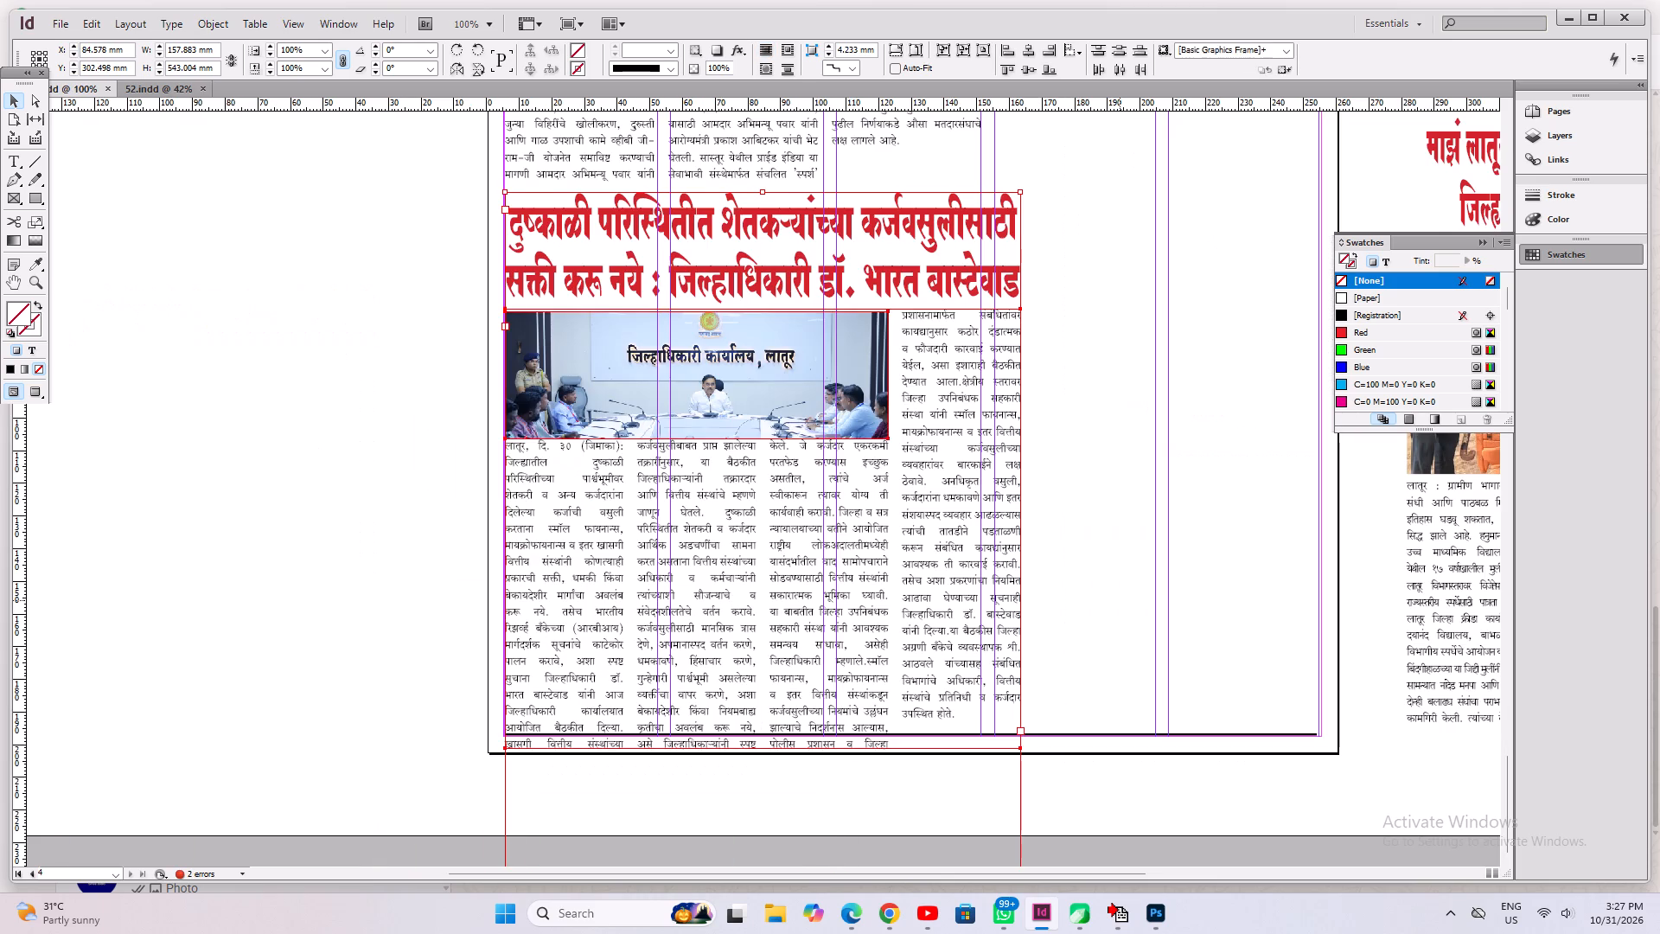
# Move the loan-recovery headline up so it sits directly below the last lines of the article above.
pyautogui.scroll(3, 1089, 599)
pyautogui.click(897, 309)
pyautogui.click(772, 353)
pyautogui.moveTo(673, 343); pyautogui.dragTo(669, 336)
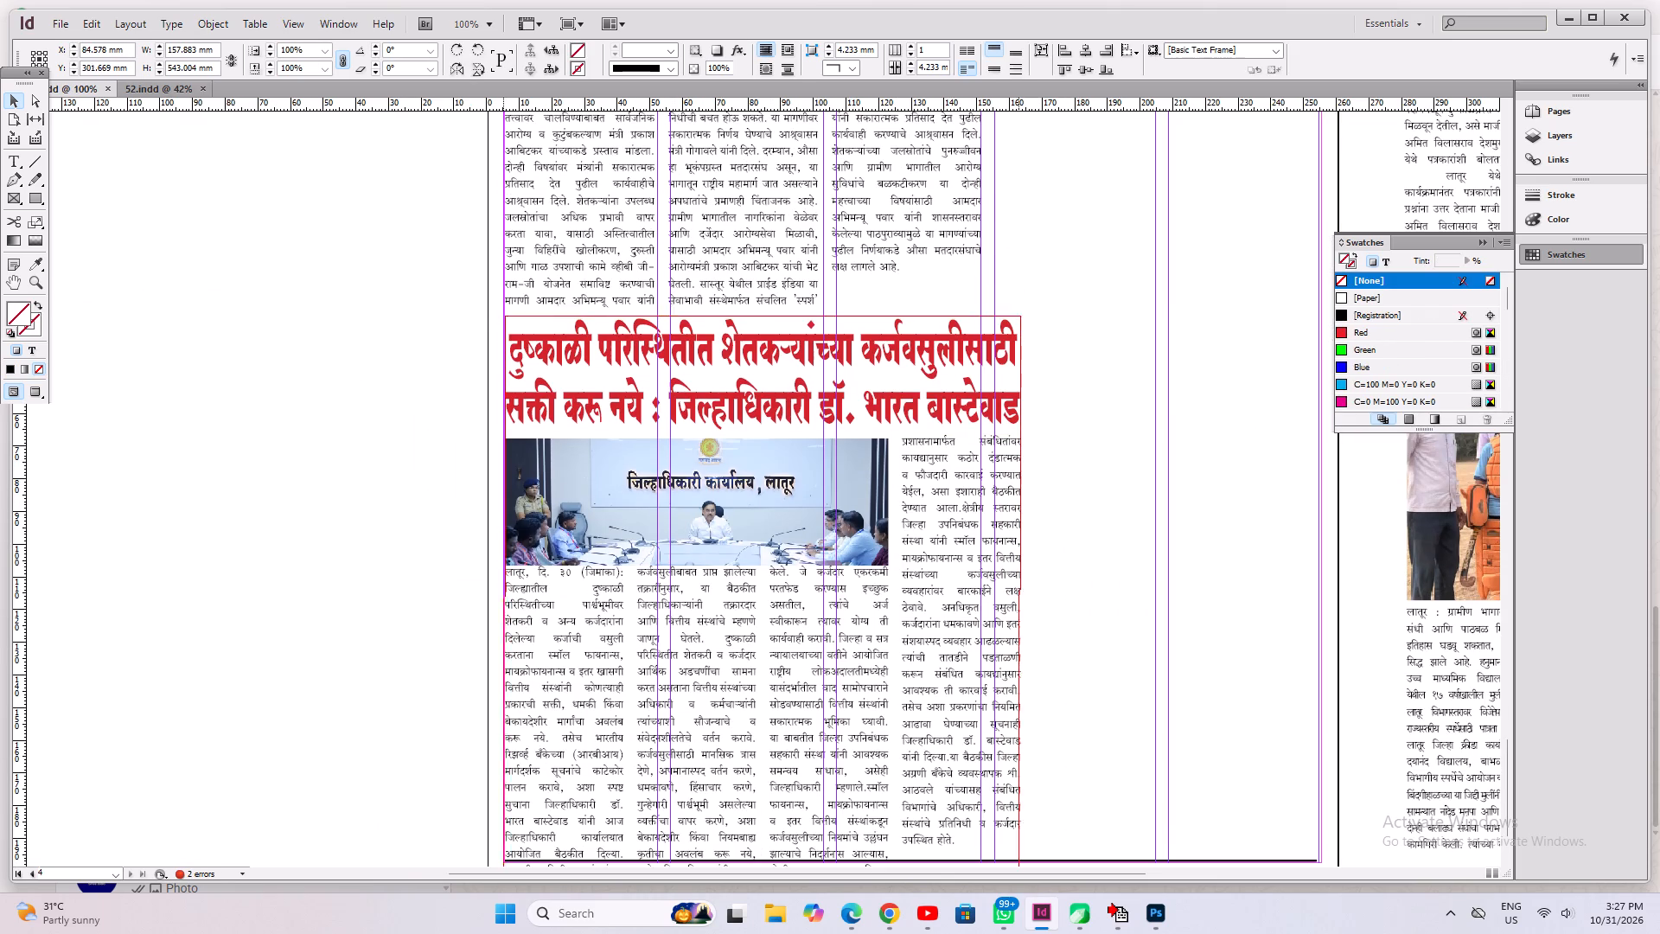
pyautogui.moveTo(669, 336); pyautogui.dragTo(668, 335)
# Fit the headline frame to its text and narrow it to page 4's three-column guides.
pyautogui.hotkey('ctrl', 'alt', 'c')
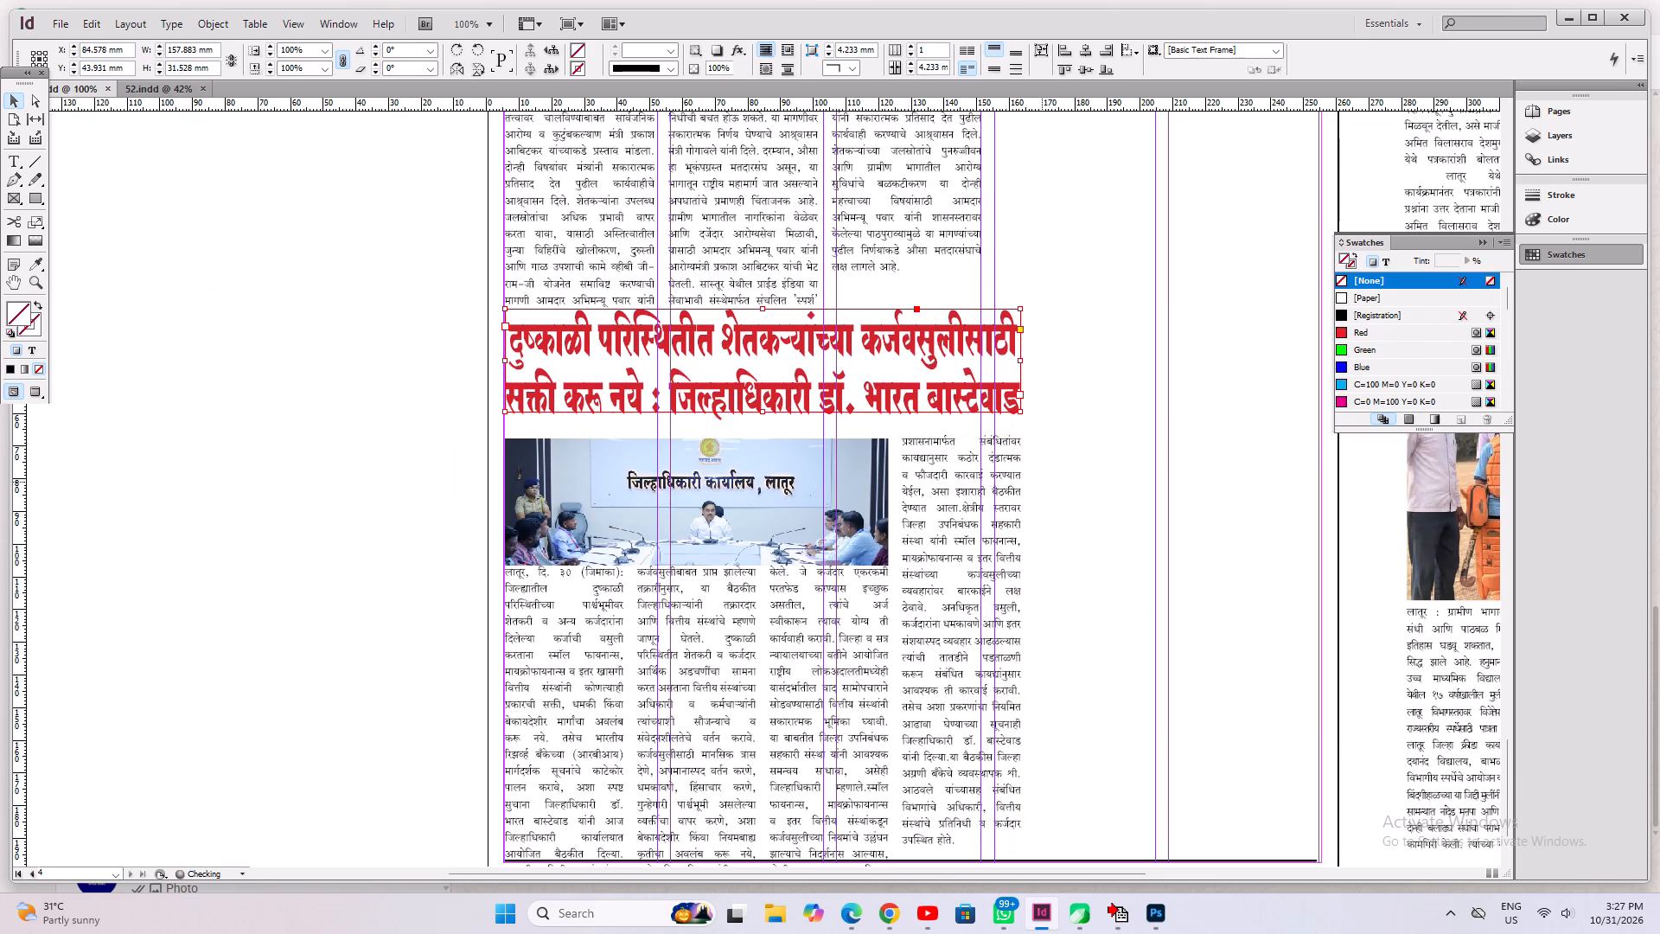
pyautogui.keyDown('ctrl'); pyautogui.keyDown('shift'); pyautogui.moveTo(1019, 361); pyautogui.dragTo(983, 361); pyautogui.keyUp('shift'); pyautogui.keyUp('ctrl')
# Select the meeting photo and loan-recovery article together and move them up directly beneath their headline, within the bottom margin.
pyautogui.scroll(-1, 980, 361)
pyautogui.moveTo(1107, 456); pyautogui.dragTo(682, 617)
pyautogui.keyDown('shift'); pyautogui.moveTo(677, 485); pyautogui.dragTo(677, 476); pyautogui.keyUp('shift')
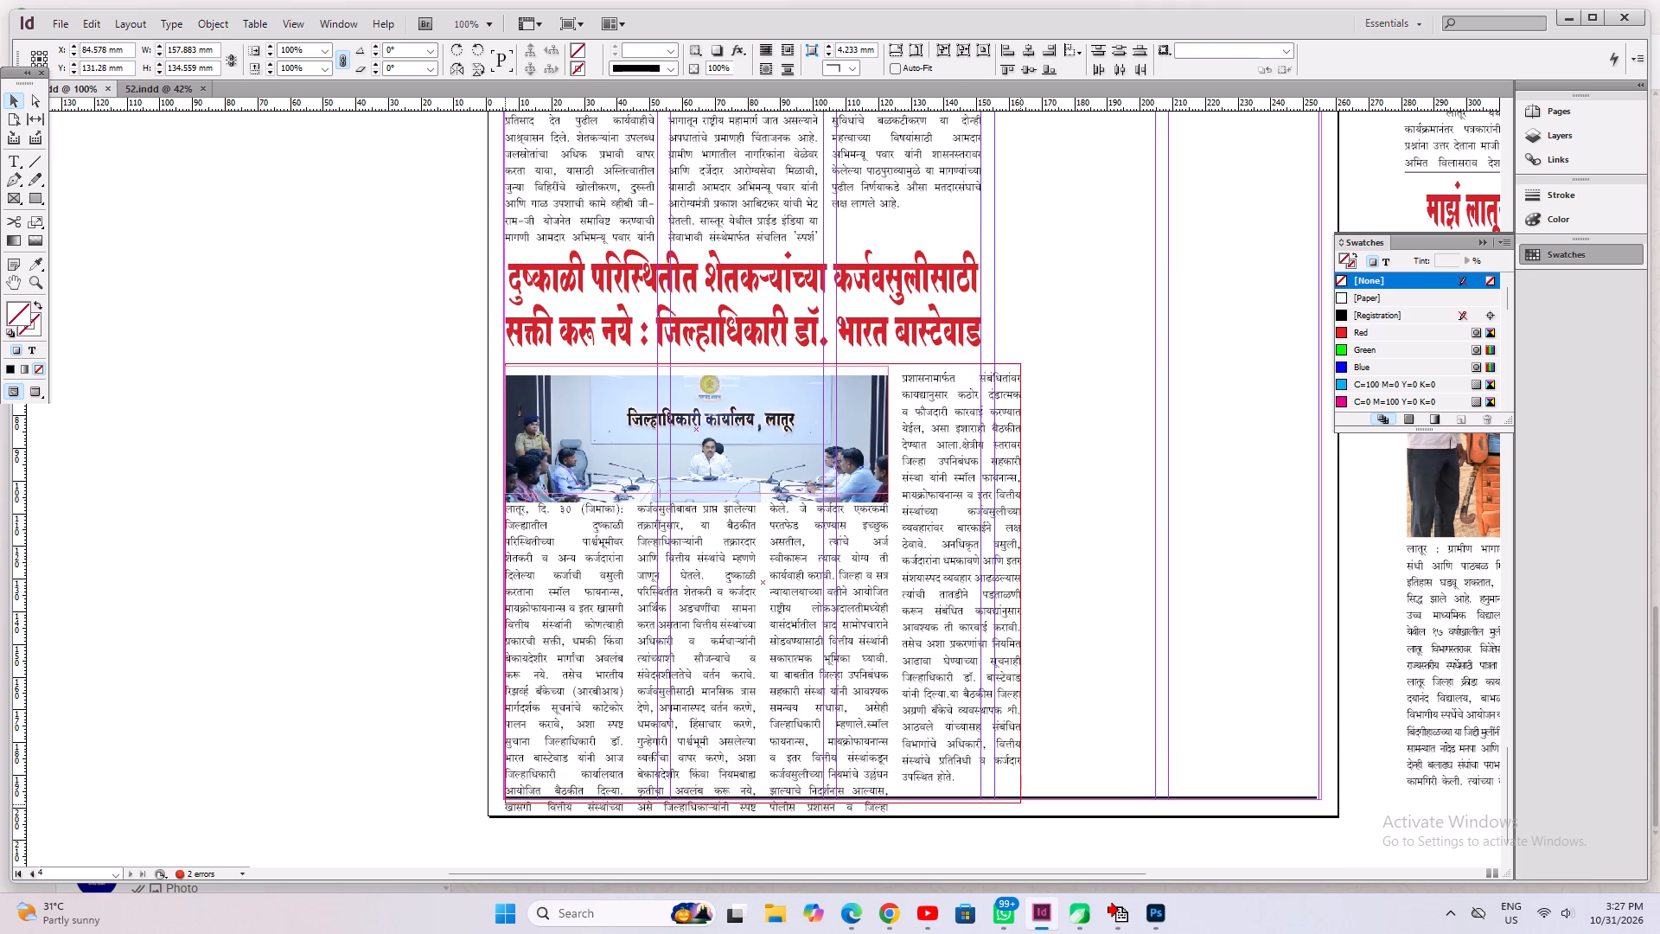
pyautogui.keyDown('shift'); pyautogui.moveTo(677, 476); pyautogui.dragTo(674, 461); pyautogui.keyUp('shift')
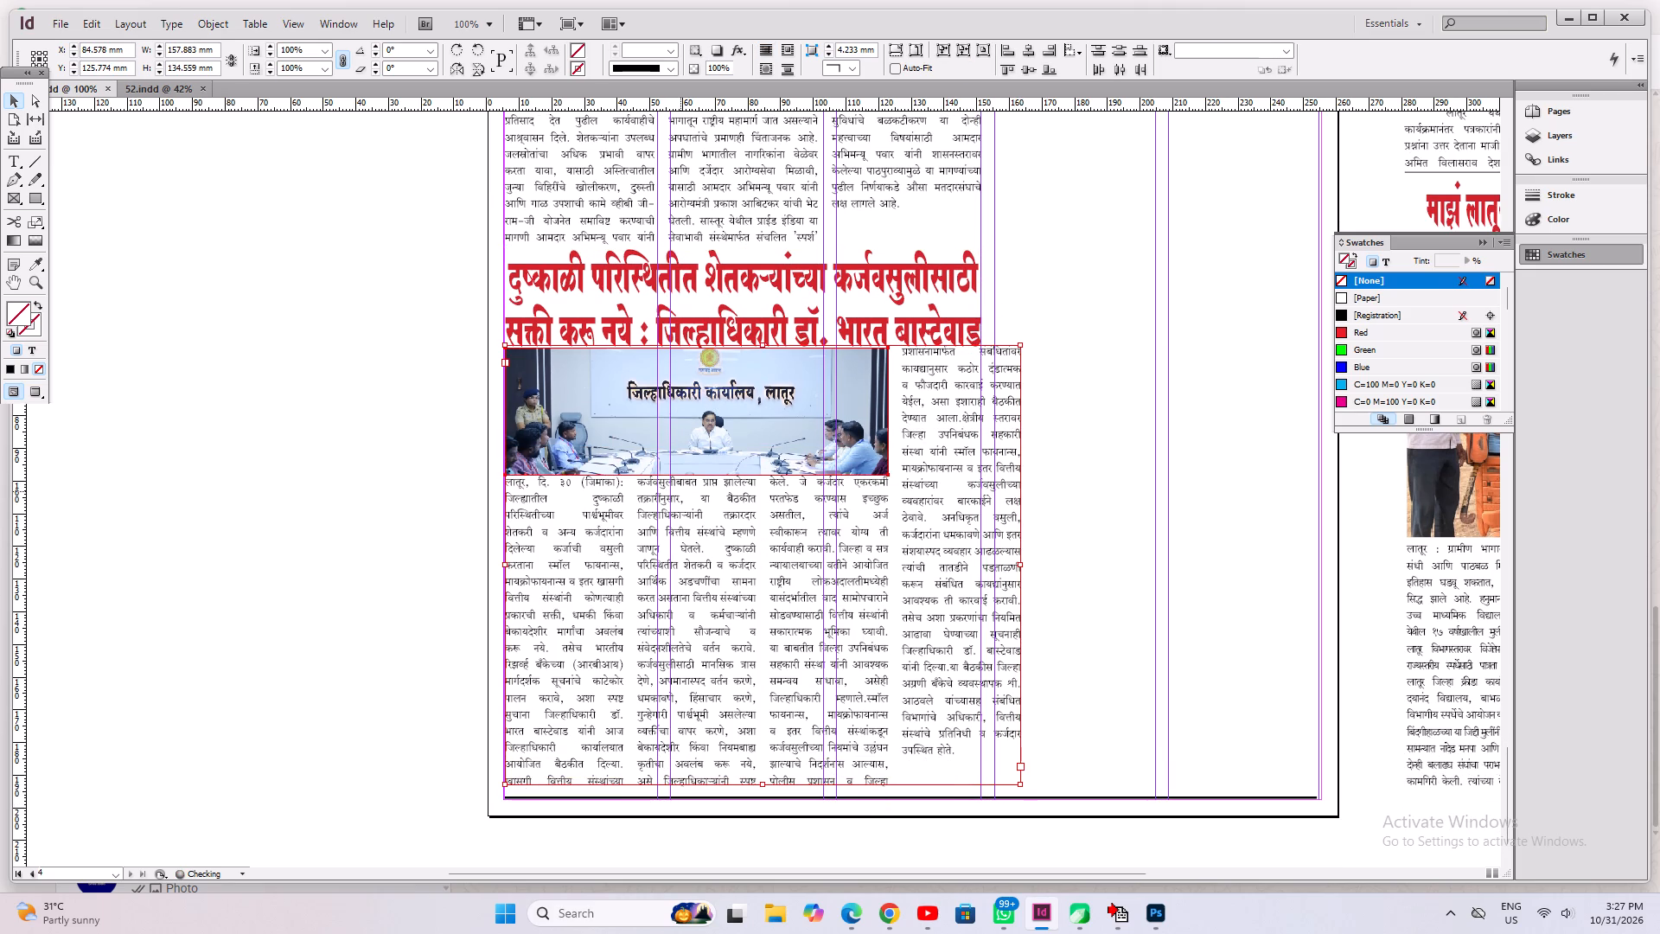
pyautogui.press('Down')
pyautogui.press('Down')
pyautogui.press('Down')
# Narrow the loan-recovery article frame to the three-column guides, about 145.9 mm, and set it to 3 text columns.
pyautogui.click(1150, 568)
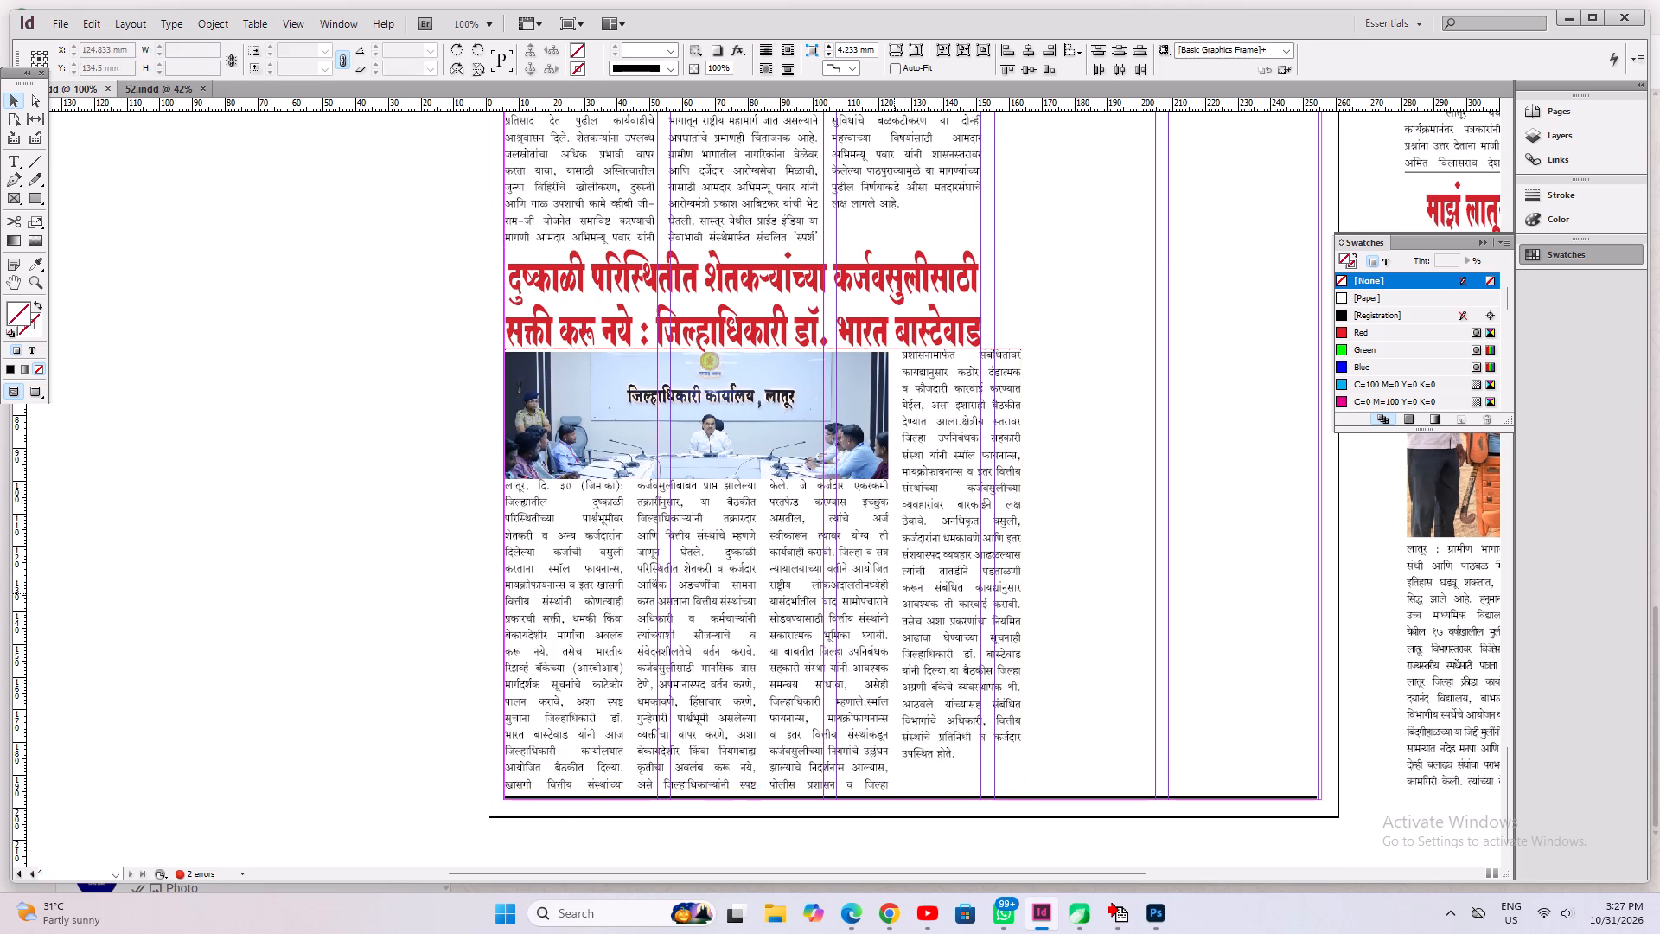
pyautogui.click(894, 593)
pyautogui.moveTo(1025, 569); pyautogui.dragTo(979, 620)
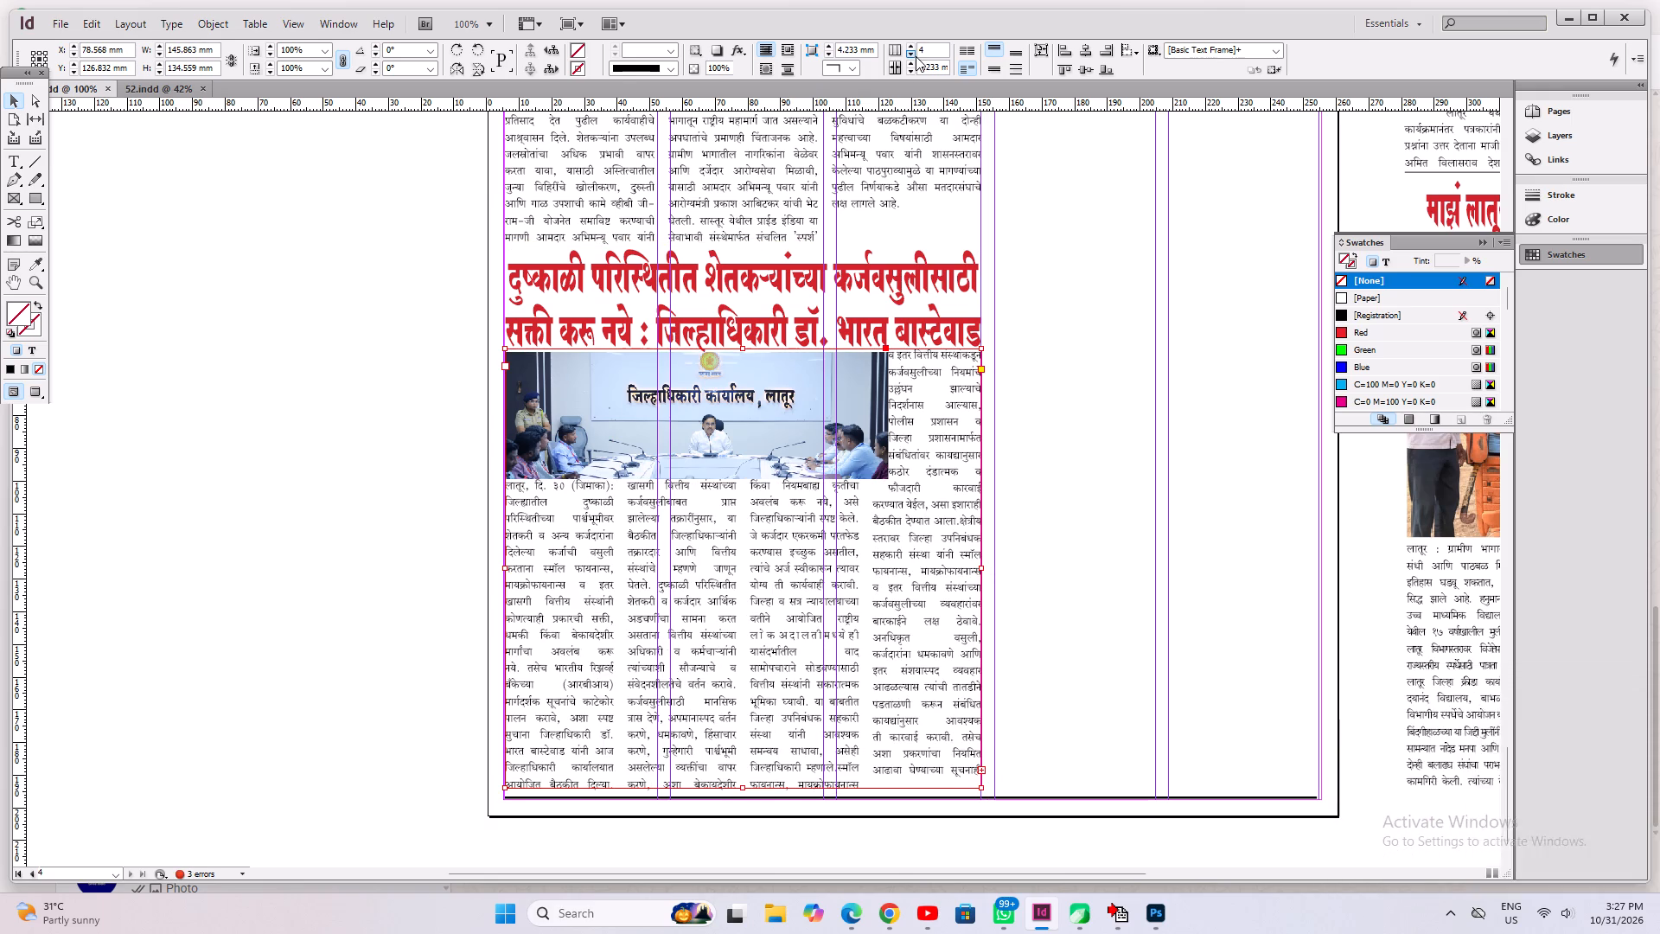
pyautogui.click(916, 56)
pyautogui.click(857, 611)
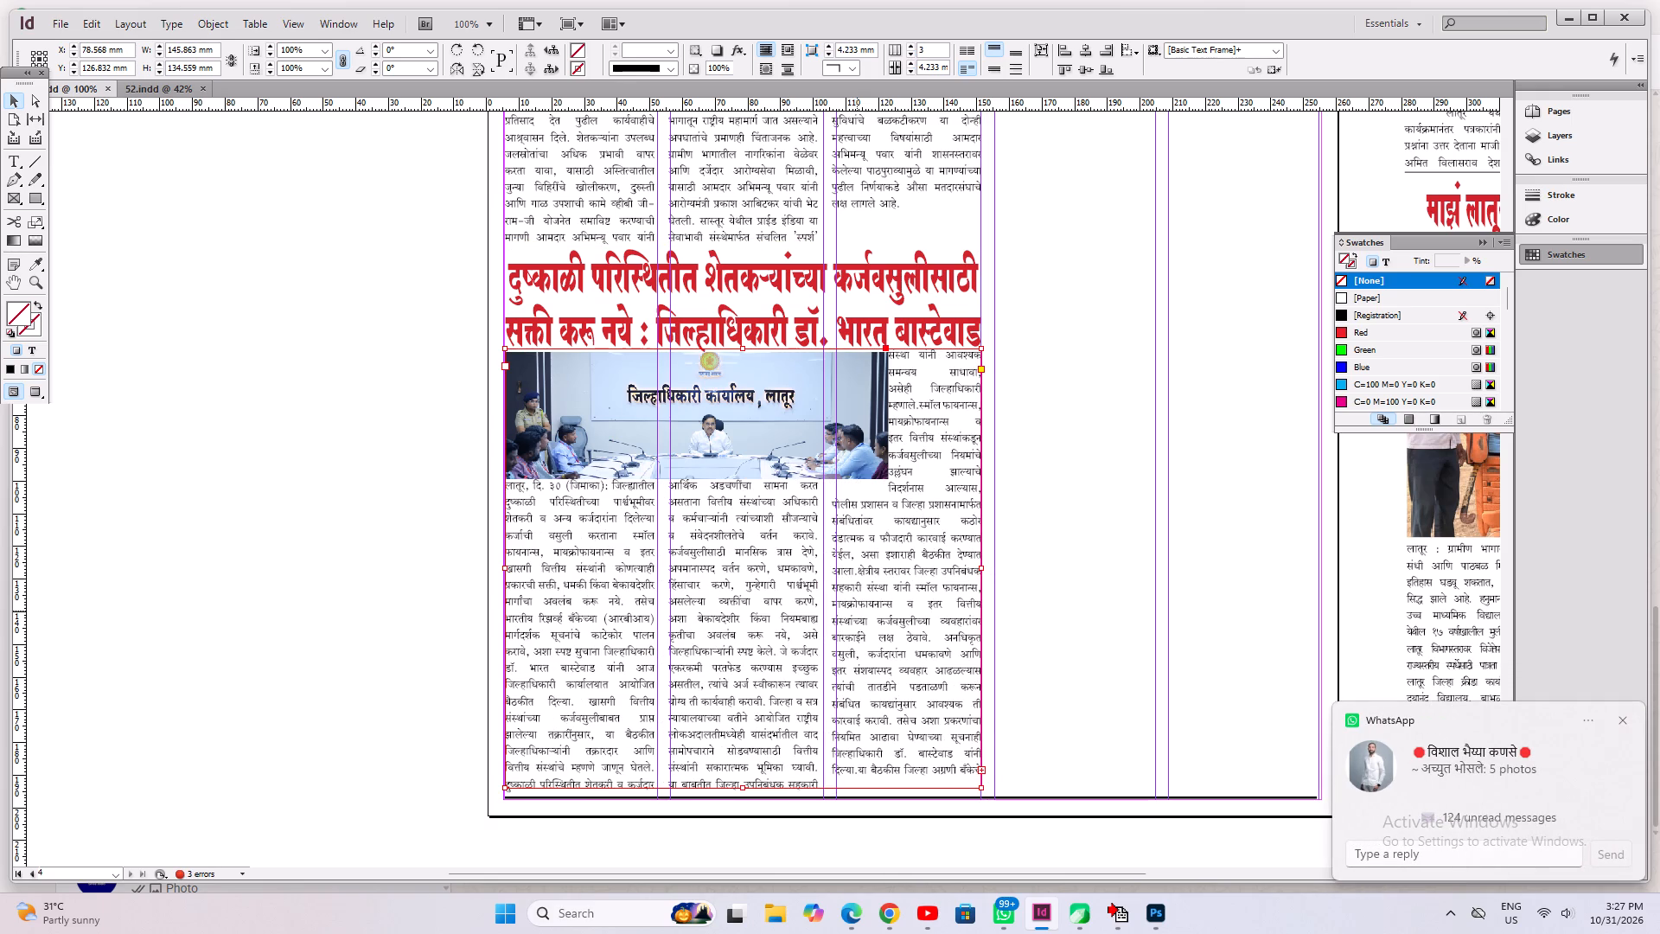
# Select the meeting photo beneath the loan-recovery headline.
pyautogui.keyDown('ctrl'); pyautogui.click(865, 412); pyautogui.keyUp('ctrl')
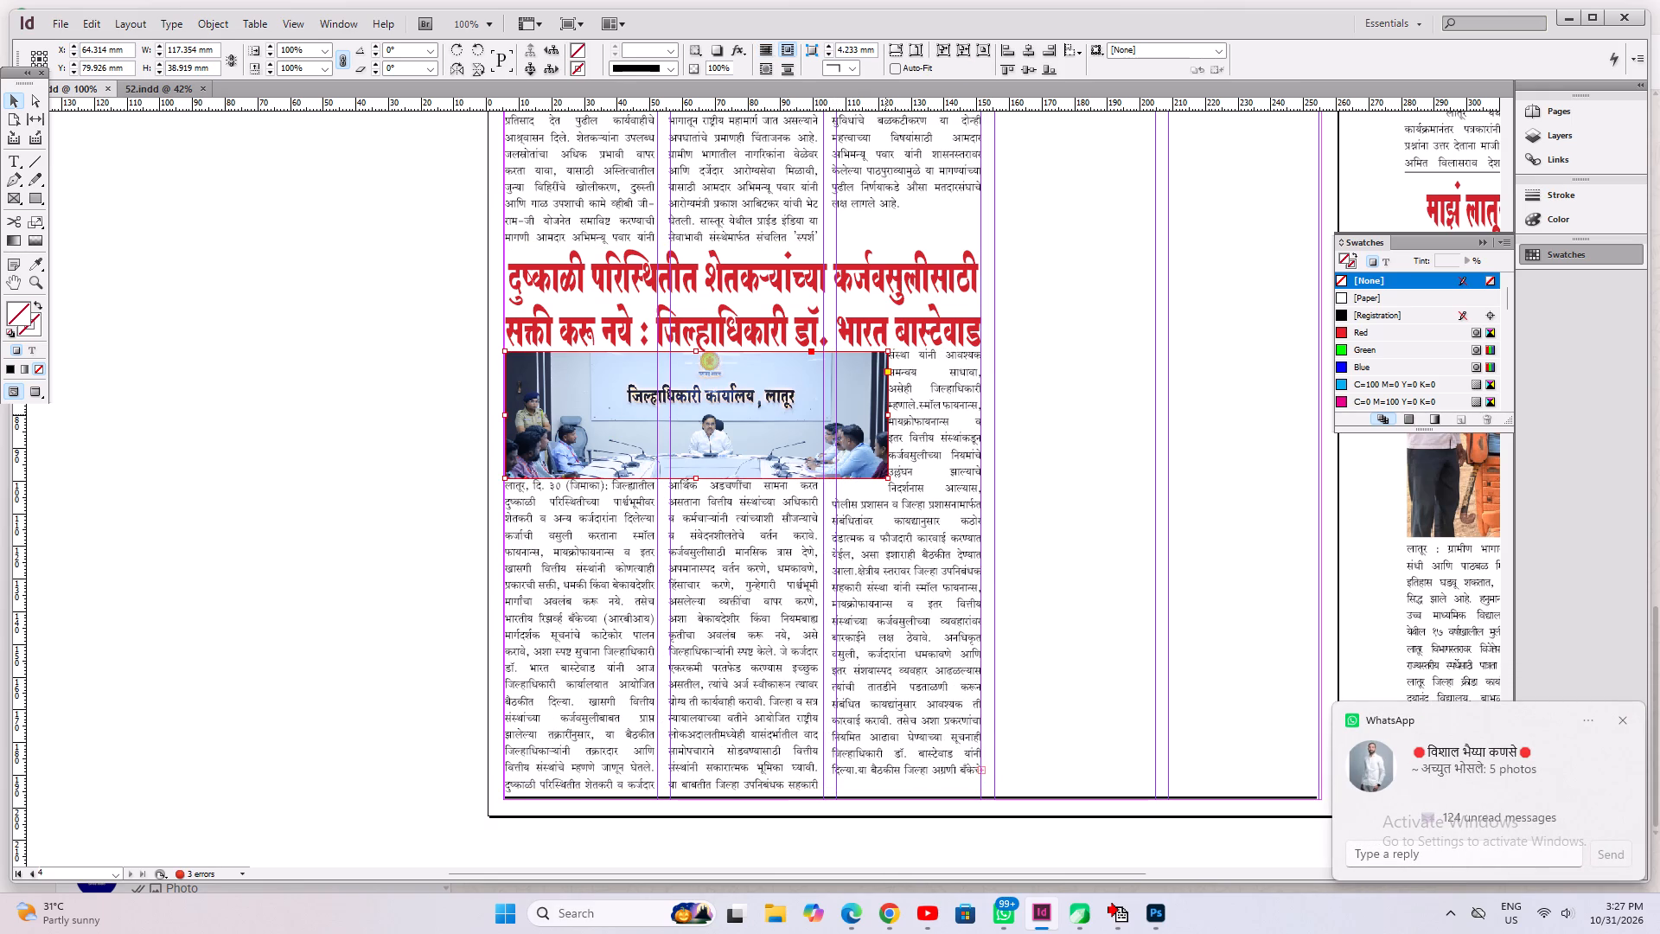
# Scale the meeting photo down to two columns, about 98 mm wide, and position it directly beneath the loan-recovery headline.
pyautogui.keyDown('ctrl'); pyautogui.keyDown('shift'); pyautogui.moveTo(886, 414); pyautogui.dragTo(824, 417); pyautogui.keyUp('shift'); pyautogui.keyUp('ctrl')
pyautogui.keyDown('shift'); pyautogui.moveTo(717, 430); pyautogui.dragTo(717, 420); pyautogui.keyUp('shift')
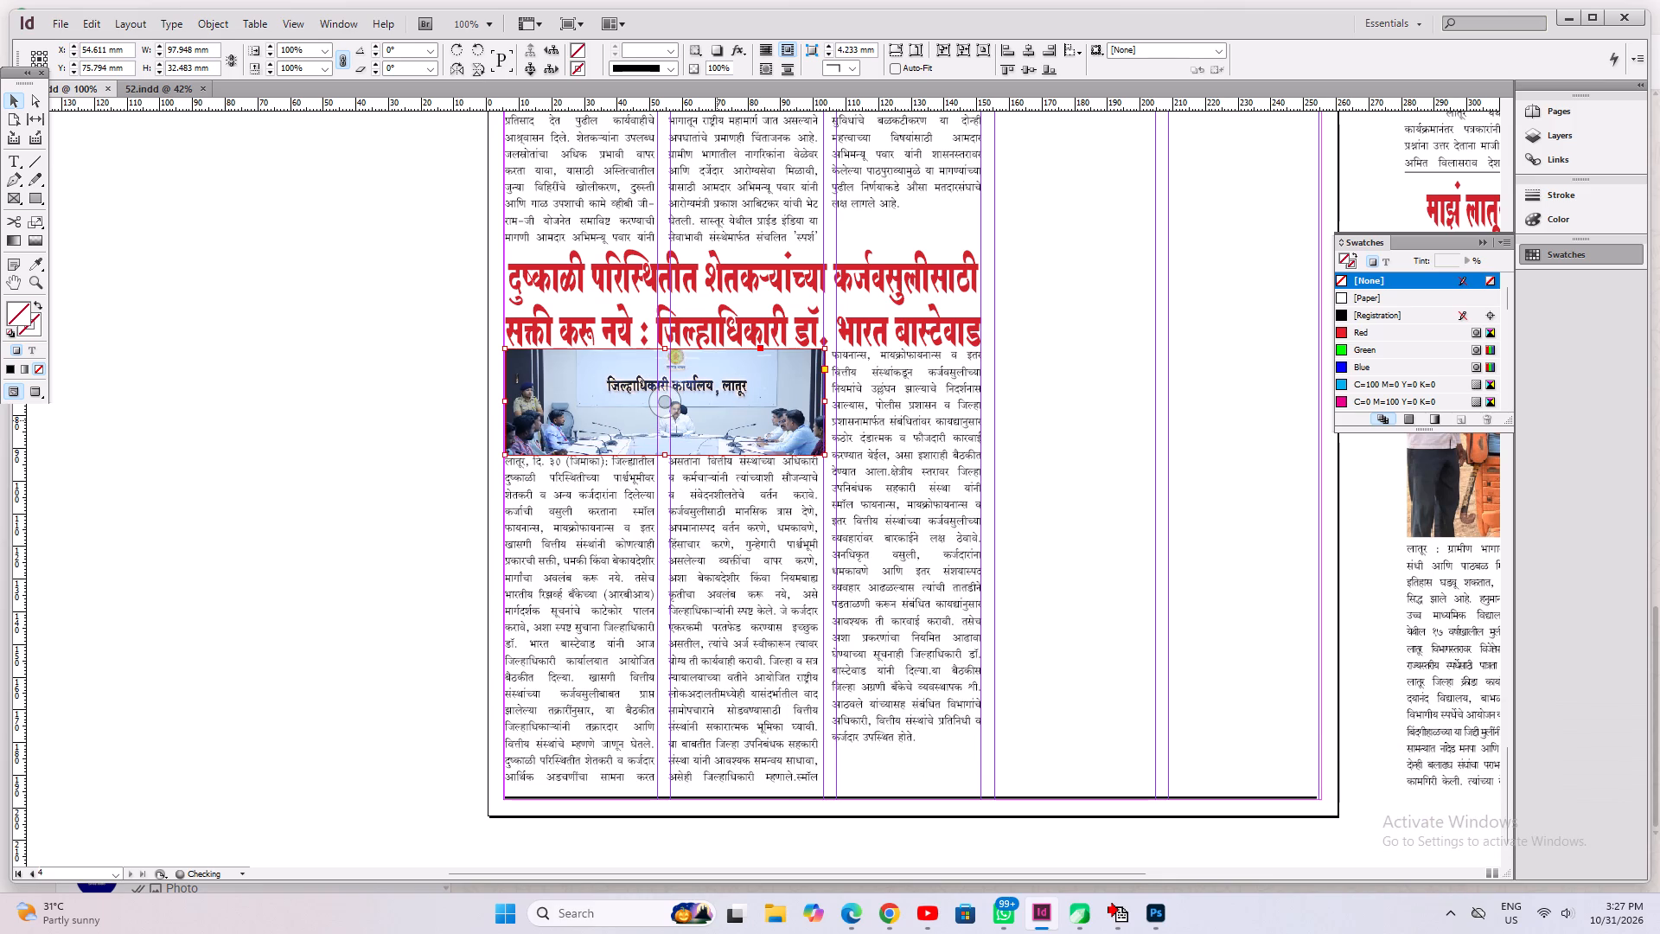
pyautogui.press('Down')
pyautogui.press('Down')
pyautogui.press('Down')
pyautogui.press('Down')
pyautogui.press('Down')
pyautogui.press('Up')
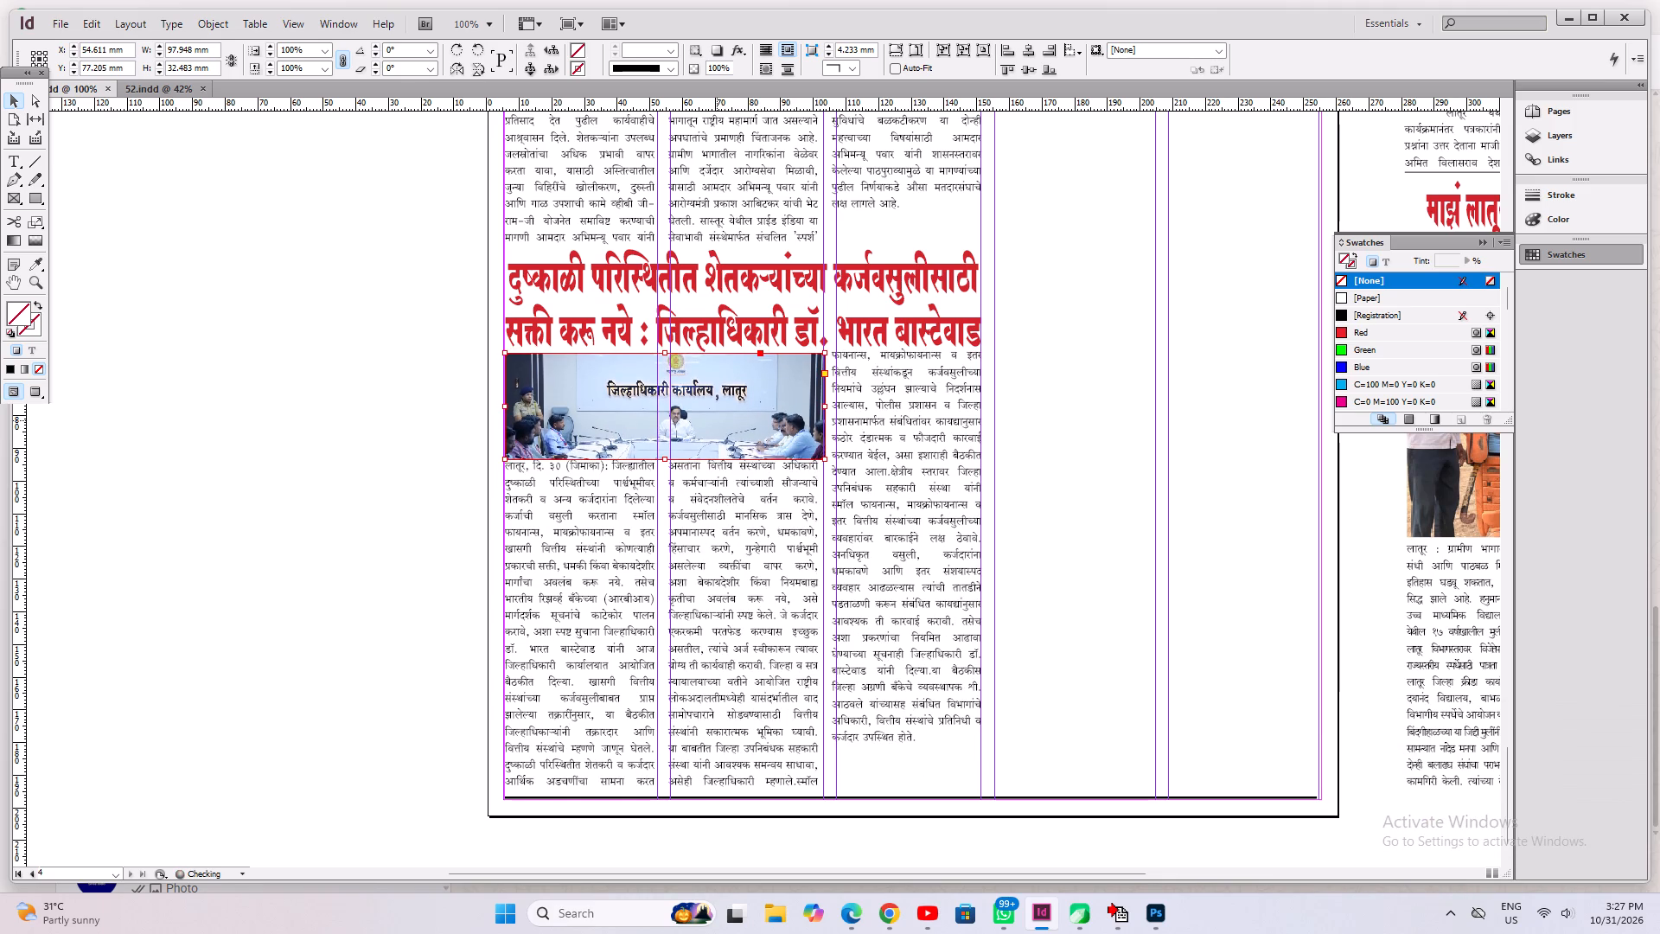
# Nudge the loan-recovery article frame slightly down, away from its headline.
pyautogui.click(669, 678)
pyautogui.press('Down')
pyautogui.press('Down')
pyautogui.press('Down')
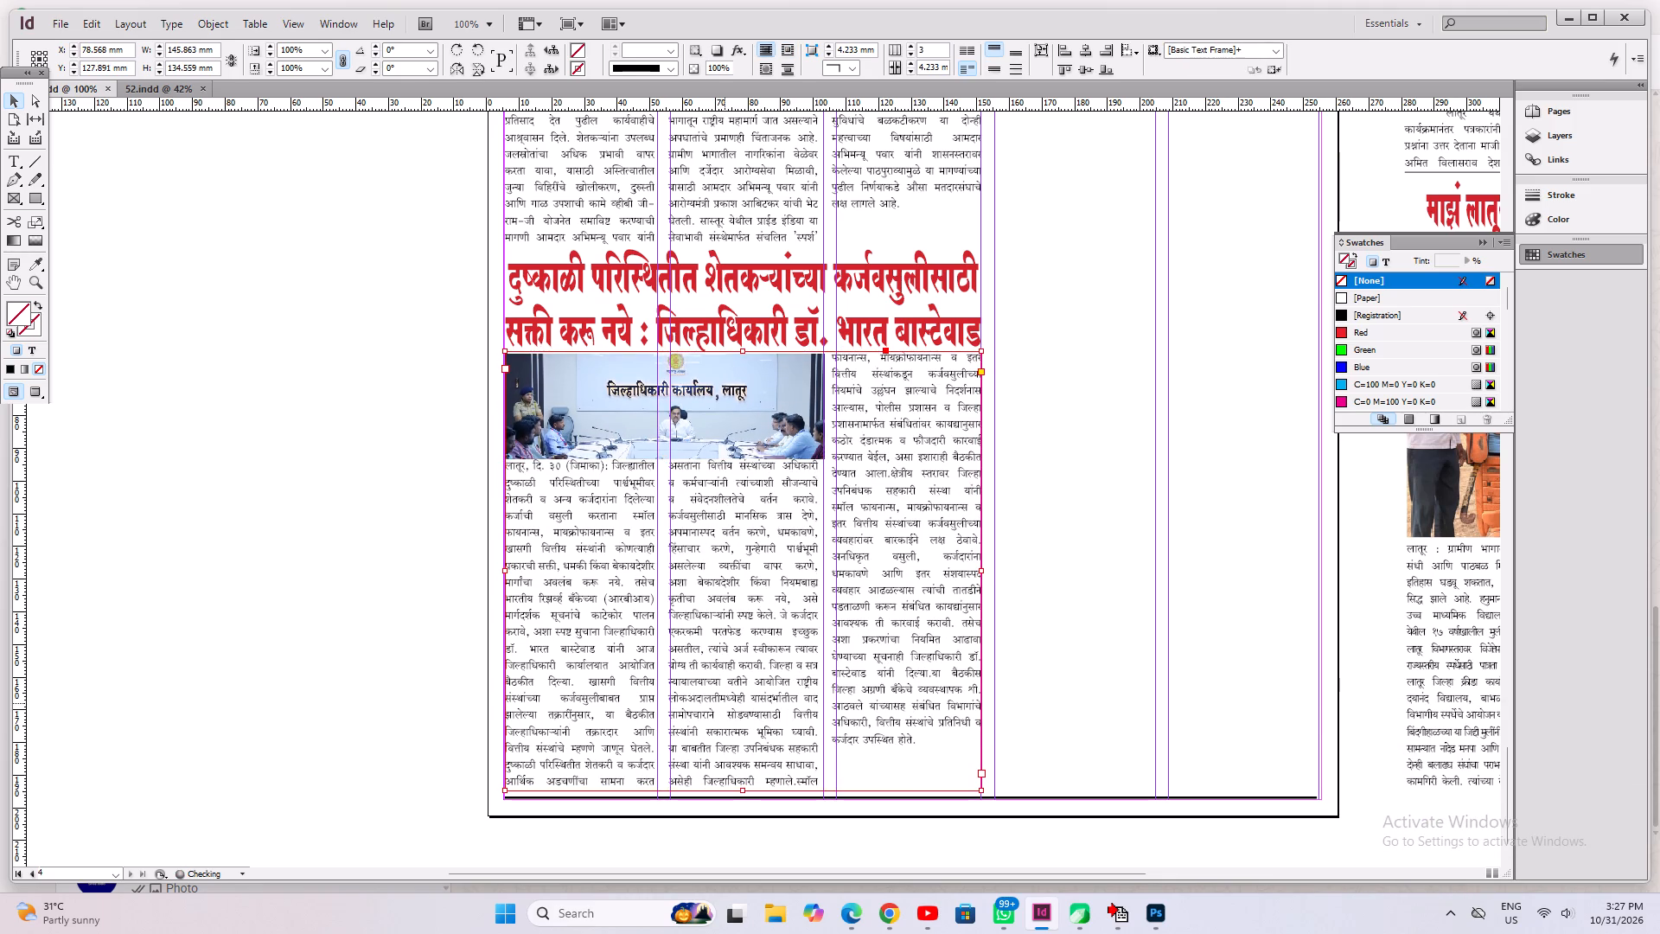
pyautogui.press('Down')
# Delete the date "दि. ३०" from the dateline at the start of the loan-recovery article.
pyautogui.click(15, 160)
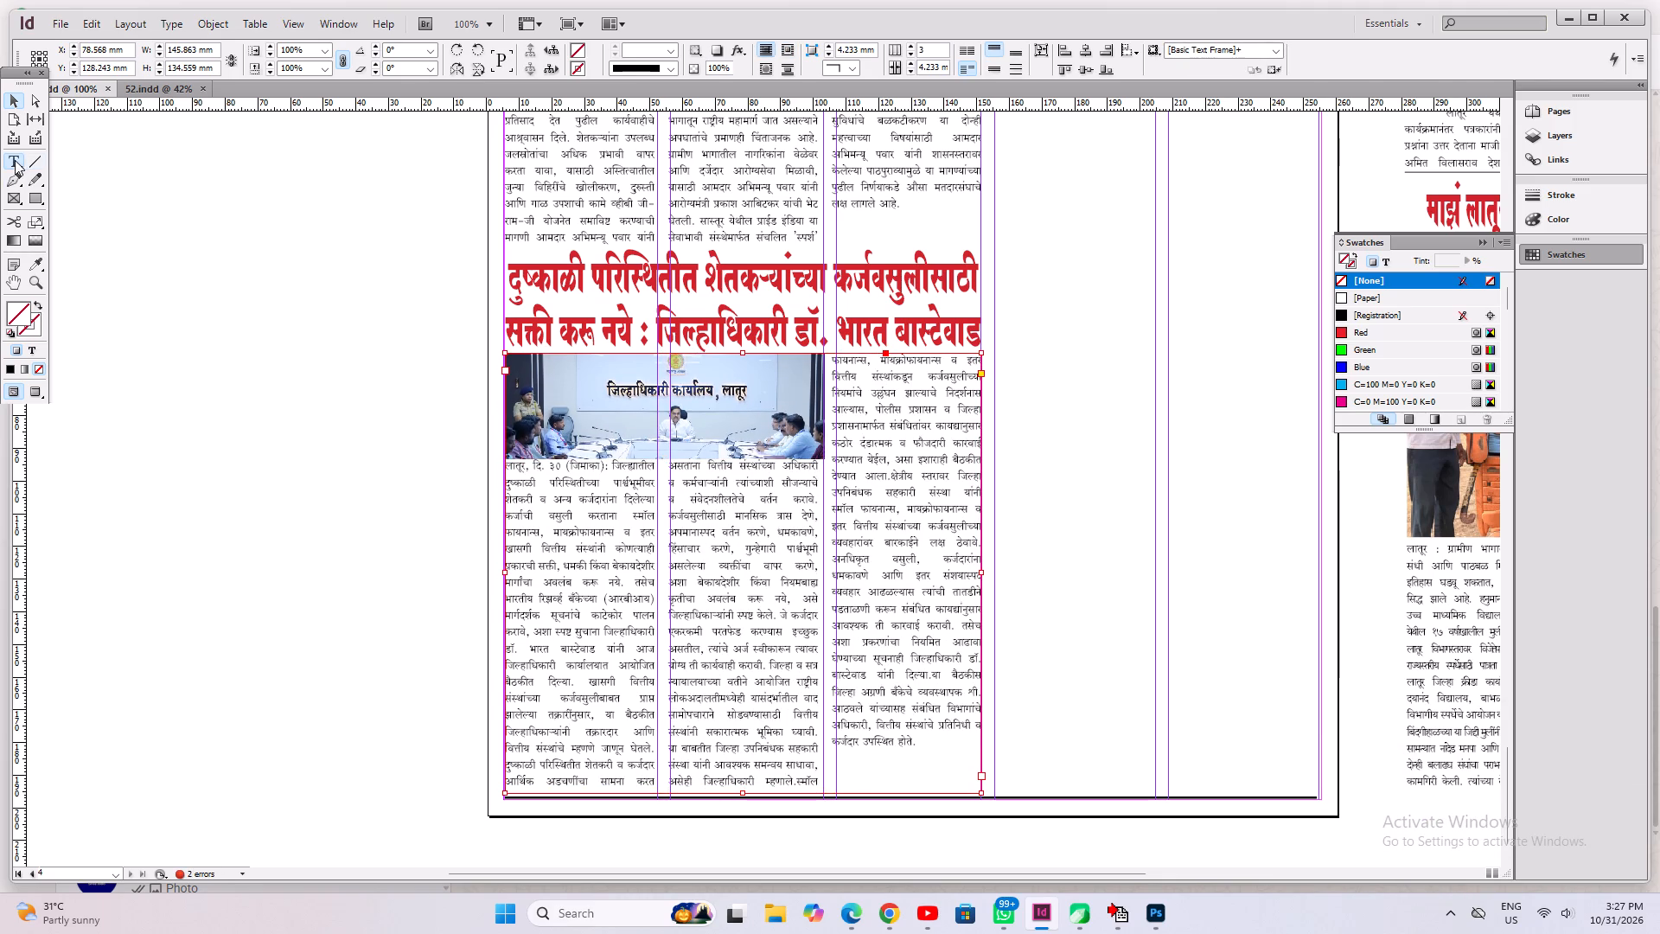
pyautogui.click(570, 534)
pyautogui.click(565, 477)
pyautogui.hotkey('ctrl', '2')
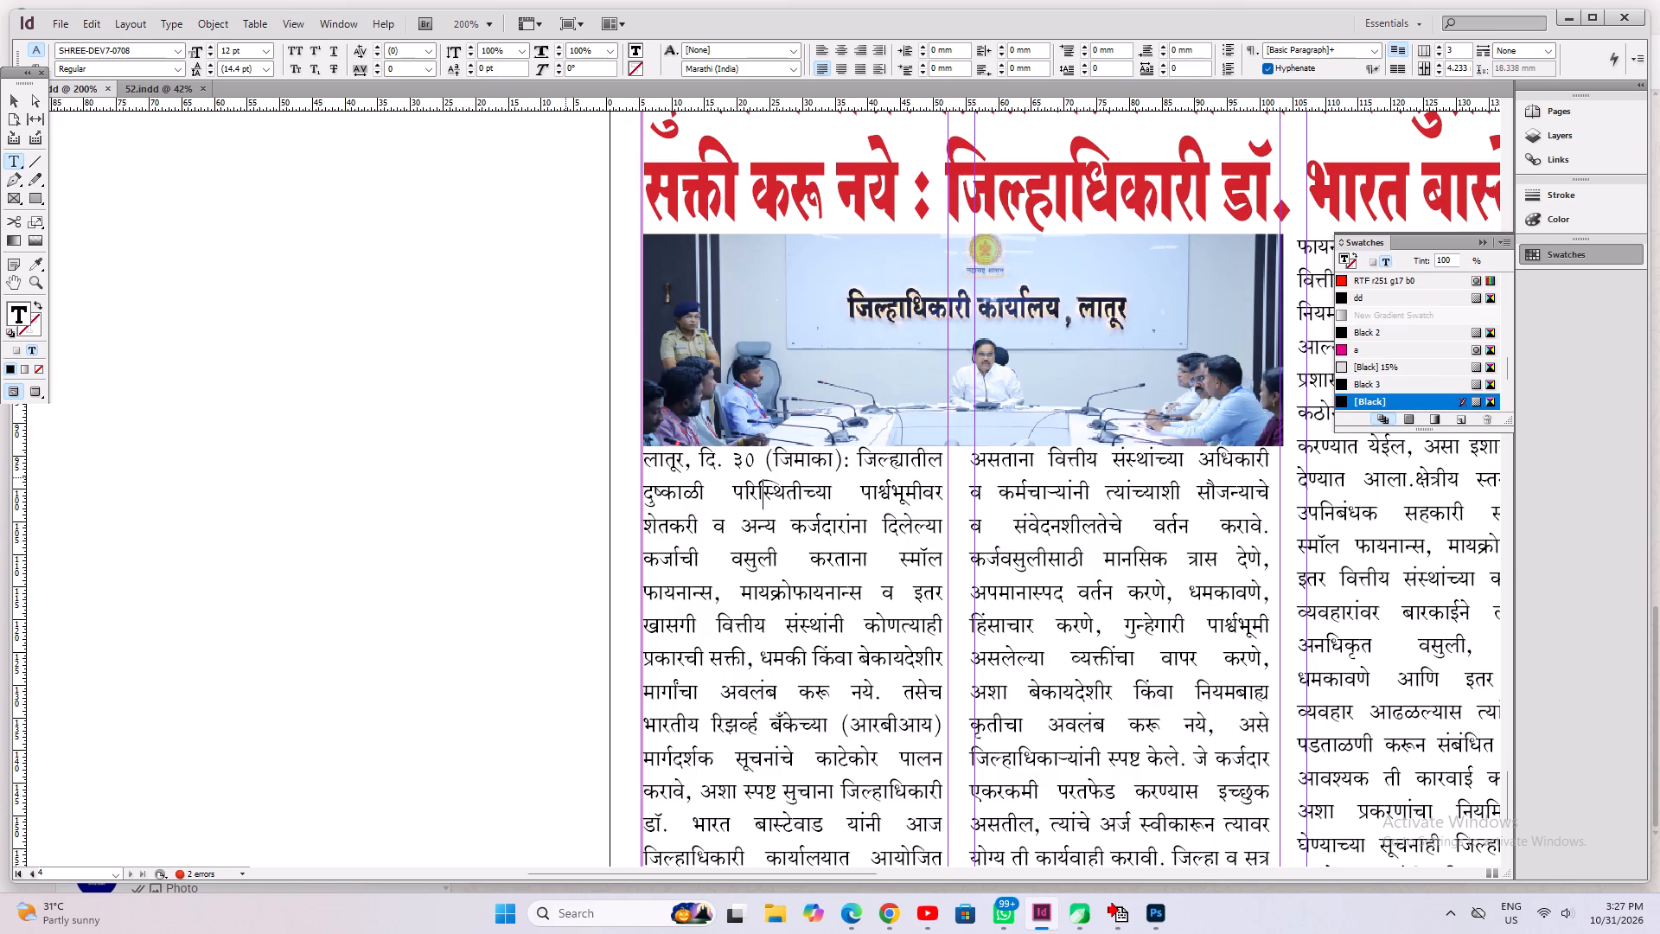
pyautogui.press('Up')
pyautogui.press('Right')
pyautogui.press('Left')
pyautogui.press('Left')
pyautogui.hotkey('shift', 'Left')
pyautogui.hotkey('shift', 'Left')
pyautogui.hotkey('shift', 'Left')
pyautogui.hotkey('shift', 'Left')
pyautogui.hotkey('shift', 'Left')
pyautogui.hotkey('shift', 'Left')
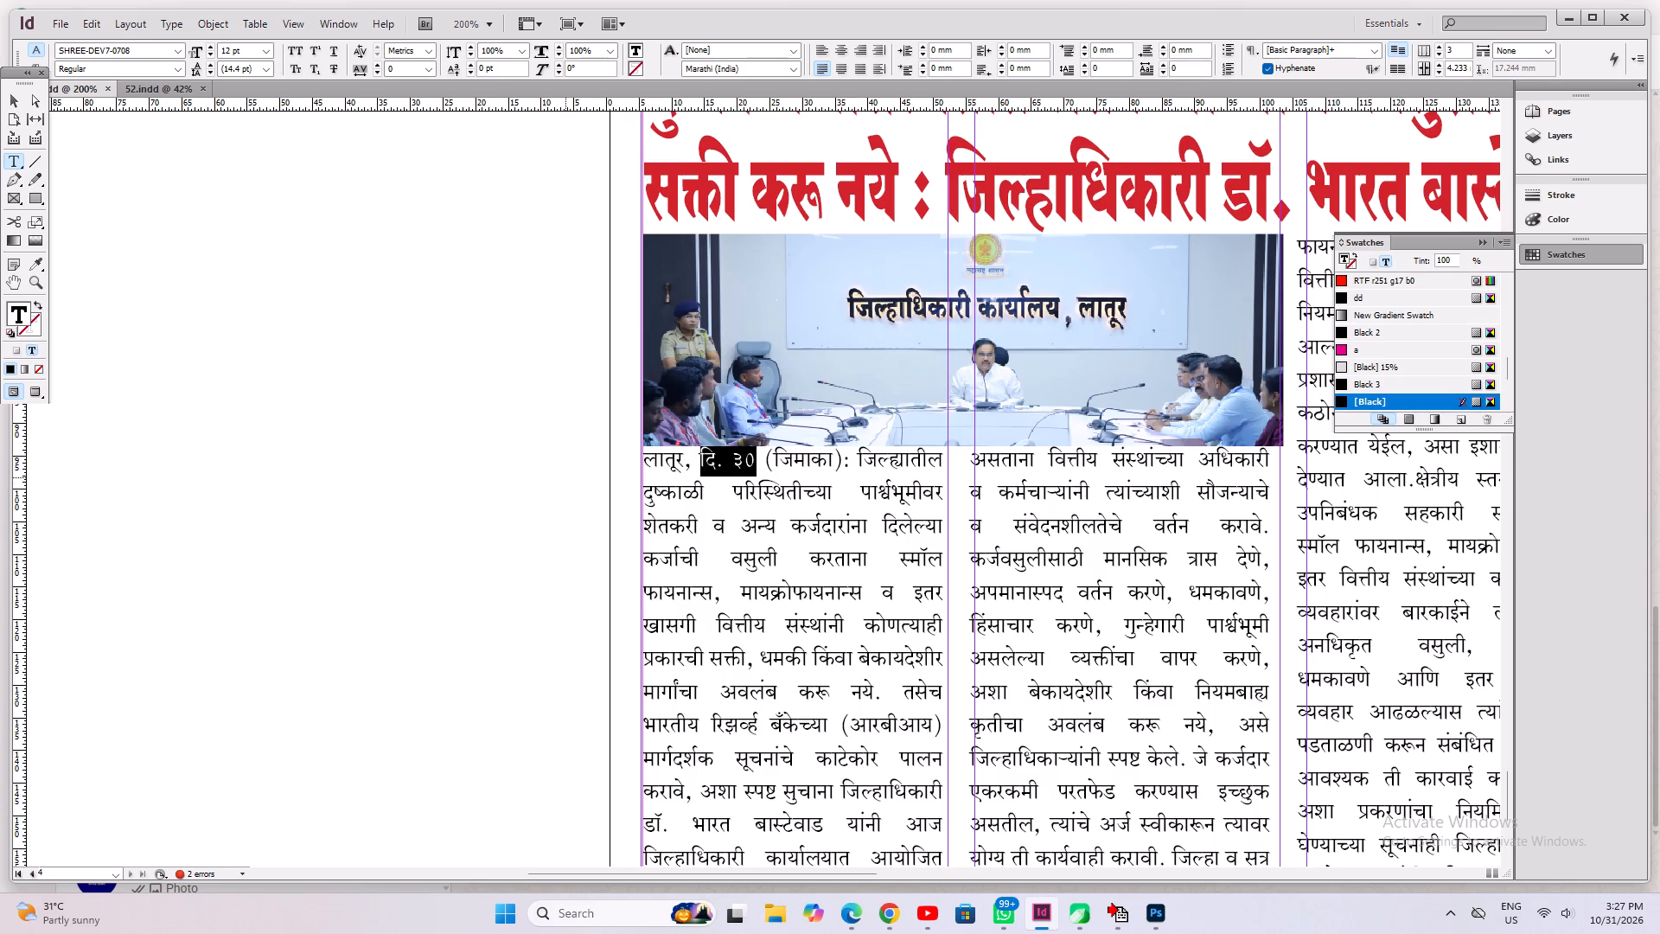
pyautogui.press('BackSpace')
pyautogui.press('Down')
pyautogui.press('Down')
# Loosen the tracking to 20 on the loan-recovery body text from midway down the first column into the third column.
pyautogui.hotkey('ctrl', 'a')
pyautogui.hotkey('ctrl', '1')
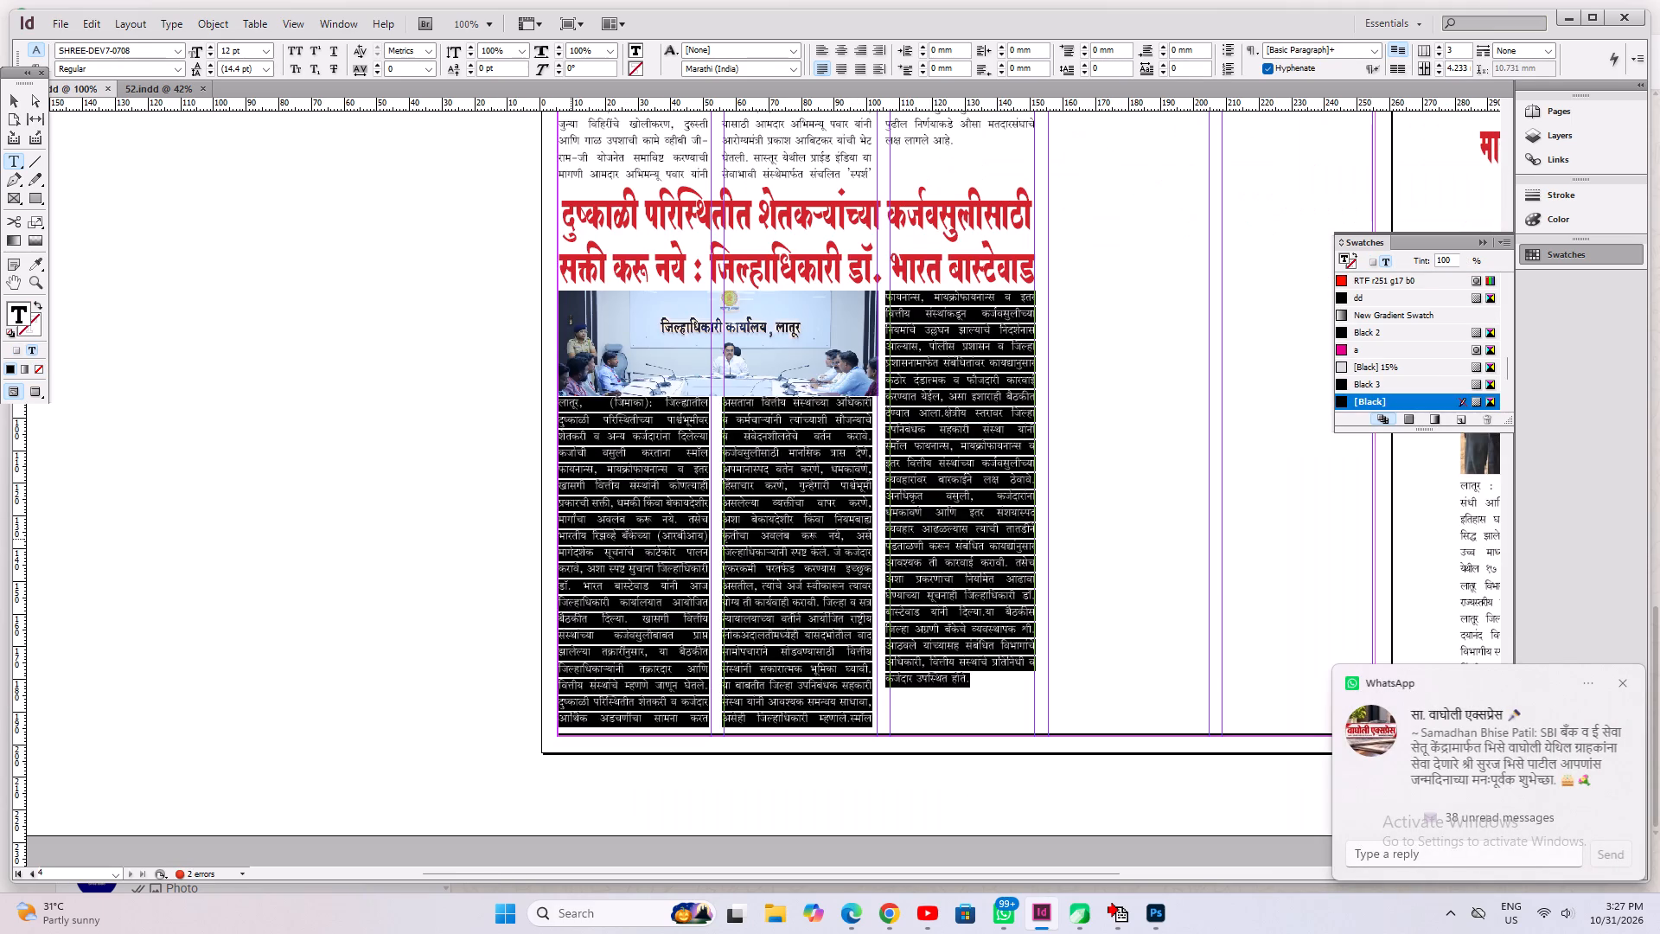
pyautogui.keyDown('alt'); pyautogui.moveTo(747, 519); pyautogui.dragTo(690, 543); pyautogui.keyUp('alt')
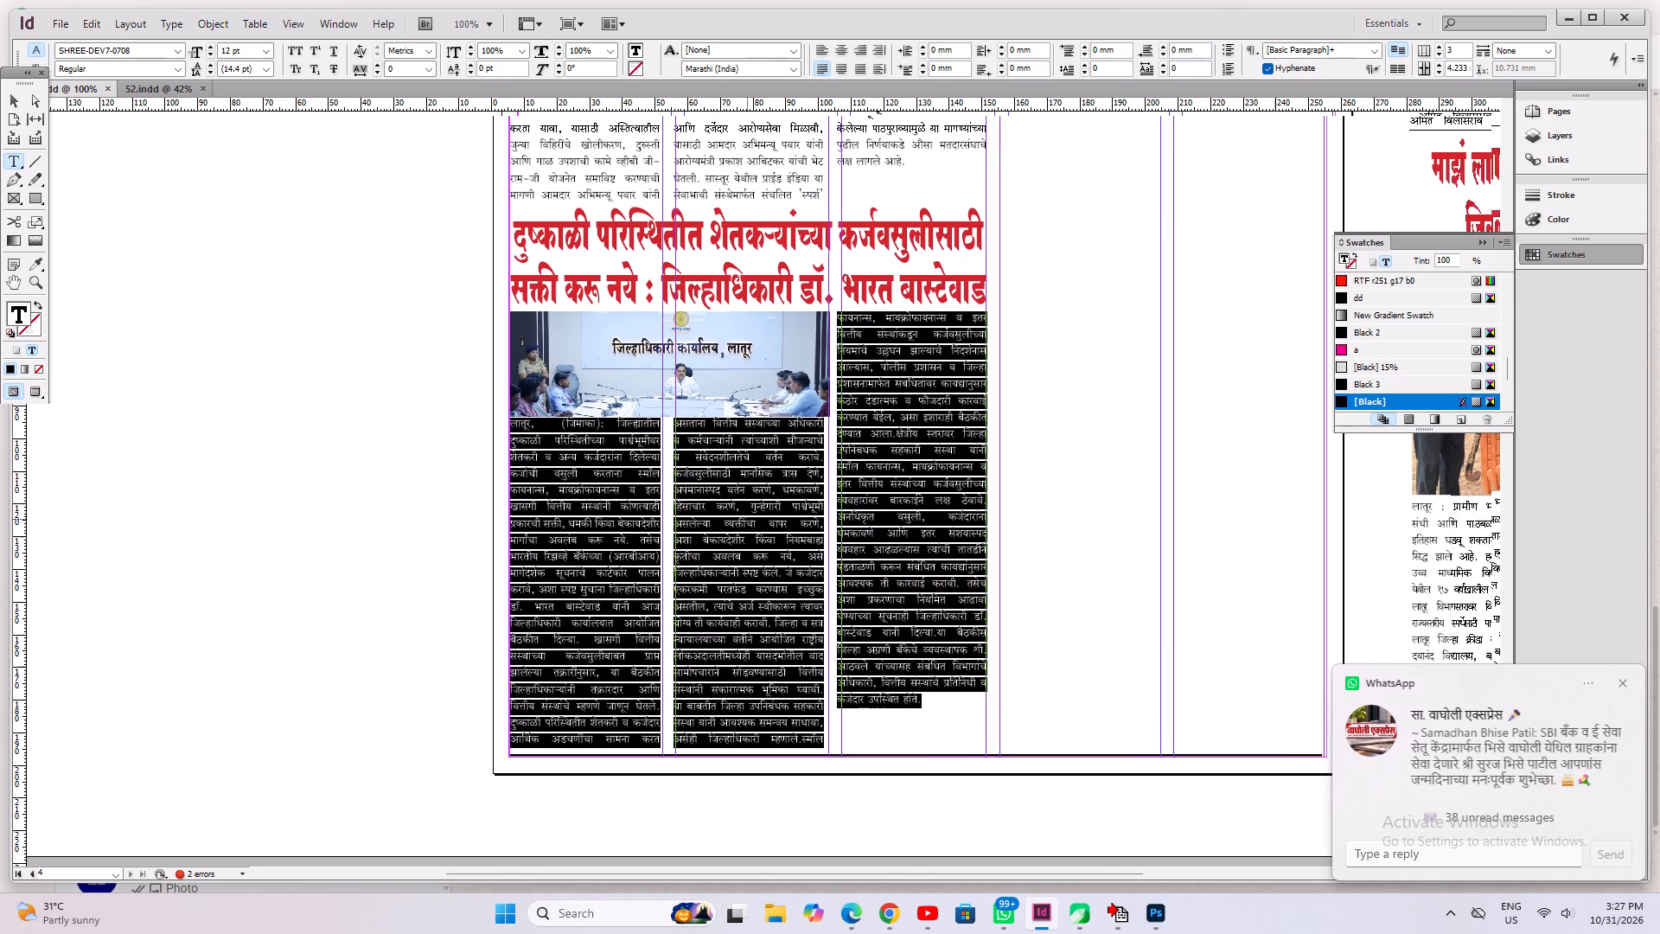
pyautogui.keyDown('alt'); pyautogui.moveTo(690, 543); pyautogui.dragTo(685, 546); pyautogui.keyUp('alt')
pyautogui.click(610, 528)
pyautogui.moveTo(575, 528); pyautogui.dragTo(916, 534)
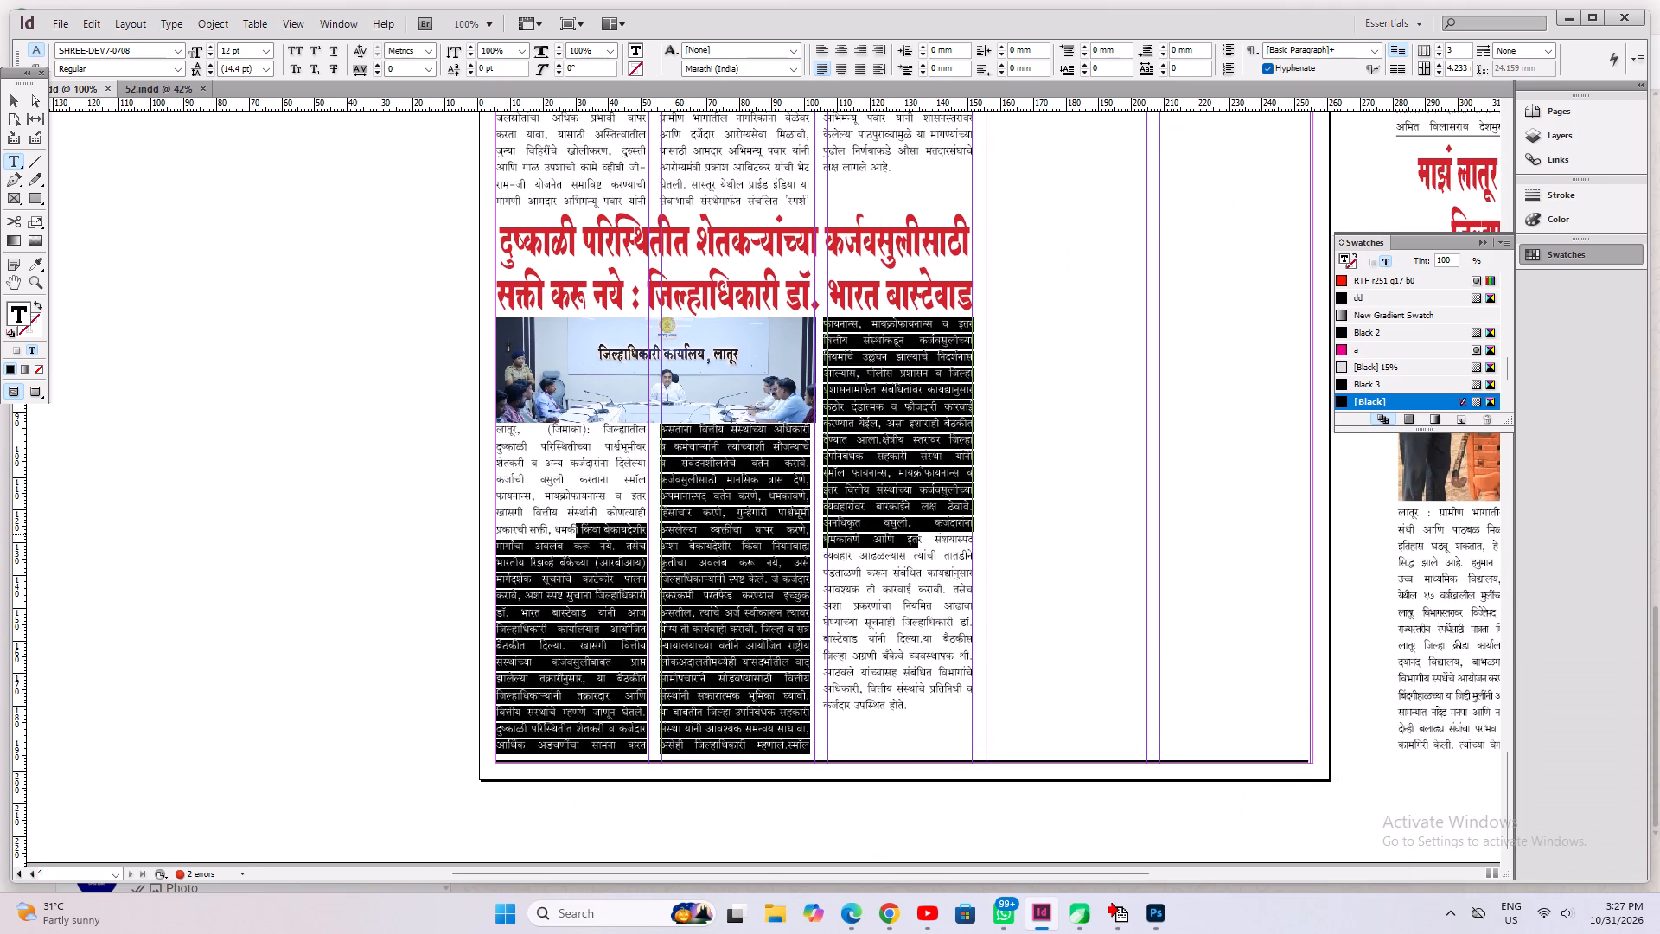
pyautogui.hotkey('alt', 'Right')
pyautogui.hotkey('ctrl', 'z')
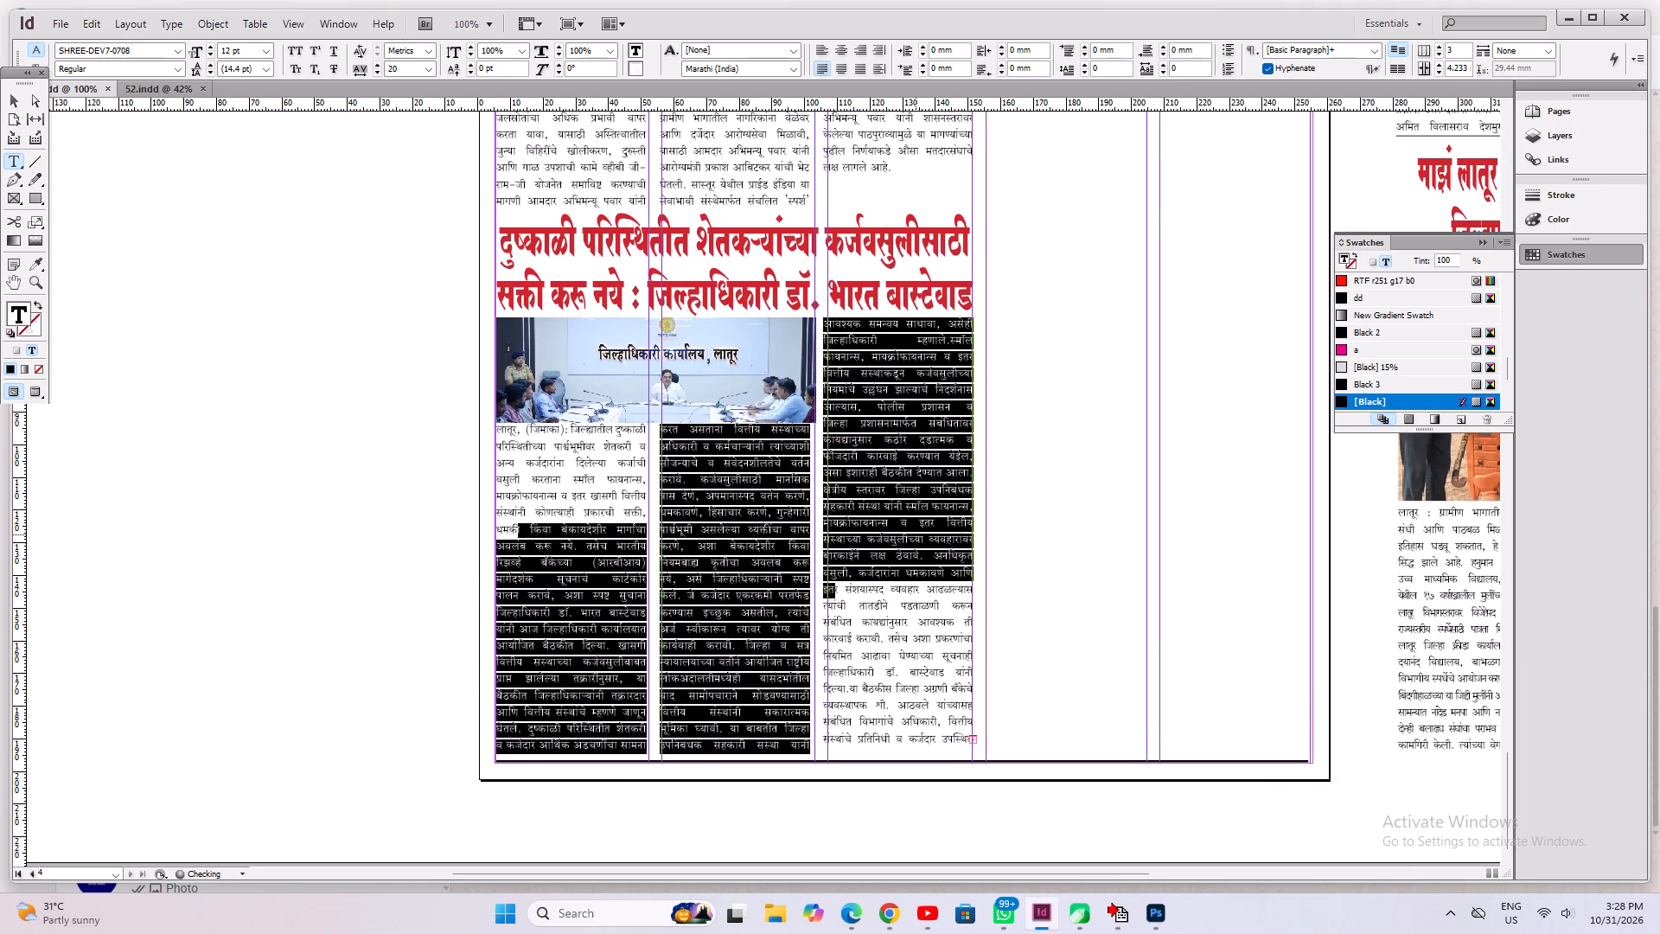
# Tighten the tracking back to 0 on the lower part of the loan-recovery article's second column, and save the document.
pyautogui.click(774, 565)
pyautogui.moveTo(752, 518); pyautogui.dragTo(754, 828)
pyautogui.hotkey('alt', 'Left')
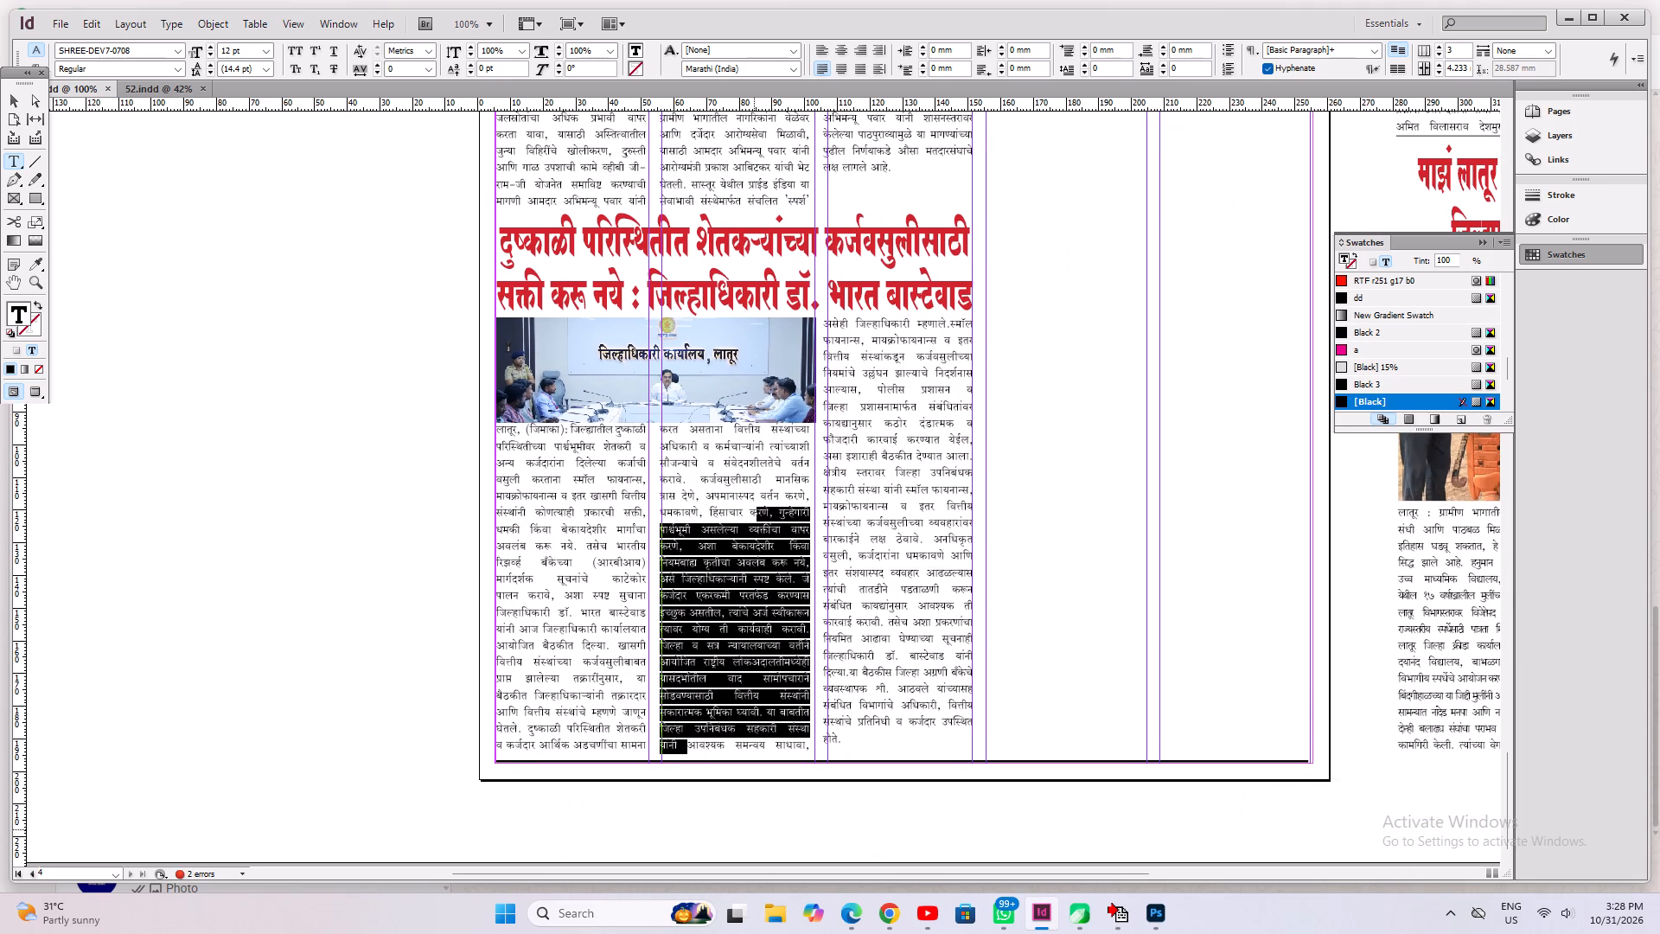
pyautogui.hotkey('ctrl', 's')
pyautogui.hotkey('ctrl', '0')
pyautogui.hotkey('ctrl', 's')
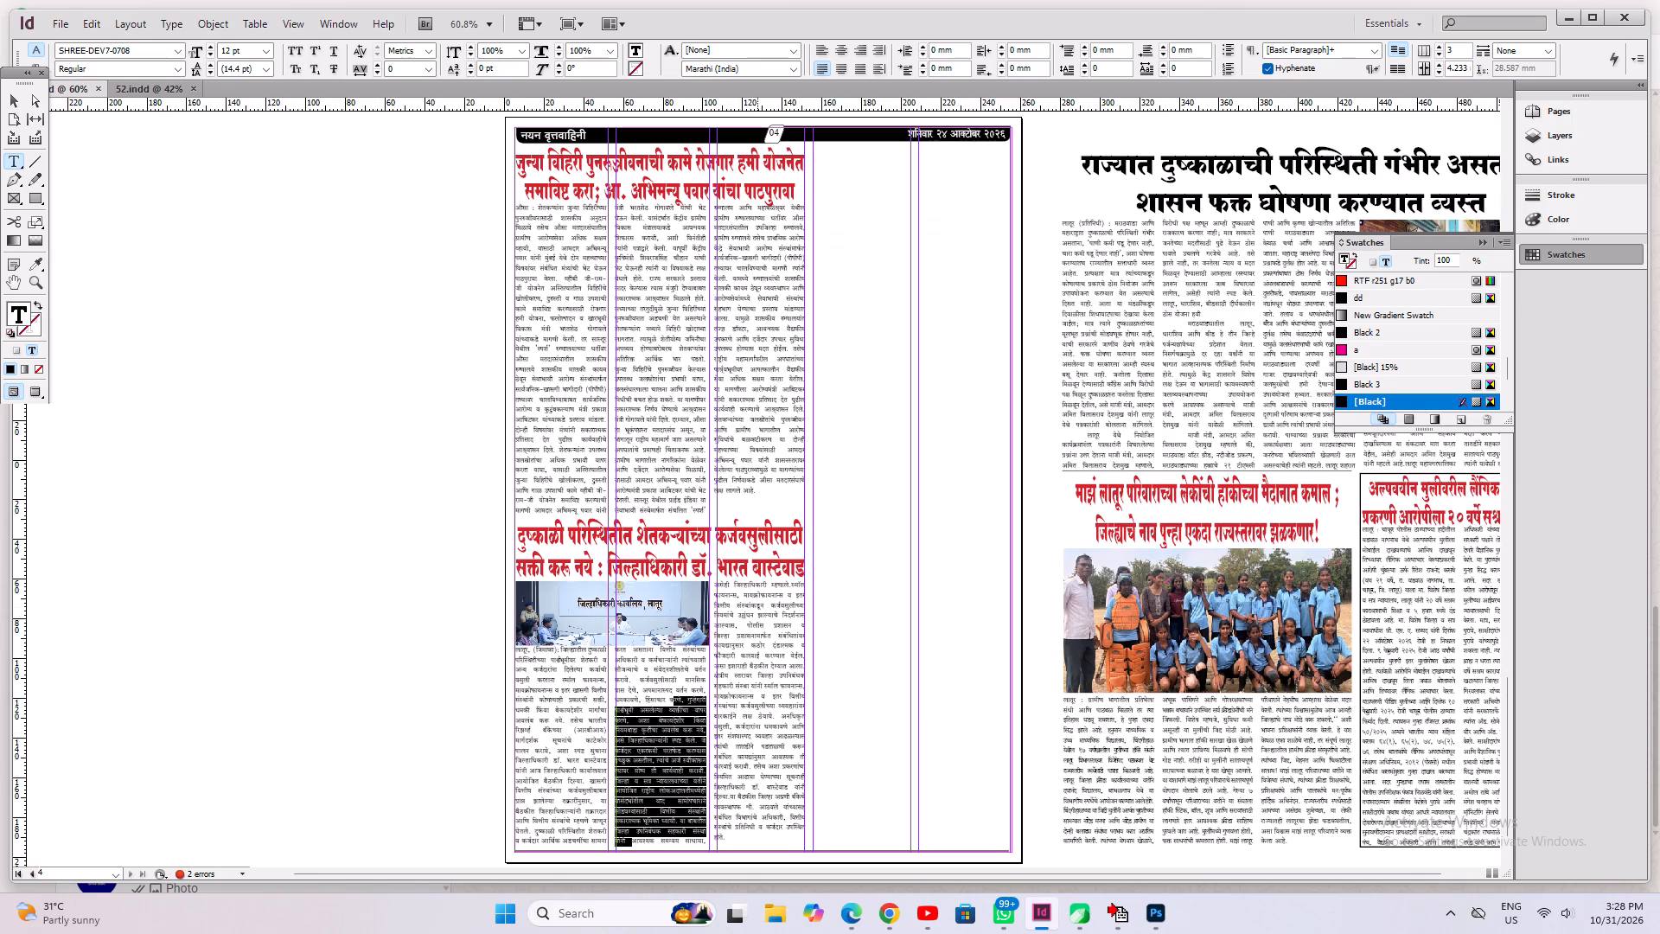
# Loosen the tracking to 40 on a passage in the third column of the old-wells article, and save the document.
pyautogui.click(757, 295)
pyautogui.moveTo(749, 272); pyautogui.dragTo(753, 426)
pyautogui.hotkey('alt', 'Right')
pyautogui.hotkey('alt', 'Right')
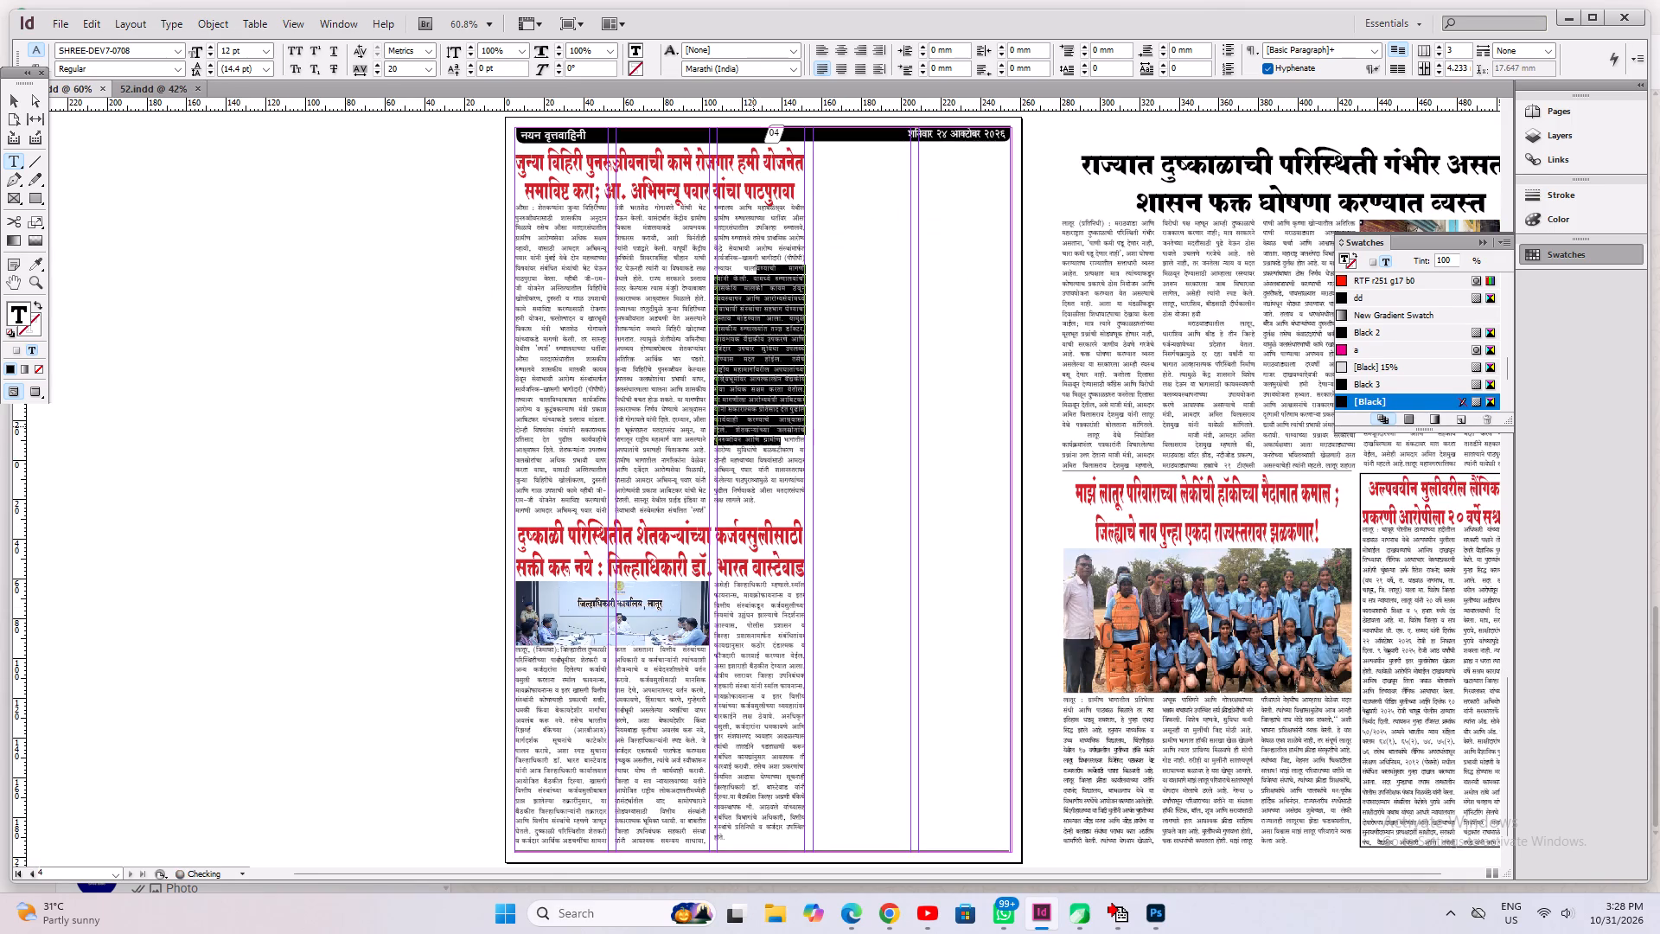
pyautogui.hotkey('ctrl', 'z')
pyautogui.hotkey('ctrl', 's')
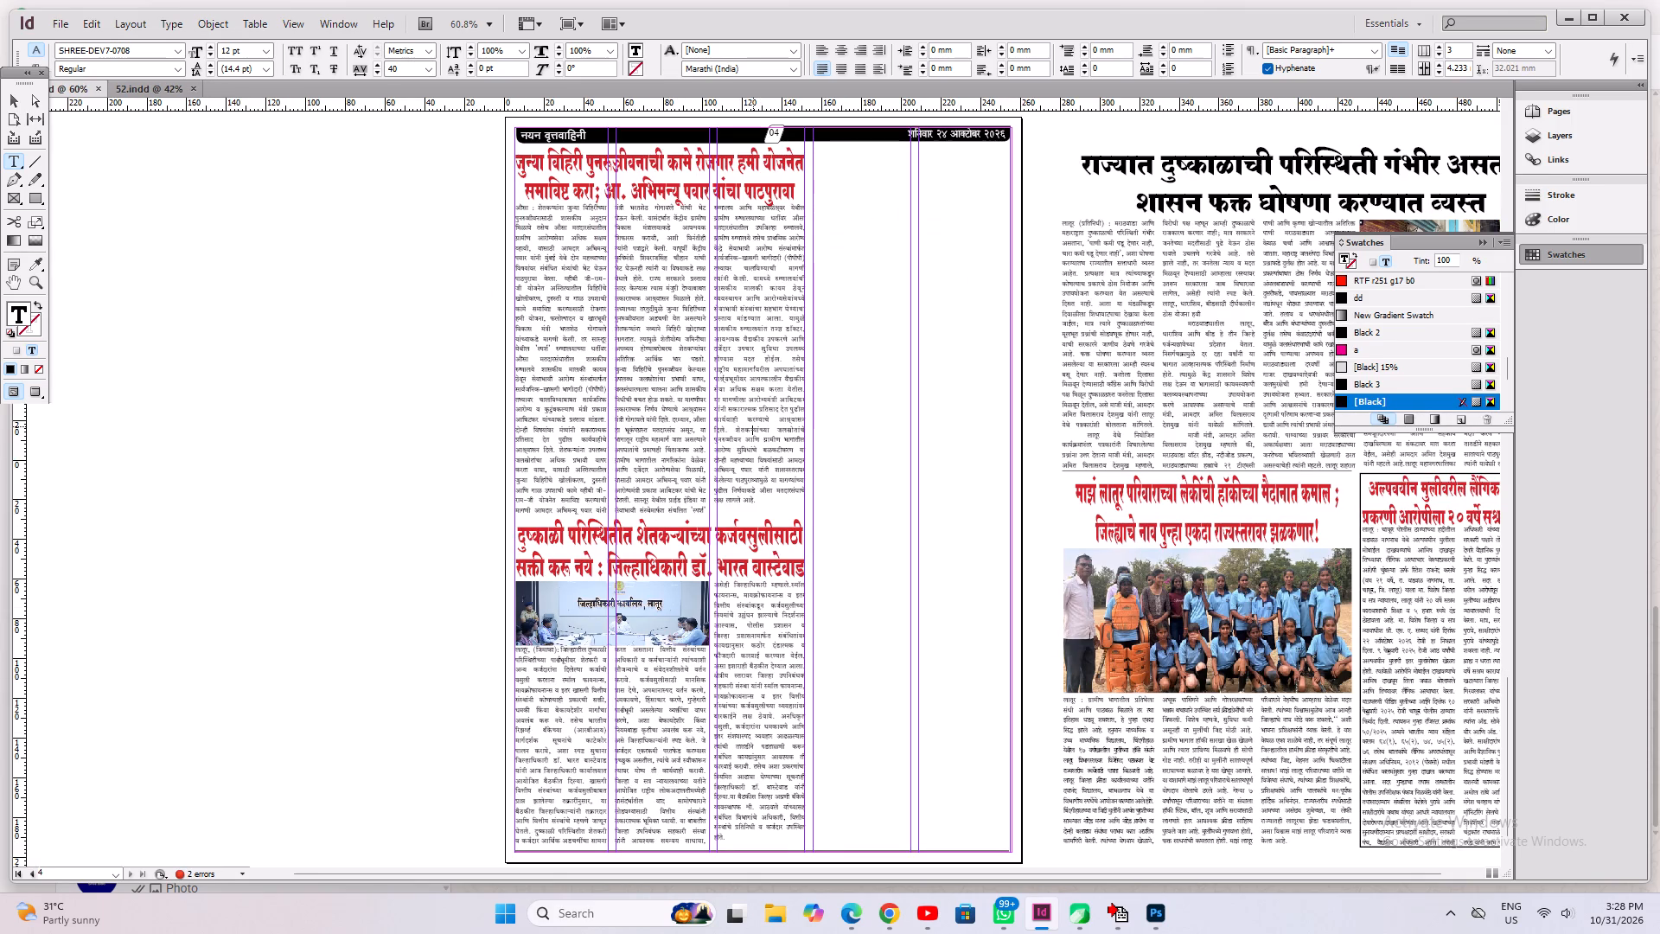
pyautogui.click(753, 426)
pyautogui.hotkey('ctrl', 's')
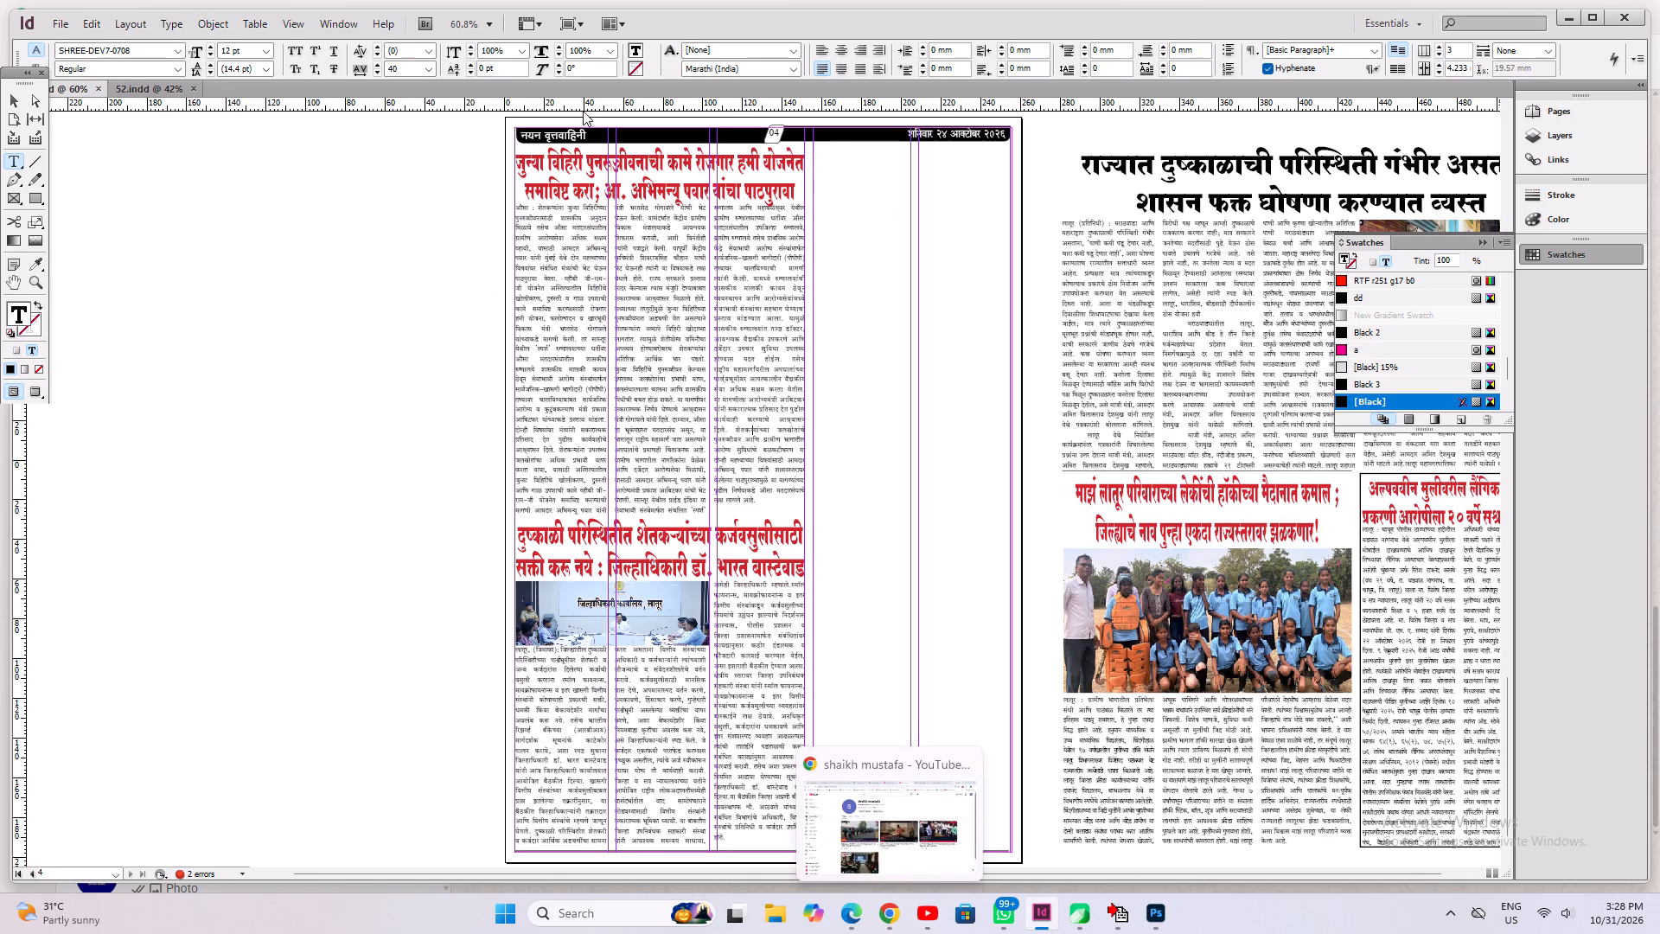
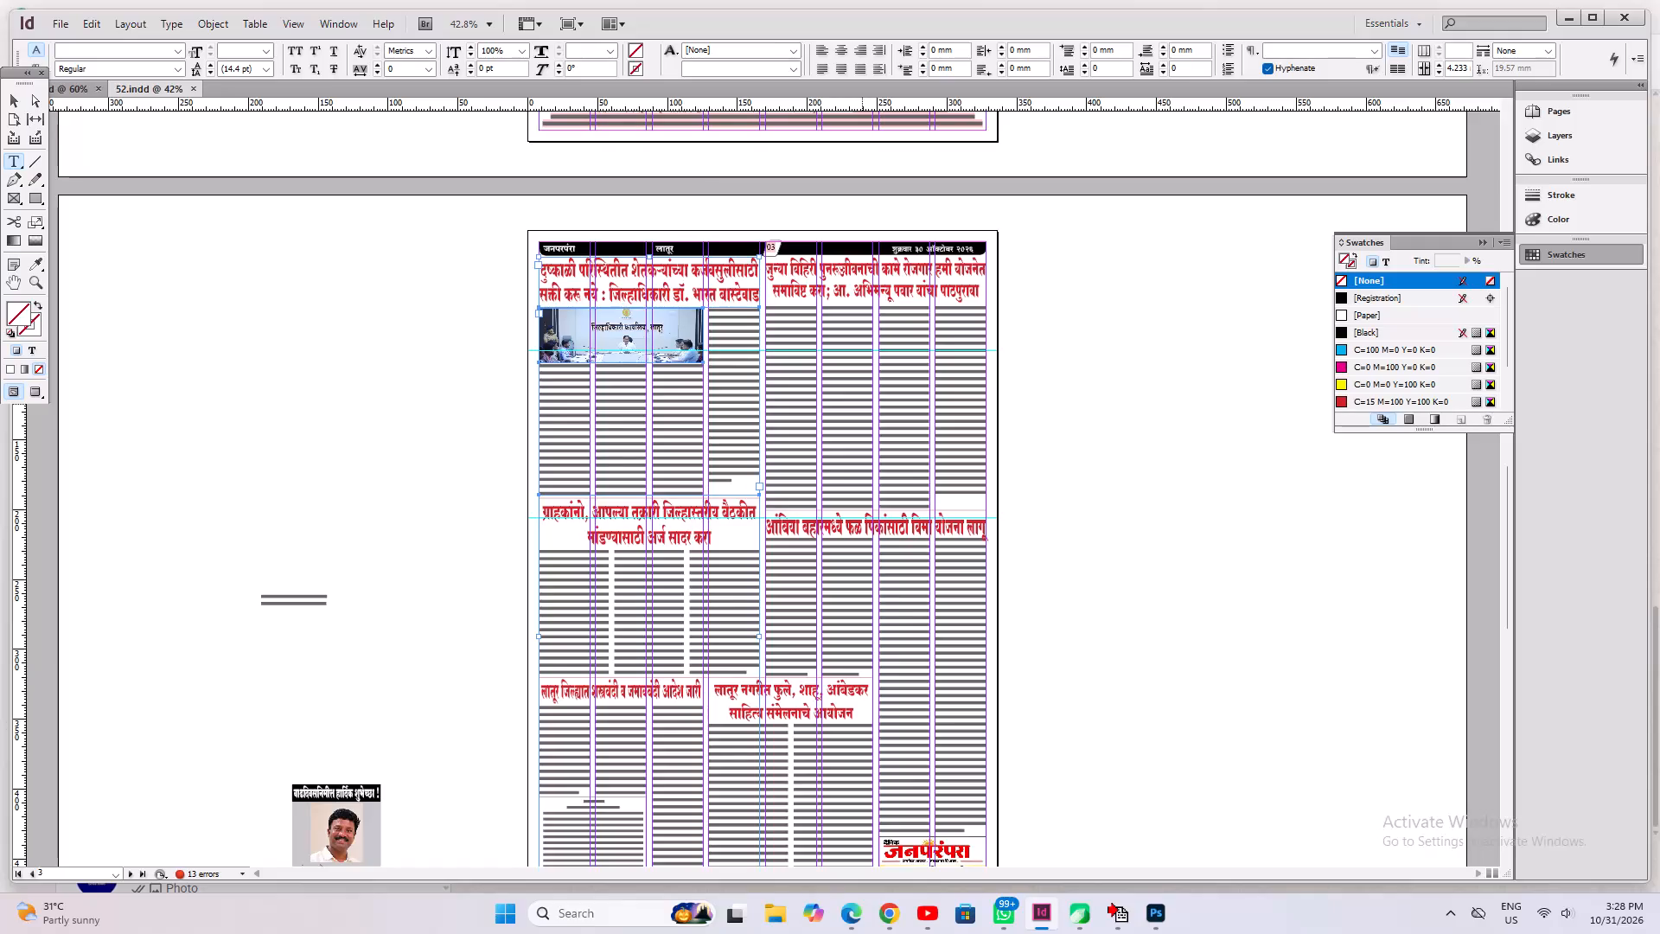
# Copy the Latur arms-ban and assembly-ban headline with its article from page 3 of 52.indd and paste them into the newspaper document.
pyautogui.scroll(-4, 825, 490)
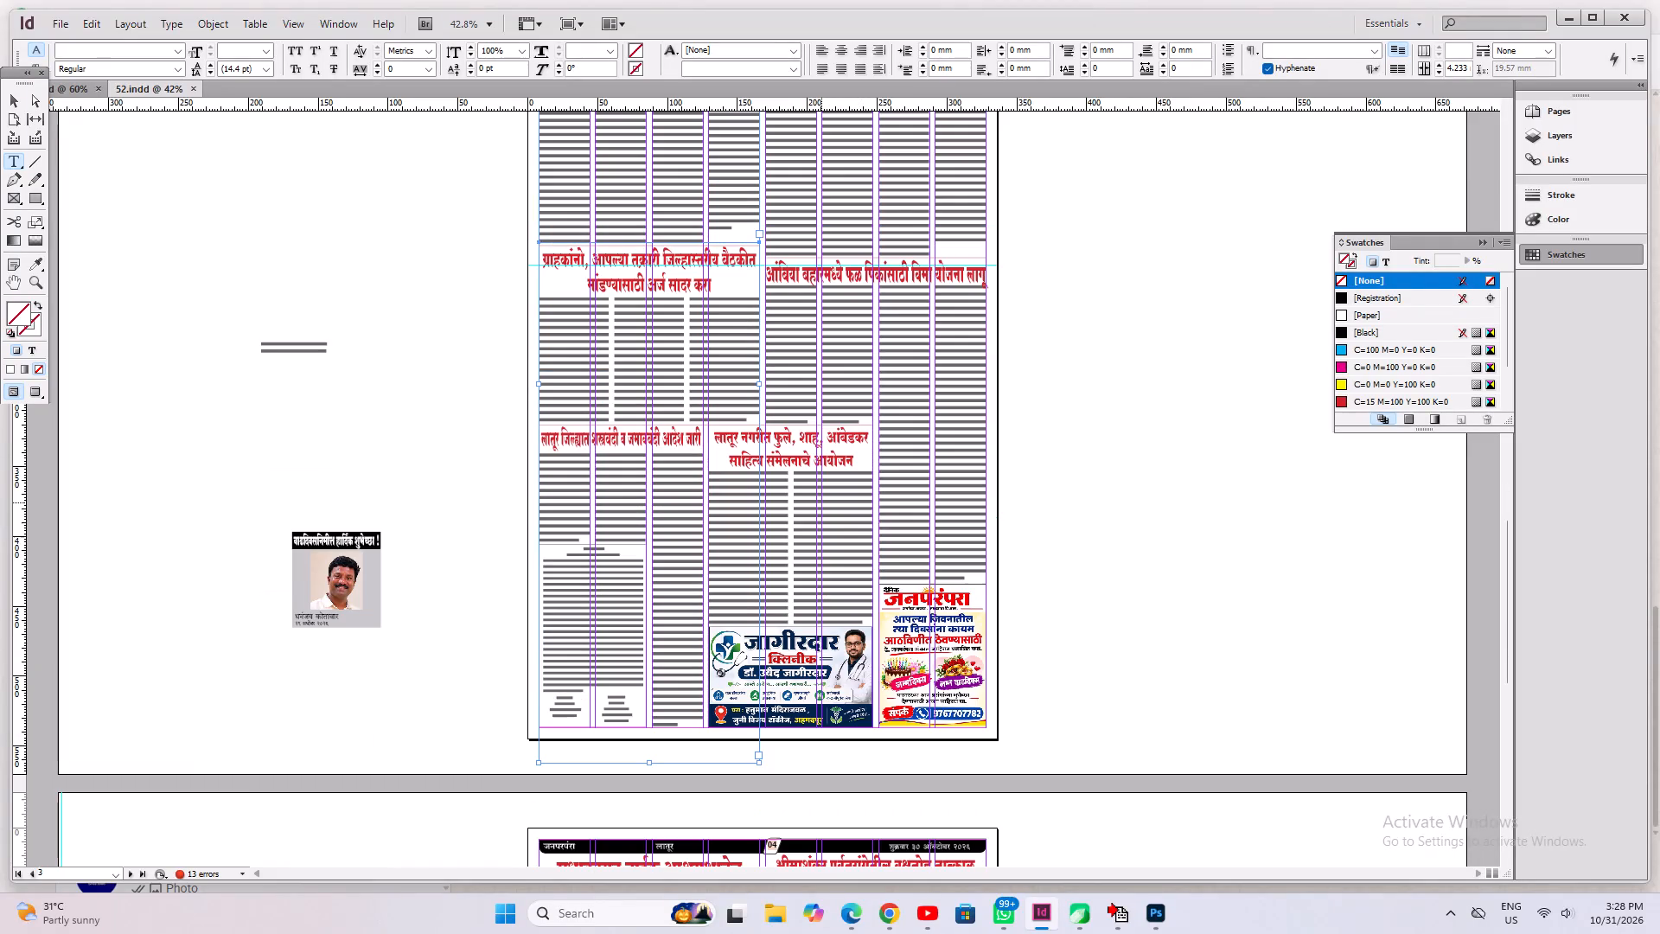
pyautogui.click(13, 102)
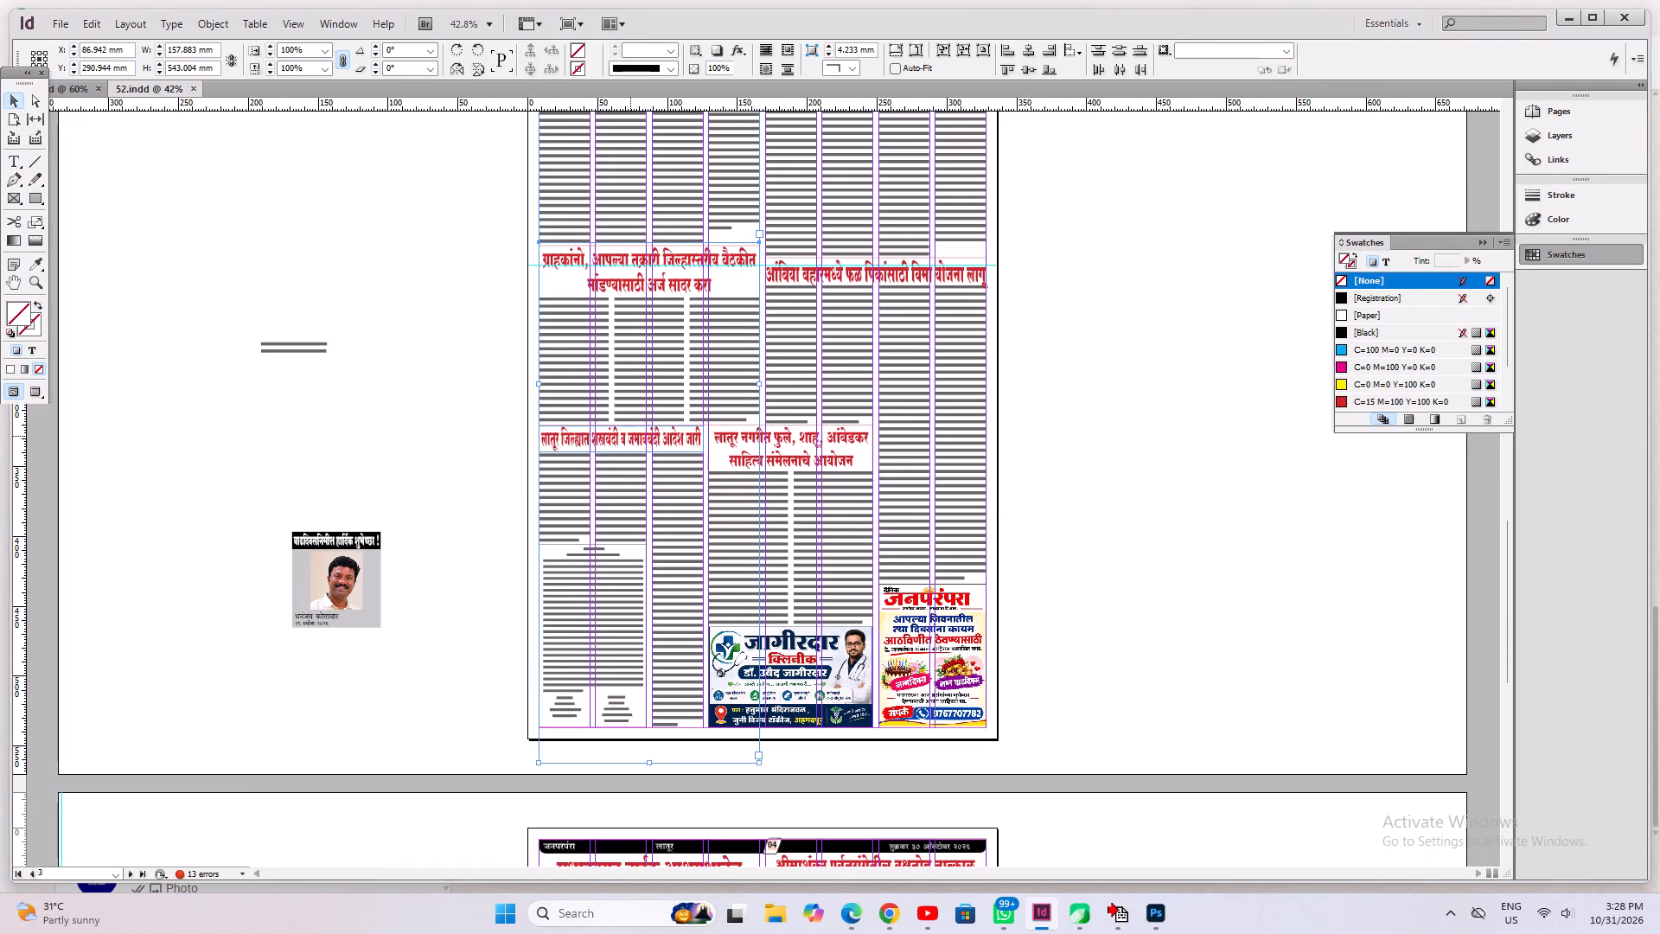
pyautogui.click(629, 435)
pyautogui.keyDown('shift'); pyautogui.click(689, 510); pyautogui.keyUp('shift')
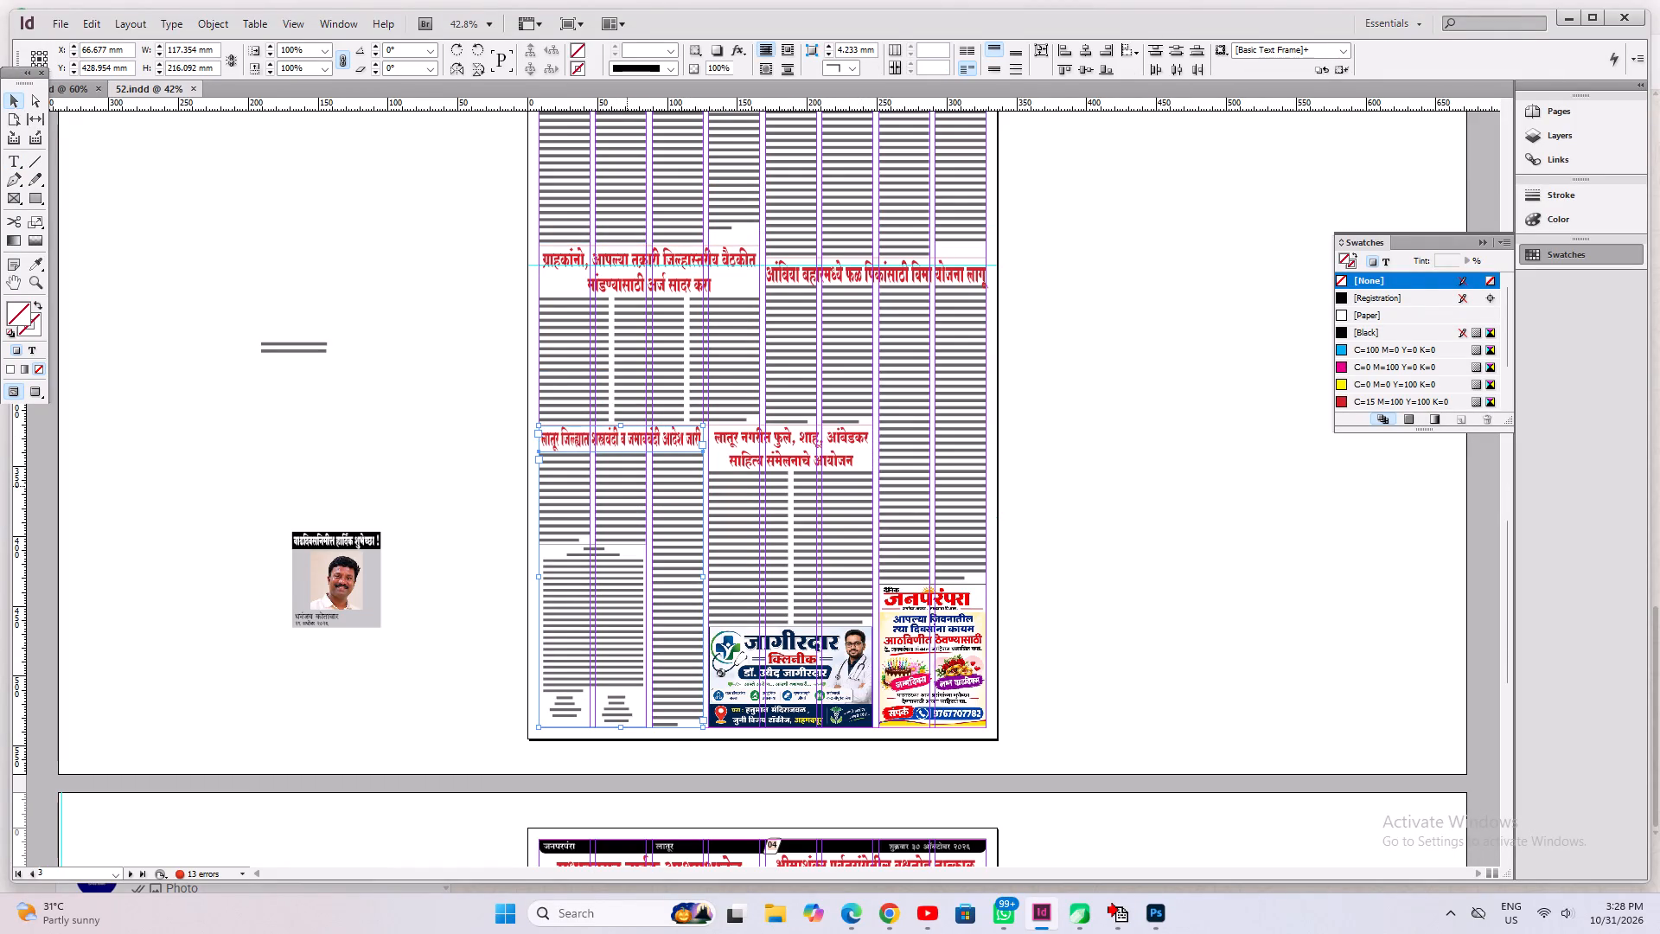
pyautogui.hotkey('ctrl', 'c')
pyautogui.click(71, 92)
pyautogui.hotkey('ctrl', 'v')
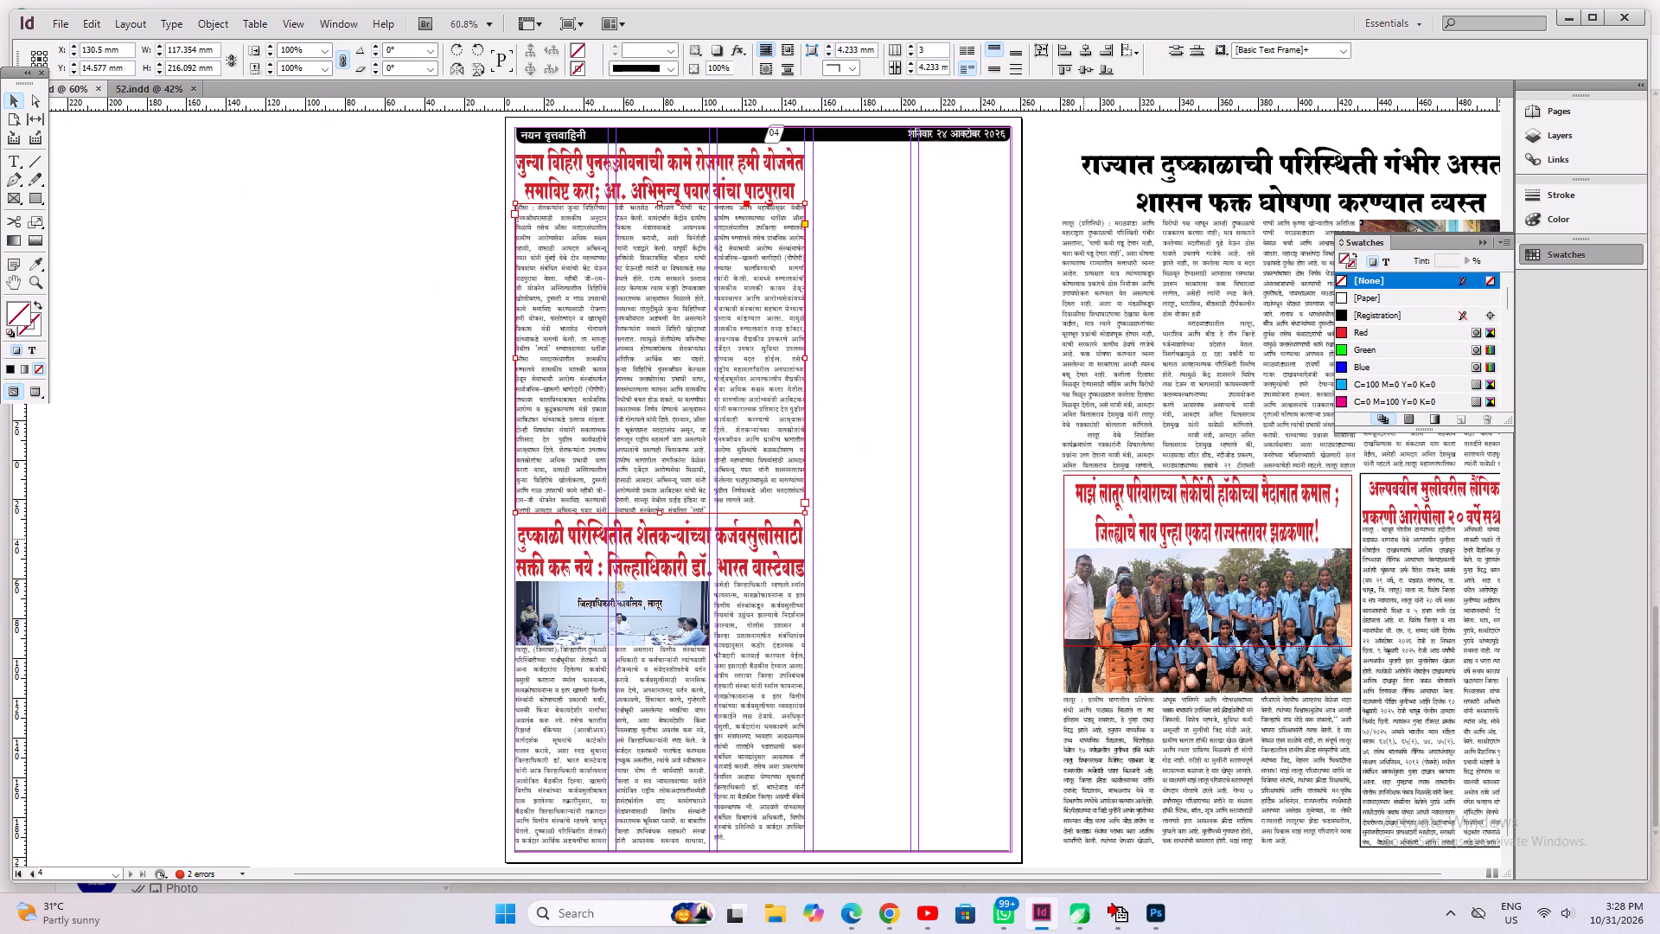
# Move the pasted arms-ban headline and article together onto the pasteboard beside page 3.
pyautogui.moveTo(846, 432); pyautogui.dragTo(379, 340)
pyautogui.scroll(3, 380, 358)
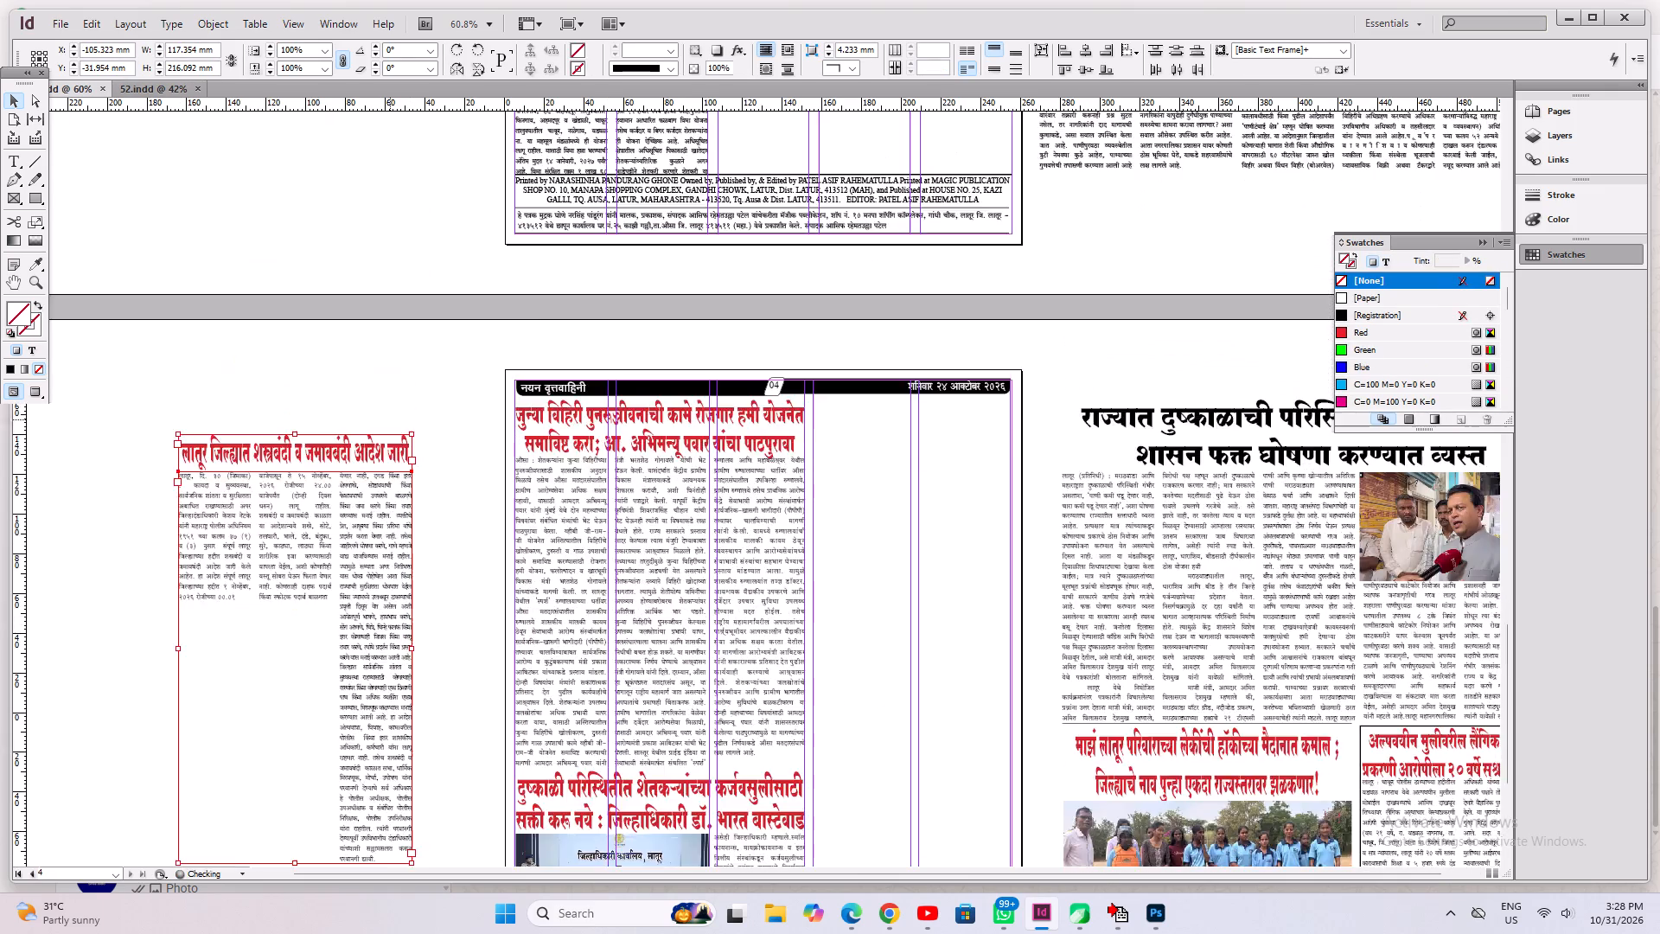
pyautogui.scroll(2, 390, 419)
pyautogui.click(341, 619)
pyautogui.scroll(-12, 368, 574)
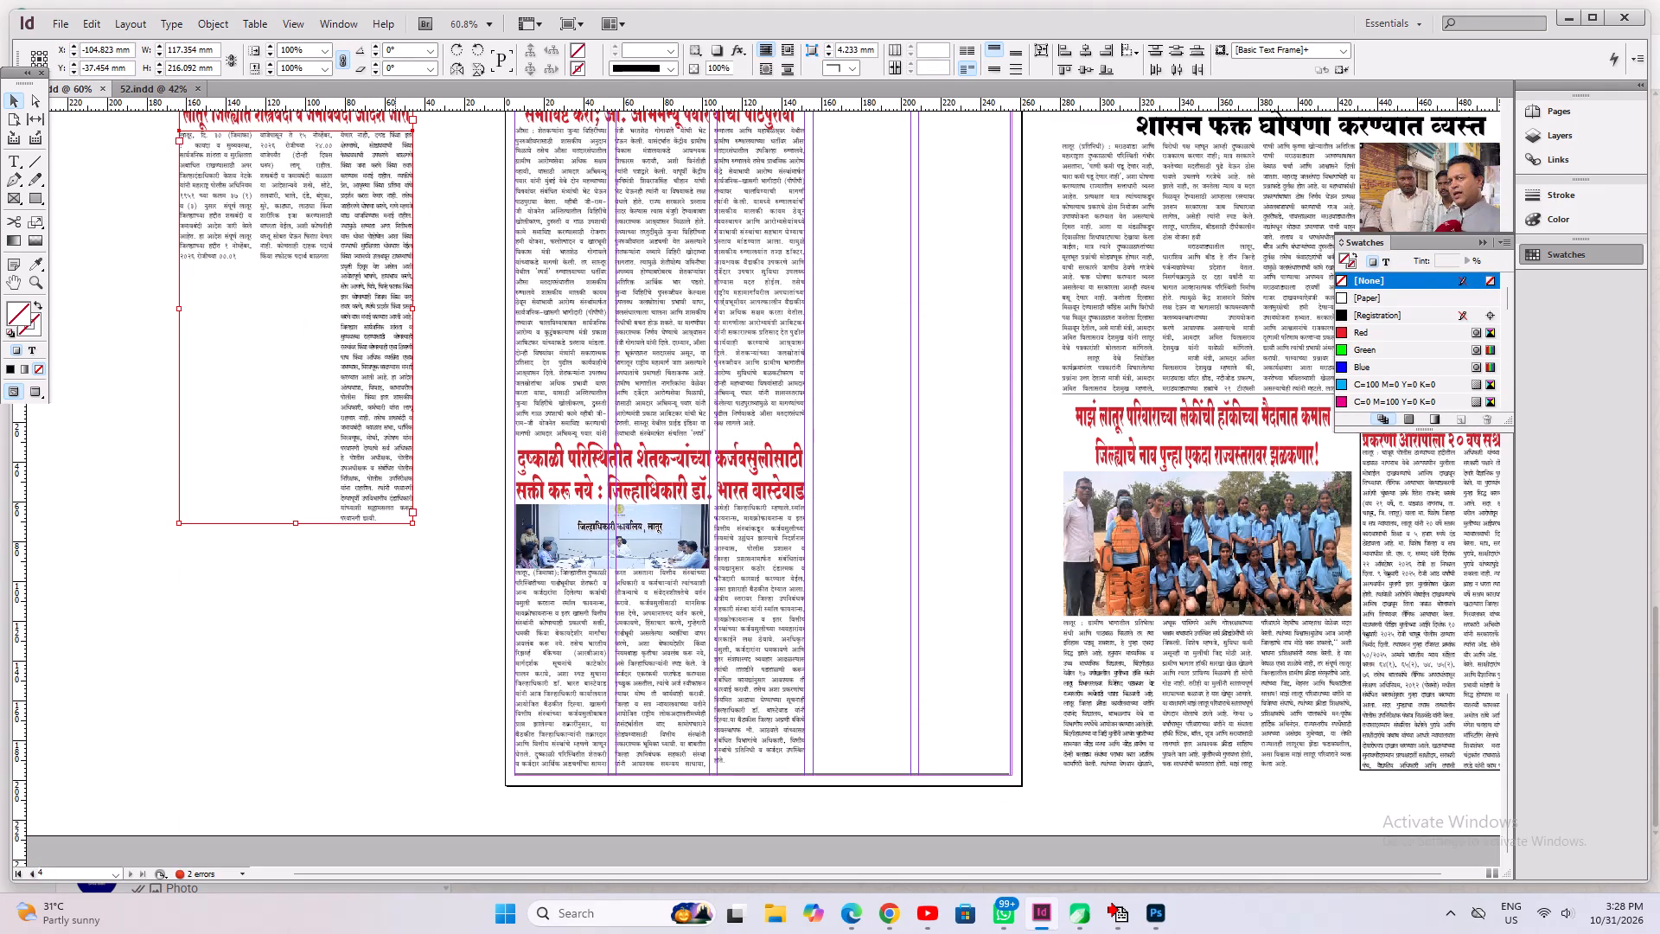
pyautogui.moveTo(395, 310); pyautogui.dragTo(395, 616)
pyautogui.scroll(-12, 395, 616)
pyautogui.scroll(-9, 378, 430)
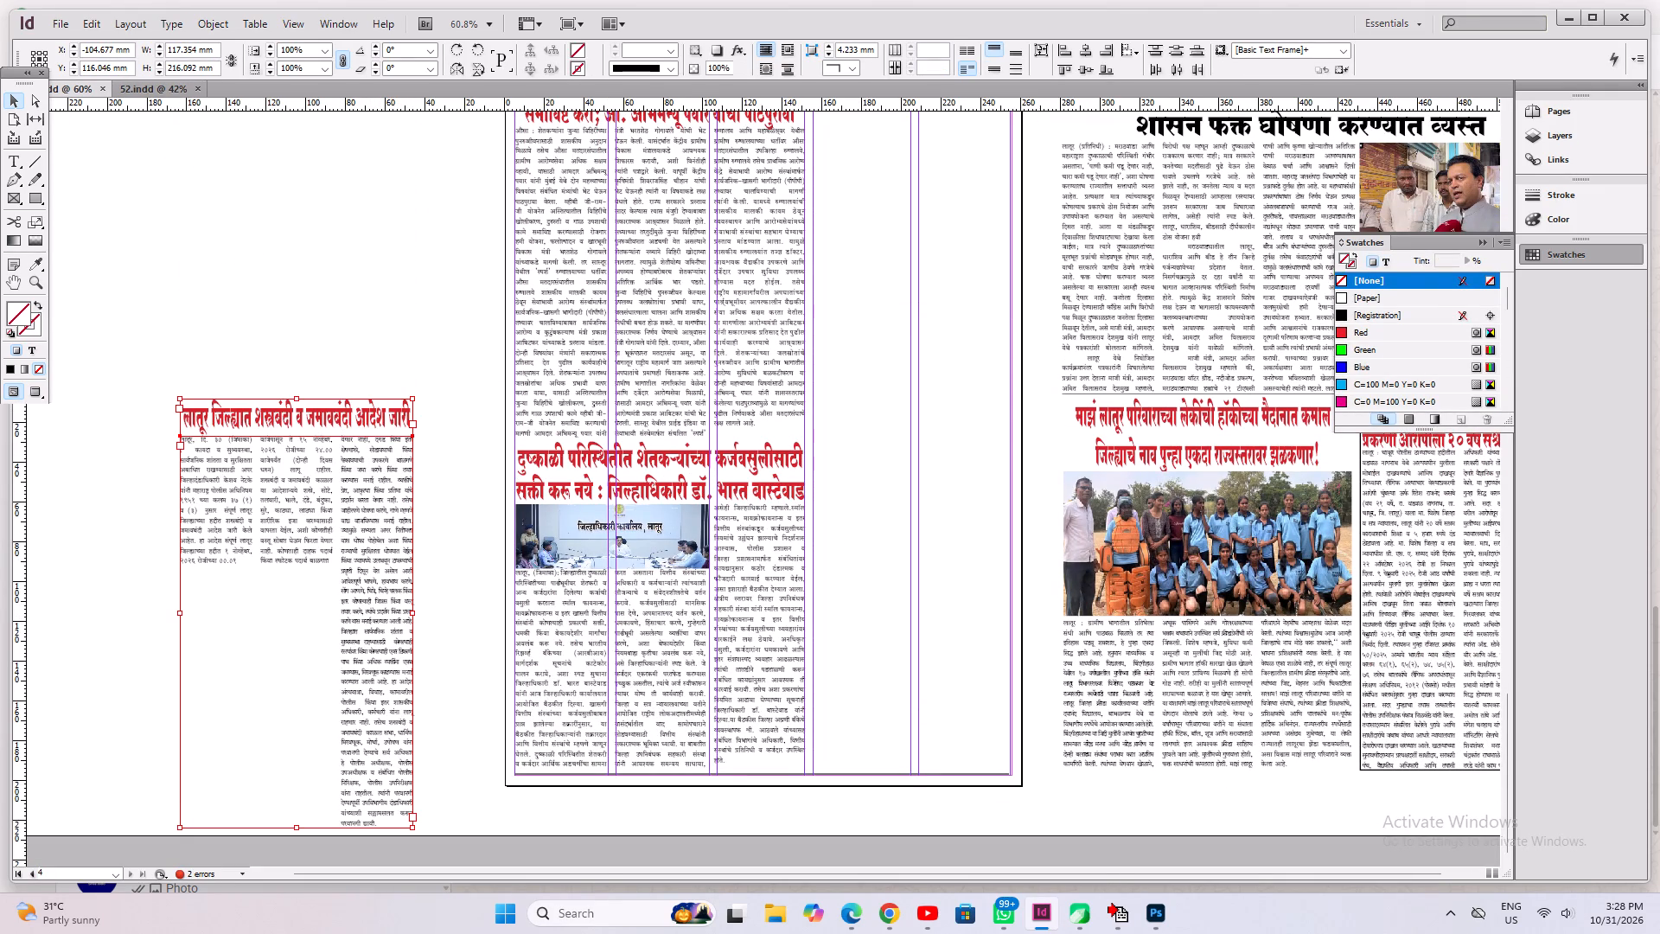
pyautogui.moveTo(360, 486); pyautogui.dragTo(404, 265)
pyautogui.scroll(6, 594, 541)
pyautogui.moveTo(403, 639); pyautogui.dragTo(409, 130)
pyautogui.scroll(2, 406, 131)
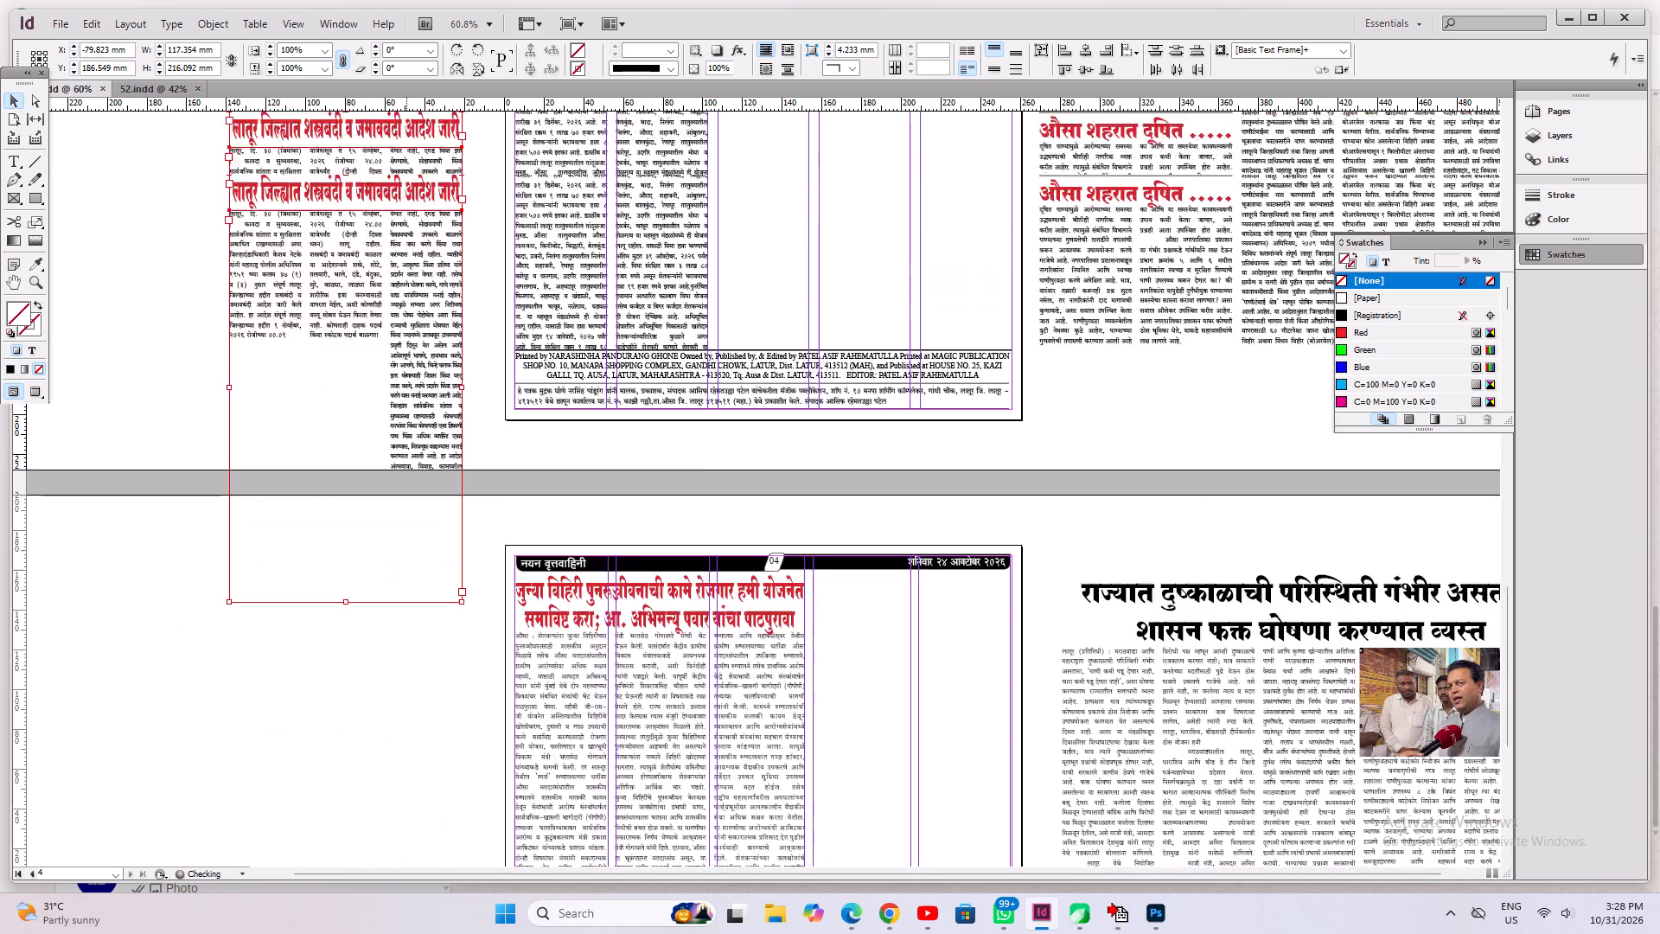
pyautogui.scroll(8, 406, 131)
pyautogui.moveTo(354, 688); pyautogui.dragTo(326, 462)
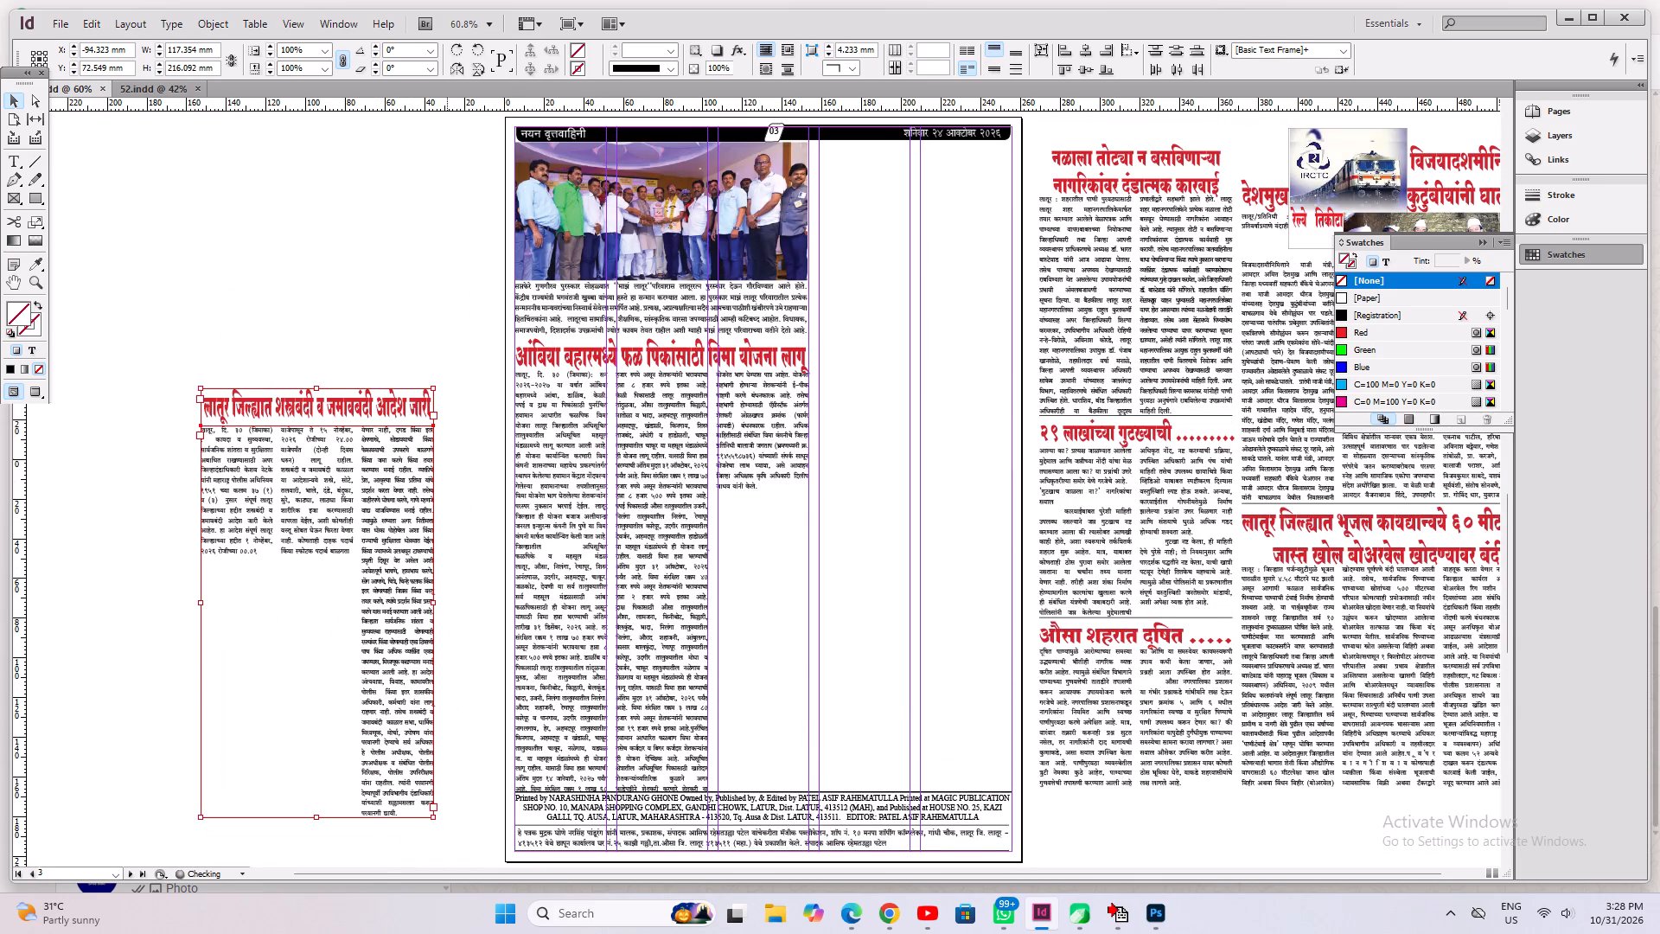
# Place the arms-ban headline at the top of page 3's last two columns, narrow its frame to about 96.5 mm, and save.
pyautogui.click(423, 267)
pyautogui.moveTo(348, 397); pyautogui.dragTo(967, 157)
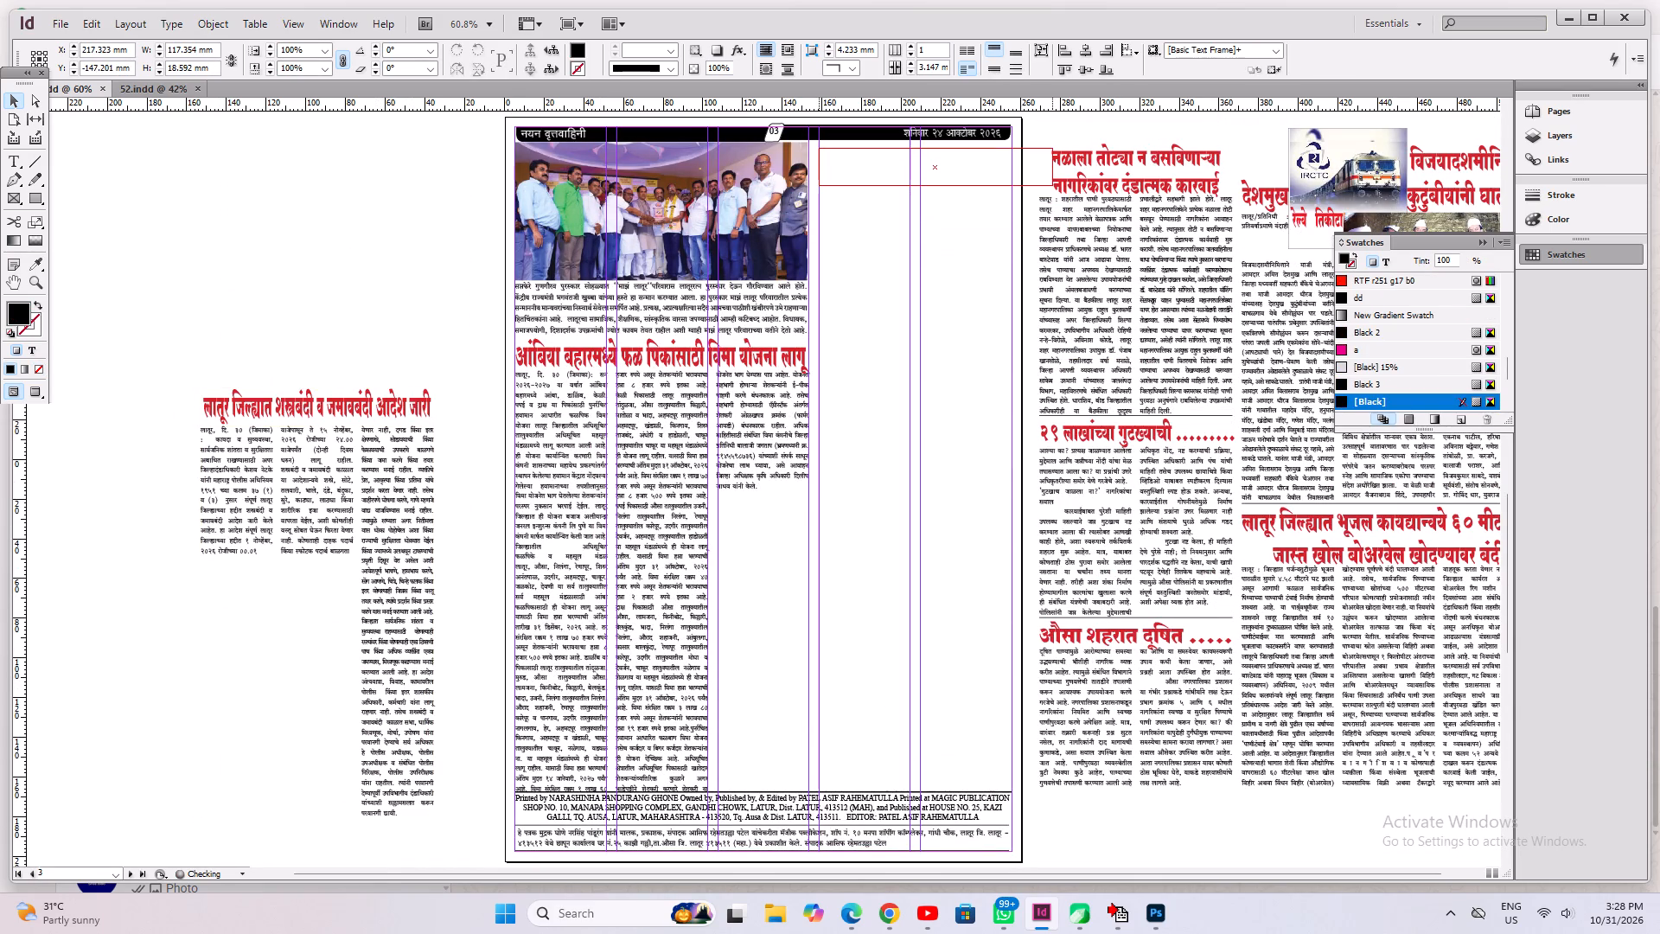
pyautogui.moveTo(967, 157); pyautogui.dragTo(967, 155)
pyautogui.hotkey('ctrl', '1')
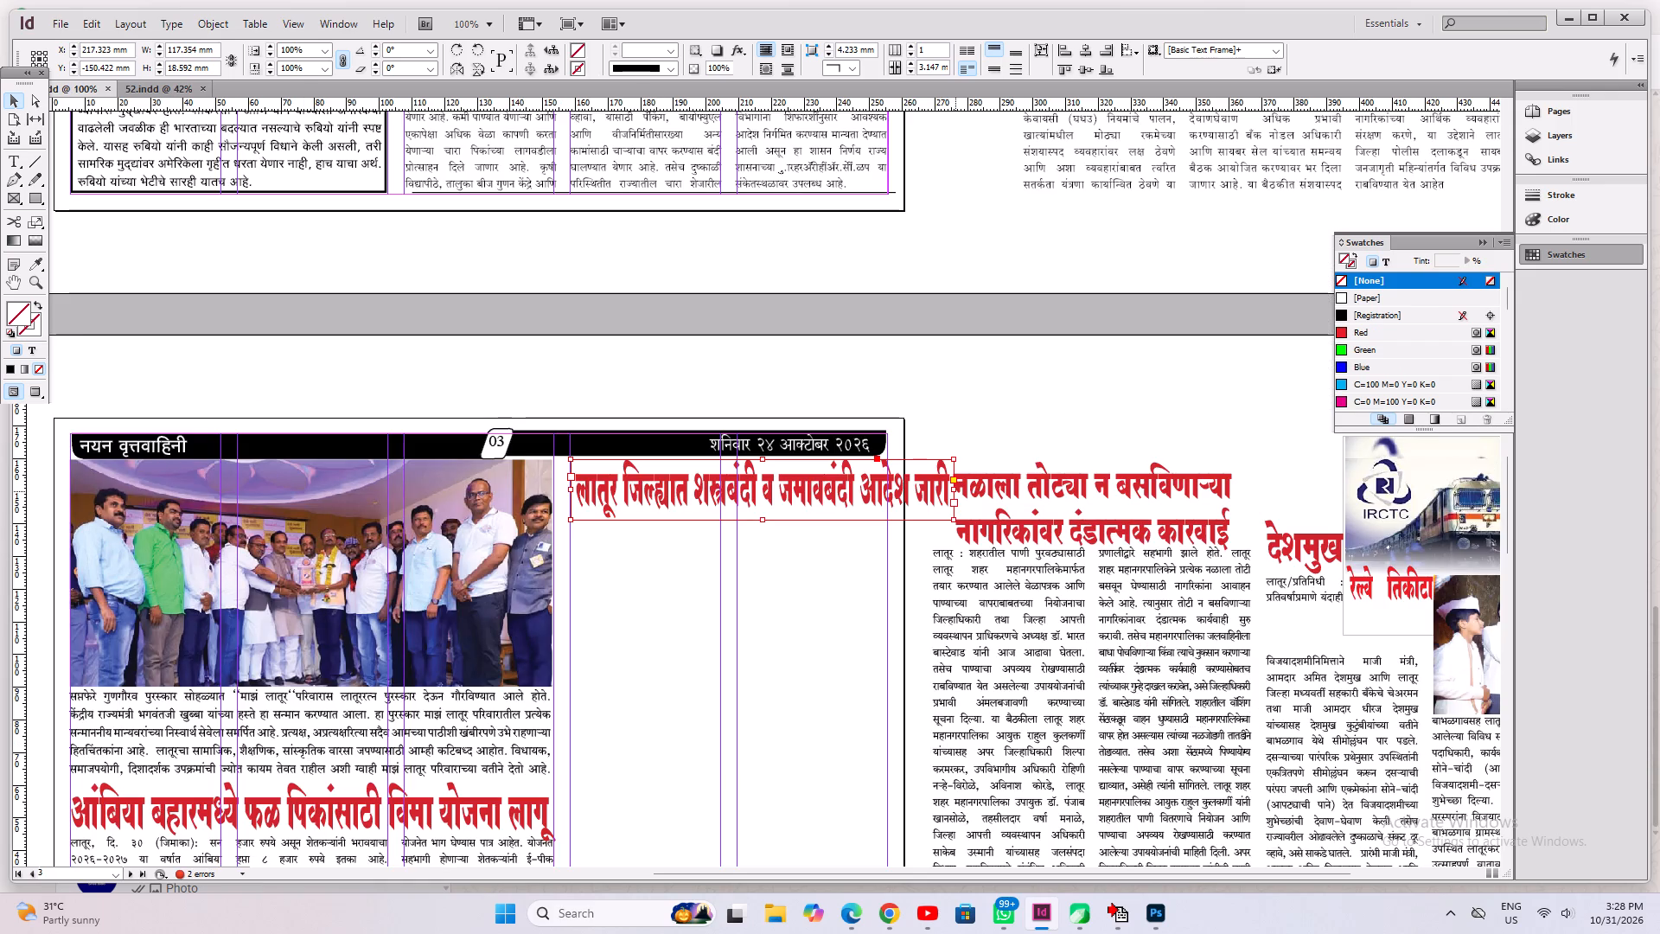
pyautogui.keyDown('ctrl'); pyautogui.keyDown('shift'); pyautogui.moveTo(955, 491); pyautogui.dragTo(889, 515); pyautogui.keyUp('shift'); pyautogui.keyUp('ctrl')
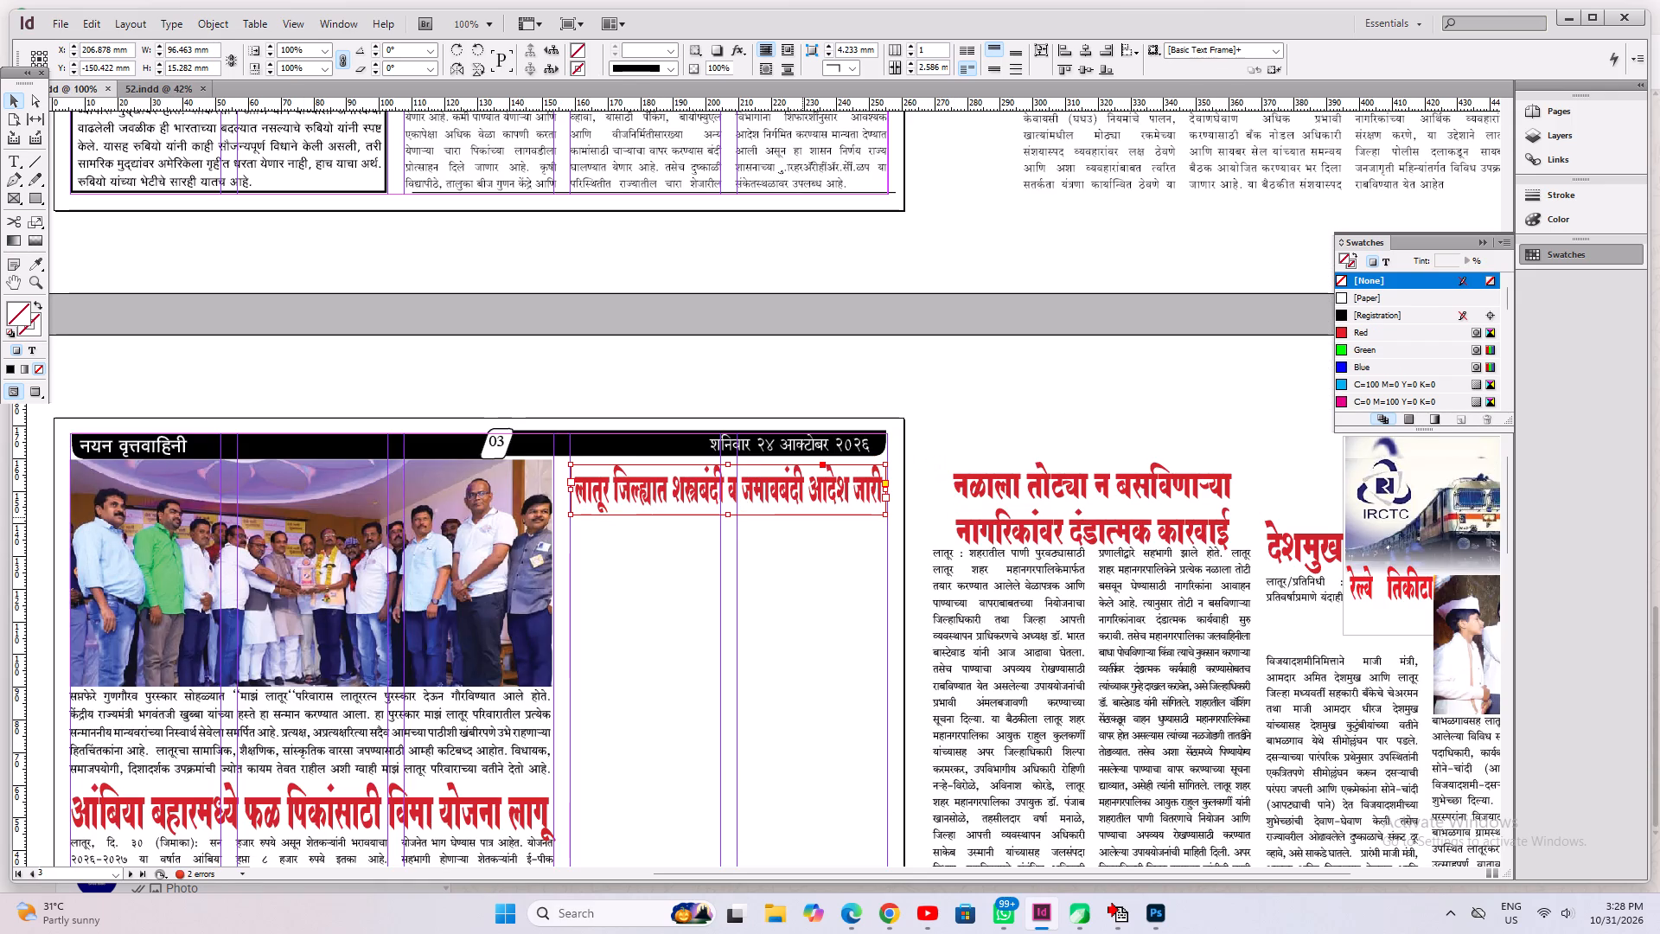
pyautogui.press('Up')
pyautogui.press('Up')
pyautogui.press('Up')
pyautogui.hotkey('ctrl', 's')
pyautogui.hotkey('ctrl', '0')
pyautogui.hotkey('ctrl', 's')
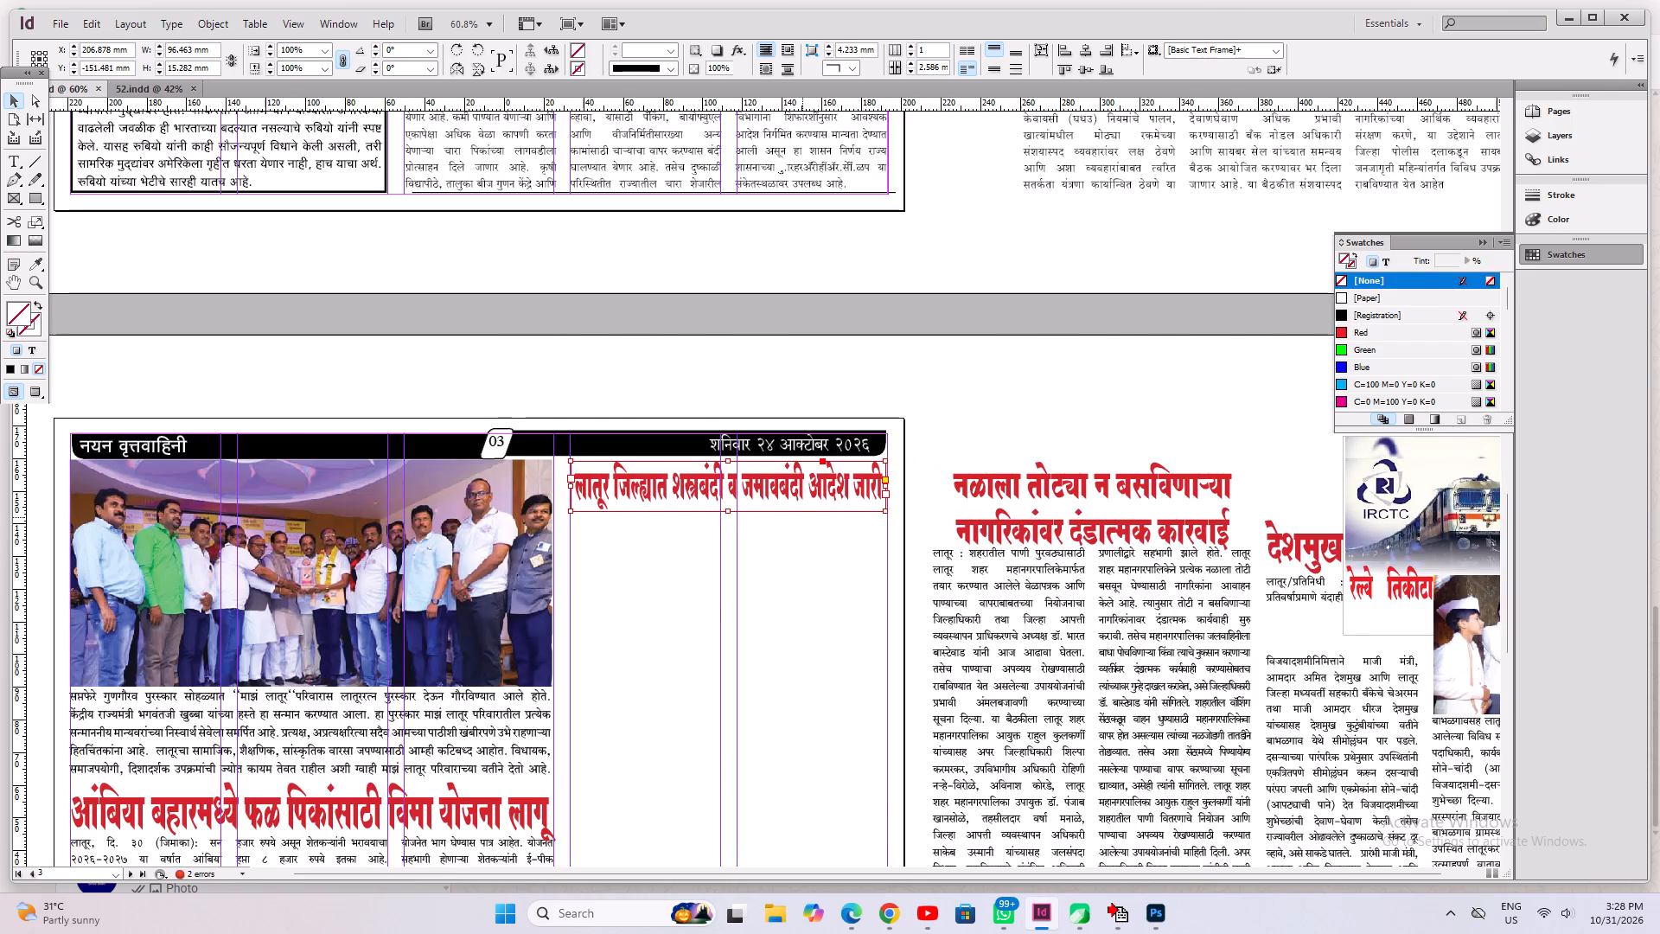
# Delete the breaks that split the arms-ban article's text across columns, fit its frame to the content, and save.
pyautogui.click(331, 515)
pyautogui.click(16, 162)
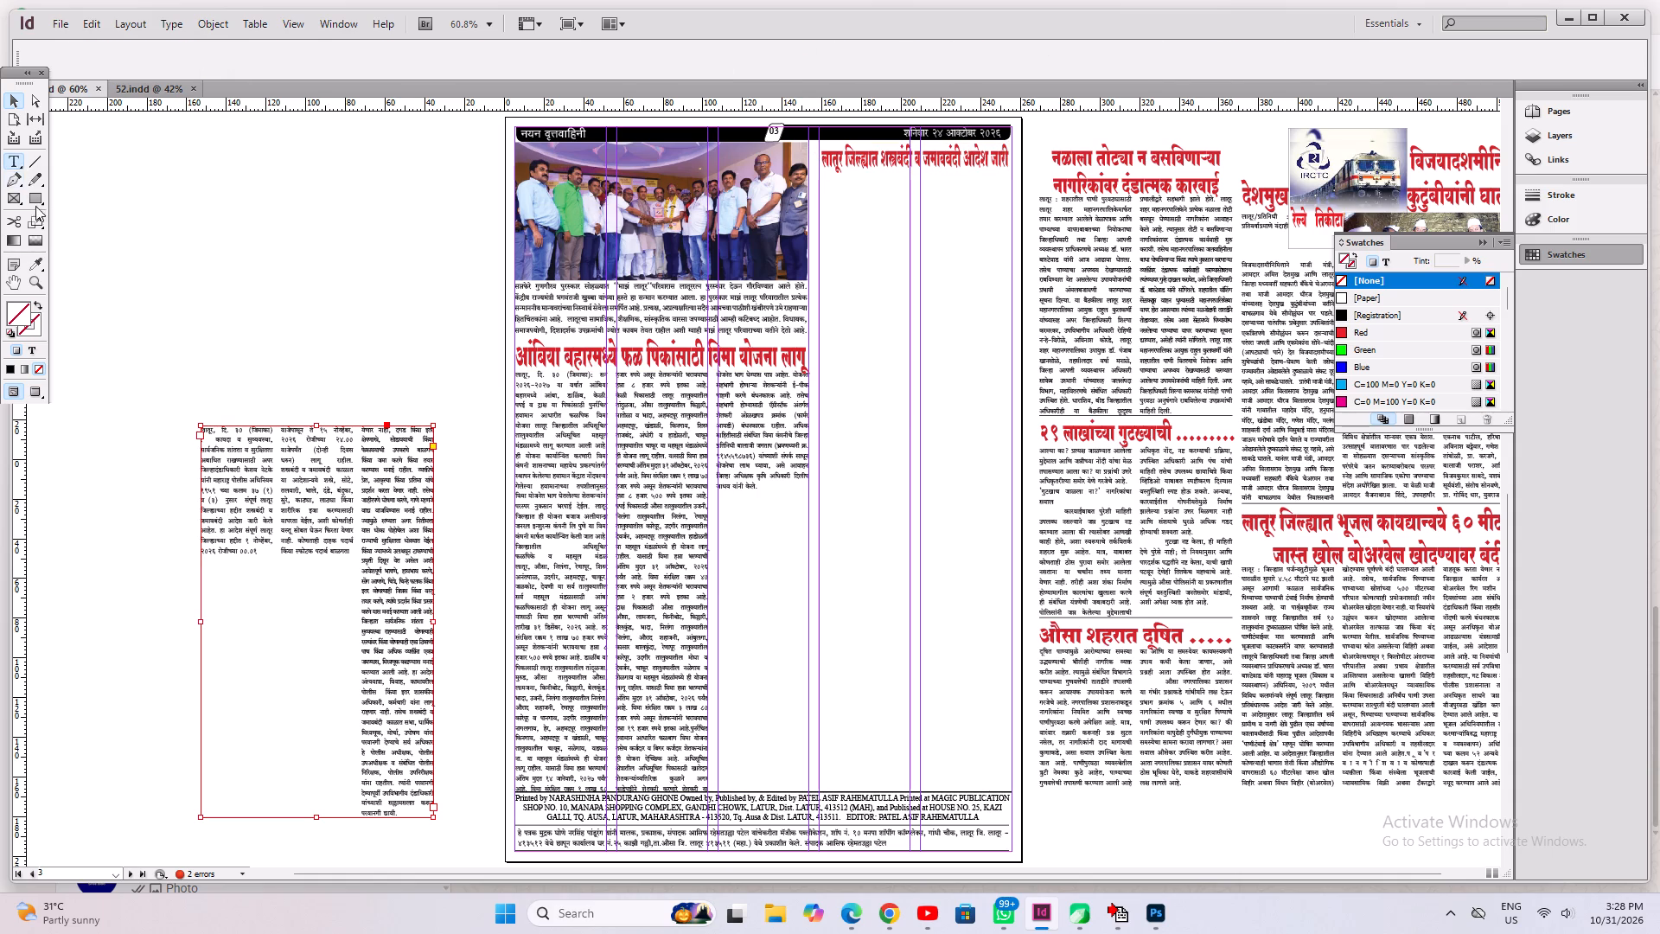
pyautogui.click(262, 553)
pyautogui.press('space')
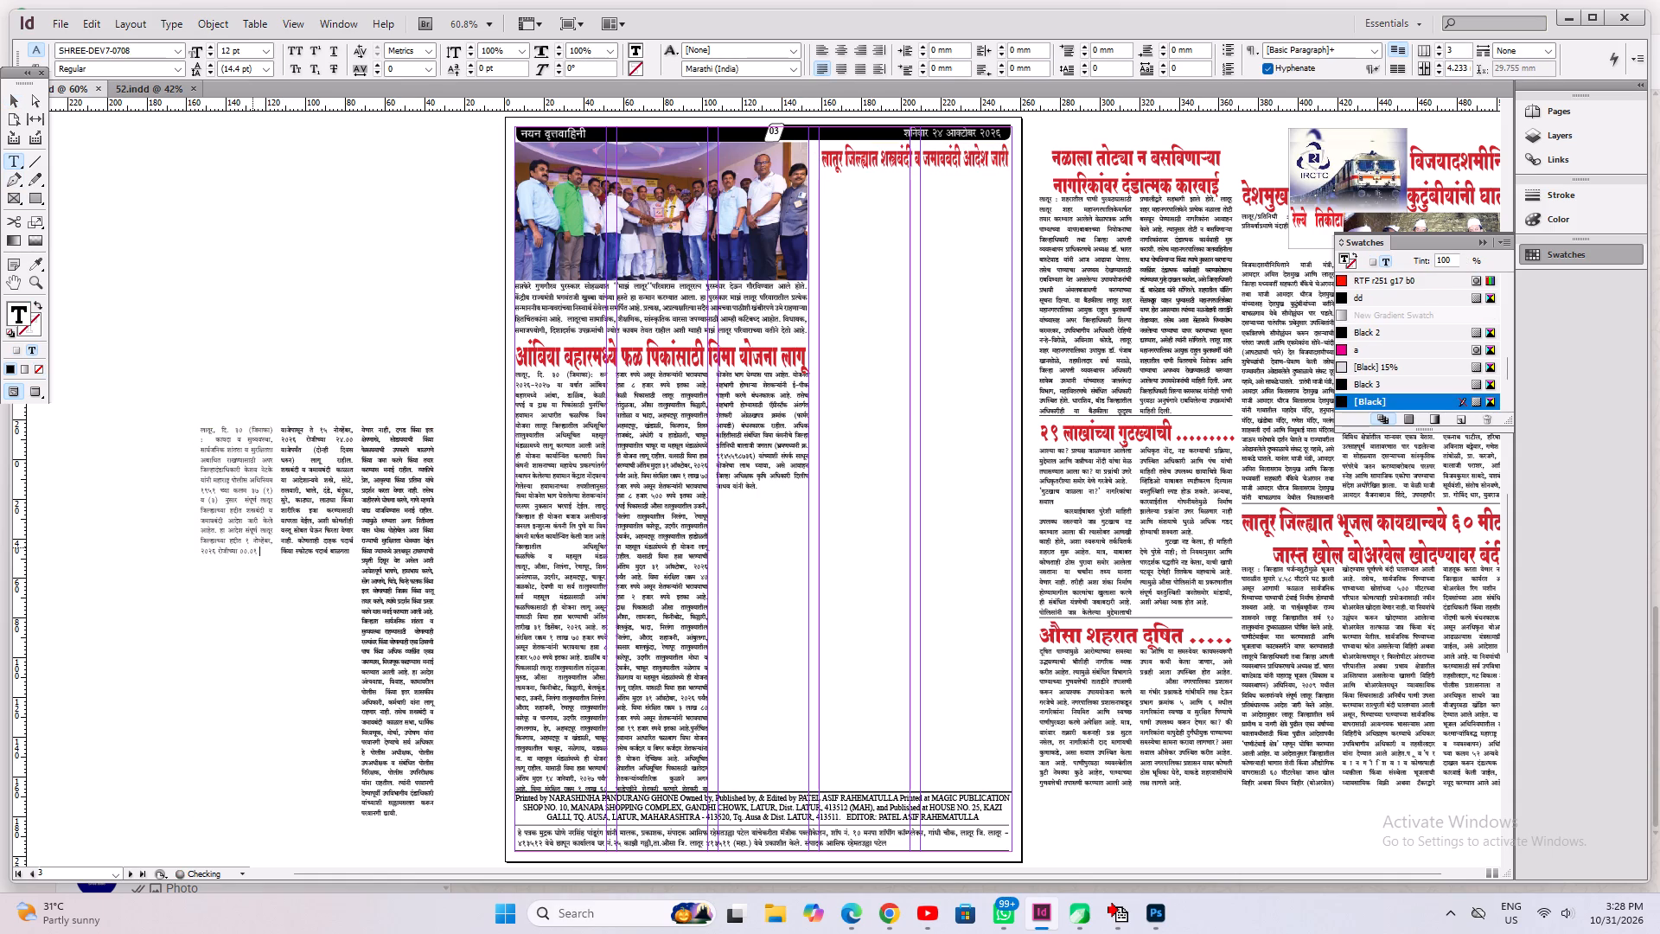
pyautogui.press('Delete')
pyautogui.click(272, 686)
pyautogui.press('Delete')
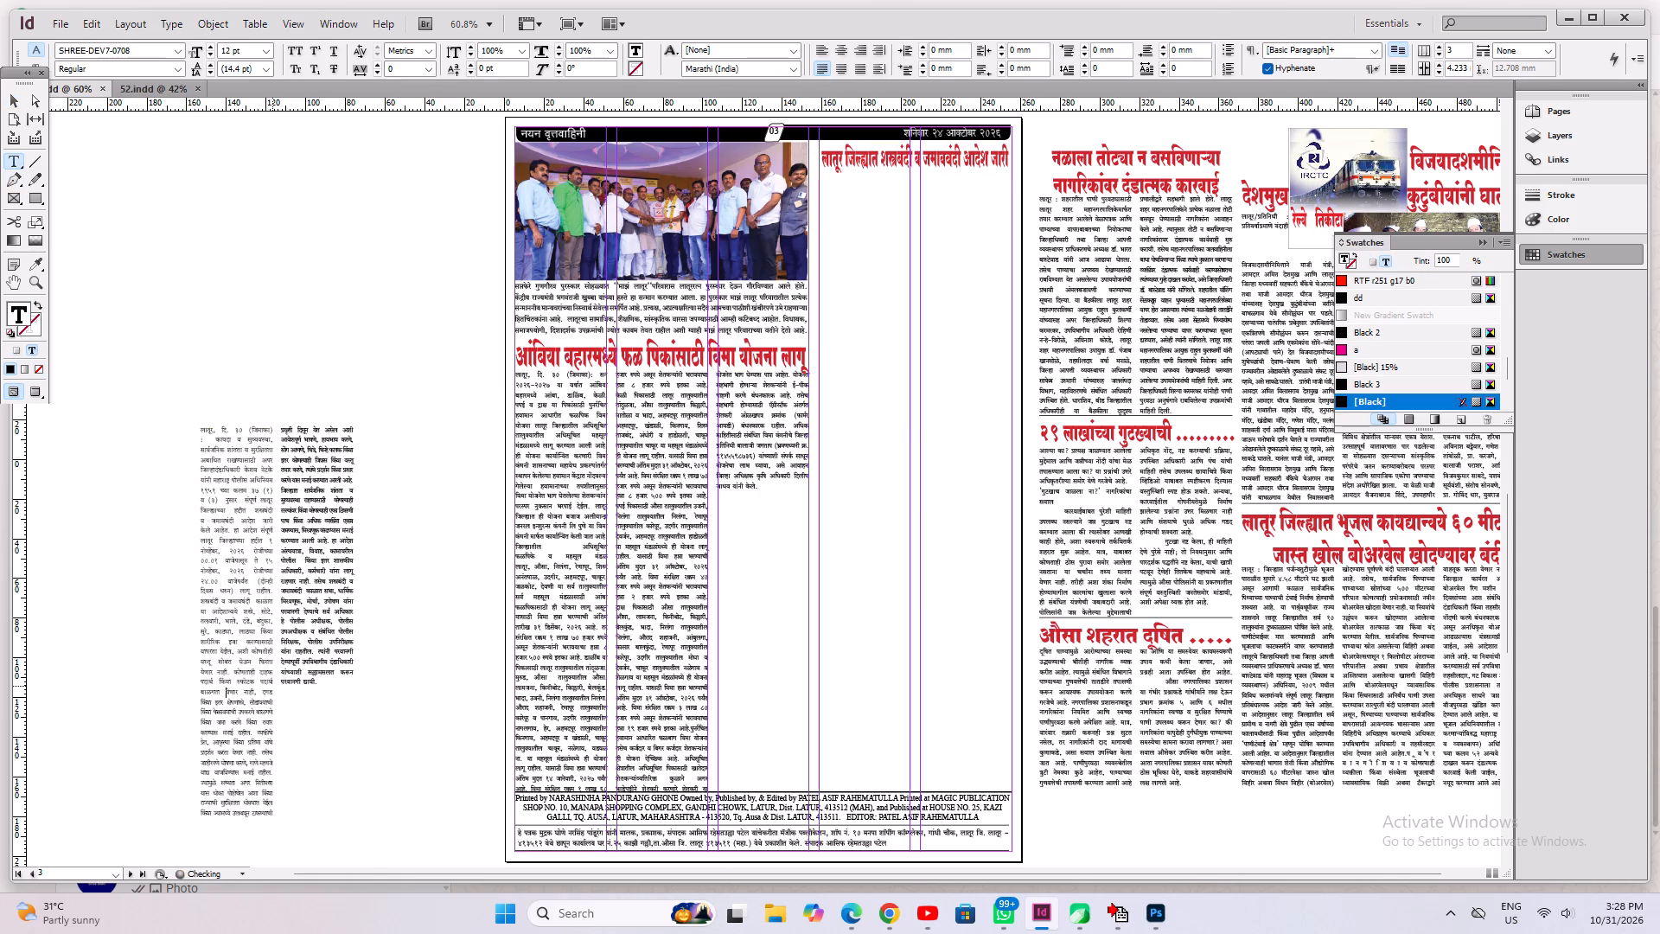
pyautogui.hotkey('ctrl', 'alt', 'c')
pyautogui.hotkey('ctrl', 's')
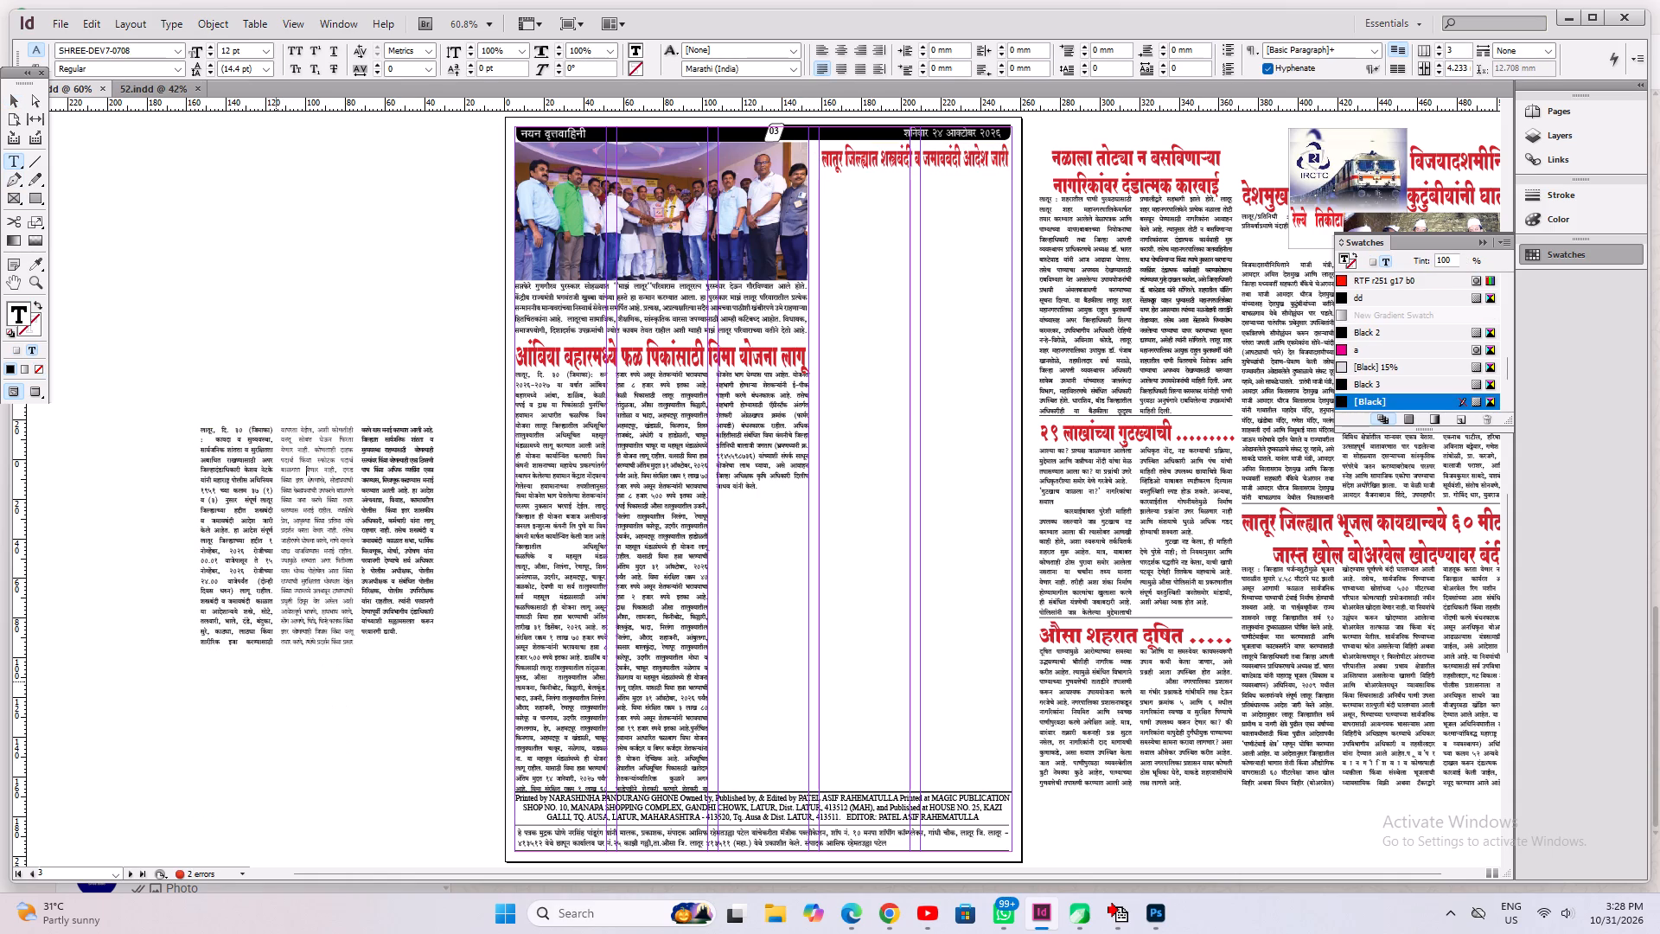
# Move the arms-ban article from the pasteboard to directly beneath its headline on page 3.
pyautogui.click(15, 107)
pyautogui.moveTo(290, 592); pyautogui.dragTo(902, 383)
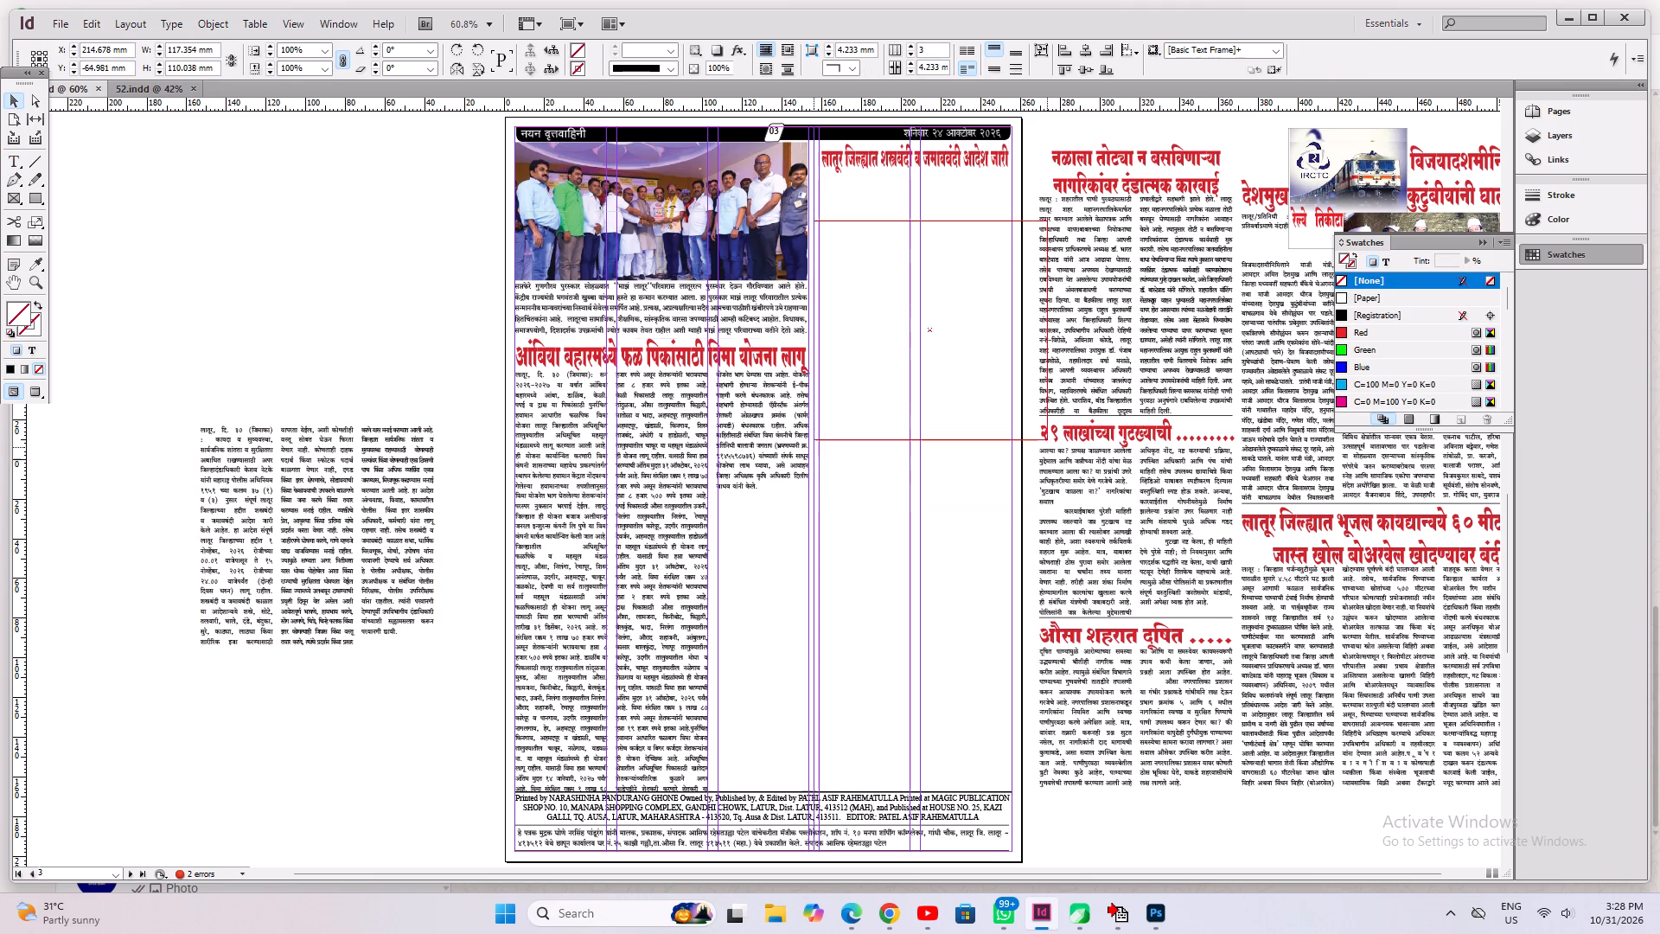
pyautogui.moveTo(902, 383); pyautogui.dragTo(911, 344)
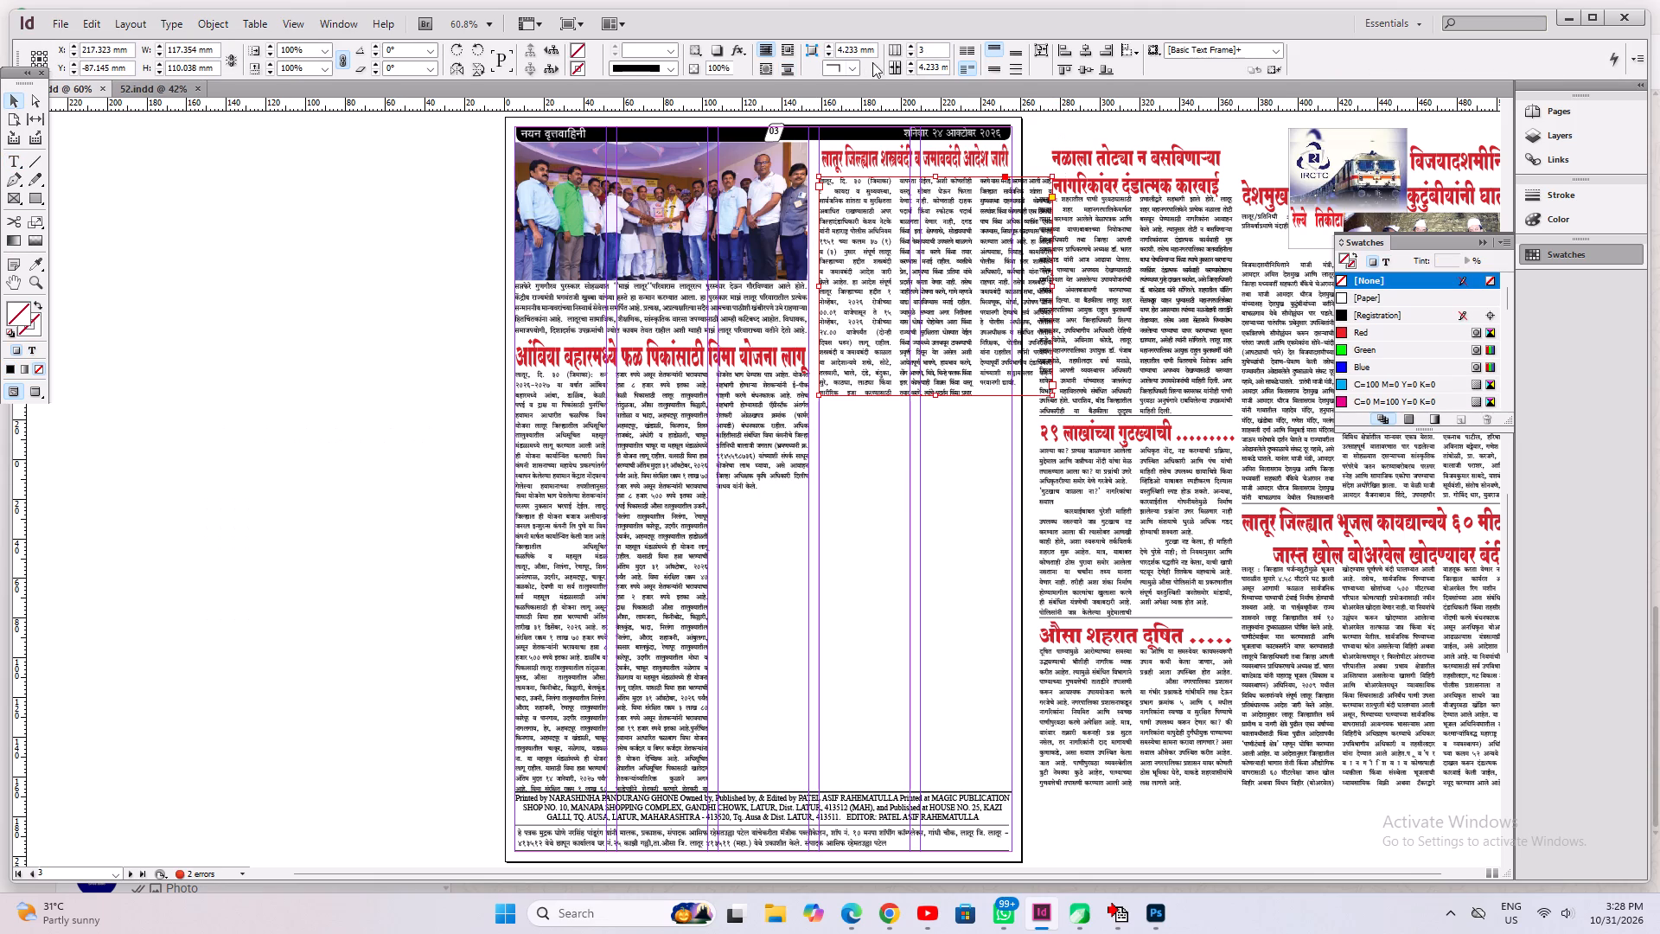
# Set the arms-ban article to 2 columns, resize its frame to about 96.5 mm wide under its headline, and fit it to the content.
pyautogui.click(912, 54)
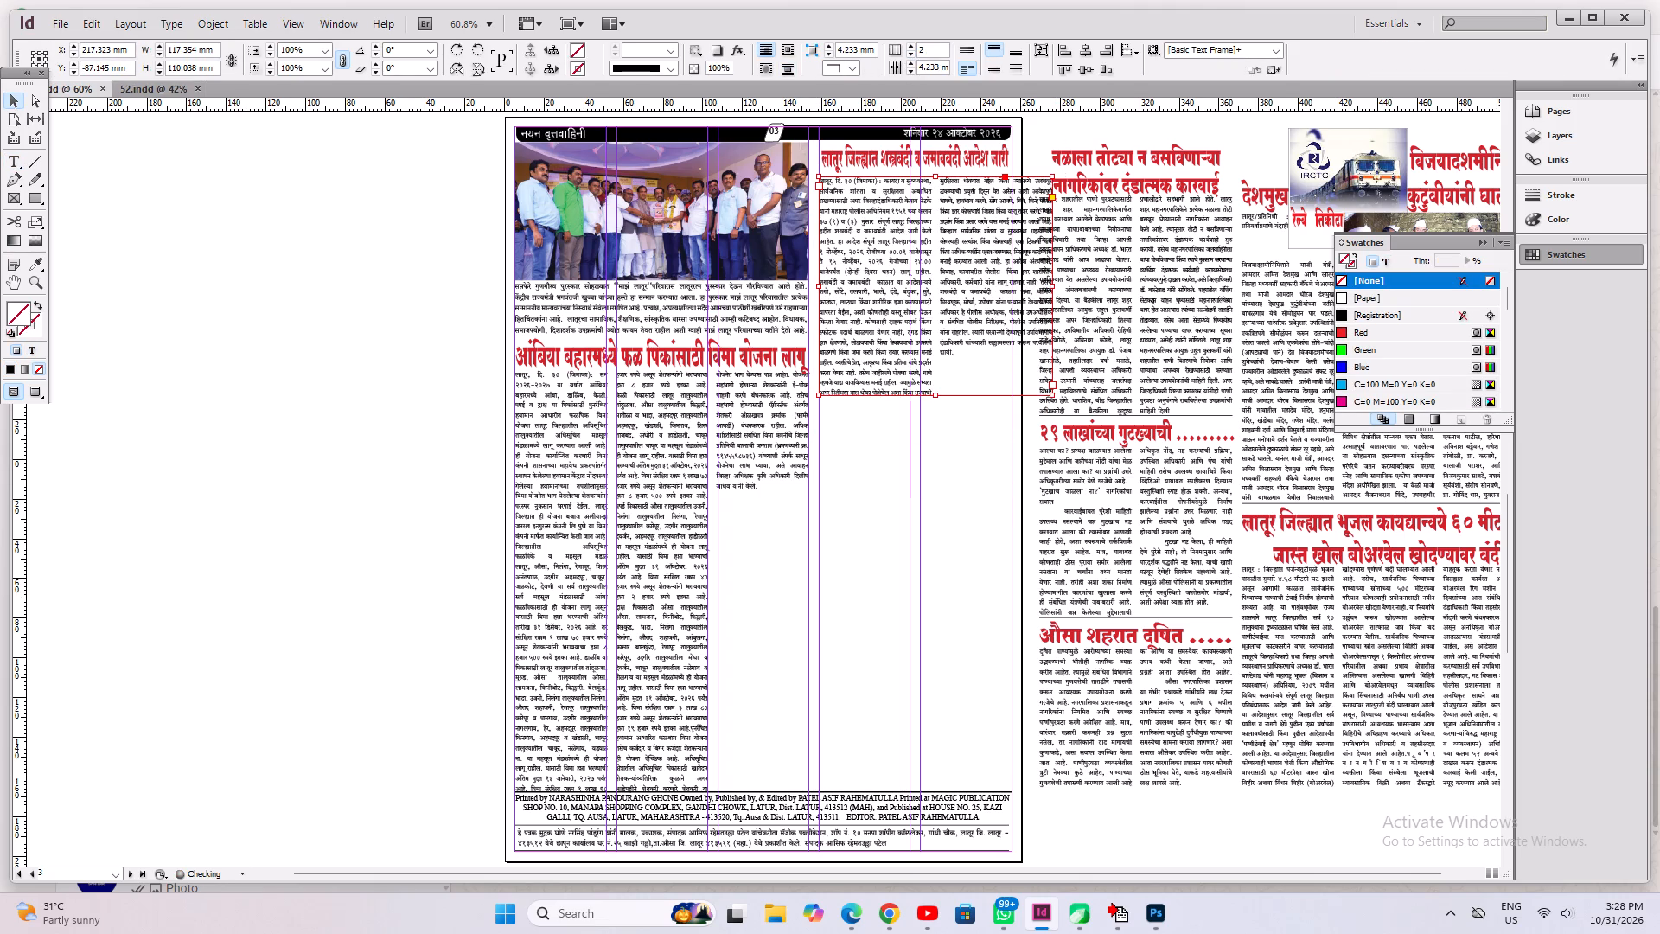
pyautogui.click(1057, 397)
pyautogui.moveTo(1052, 396); pyautogui.dragTo(1011, 470)
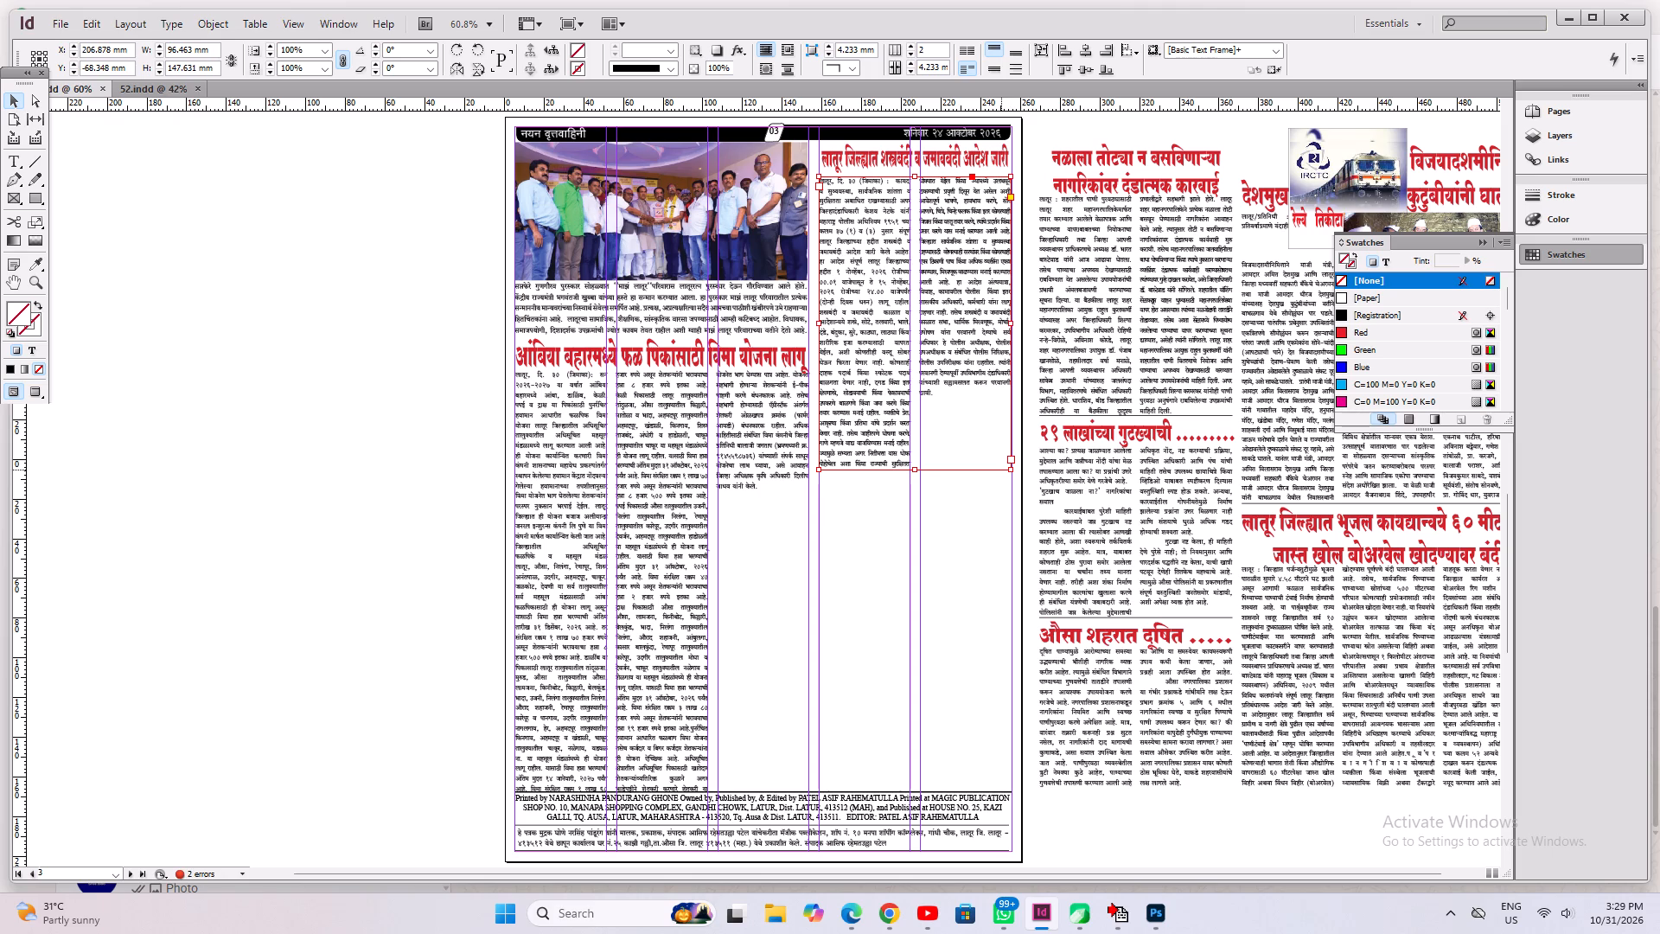
pyautogui.hotkey('ctrl', 'alt', 'c')
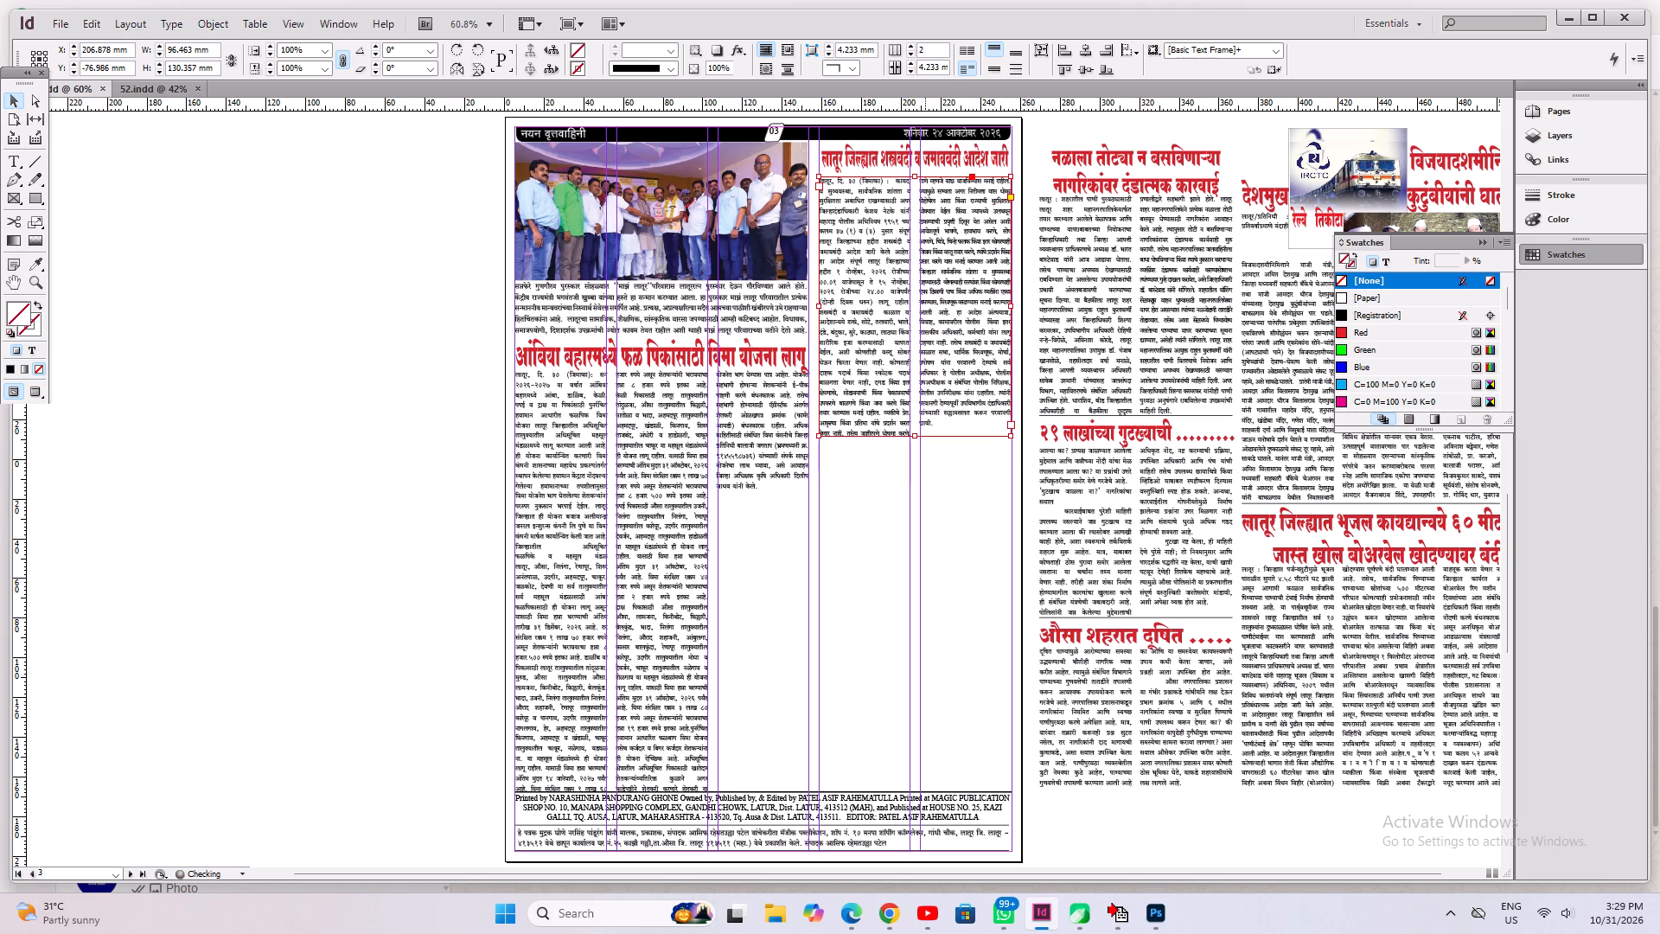
# Draw a horizontal 1 pt black line about 148 mm long between the award photo's caption text and the fruit-crop insurance headline.
pyautogui.click(697, 513)
pyautogui.click(760, 386)
pyautogui.click(806, 544)
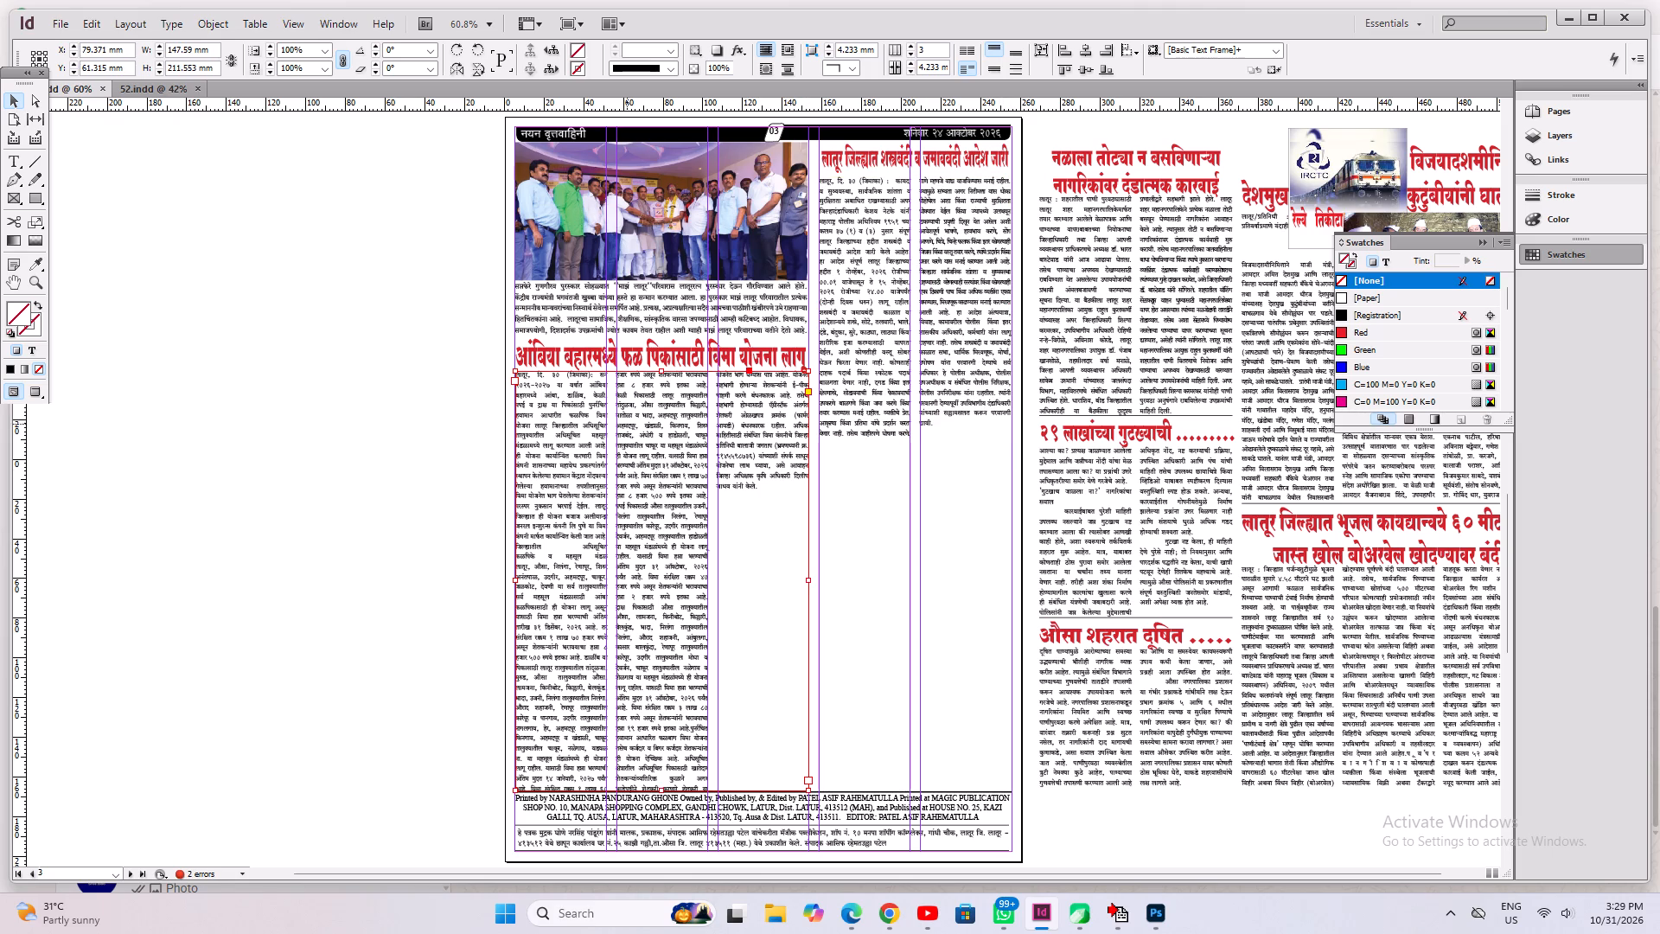
pyautogui.click(620, 351)
pyautogui.click(757, 536)
pyautogui.click(699, 493)
pyautogui.hotkey('ctrl', '1')
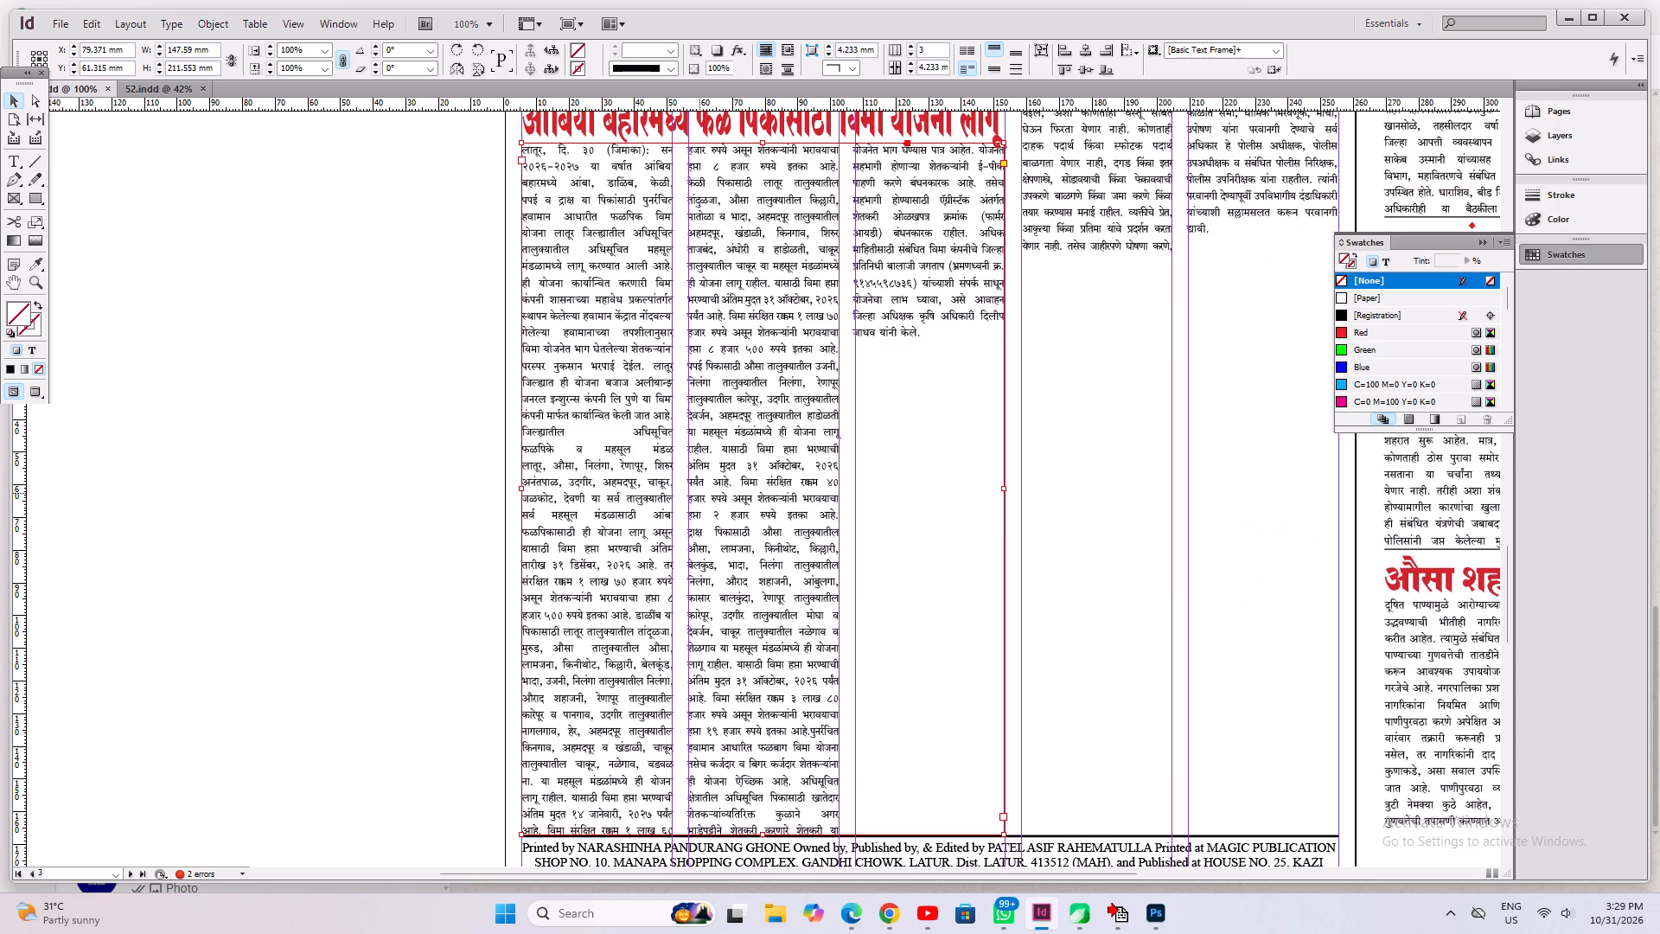
pyautogui.scroll(6, 699, 493)
pyautogui.keyDown('ctrl'); pyautogui.click(699, 387); pyautogui.keyUp('ctrl')
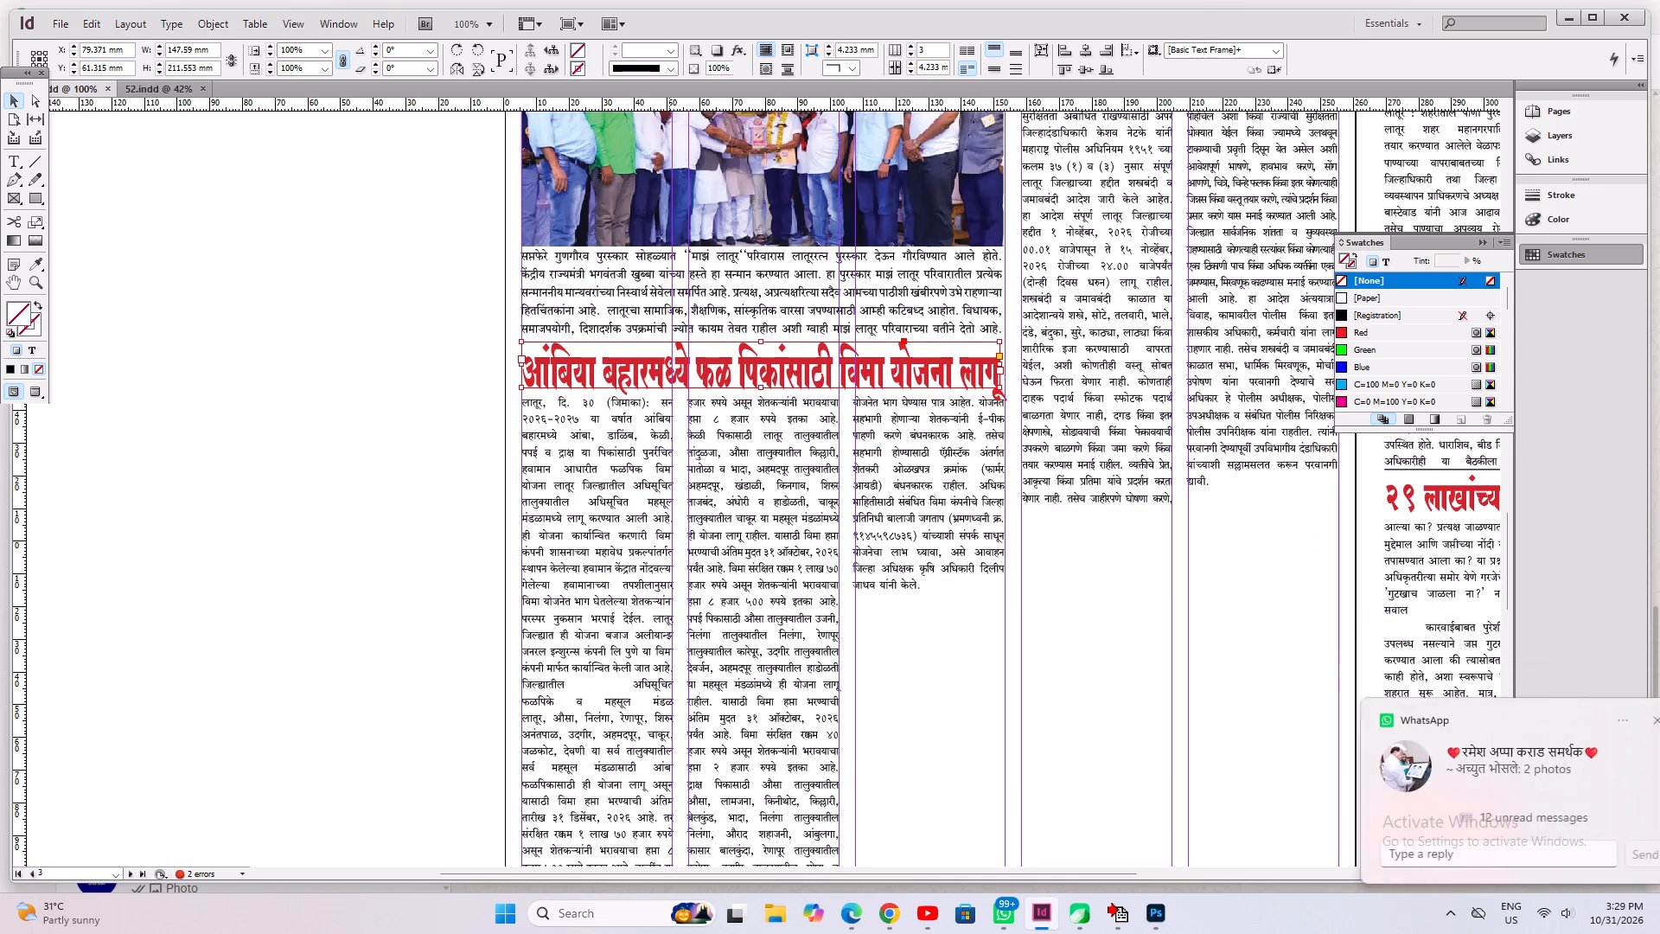
pyautogui.click(374, 418)
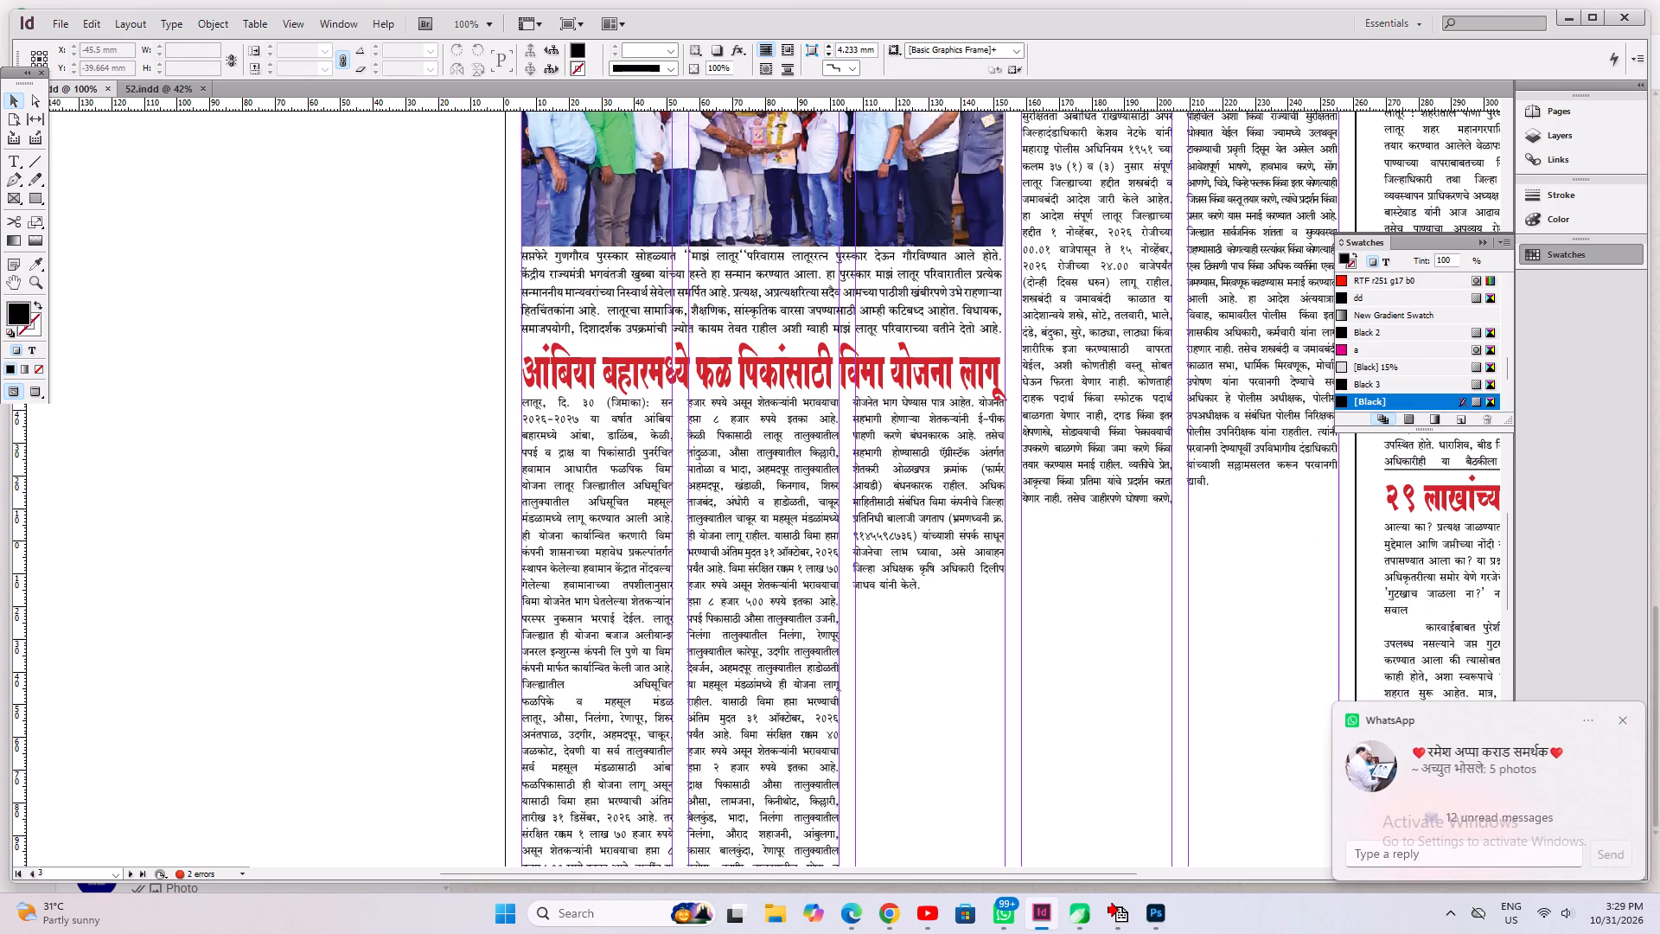
pyautogui.click(27, 161)
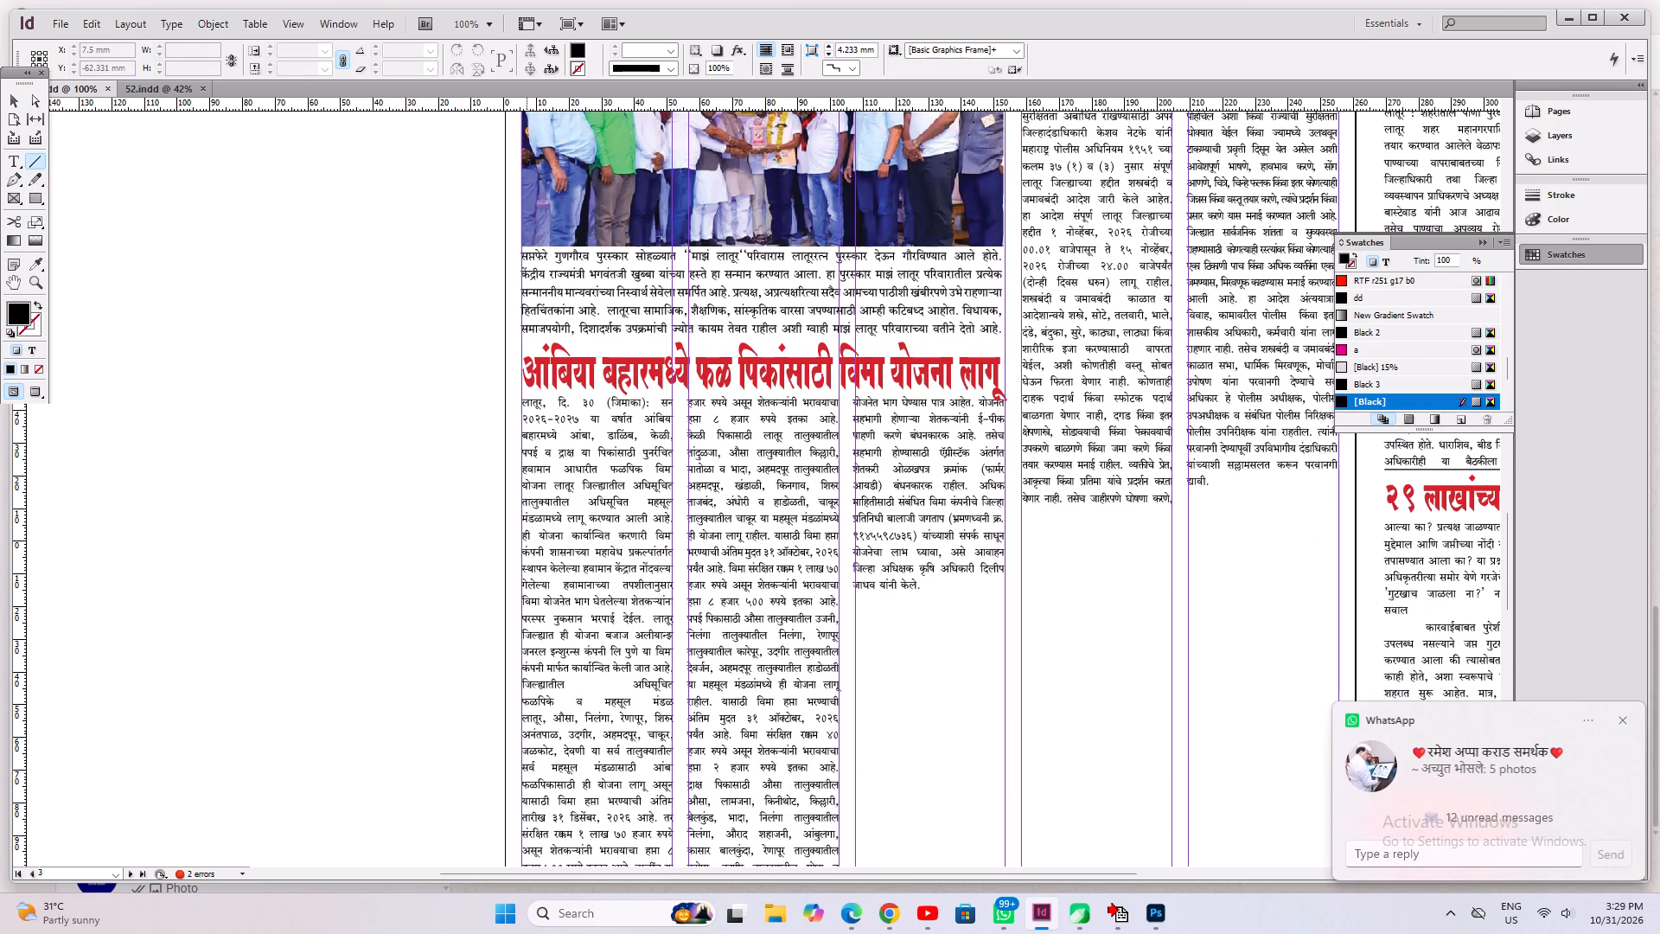
pyautogui.keyDown('shift'); pyautogui.moveTo(519, 339); pyautogui.dragTo(1007, 429); pyautogui.keyUp('shift')
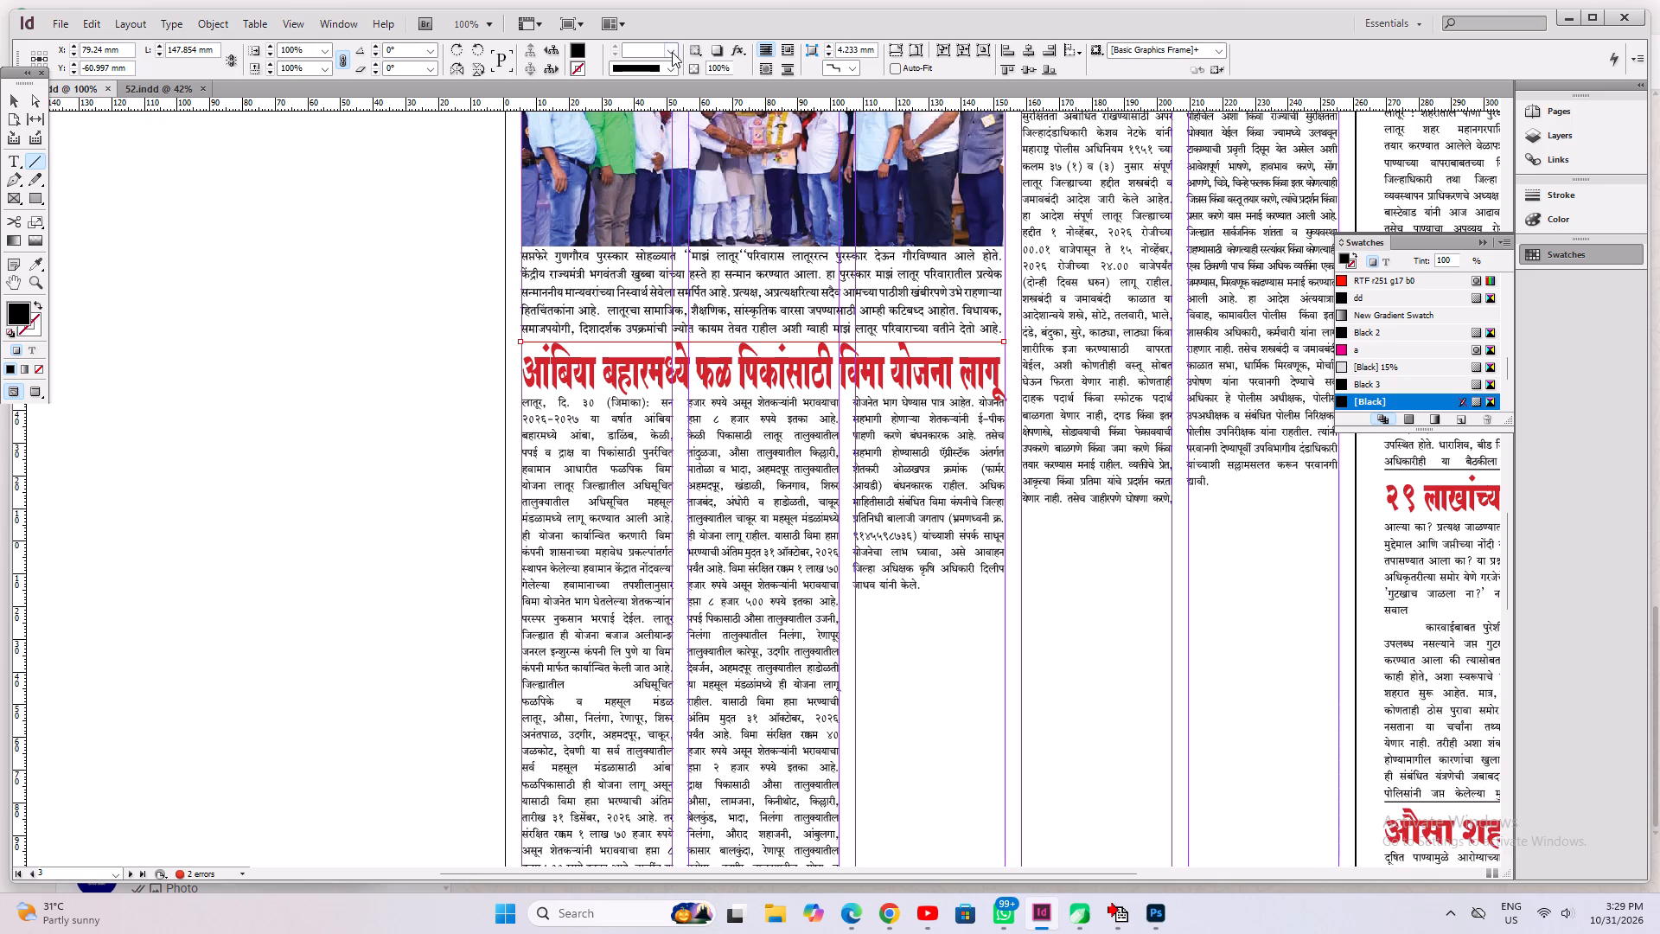
pyautogui.click(672, 52)
pyautogui.click(654, 114)
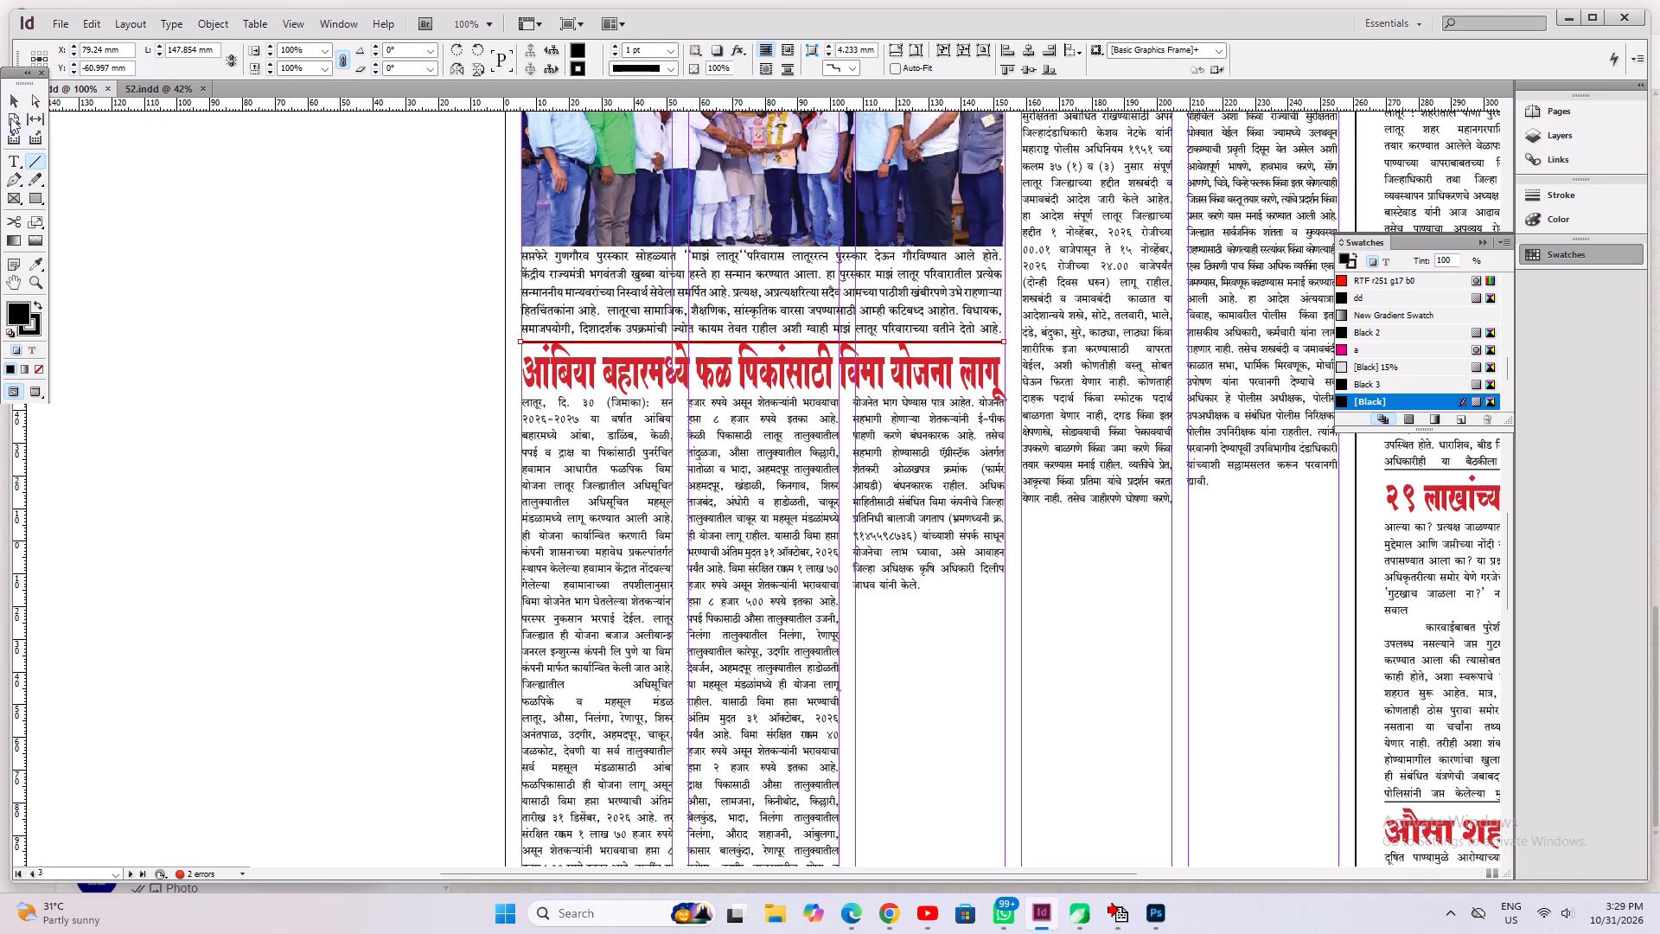
# Nudge the fruit-crop insurance headline down about 1 mm, away from the line above it.
pyautogui.click(5, 94)
pyautogui.click(624, 366)
pyautogui.hotkey('ctrl', '2')
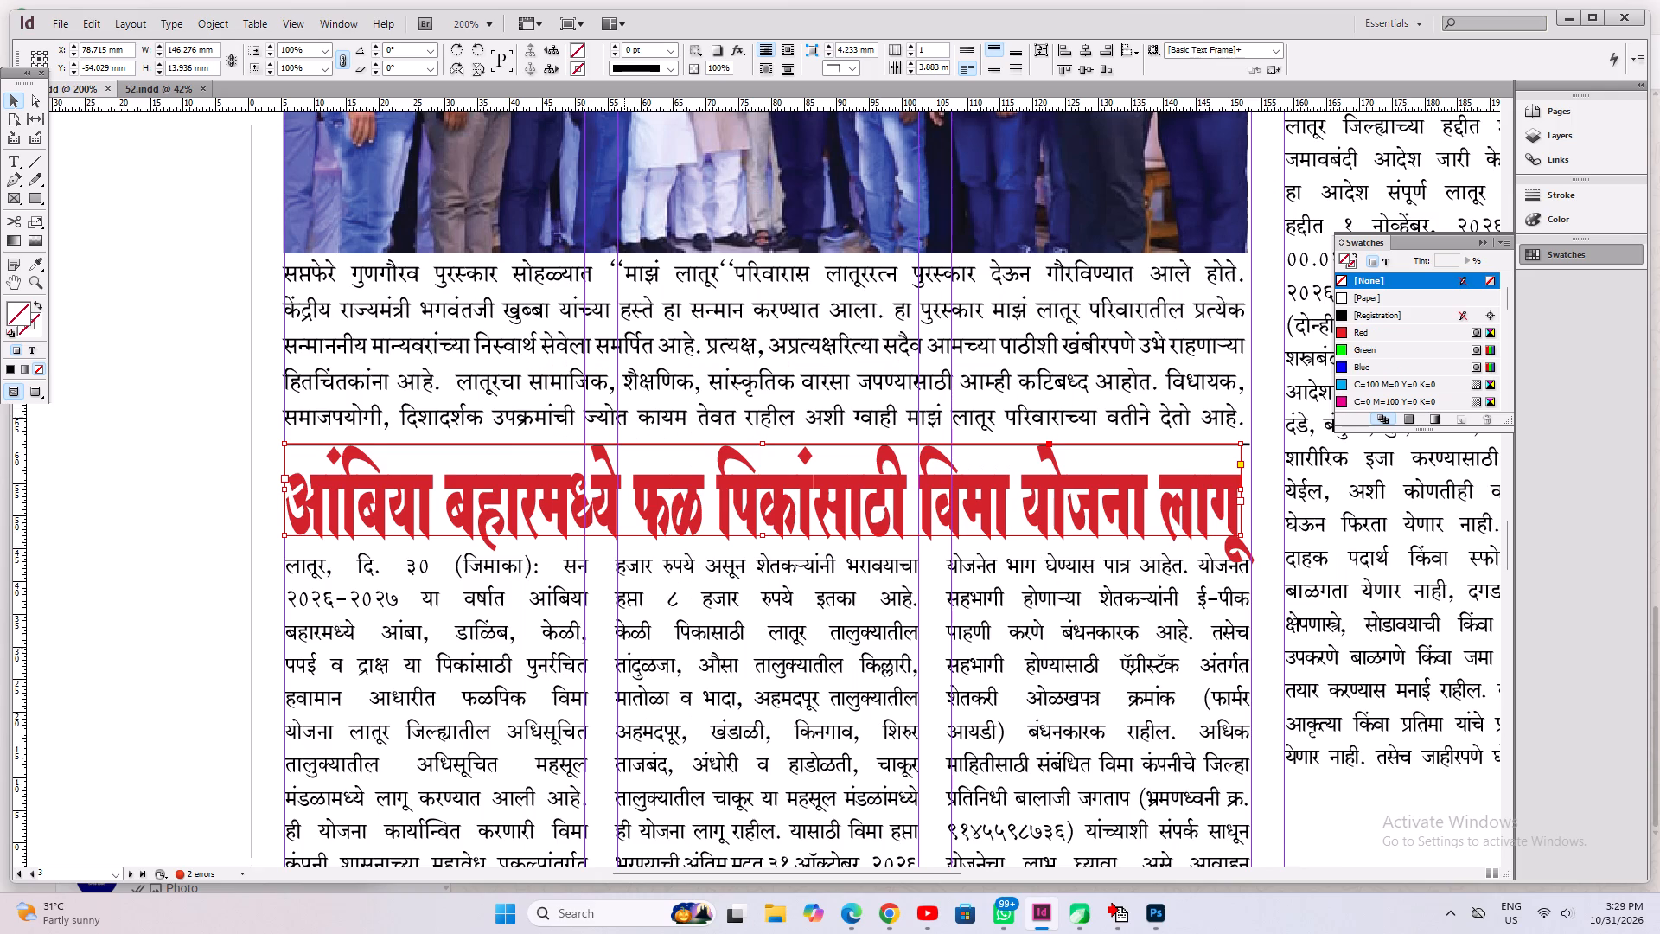
pyautogui.press('Down')
pyautogui.press('Down')
pyautogui.press('Down')
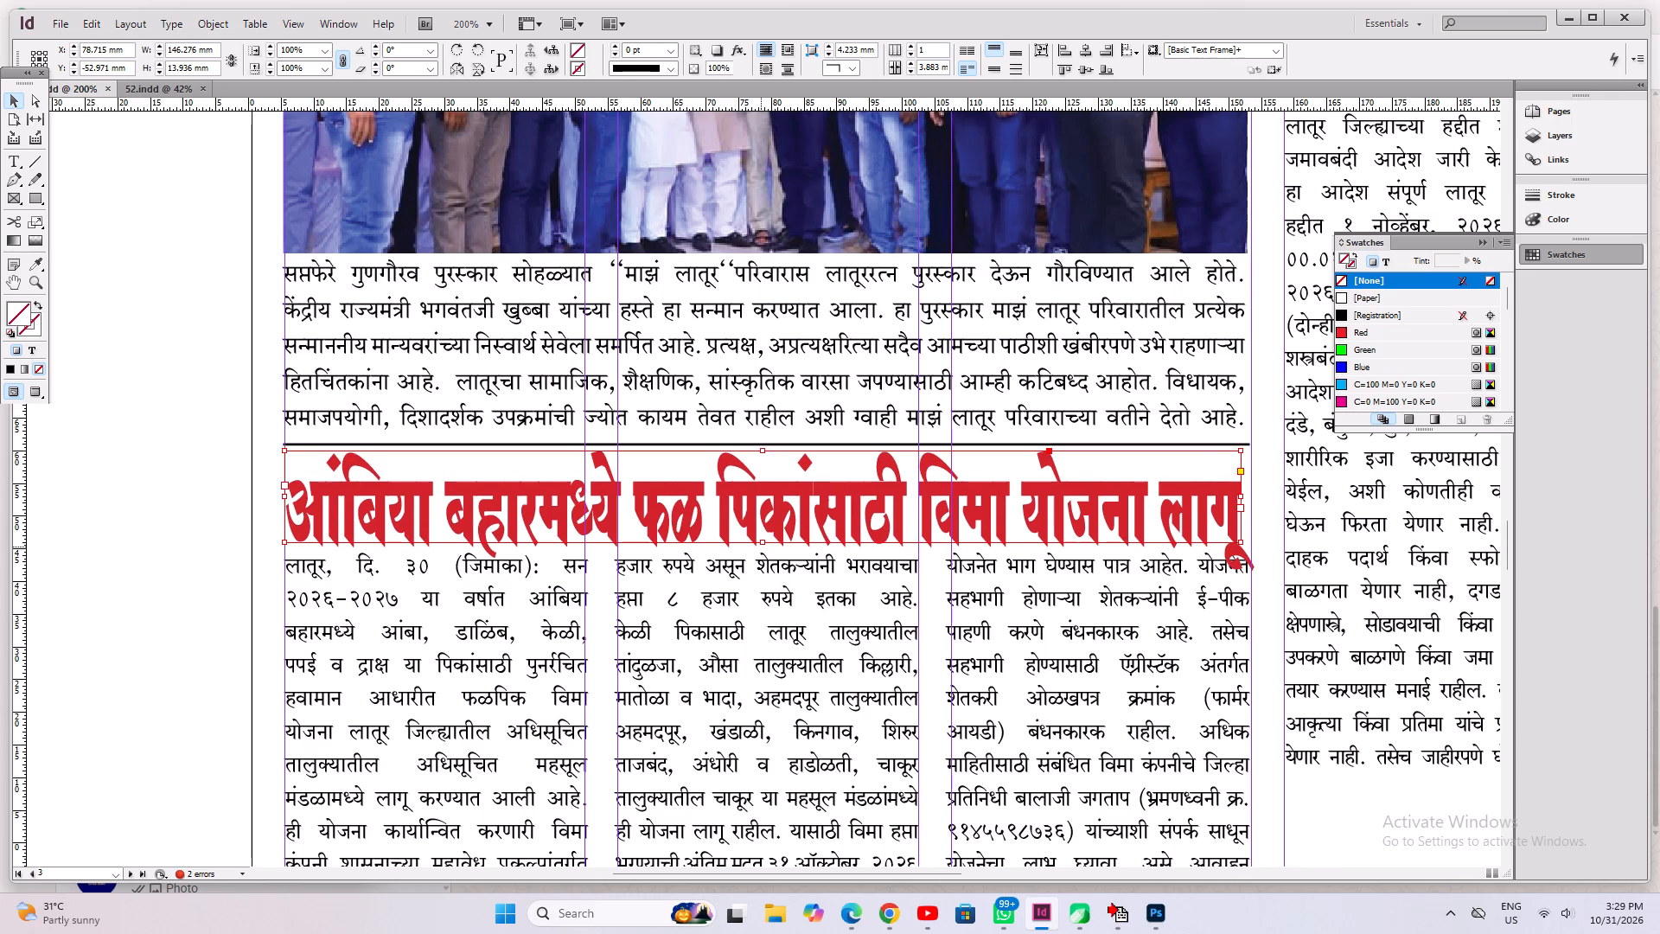
# Shorten the fruit-crop insurance headline frame on page 3 to about 11.6 mm high.
pyautogui.keyDown('ctrl'); pyautogui.moveTo(760, 546); pyautogui.dragTo(760, 527); pyautogui.keyUp('ctrl')
# Widen the fruit-crop insurance article frame to about 147.9 mm, meeting the three-column guide.
pyautogui.scroll(-3, 854, 544)
pyautogui.click(799, 581)
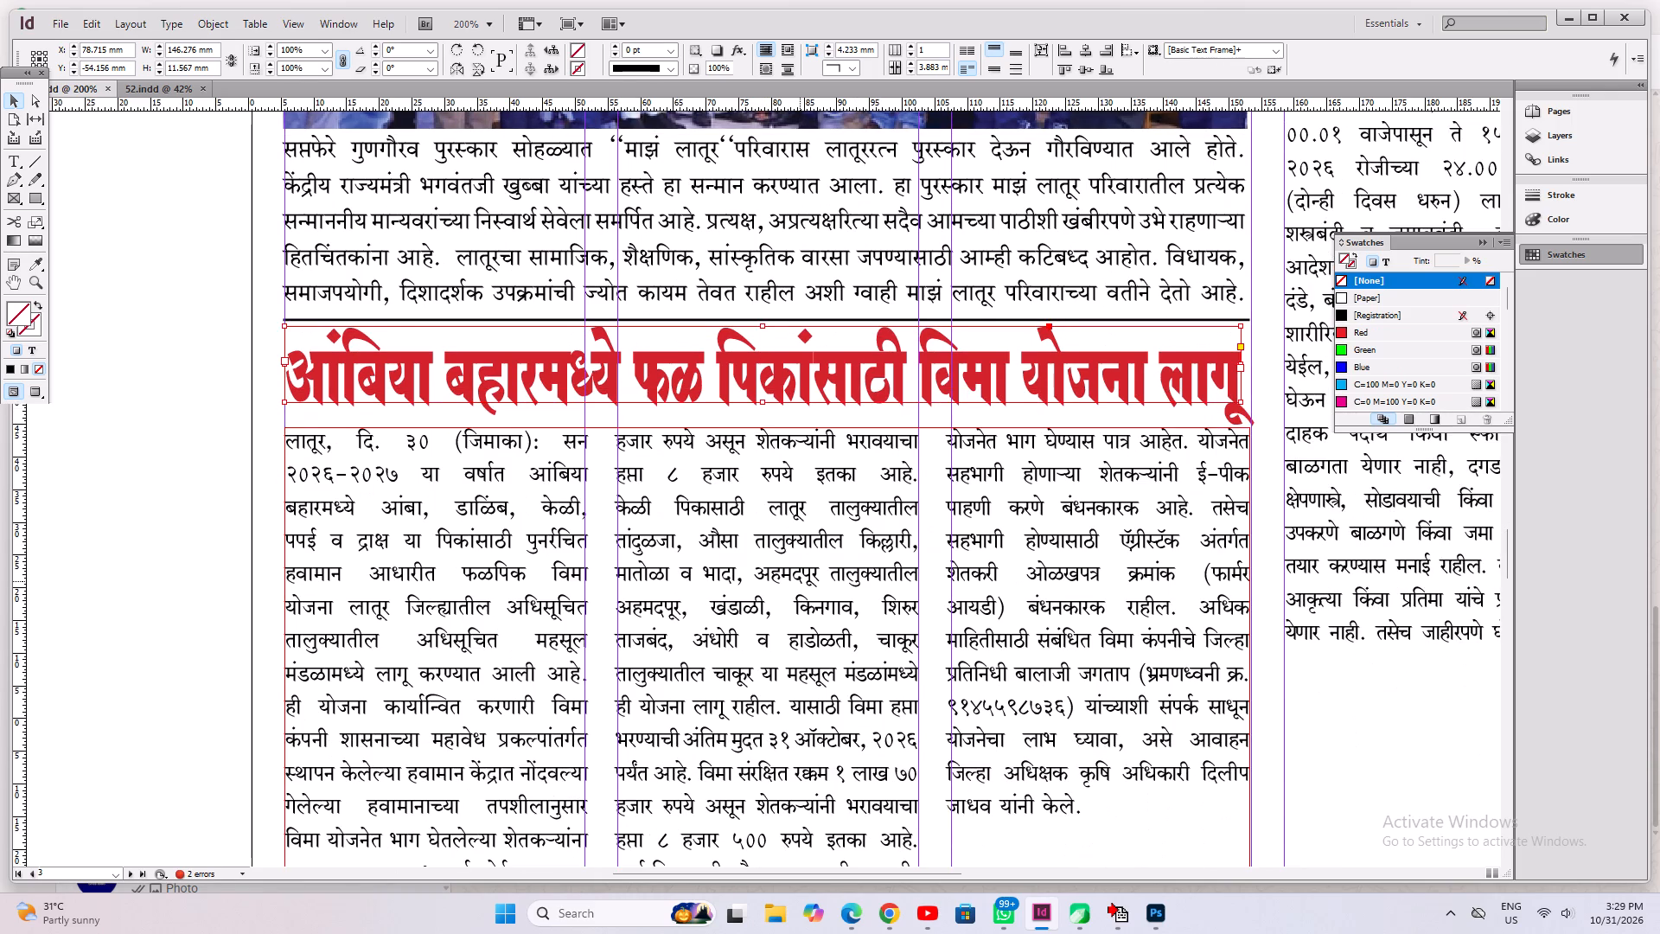
pyautogui.keyDown('shift'); pyautogui.click(816, 553); pyautogui.keyUp('shift')
pyautogui.scroll(-14, 816, 547)
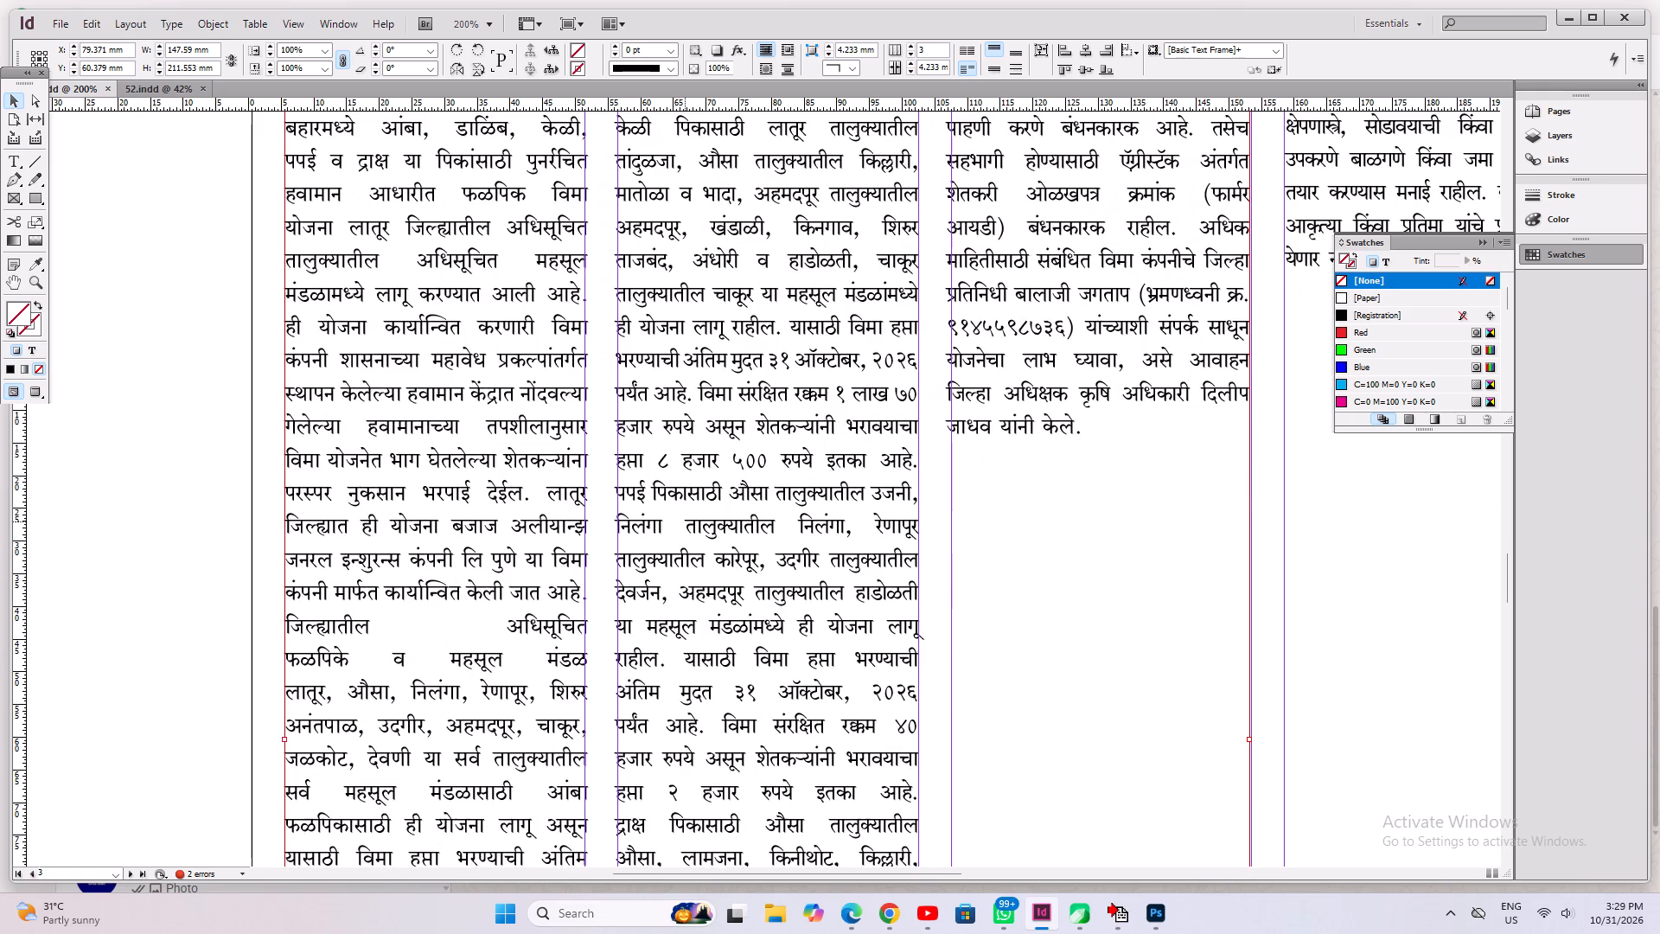
pyautogui.scroll(-5, 1063, 539)
pyautogui.moveTo(1247, 616); pyautogui.dragTo(1252, 624)
pyautogui.scroll(-3, 1252, 625)
pyautogui.scroll(-2, 565, 520)
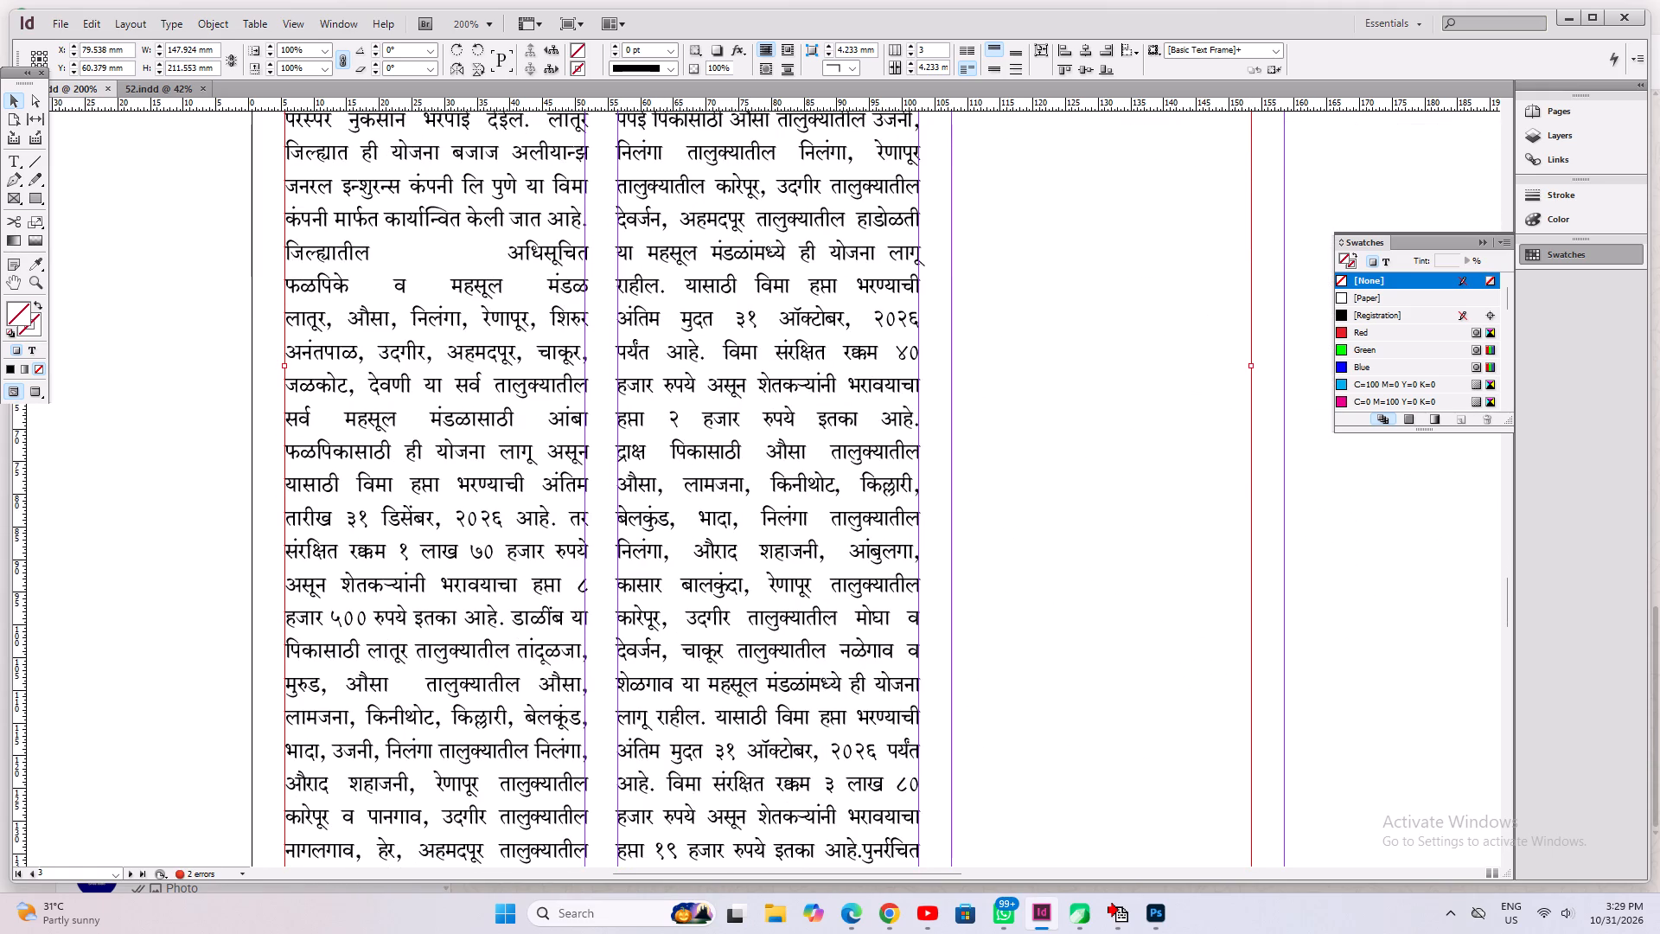
# Tighten the tracking of the entire fruit-crop insurance article to -20.
pyautogui.click(23, 157)
pyautogui.click(422, 373)
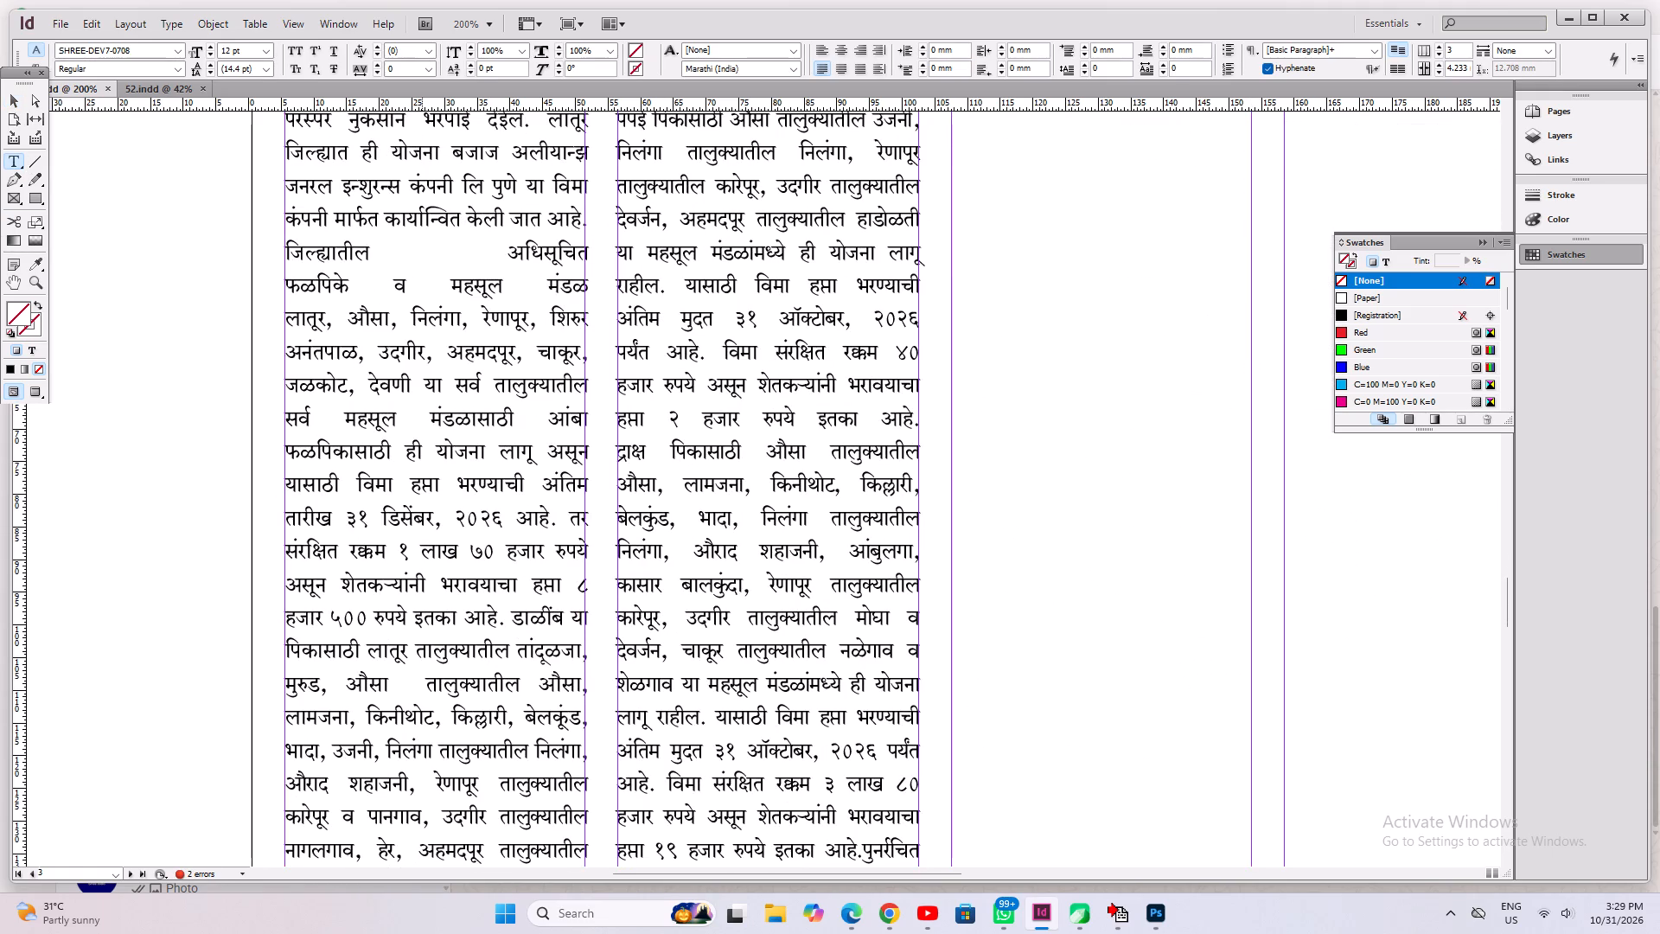
pyautogui.hotkey('ctrl', 'a')
pyautogui.hotkey('alt', 'Left')
pyautogui.scroll(5, 526, 378)
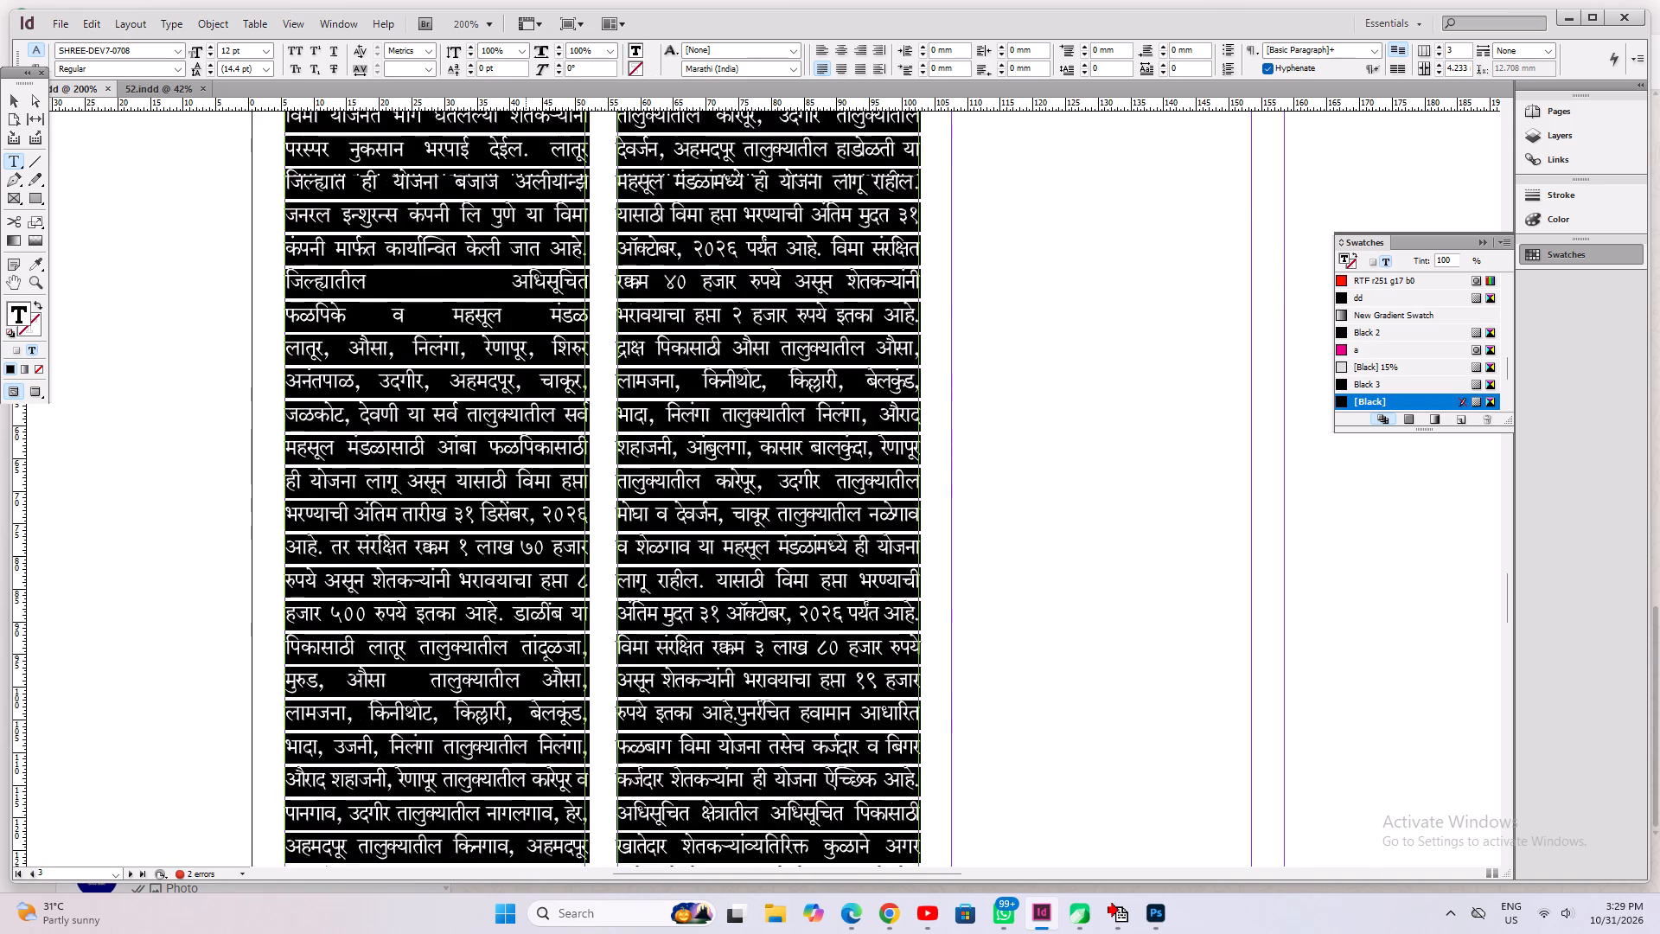
pyautogui.scroll(9, 526, 378)
# Loosen the tracking one increment from the first column's eighth line through the article's closing lines.
pyautogui.click(565, 473)
pyautogui.moveTo(423, 405); pyautogui.dragTo(1189, 238)
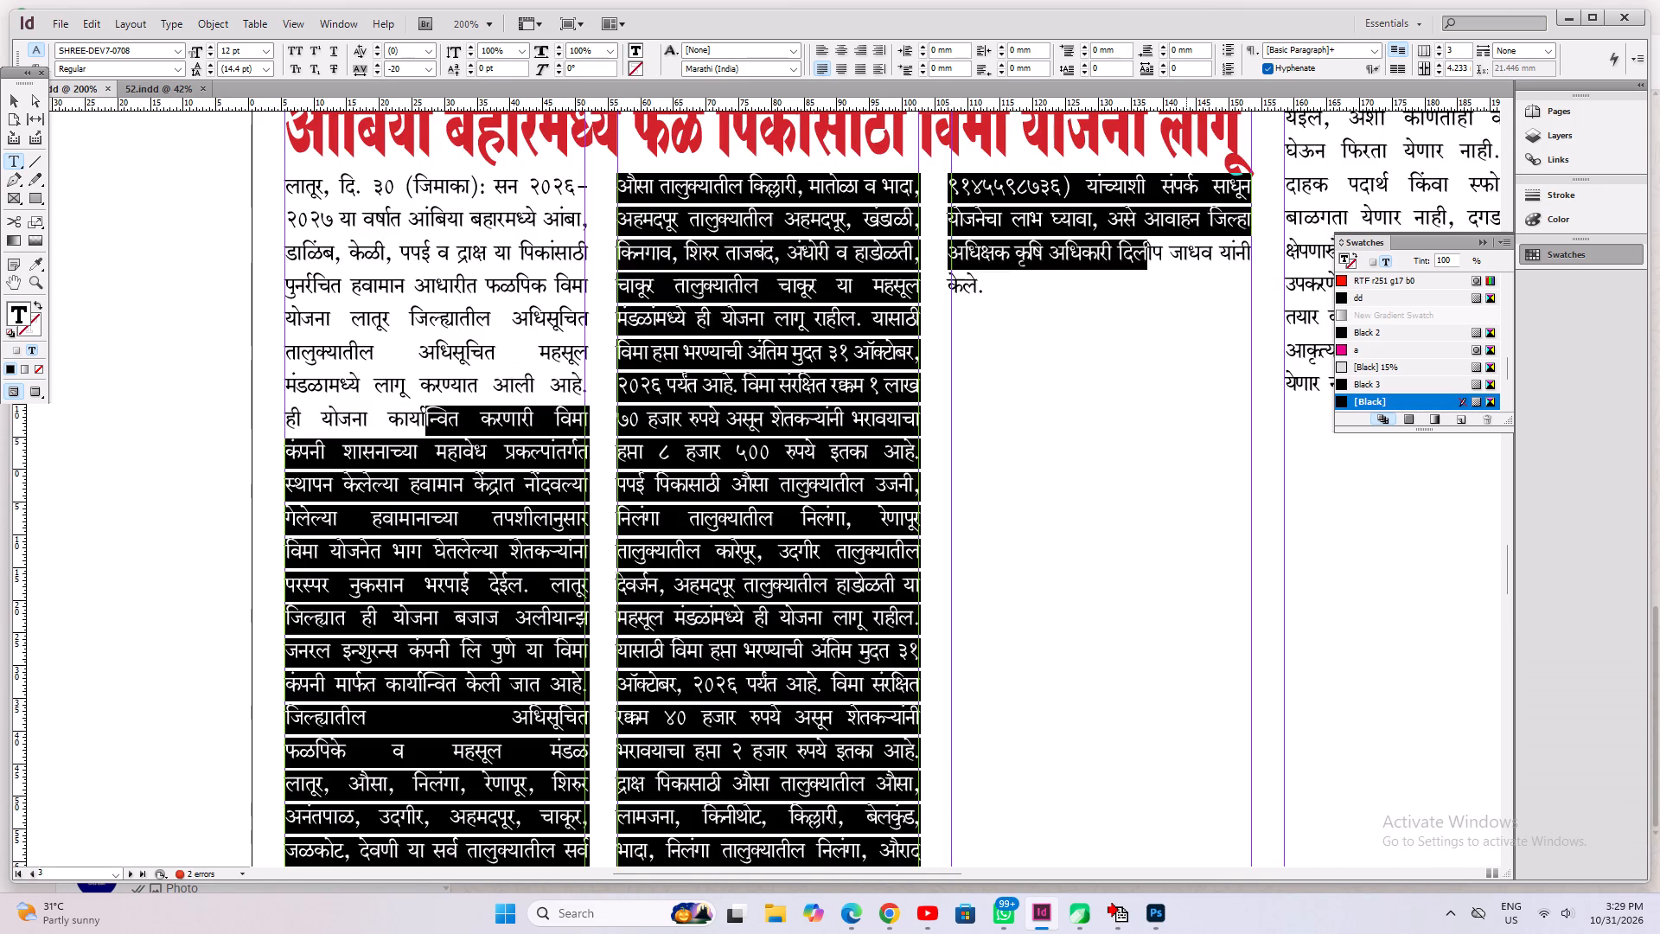
pyautogui.moveTo(1189, 238); pyautogui.dragTo(1179, 241)
pyautogui.hotkey('alt', 'Right')
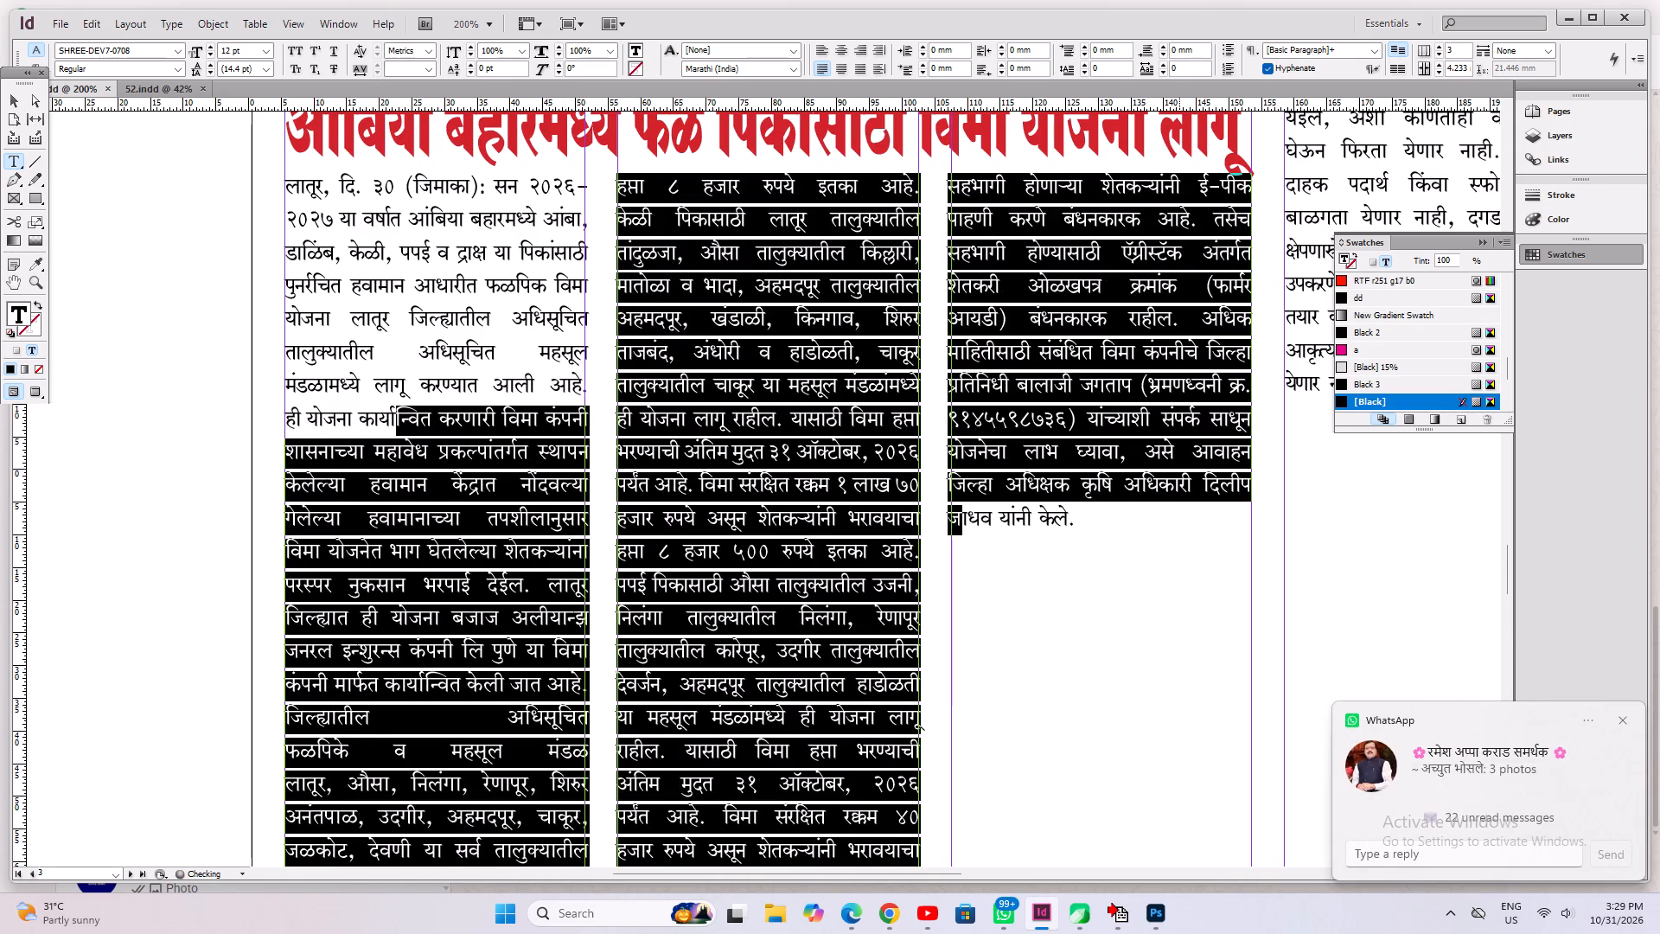
pyautogui.hotkey('ctrl', 'z')
# Tighten the tracking to -40 on long passages in the second and first columns of the fruit-crop insurance article.
pyautogui.click(622, 269)
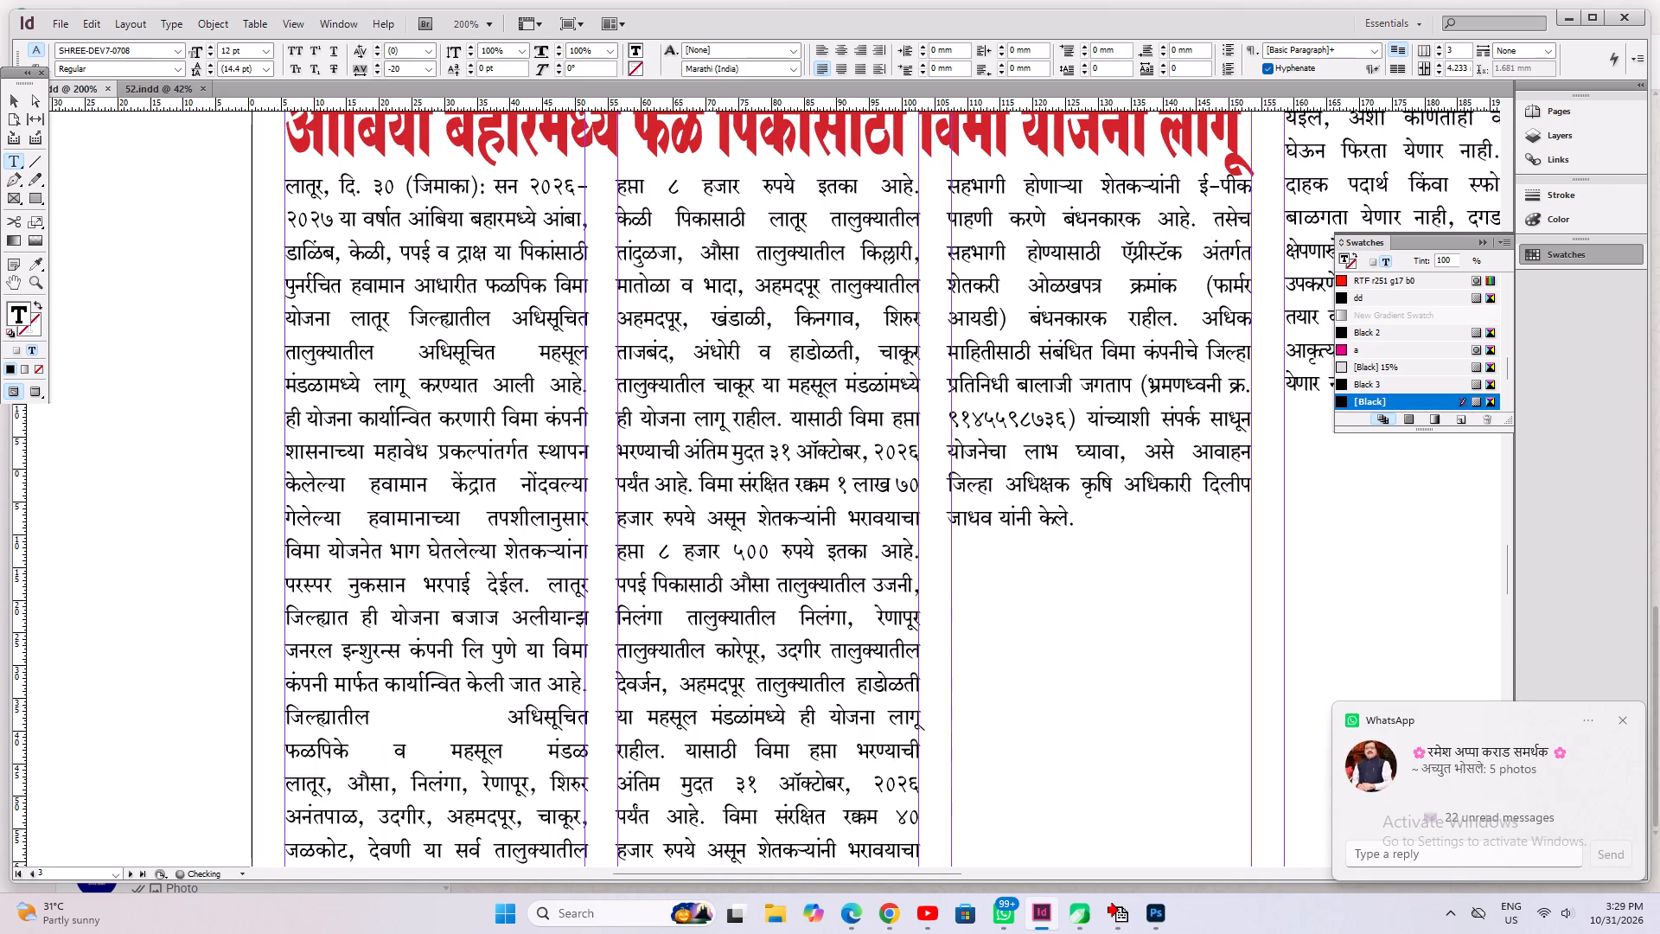
pyautogui.moveTo(745, 230); pyautogui.dragTo(814, 655)
pyautogui.hotkey('alt', 'Left')
pyautogui.hotkey('alt', 'Left')
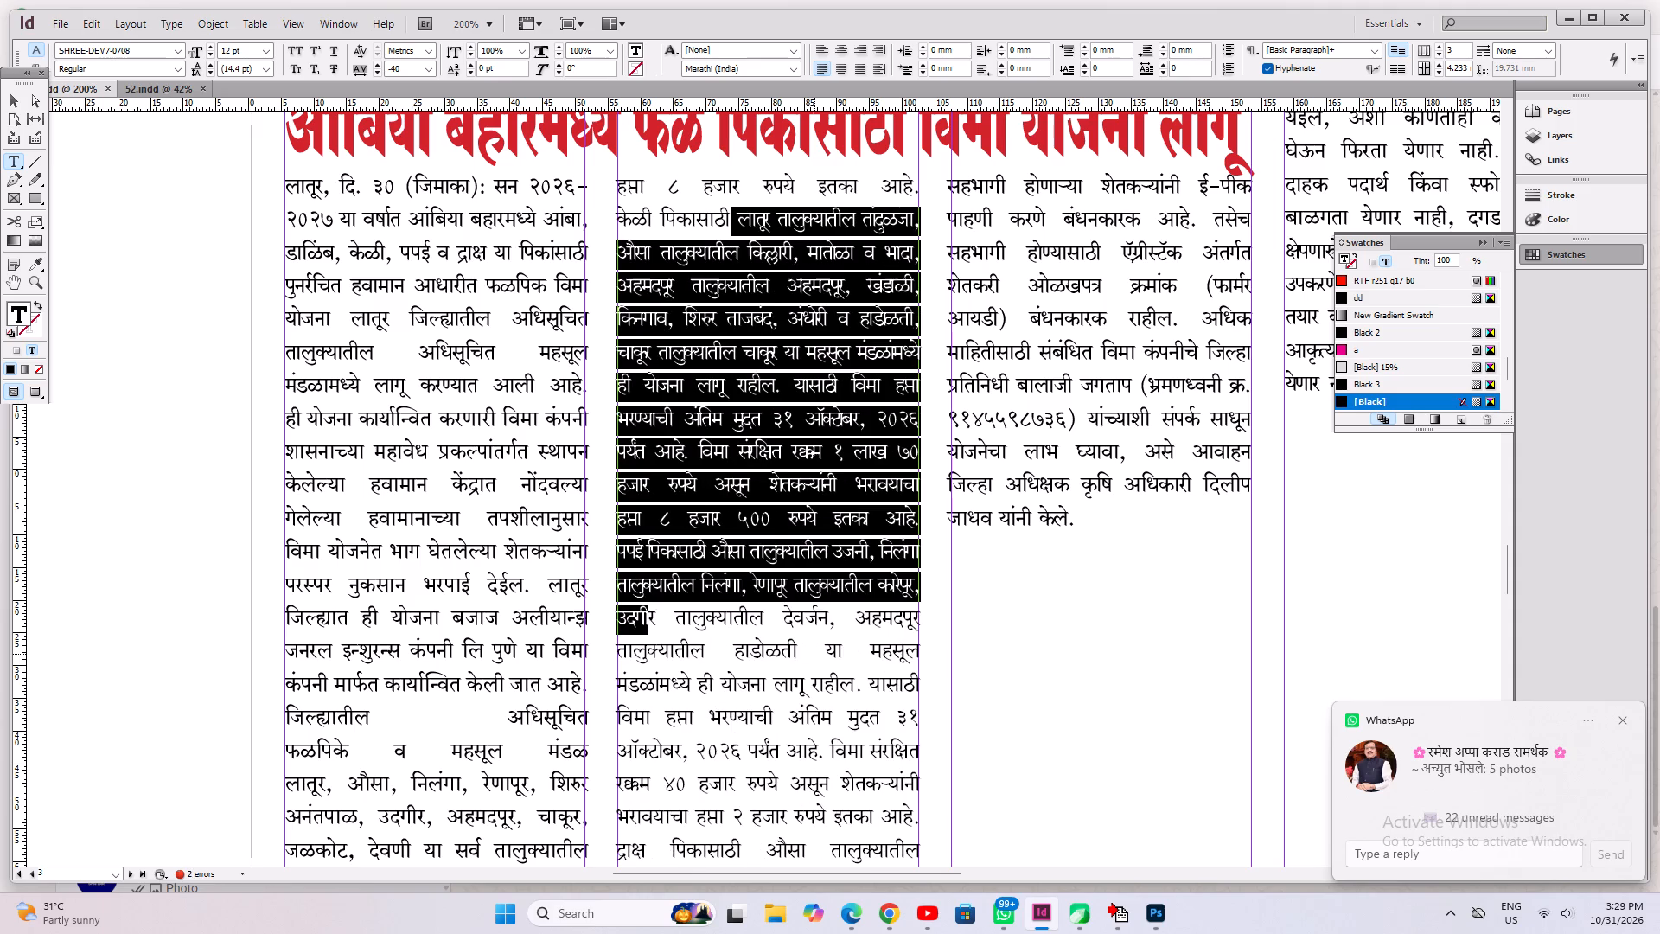
pyautogui.click(435, 428)
pyautogui.moveTo(441, 373); pyautogui.dragTo(467, 848)
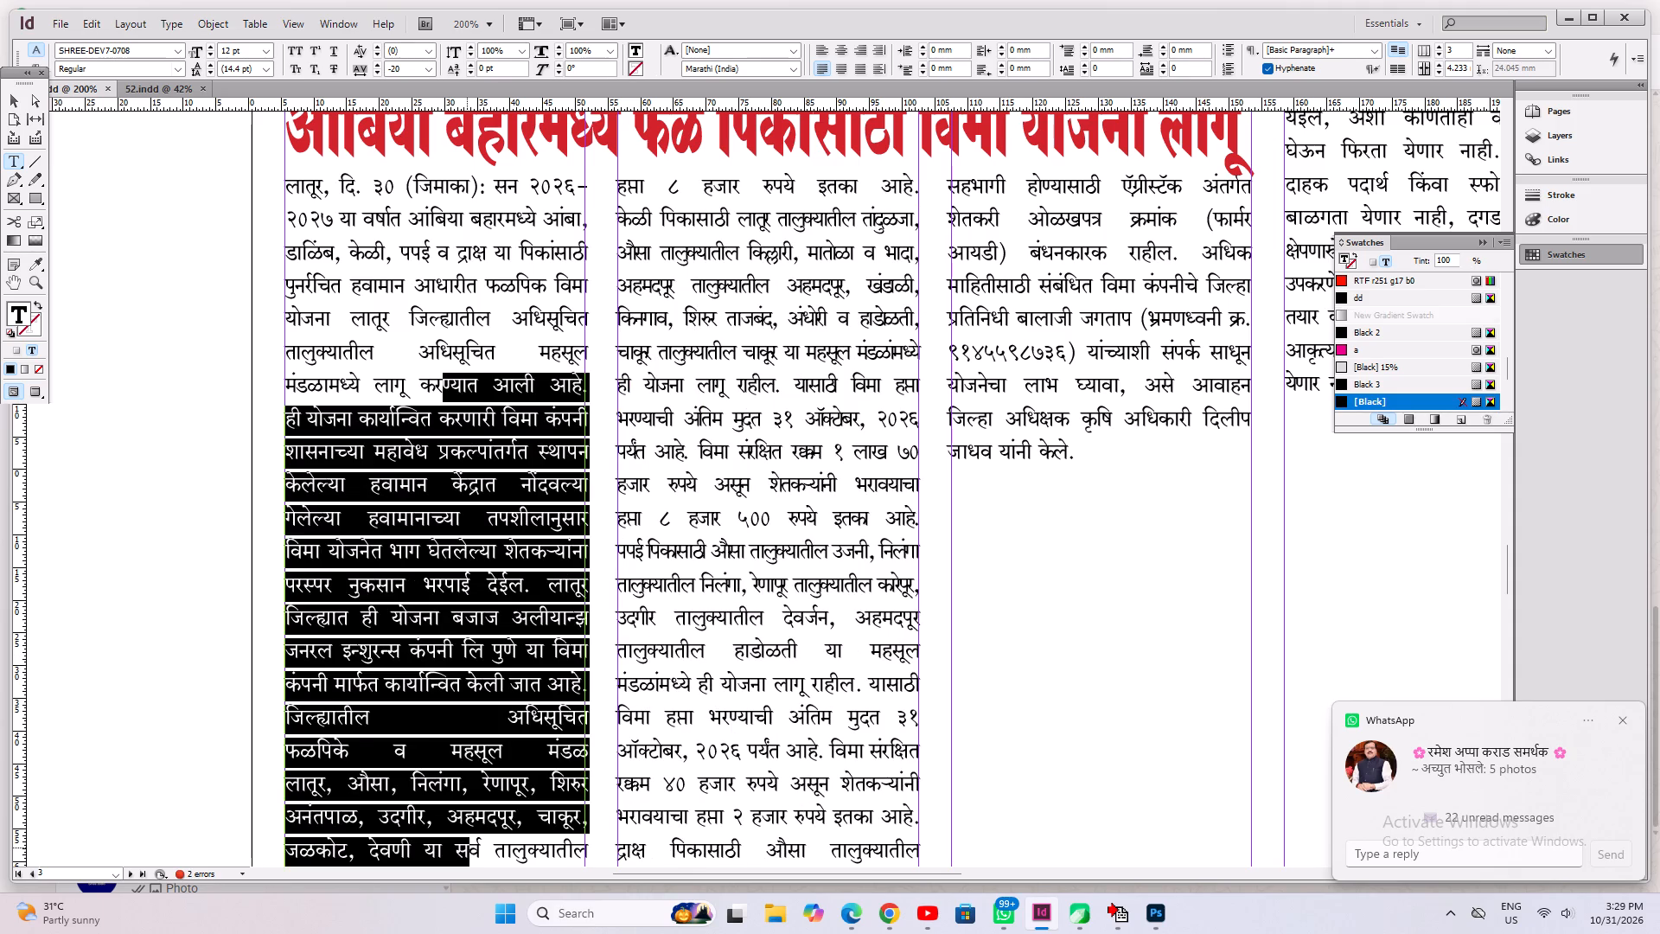
pyautogui.hotkey('alt', 'Left')
pyautogui.hotkey('alt', 'Left')
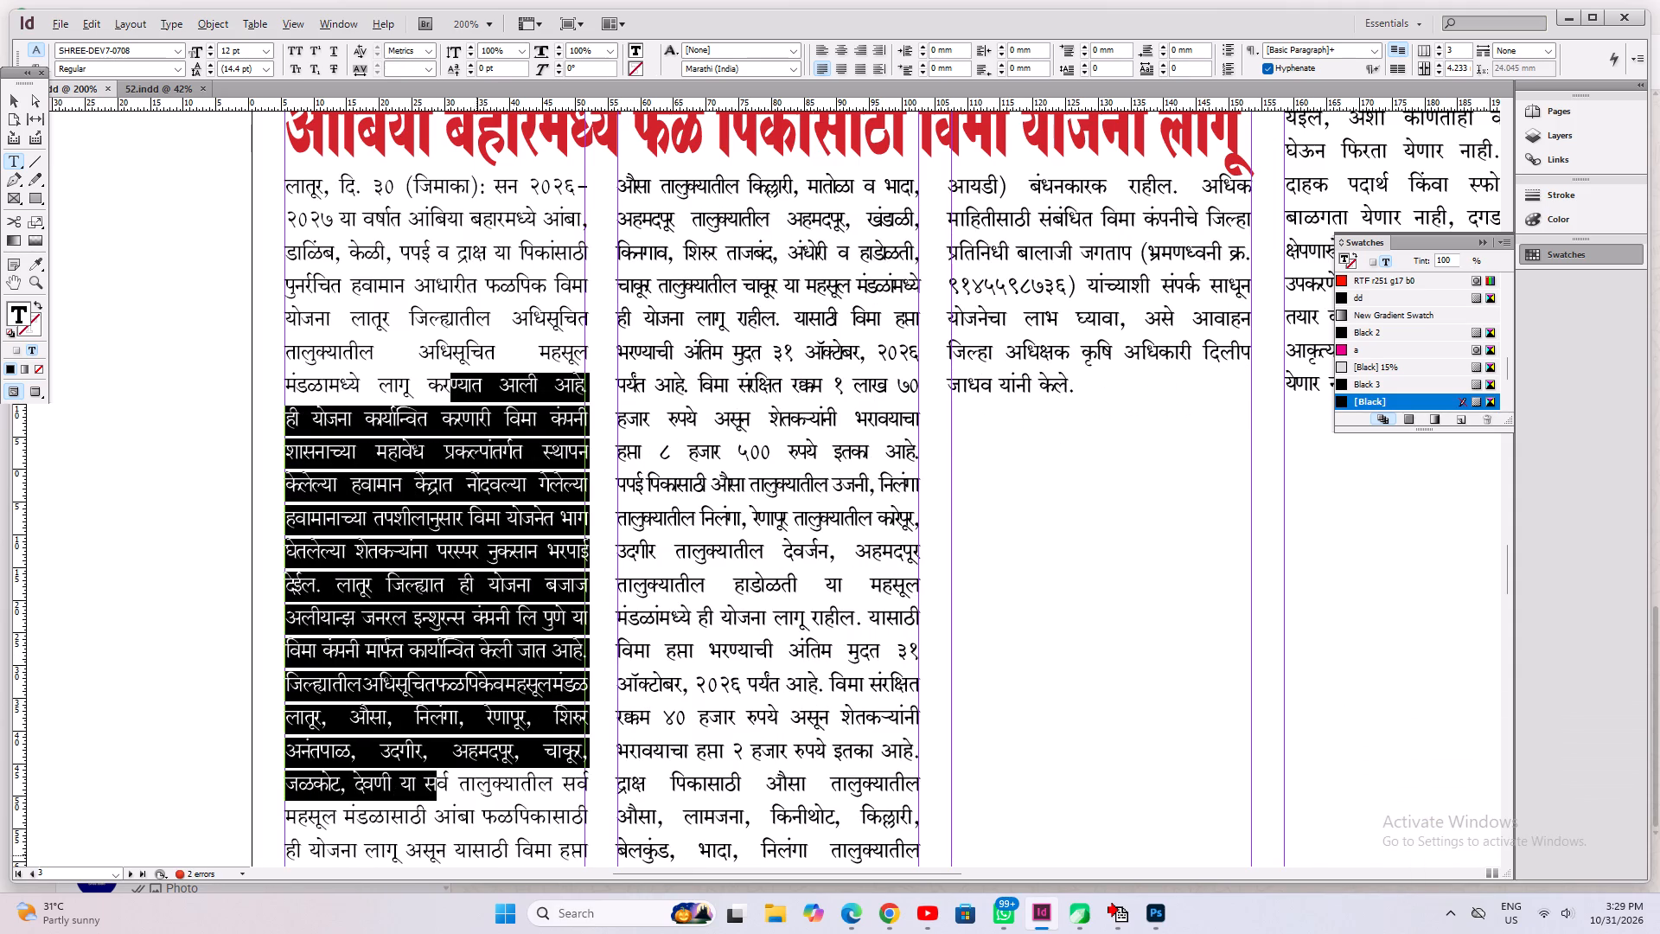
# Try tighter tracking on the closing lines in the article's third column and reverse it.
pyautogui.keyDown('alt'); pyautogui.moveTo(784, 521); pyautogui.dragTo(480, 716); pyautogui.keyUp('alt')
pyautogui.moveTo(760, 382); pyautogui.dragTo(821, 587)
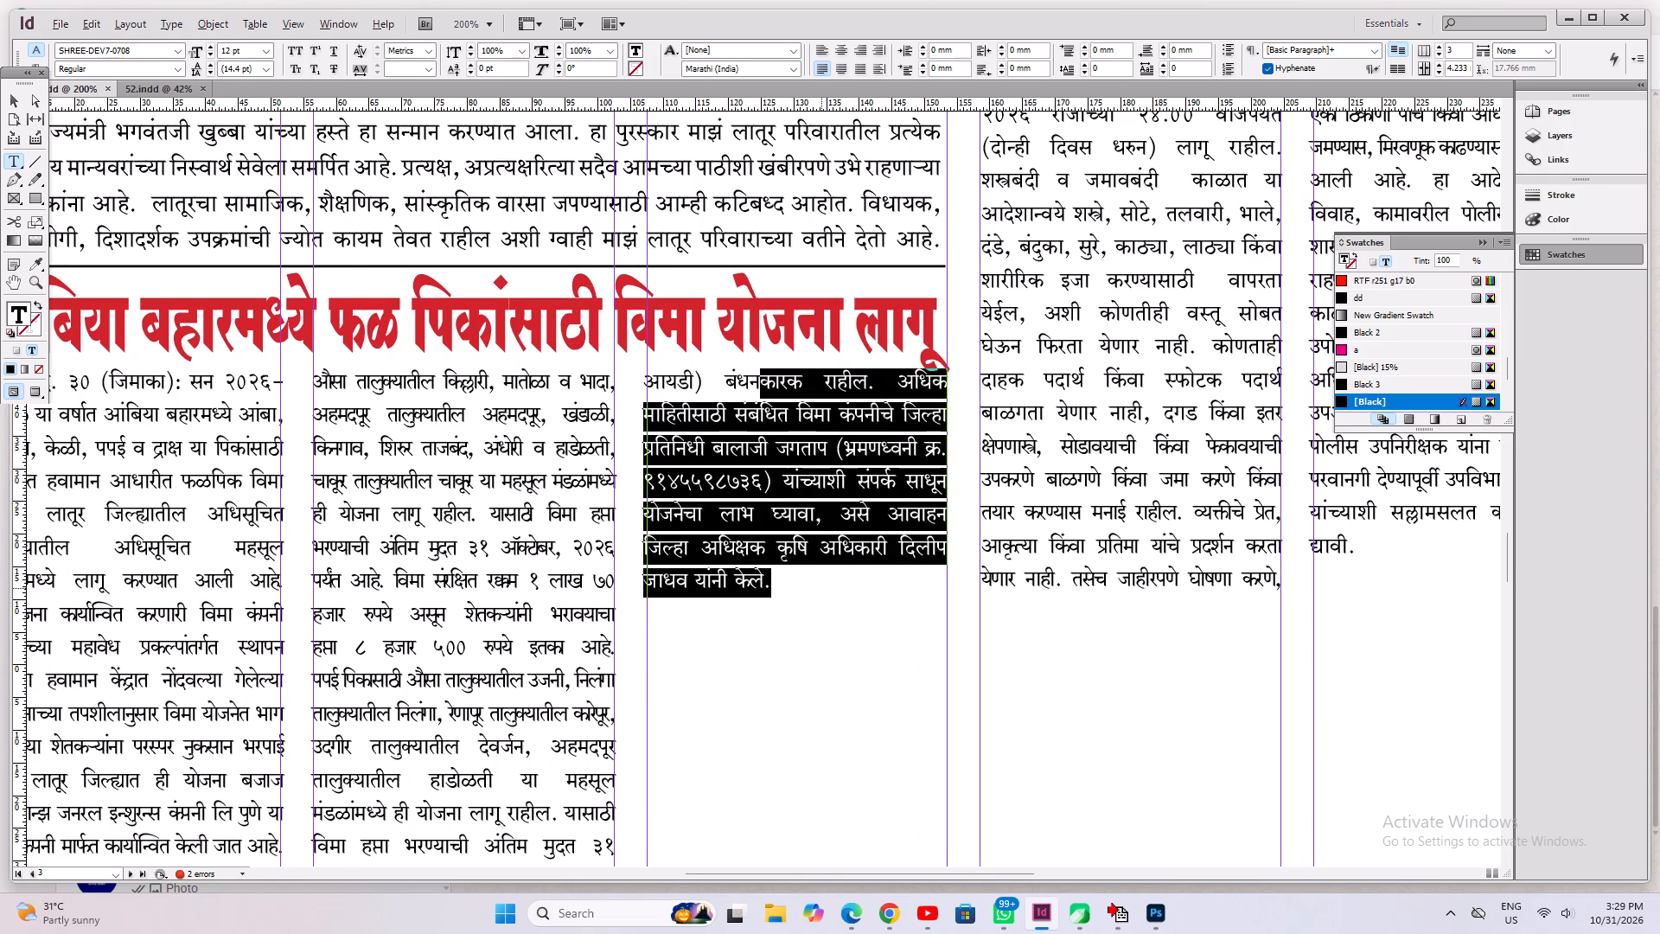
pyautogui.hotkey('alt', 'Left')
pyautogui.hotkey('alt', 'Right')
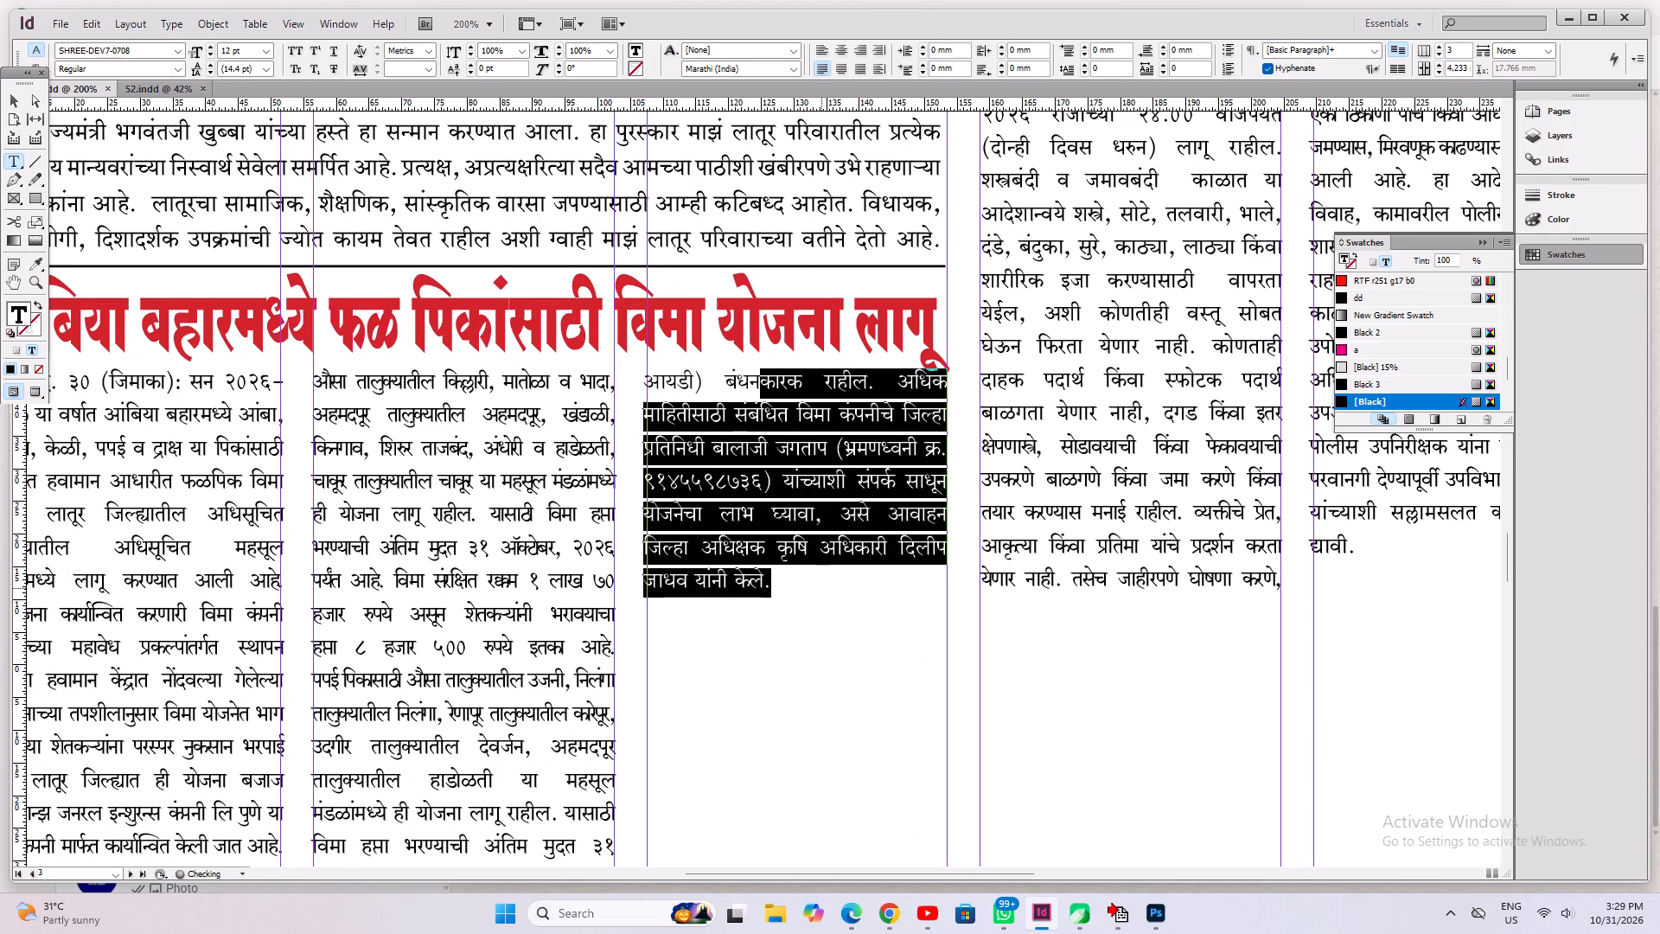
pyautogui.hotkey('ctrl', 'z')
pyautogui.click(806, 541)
# Duplicate the horizontal rule above the fruit-crop headline, place the copy beneath the text across page 3's last three columns, and save.
pyautogui.hotkey('ctrl', '1')
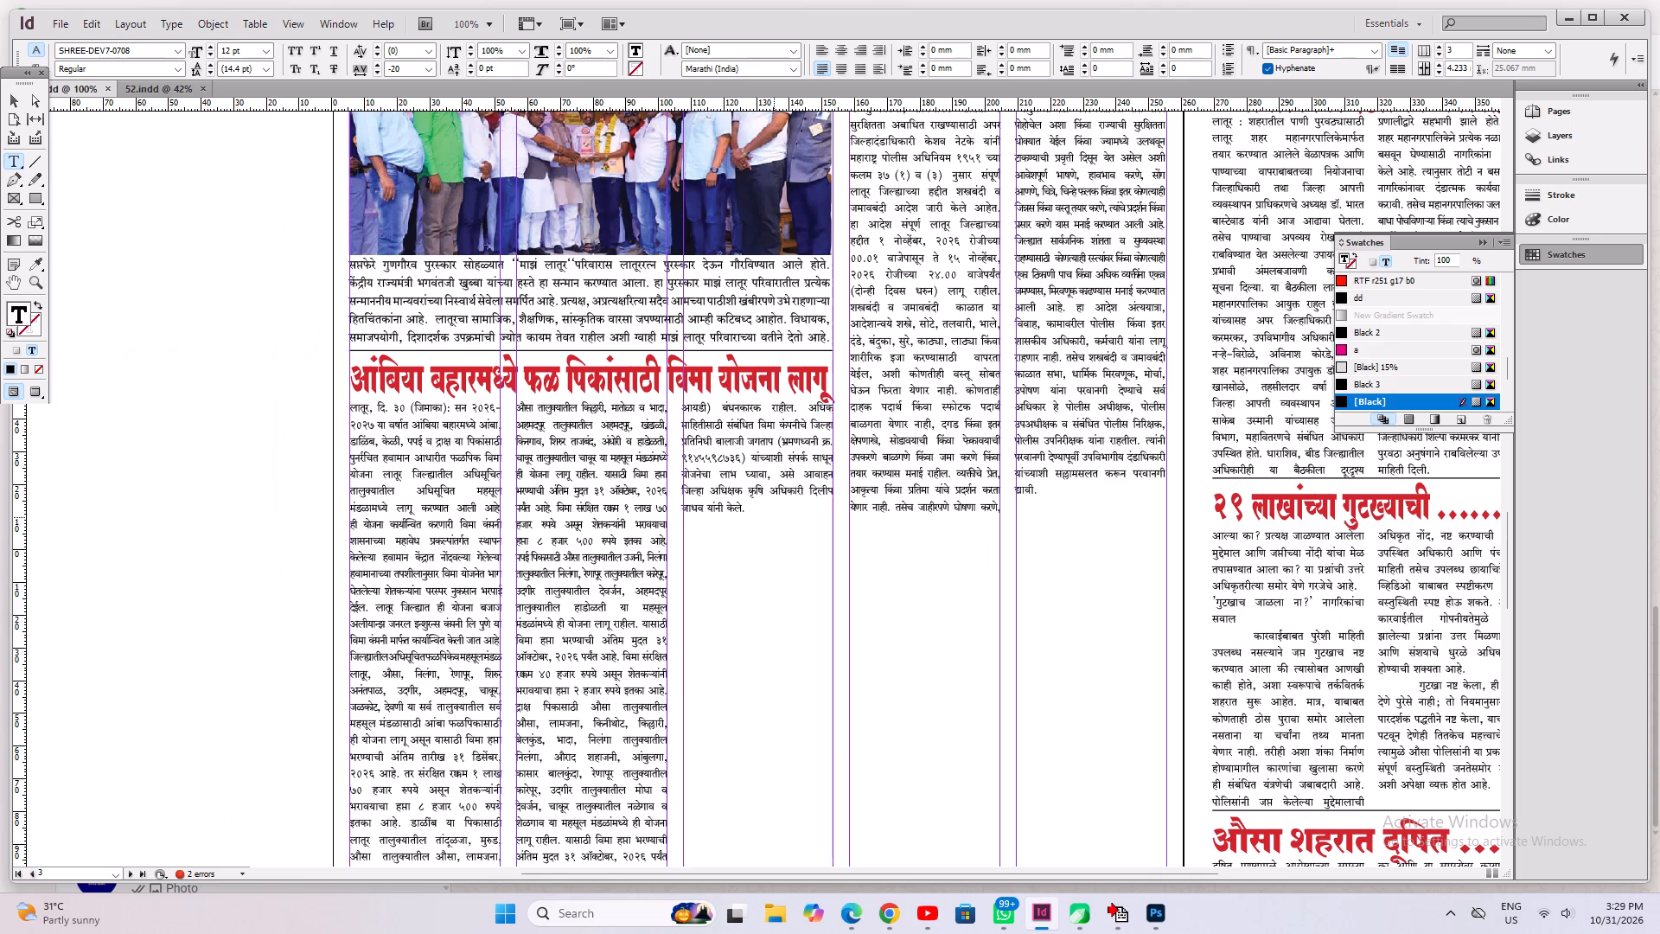
pyautogui.click(15, 104)
pyautogui.keyDown('ctrl'); pyautogui.click(498, 349); pyautogui.keyUp('ctrl')
pyautogui.keyDown('ctrl'); pyautogui.click(497, 352); pyautogui.keyUp('ctrl')
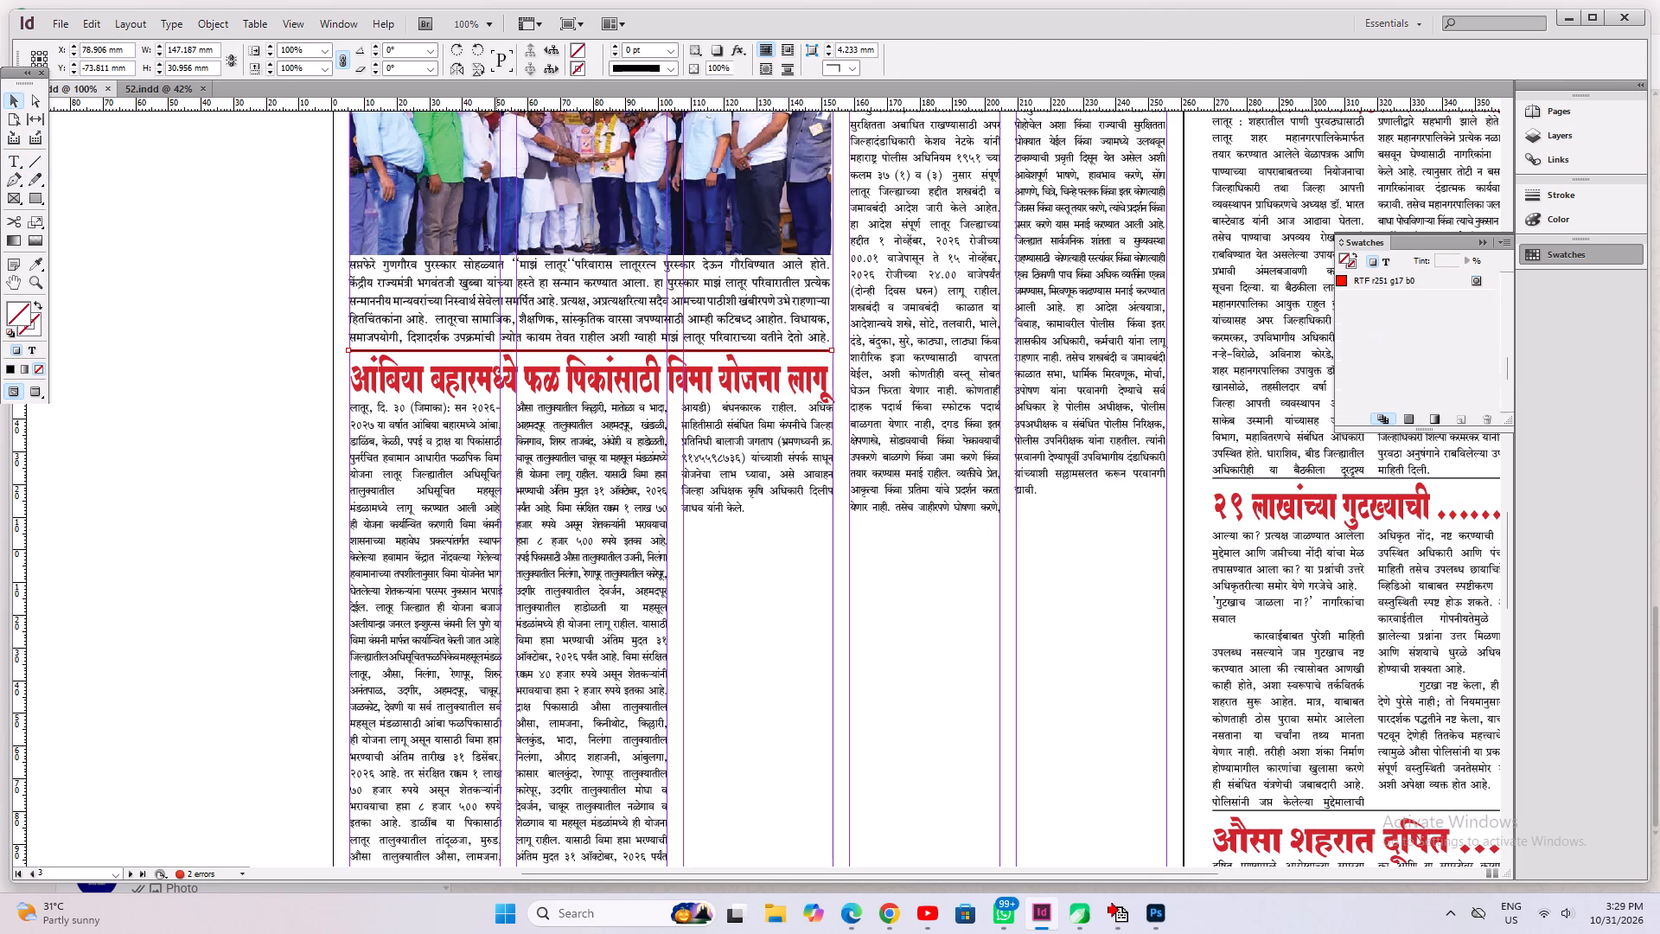
pyautogui.moveTo(496, 352); pyautogui.dragTo(836, 521)
pyautogui.moveTo(1171, 521); pyautogui.dragTo(1164, 535)
pyautogui.hotkey('ctrl', 's')
pyautogui.hotkey('ctrl', '0')
pyautogui.hotkey('ctrl', 'a')
pyautogui.hotkey('ctrl', 's')
pyautogui.hotkey('ctrl', 's')
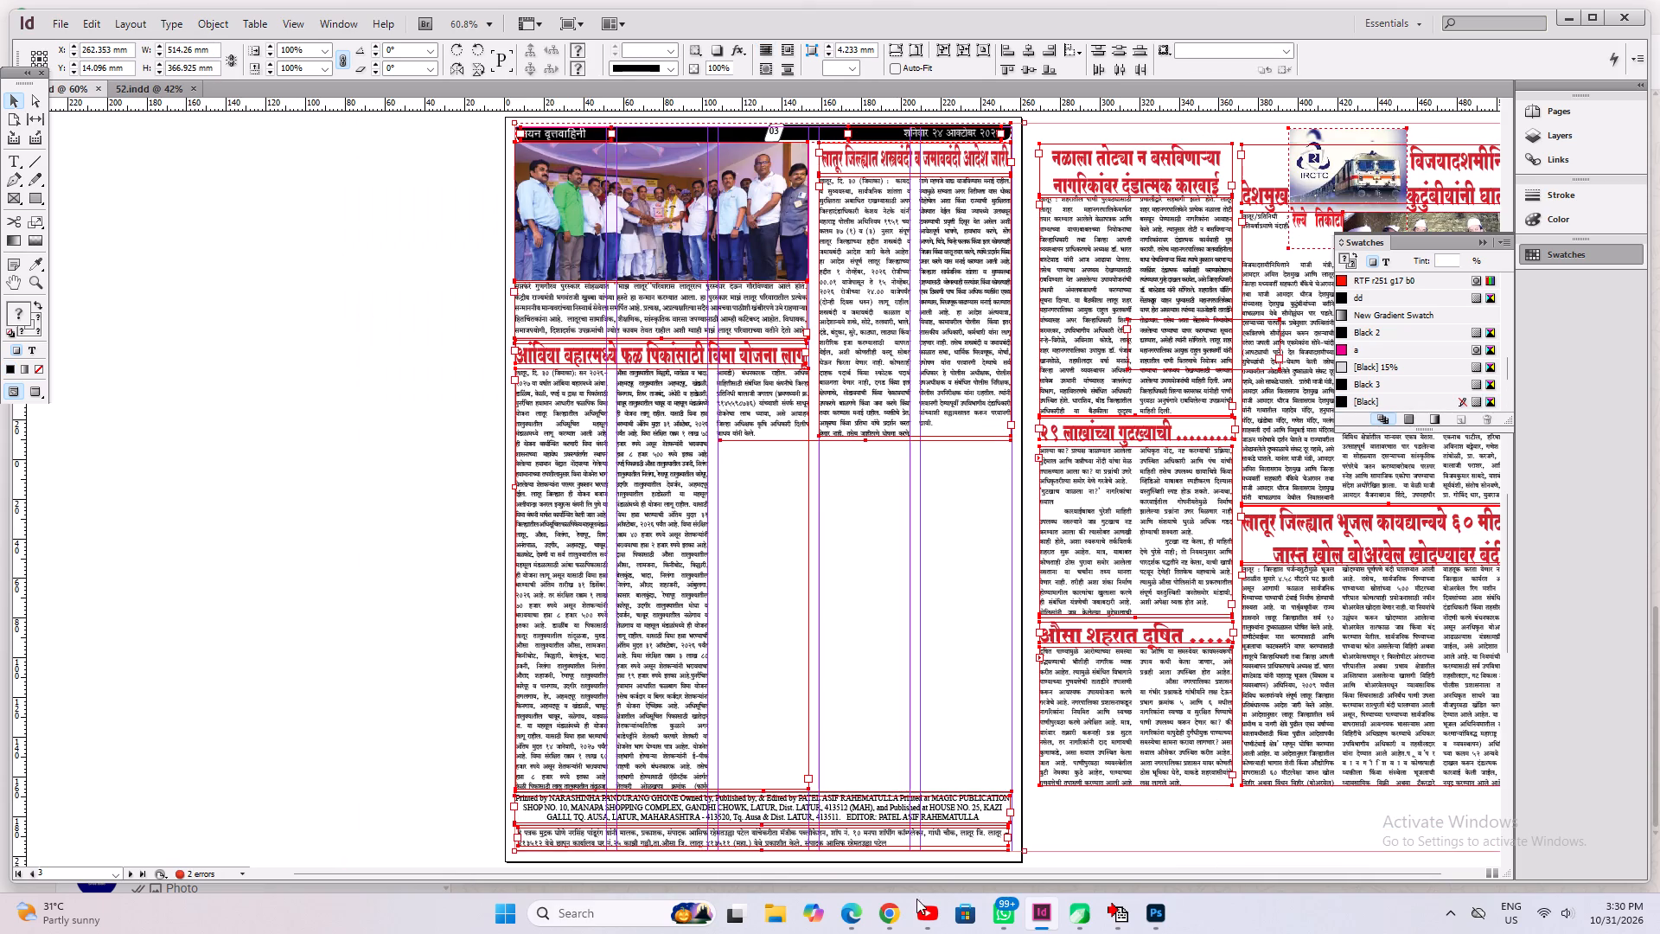
# Look through the pages of 52.indd for another article to reuse on page 3.
pyautogui.click(814, 624)
pyautogui.click(134, 93)
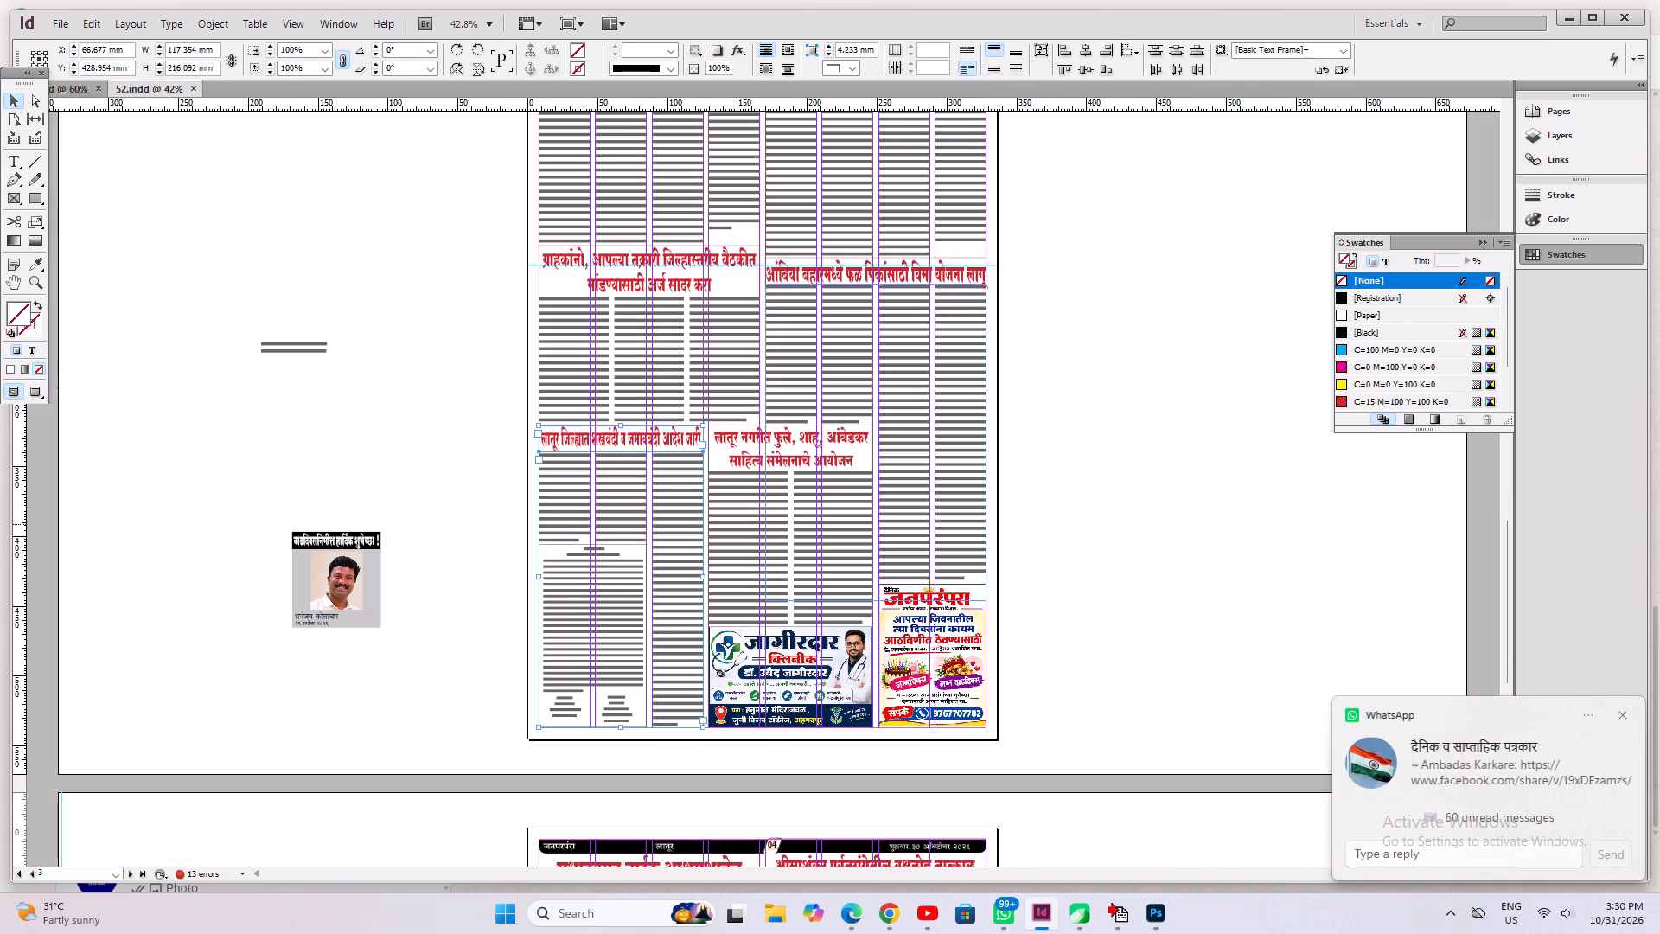
pyautogui.scroll(7, 833, 526)
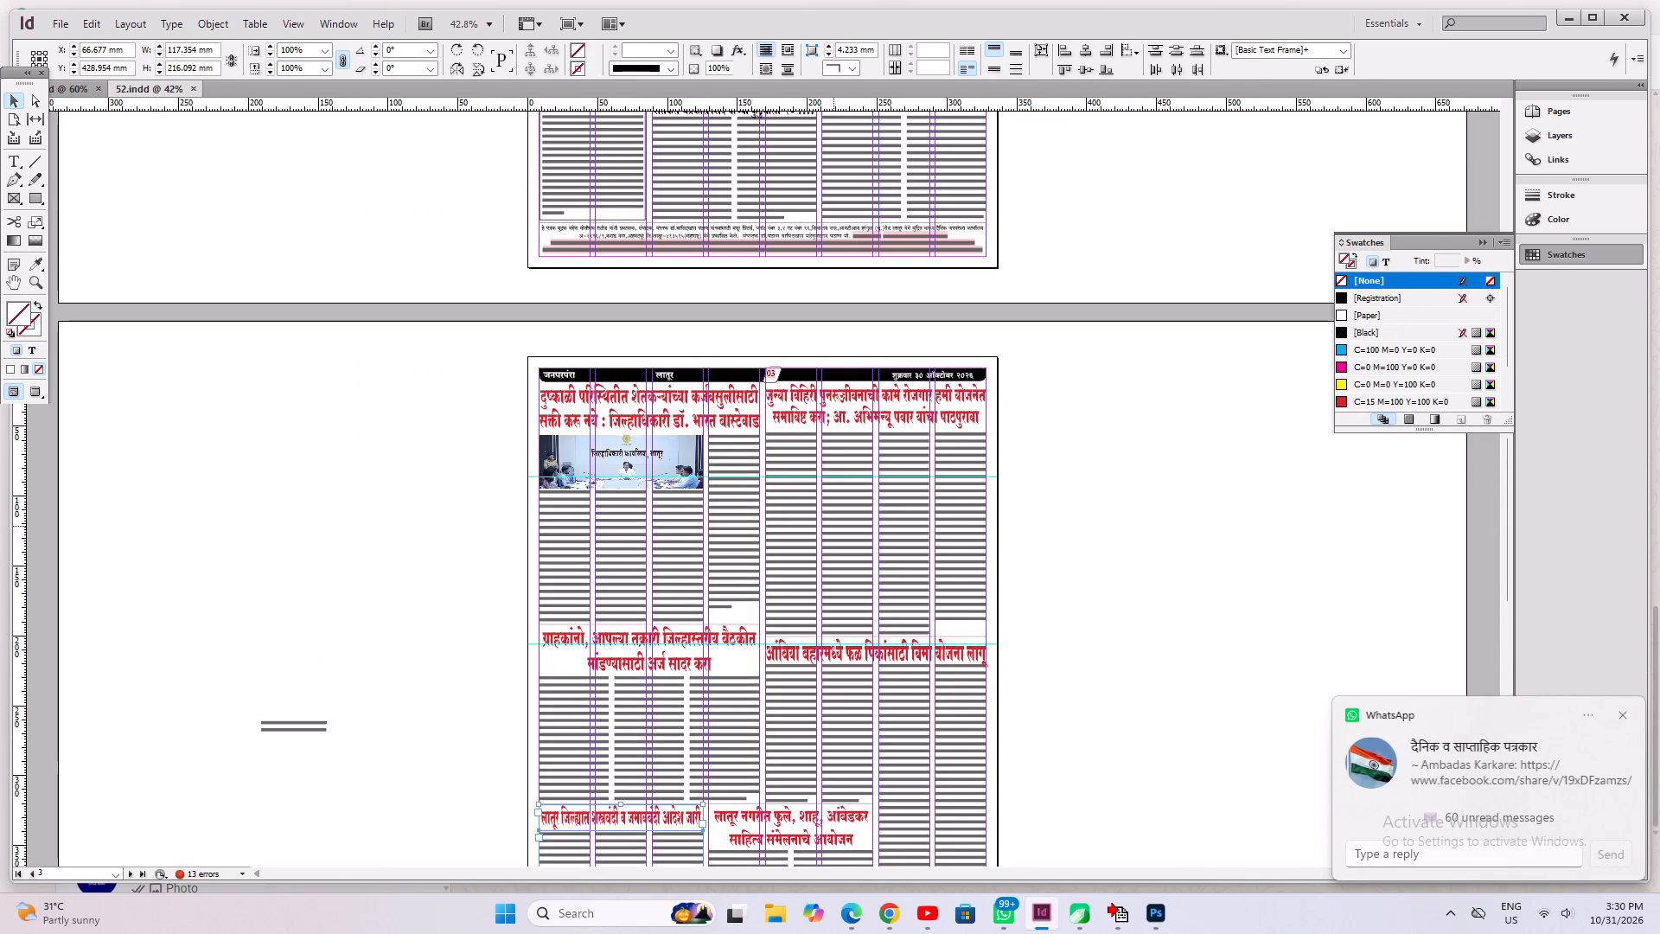
pyautogui.scroll(9, 833, 526)
pyautogui.scroll(-10, 805, 527)
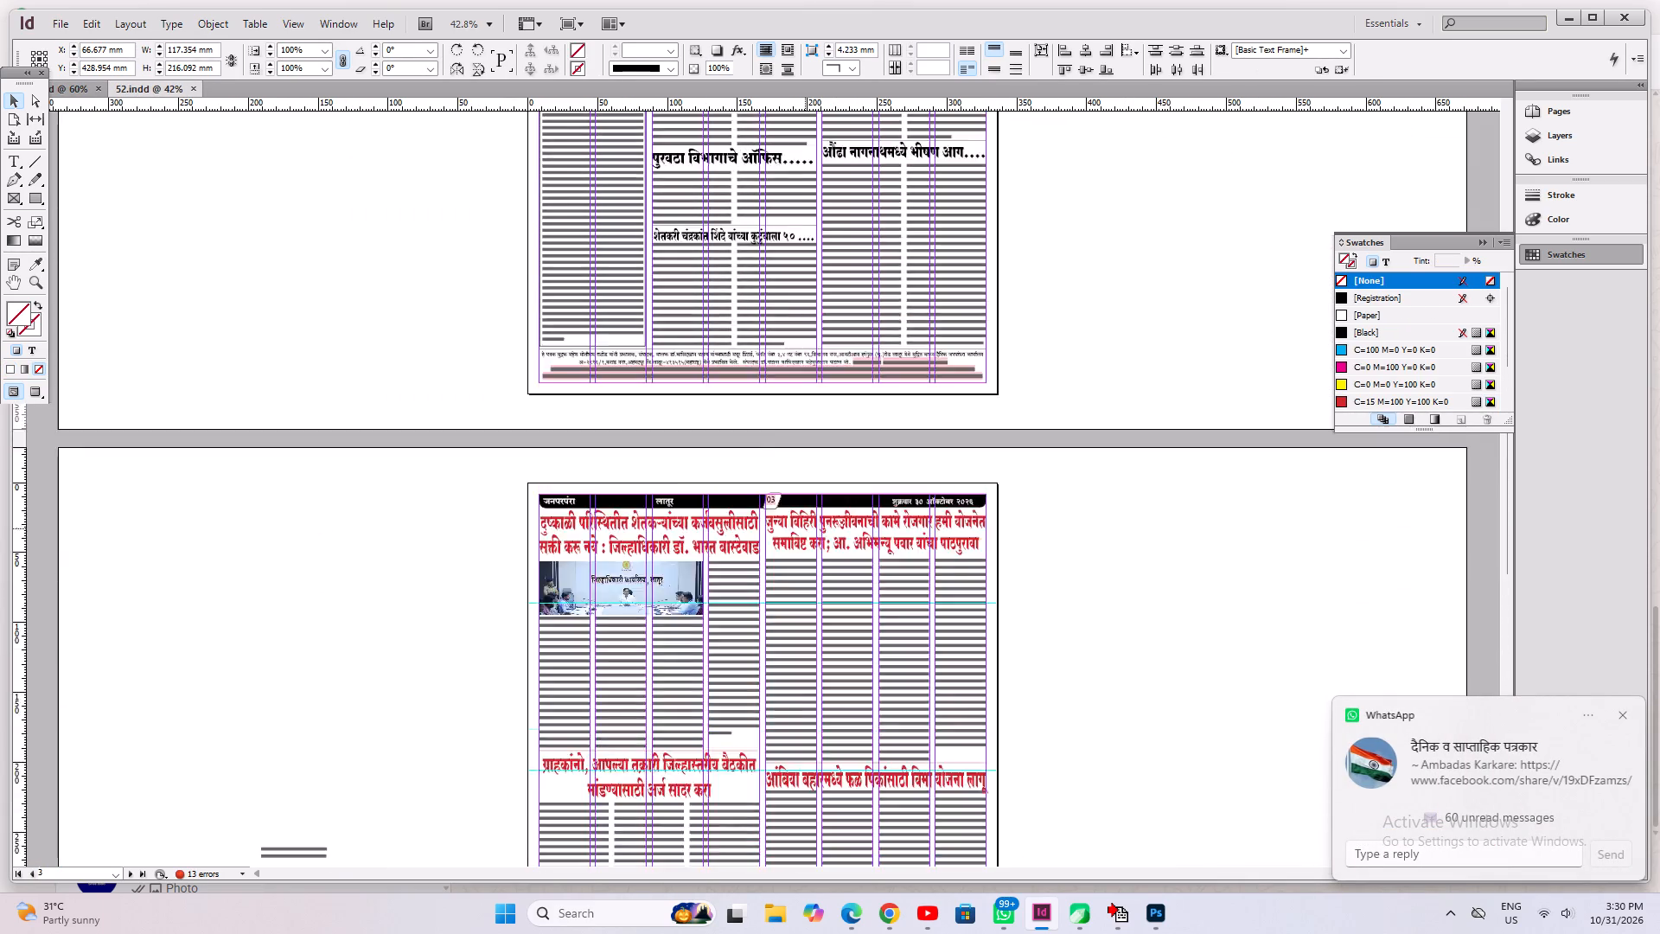
pyautogui.scroll(-12, 805, 528)
pyautogui.scroll(1, 805, 528)
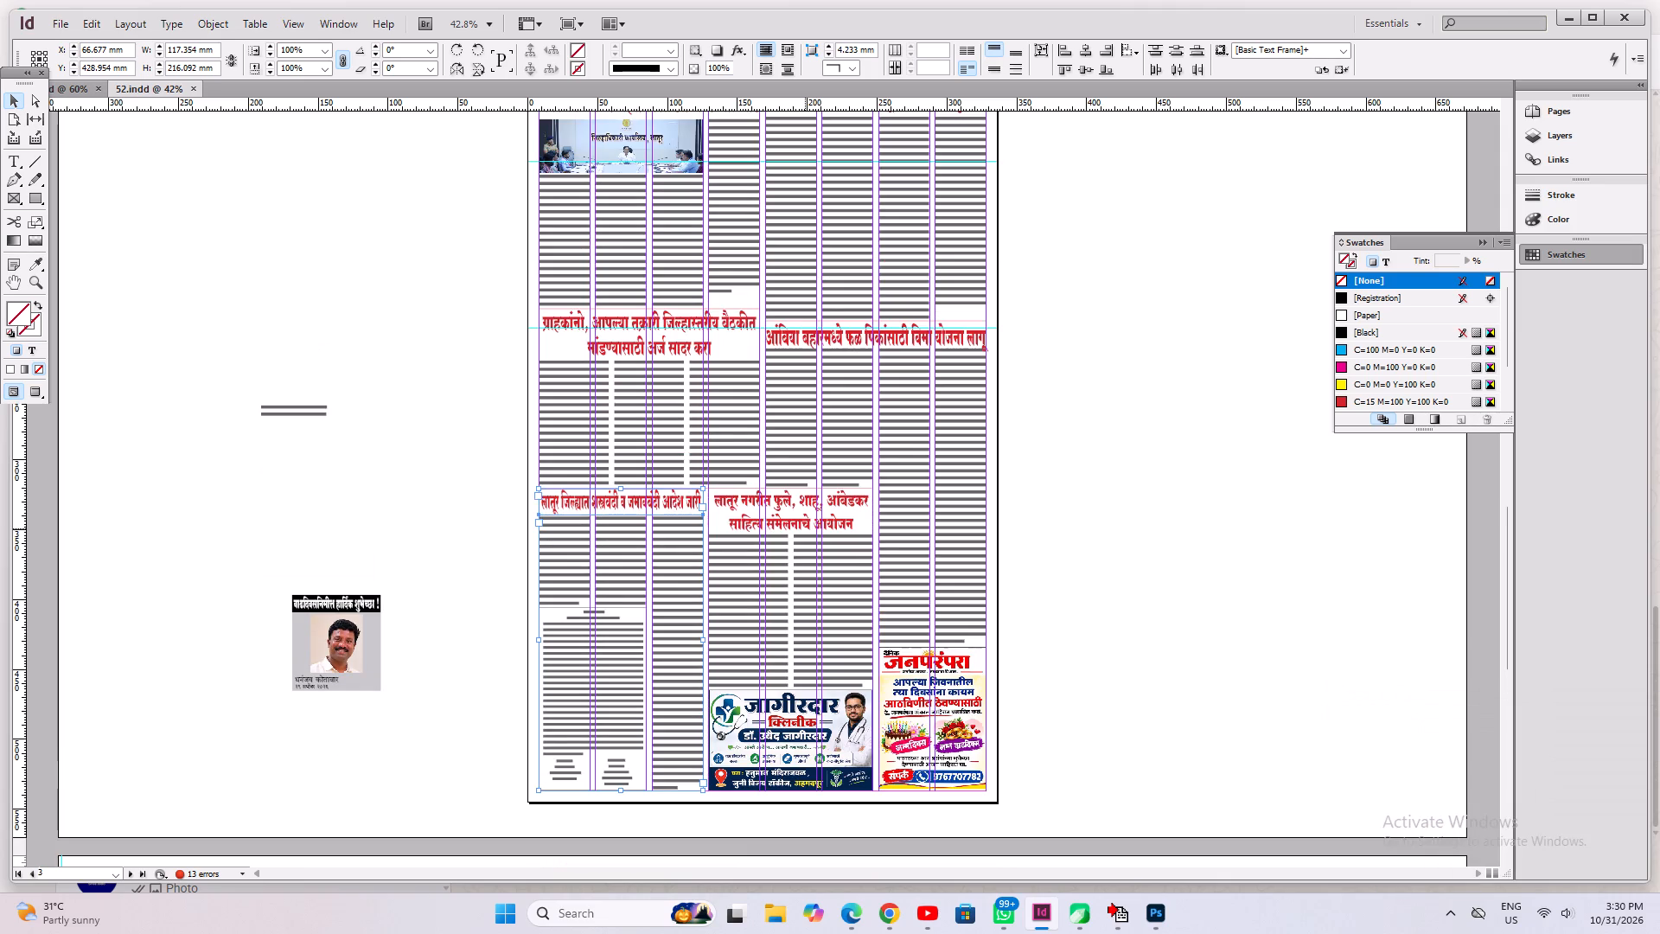
# Open the older issue 51.indd from the oct folder and dismiss the missing-fonts notice.
pyautogui.click(65, 29)
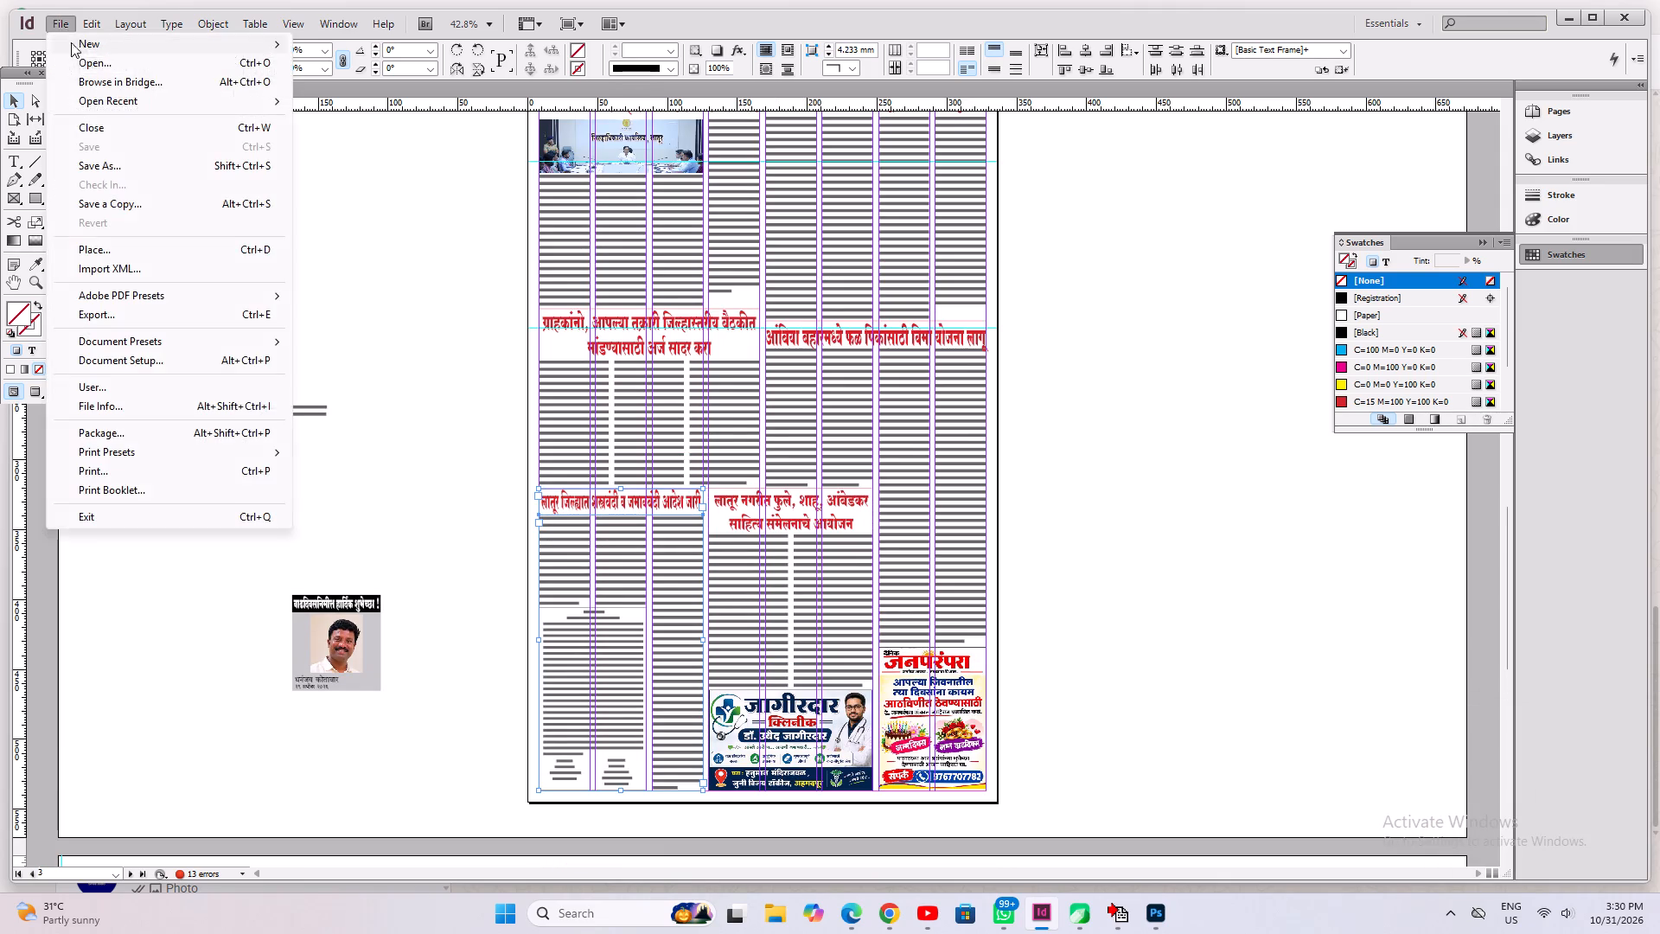
pyautogui.click(76, 57)
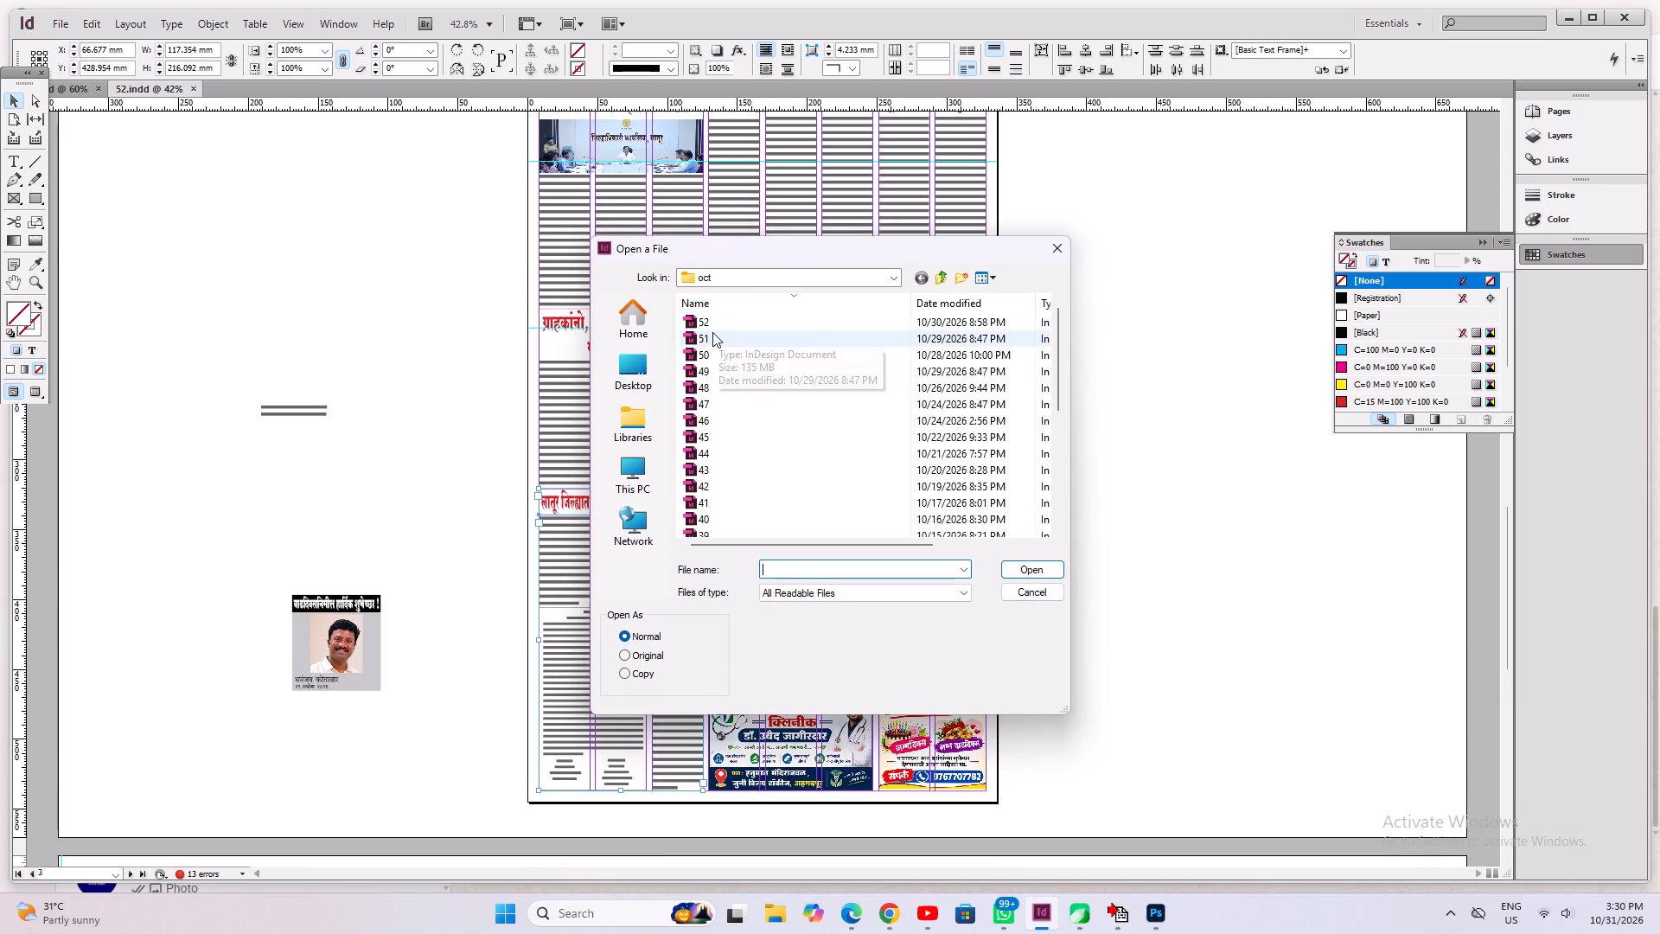
pyautogui.doubleClick(712, 337)
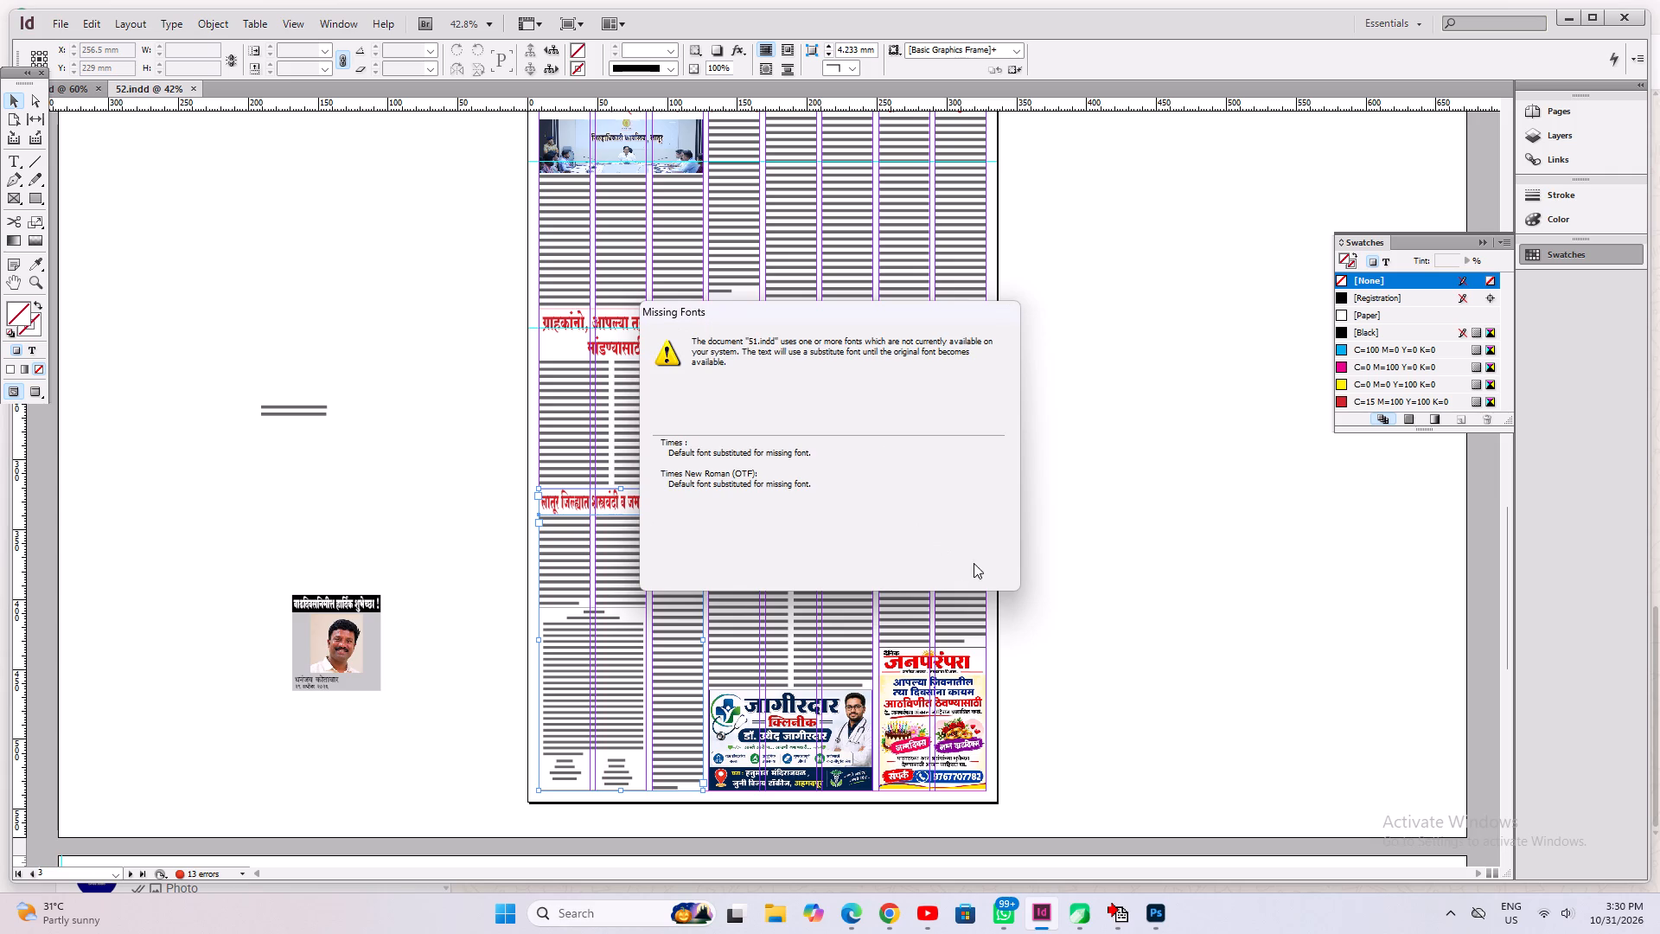
pyautogui.click(974, 563)
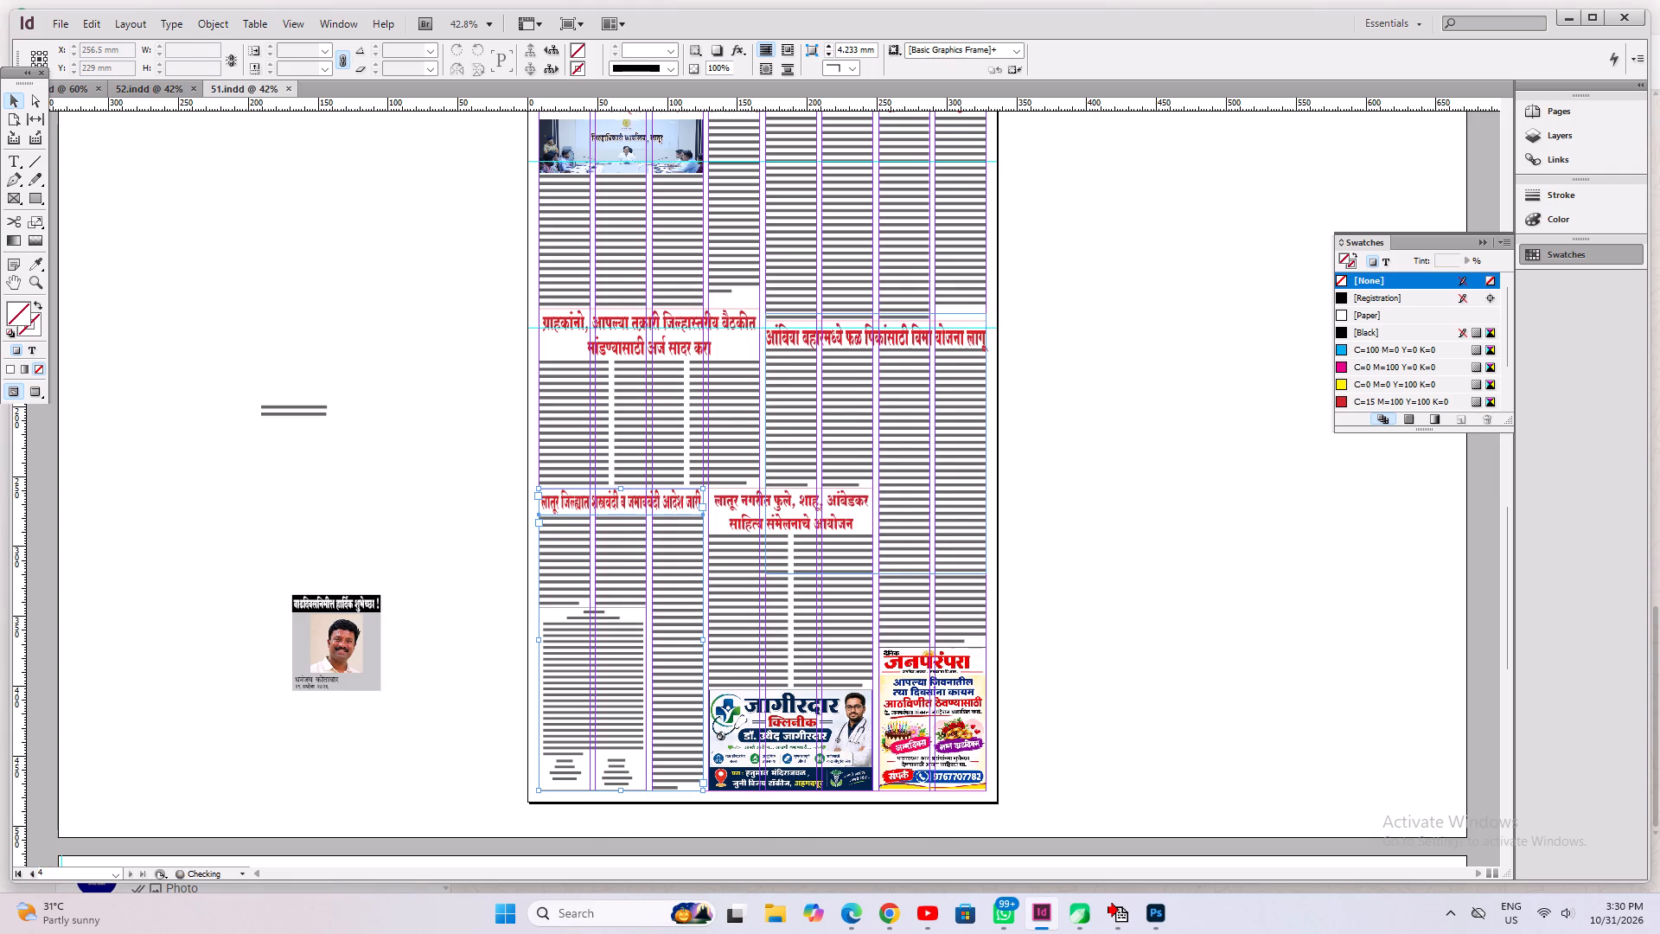
# Copy the Latur police village-visits article from the top of page 3 in 51.indd, including its headline, photo and text.
pyautogui.click(474, 527)
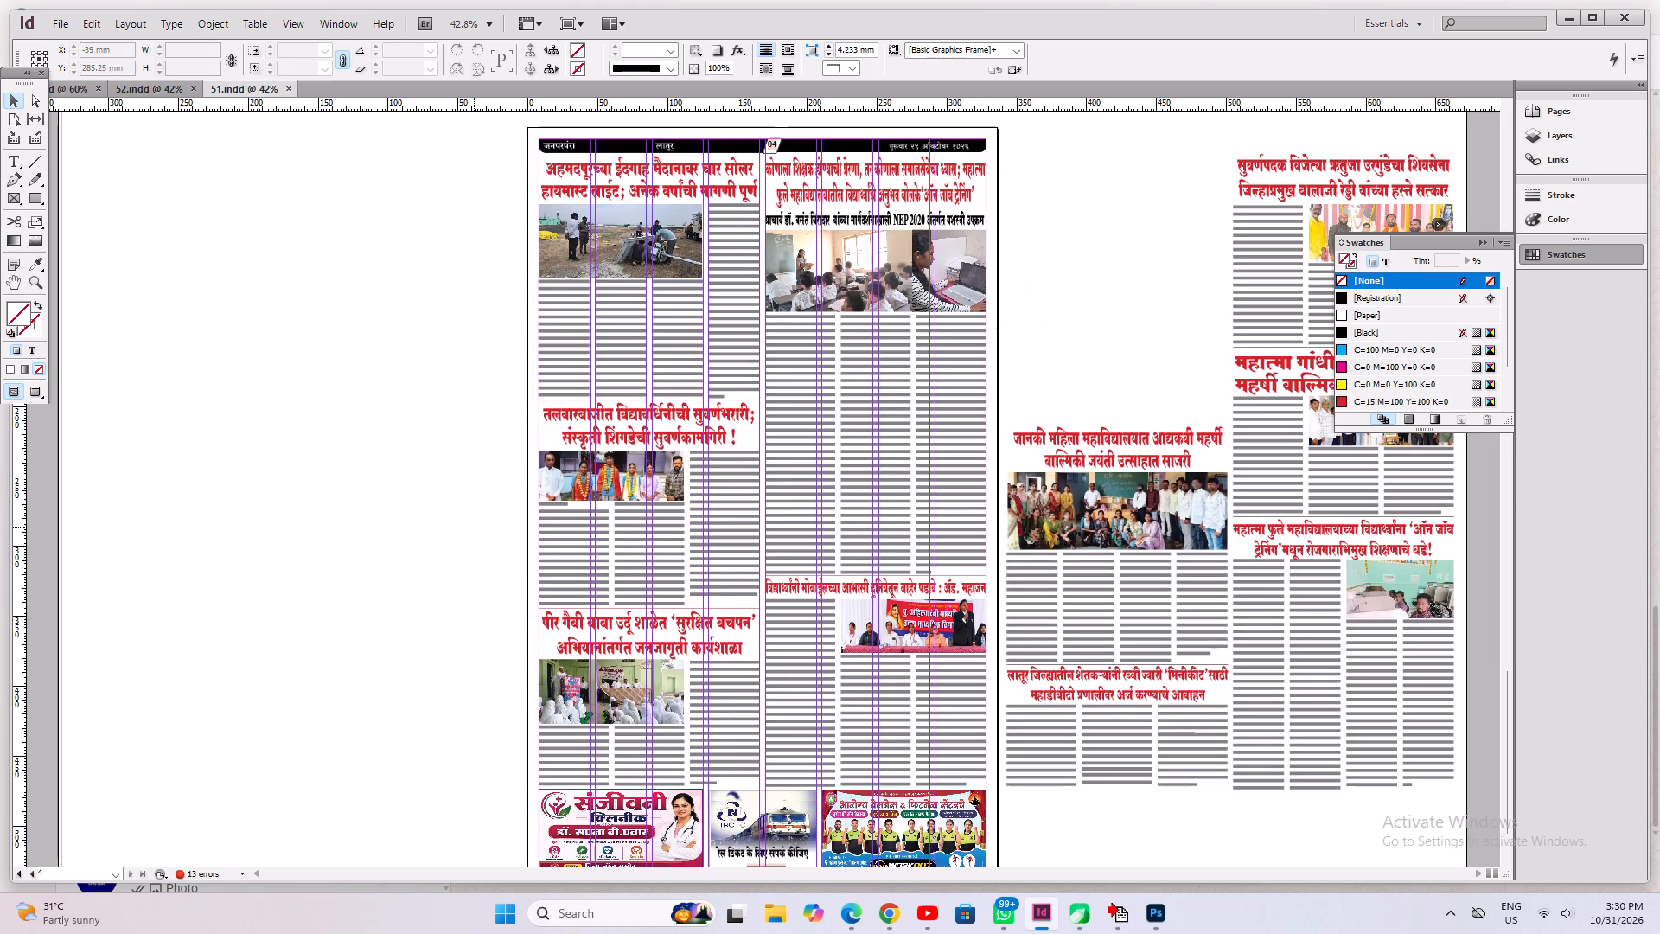
pyautogui.scroll(14, 796, 273)
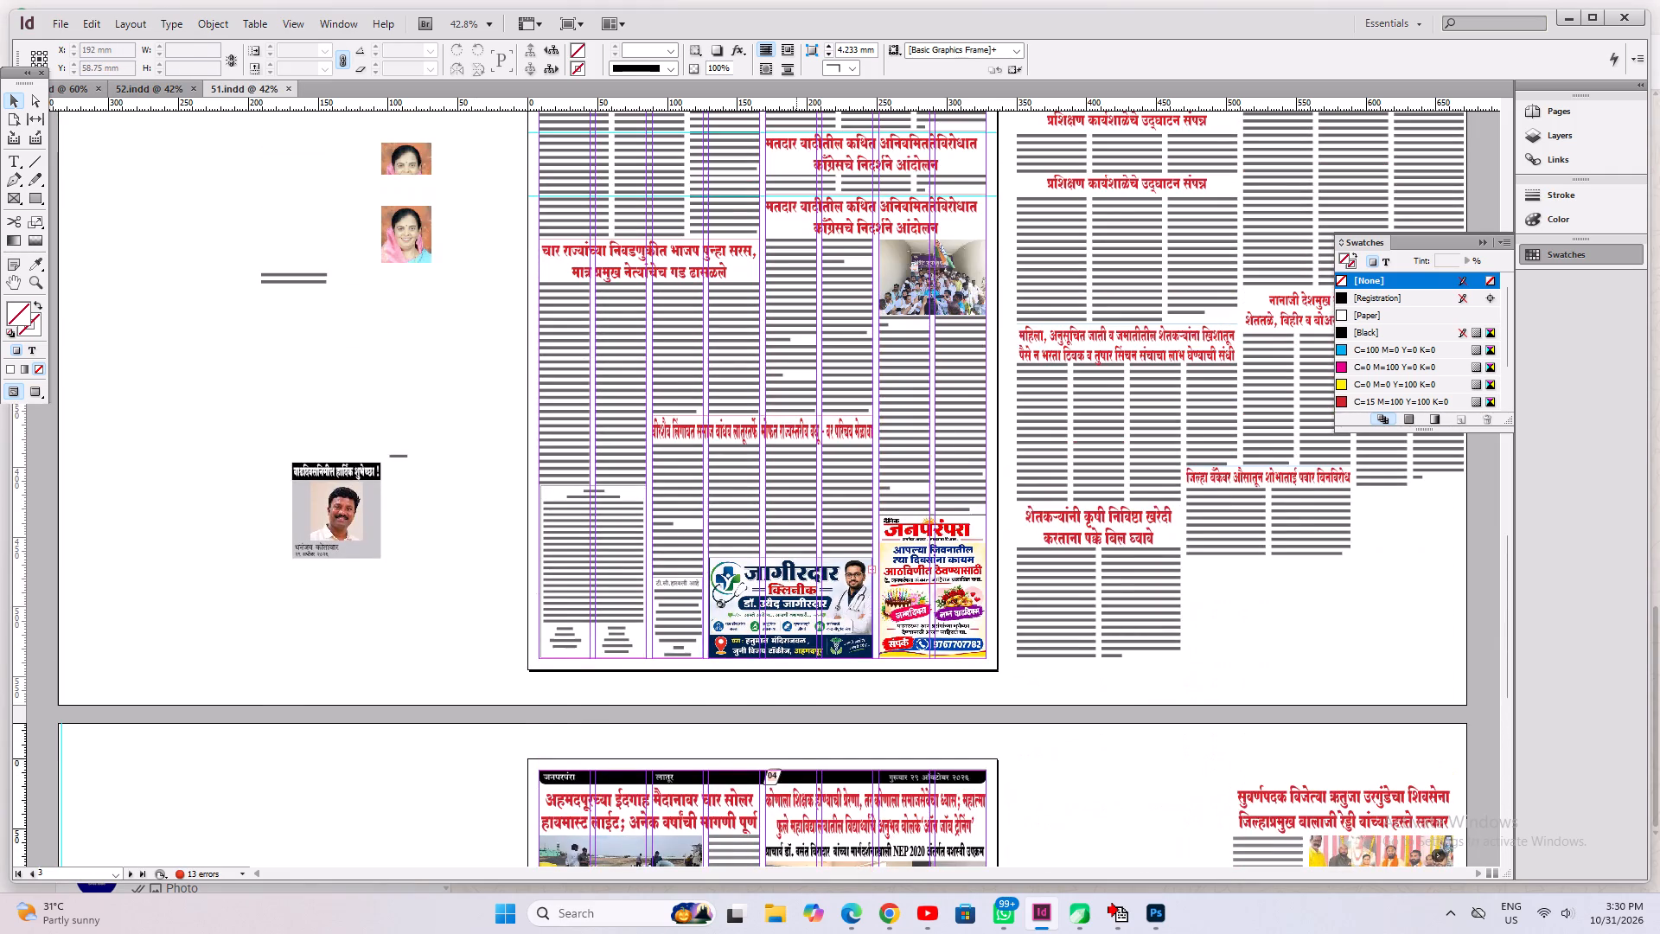
pyautogui.scroll(8, 796, 273)
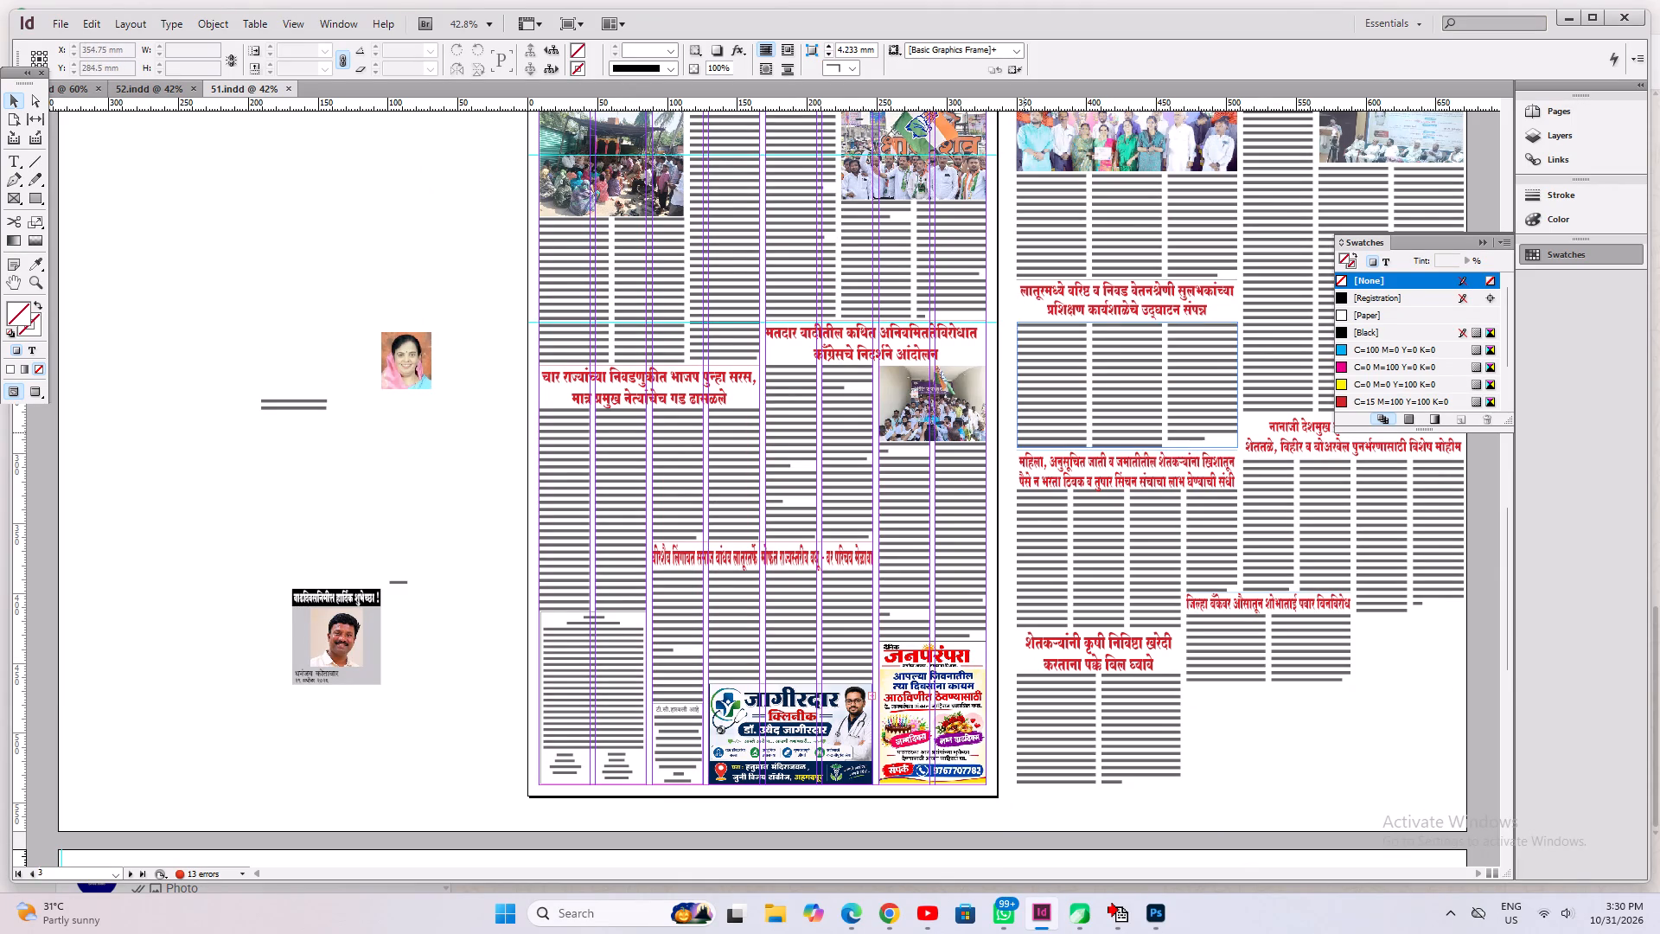
pyautogui.scroll(6, 1024, 432)
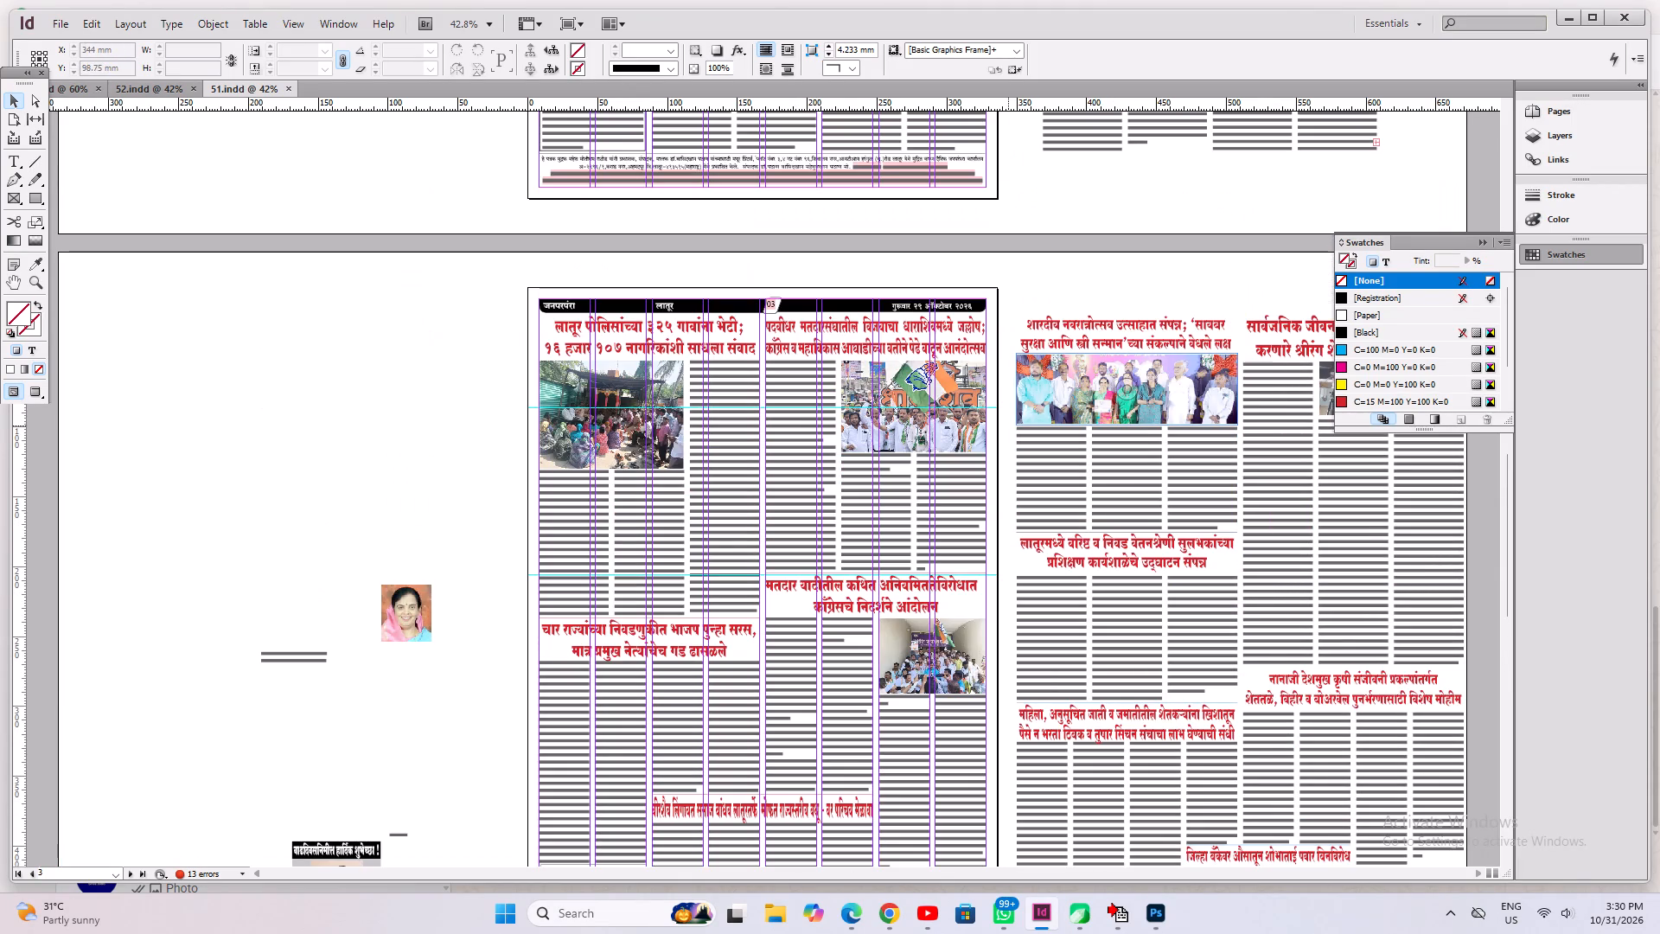
pyautogui.moveTo(484, 333); pyautogui.dragTo(613, 450)
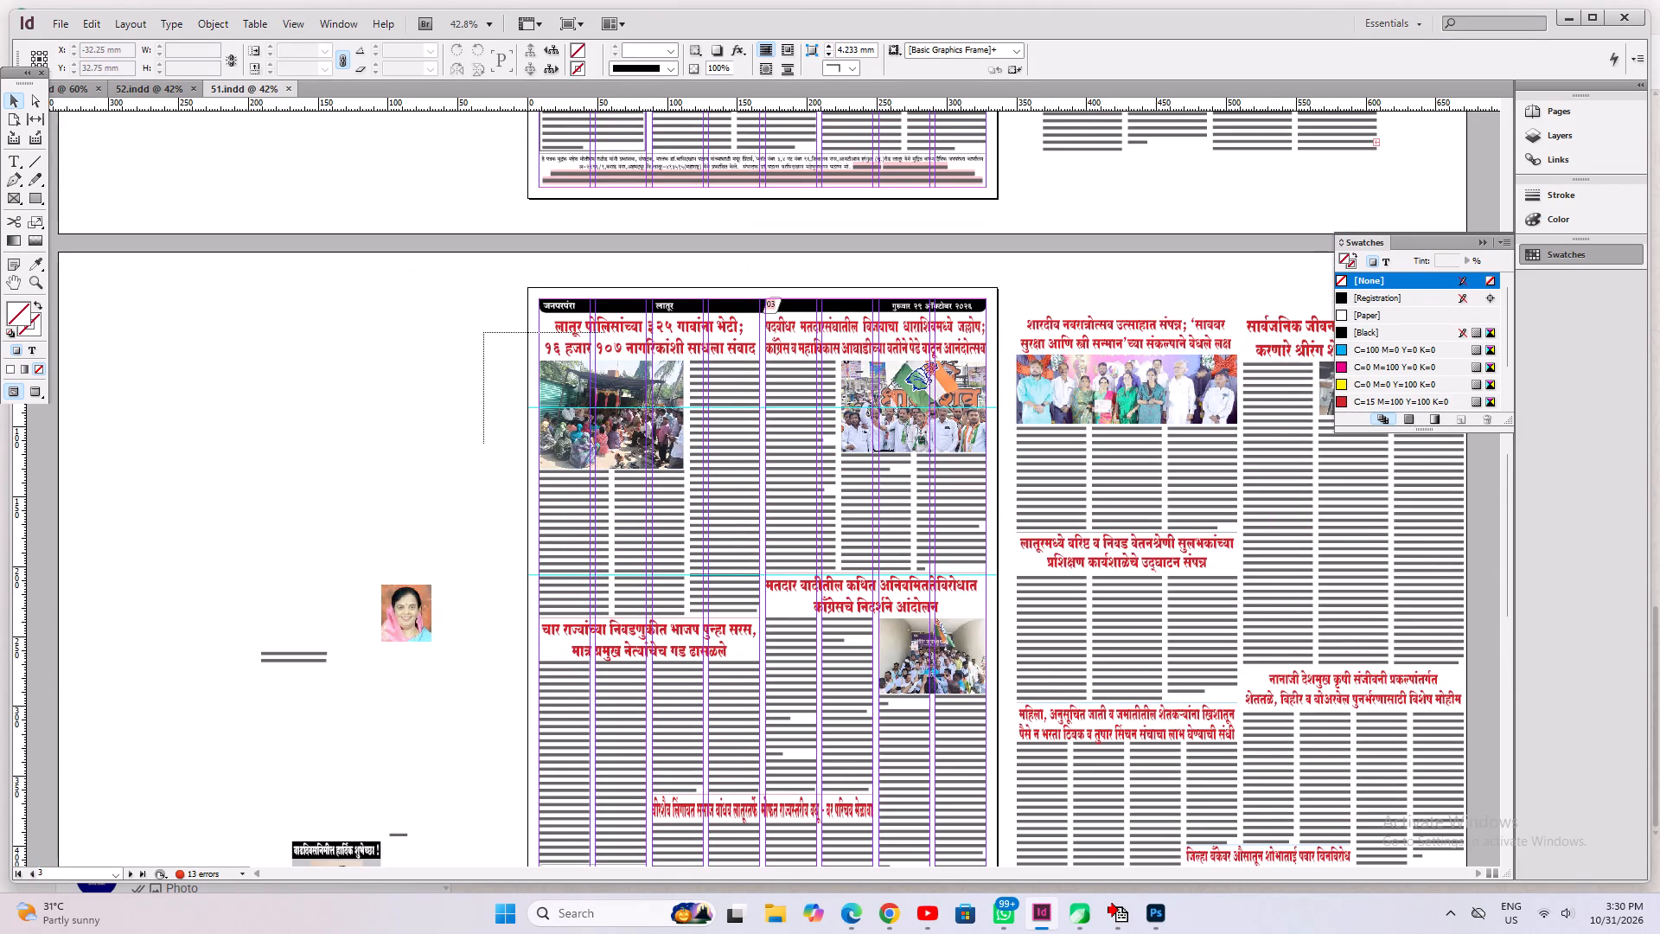
pyautogui.moveTo(613, 450); pyautogui.dragTo(621, 457)
pyautogui.hotkey('ctrl', 'c')
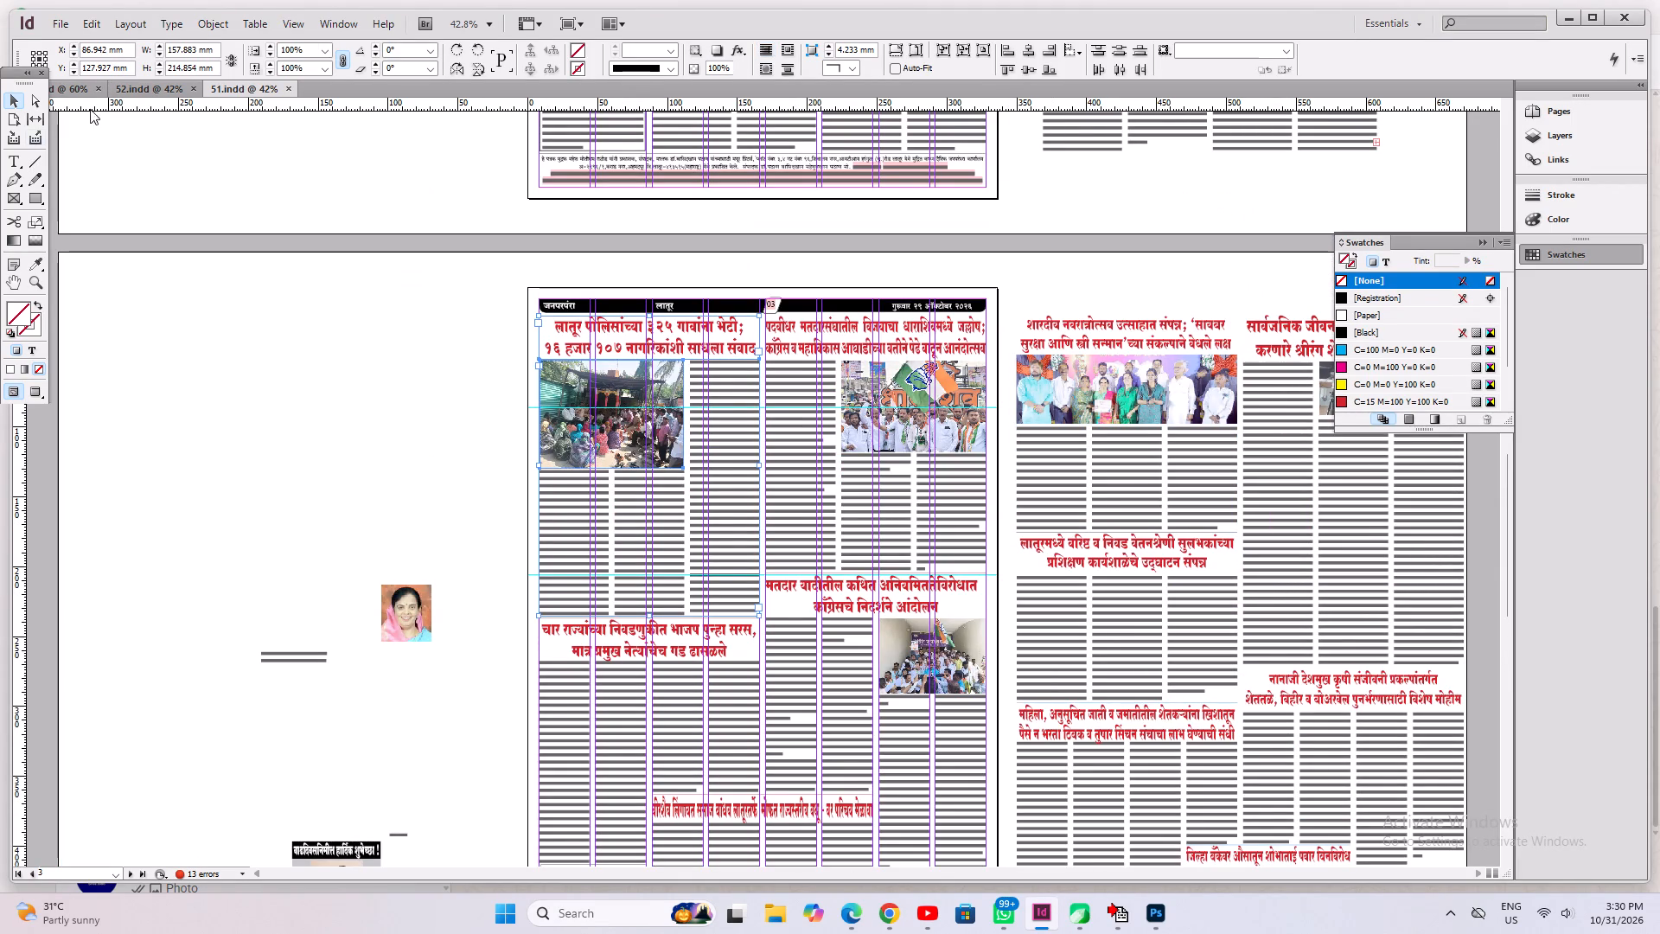
# Paste the copied police article into the newspaper document and move it onto the pasteboard beside page 3.
pyautogui.click(126, 93)
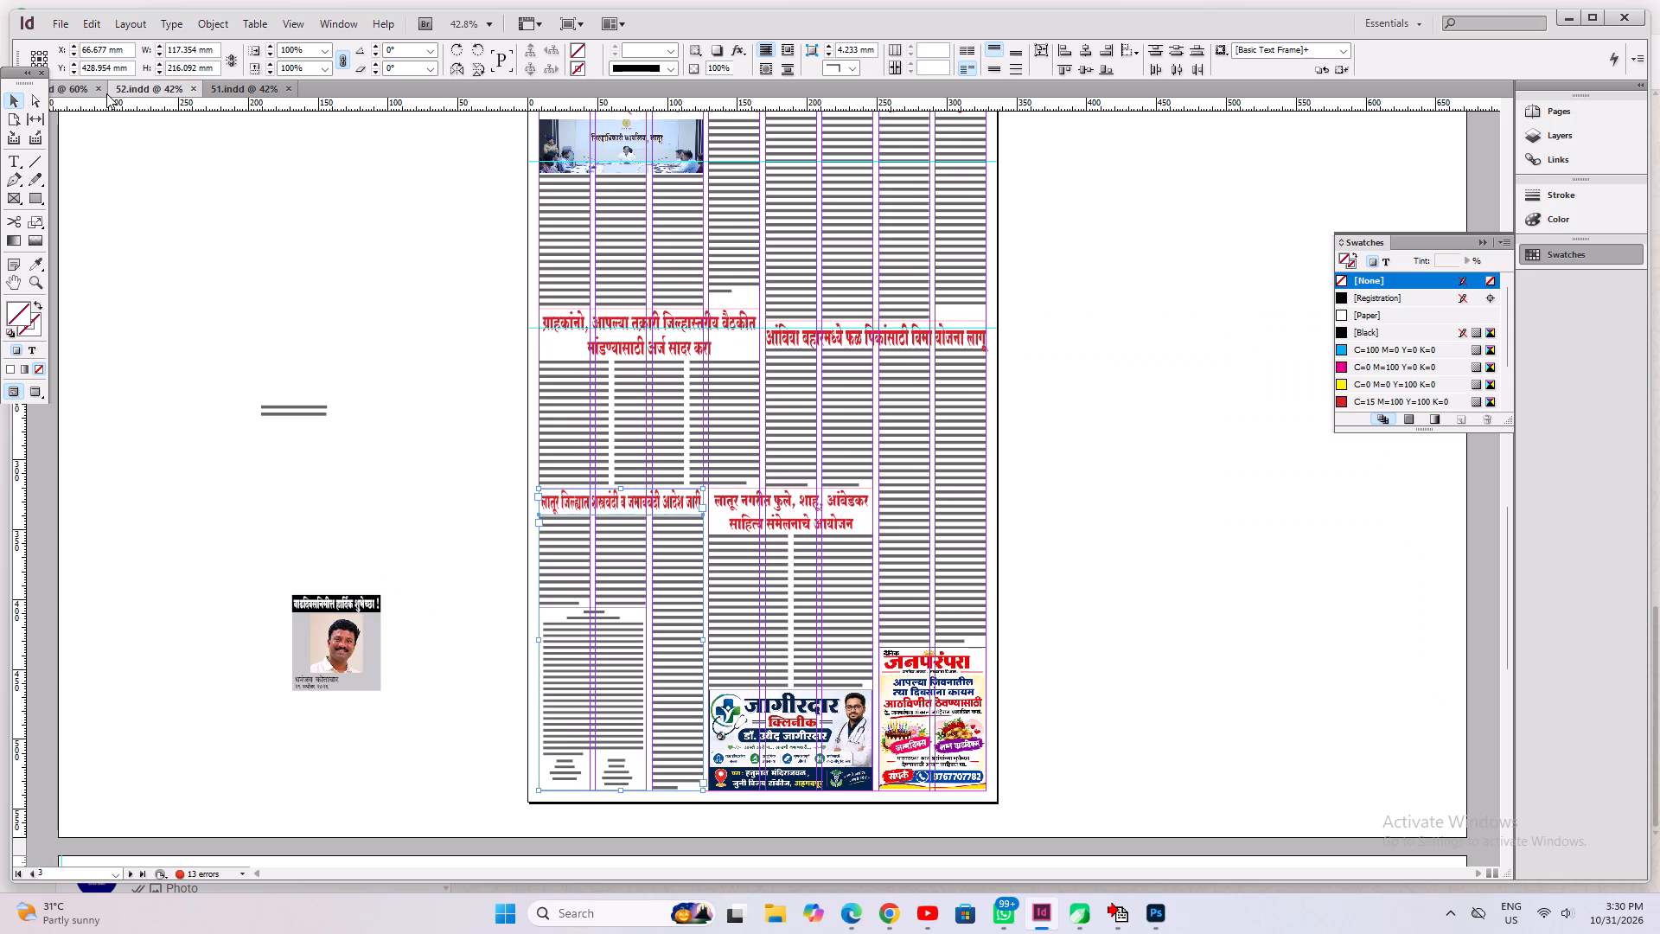
pyautogui.click(79, 90)
pyautogui.moveTo(367, 482); pyautogui.dragTo(363, 473)
pyautogui.rightClick(259, 336)
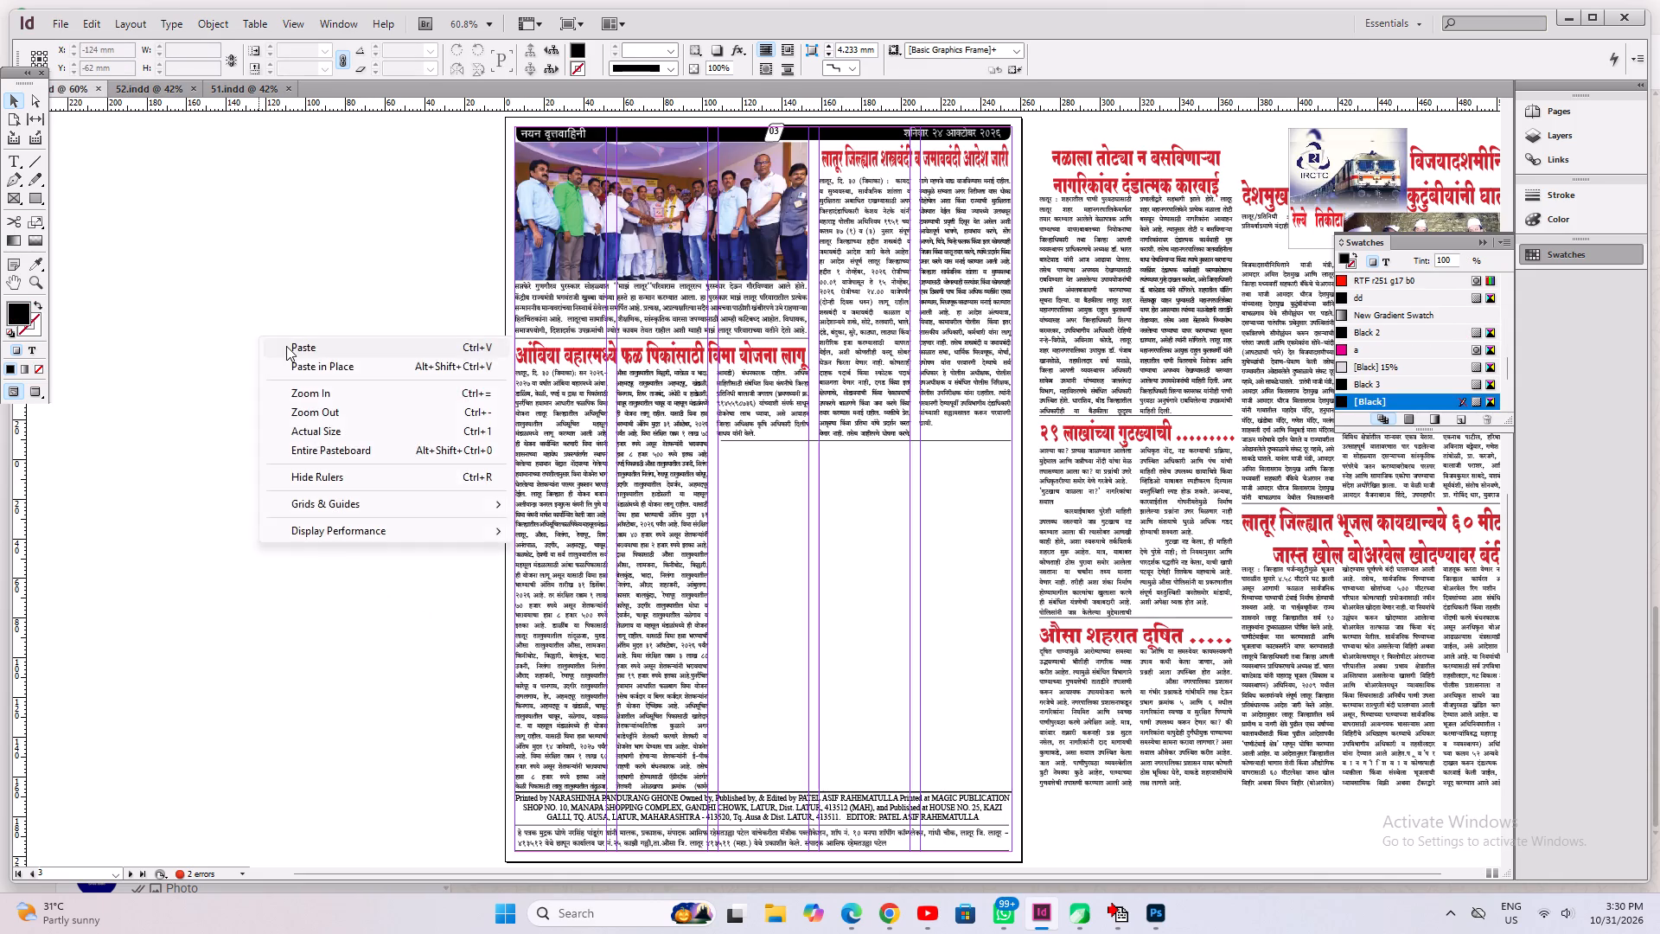
pyautogui.click(286, 346)
pyautogui.moveTo(889, 561); pyautogui.dragTo(1006, 744)
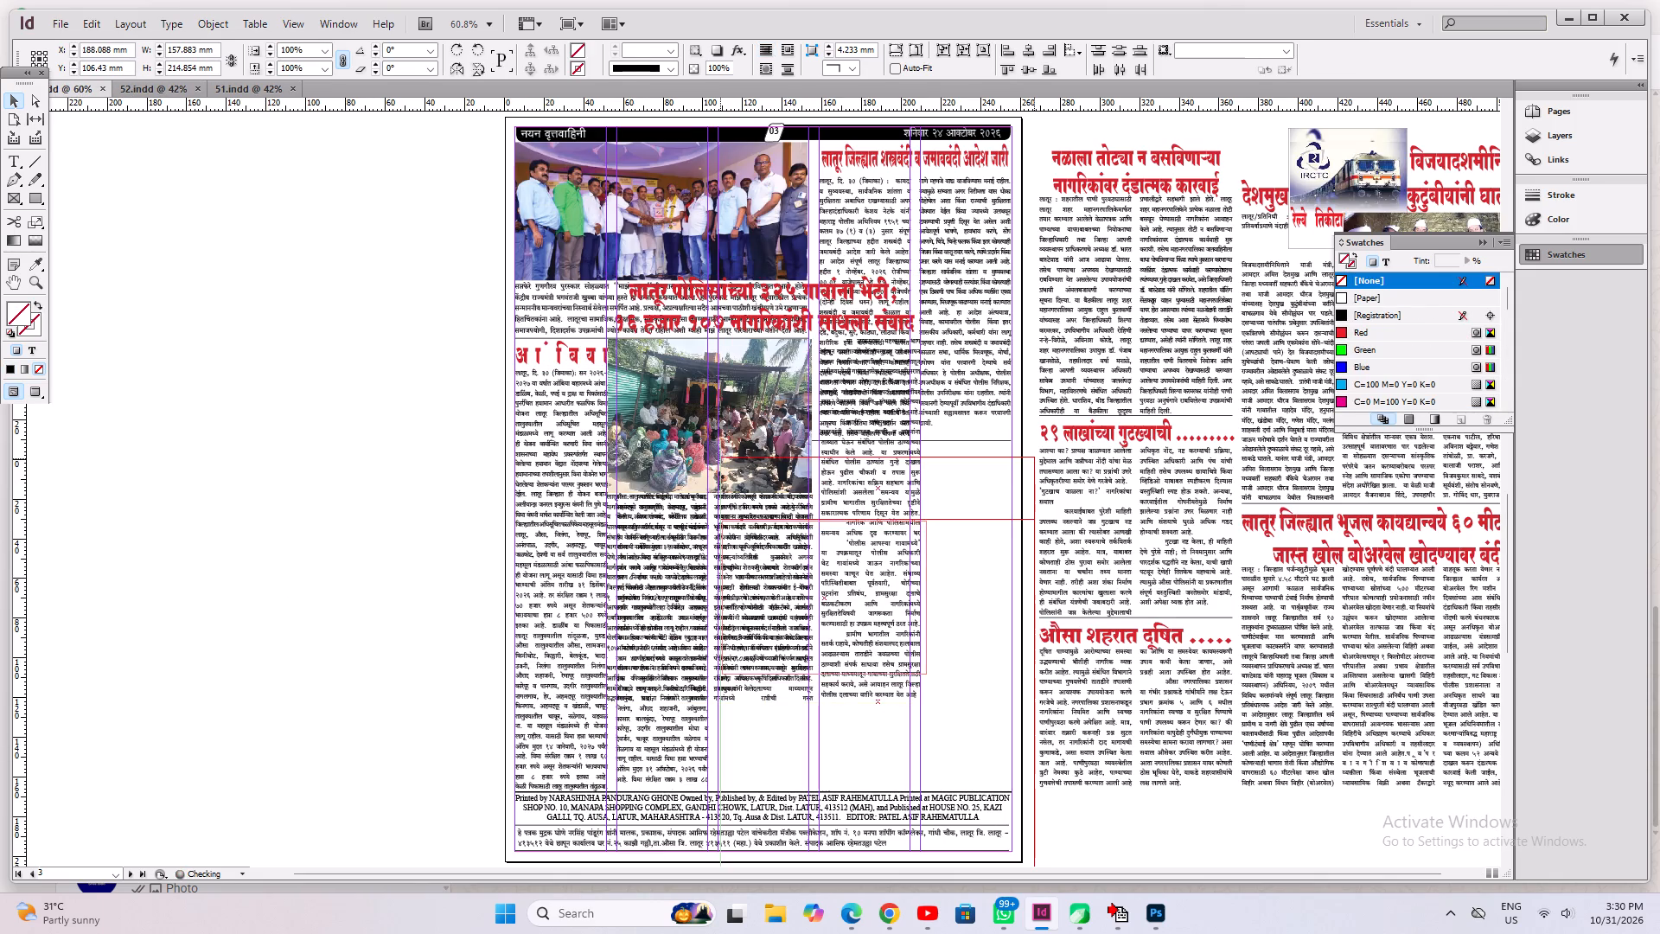
pyautogui.moveTo(1006, 744); pyautogui.dragTo(388, 602)
pyautogui.click(369, 234)
# Place the two-line police headline beneath the rule across page 3's last three columns and scale it to about 147 mm wide.
pyautogui.moveTo(286, 323); pyautogui.dragTo(921, 489)
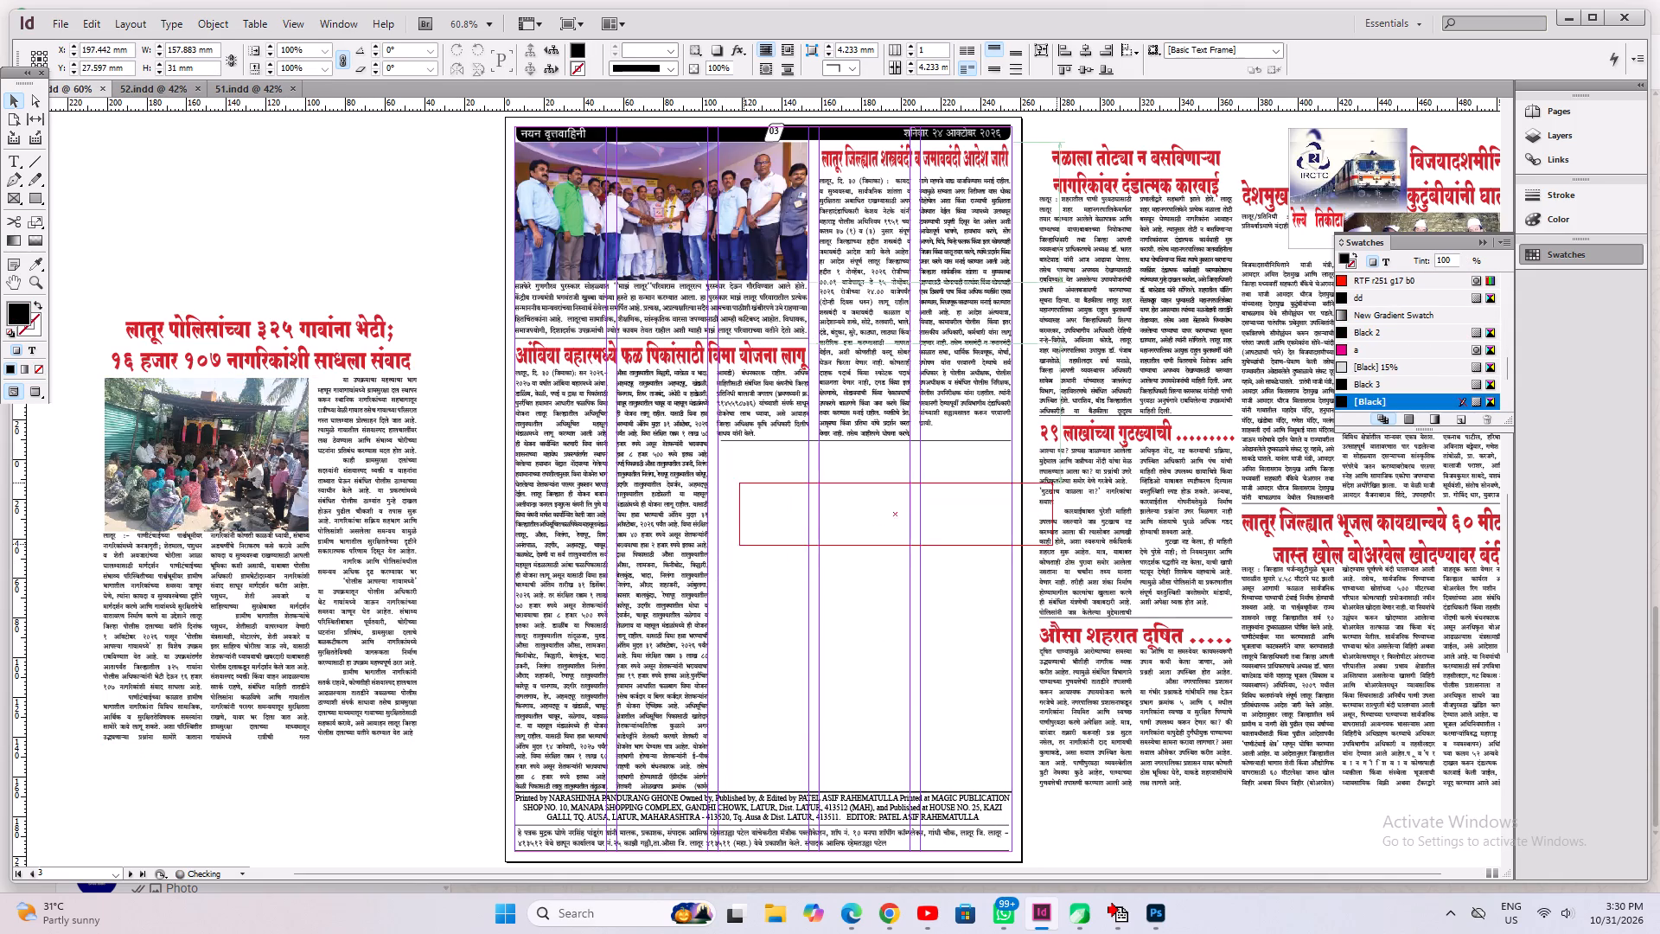
pyautogui.moveTo(921, 489); pyautogui.dragTo(903, 455)
pyautogui.hotkey('ctrl', '1')
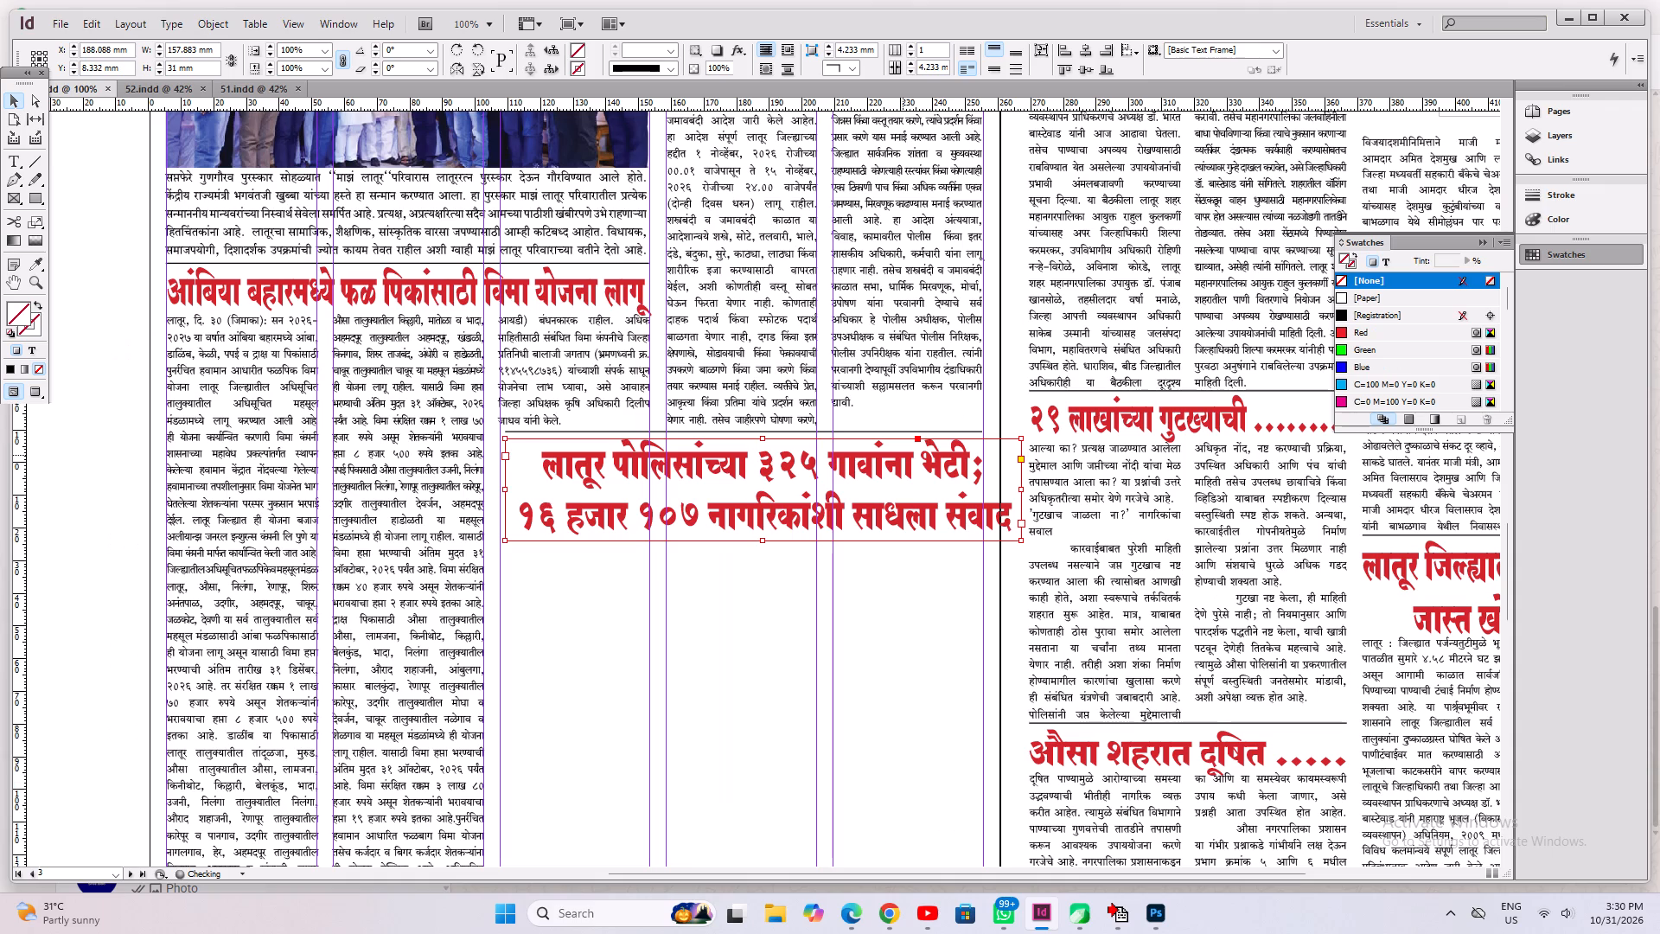
pyautogui.press('Left')
pyautogui.press('Left')
pyautogui.press('Up')
pyautogui.press('Up')
pyautogui.press('Up')
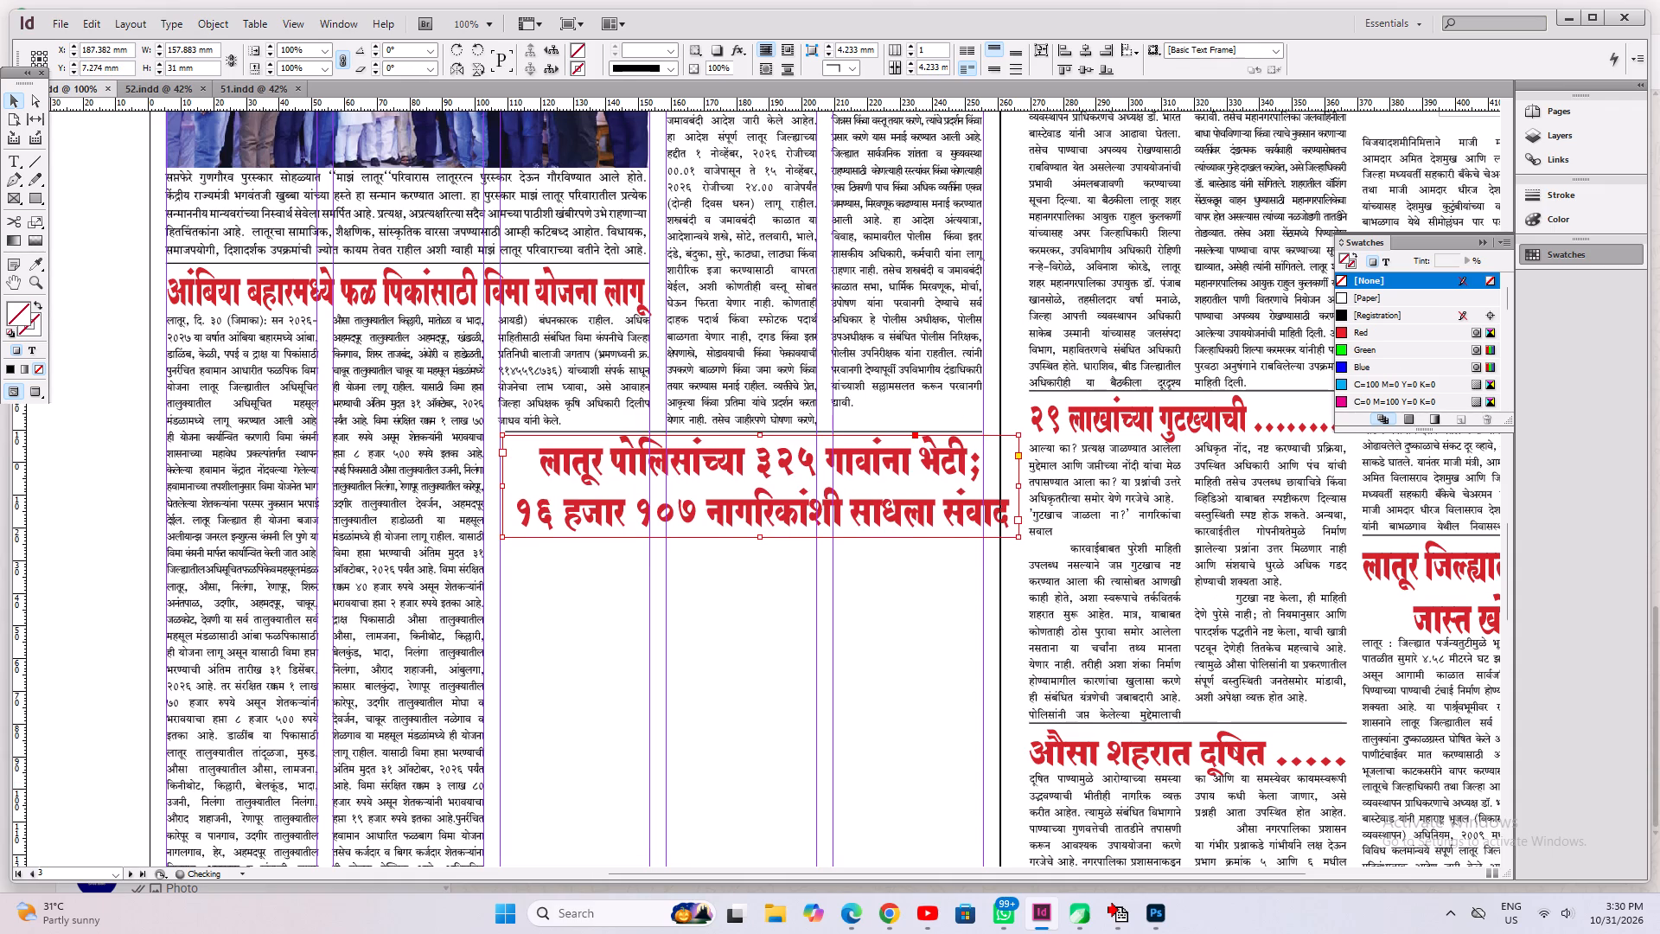
pyautogui.keyDown('ctrl'); pyautogui.keyDown('shift'); pyautogui.moveTo(1016, 486); pyautogui.dragTo(984, 497); pyautogui.keyUp('shift'); pyautogui.keyUp('ctrl')
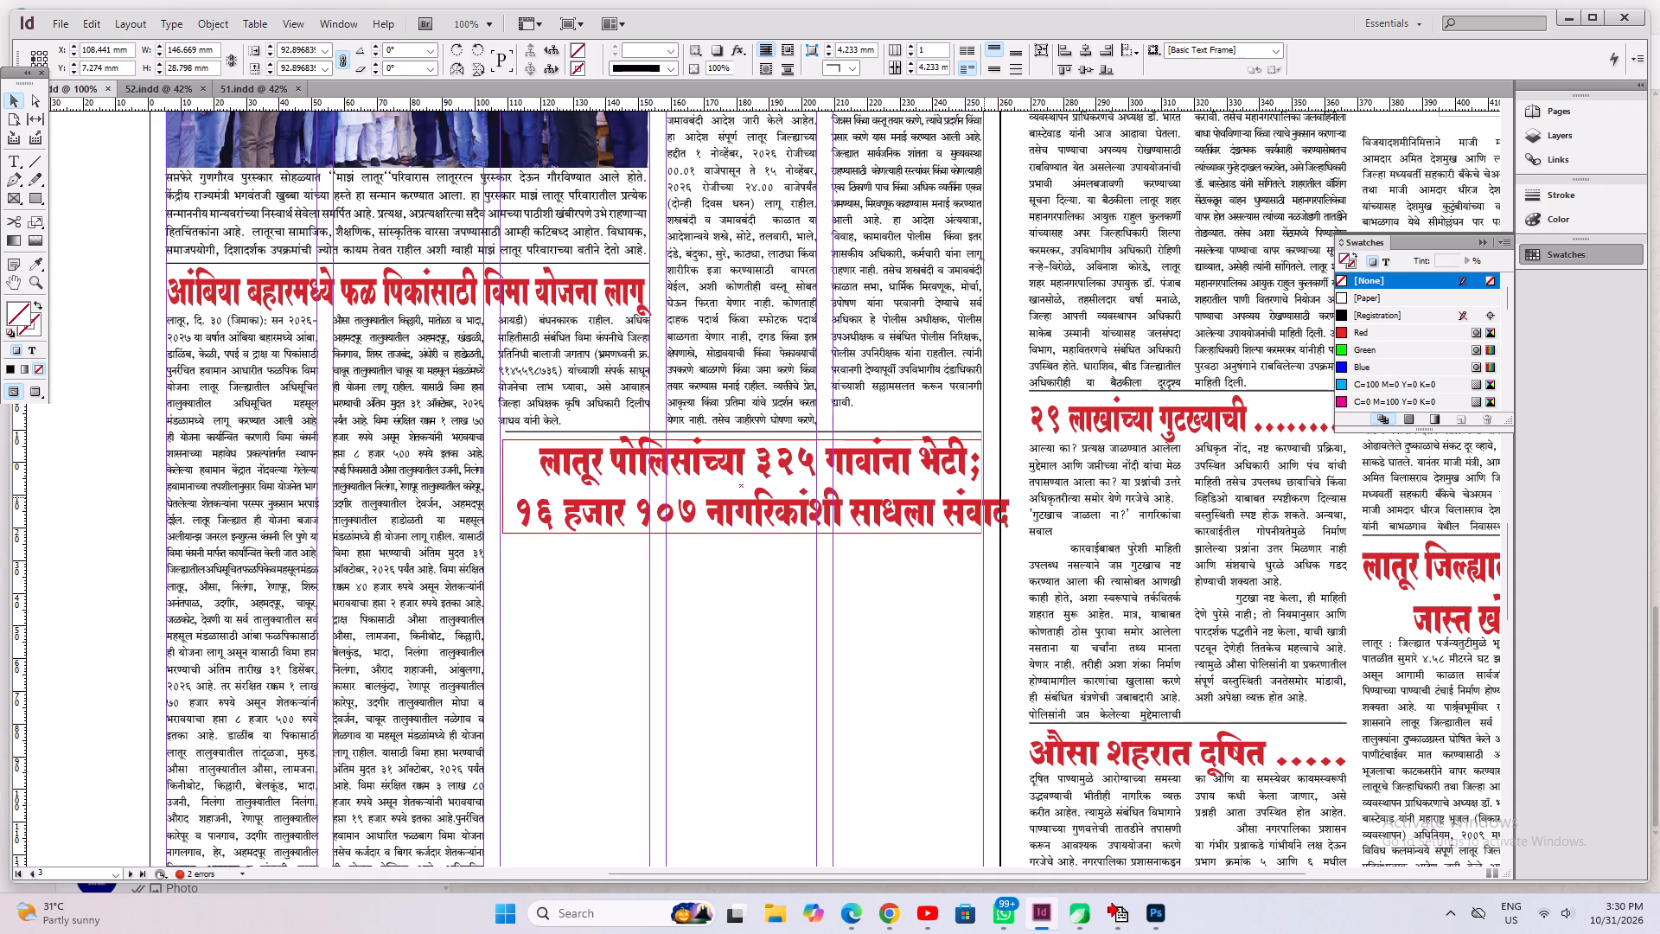
pyautogui.click(922, 619)
# Save the document, and place the three-column police article text from the pasteboard directly beneath its headline, starting at page 3's third column.
pyautogui.hotkey('ctrl', '0')
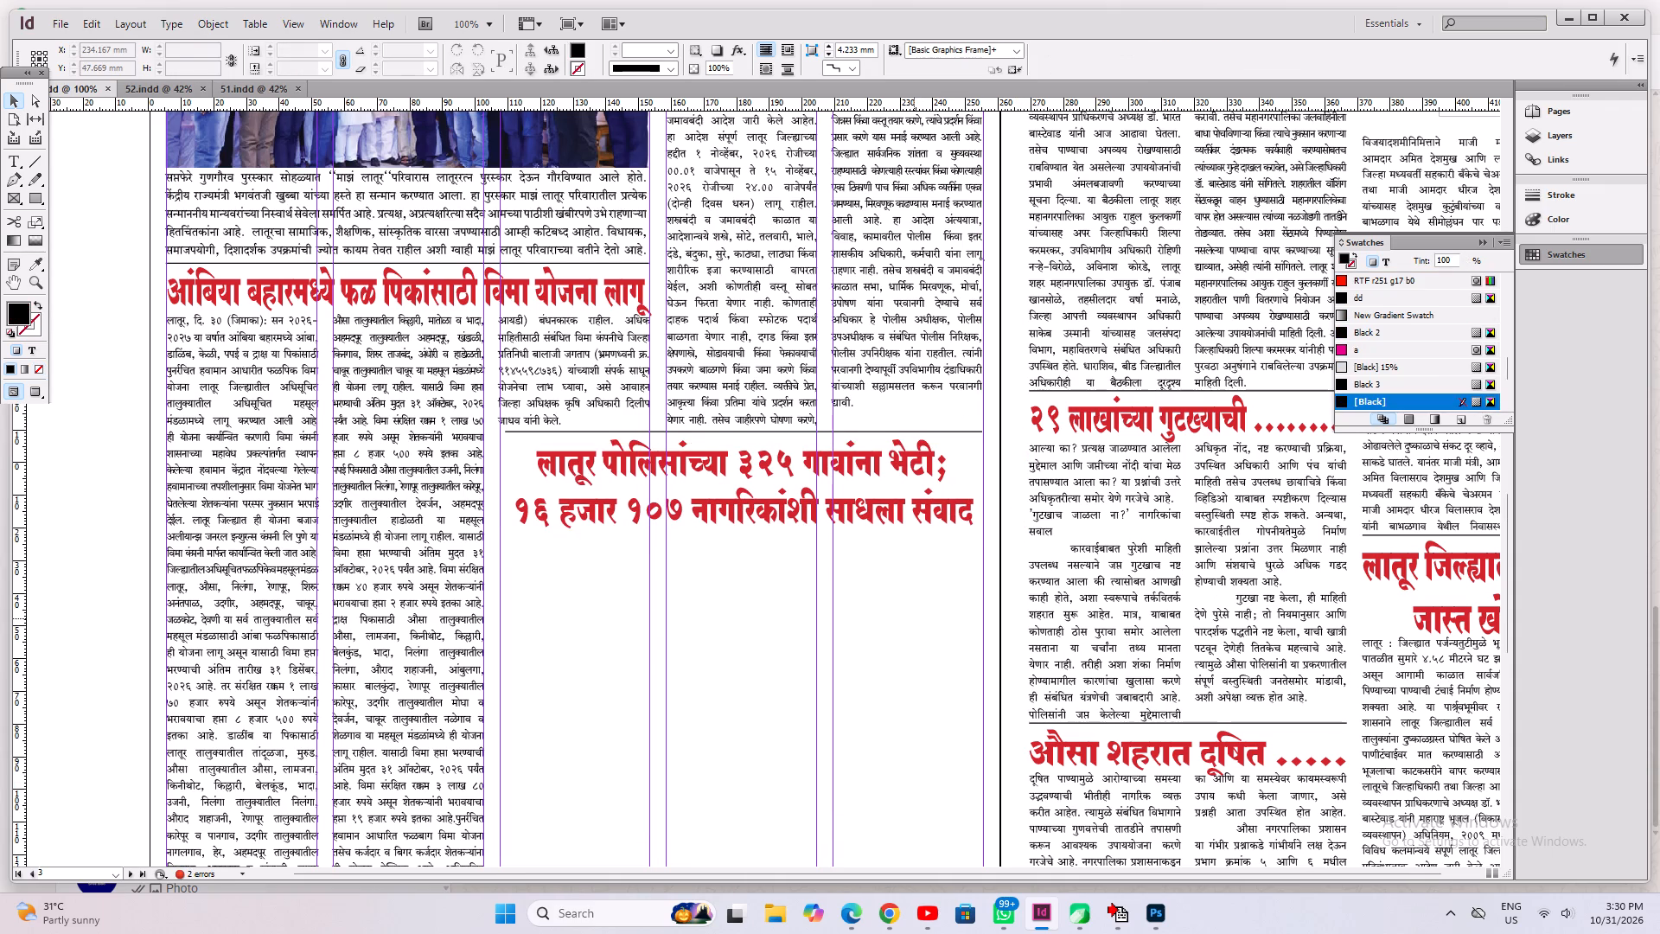
pyautogui.hotkey('ctrl', 's')
pyautogui.click(195, 658)
pyautogui.moveTo(316, 651); pyautogui.dragTo(908, 779)
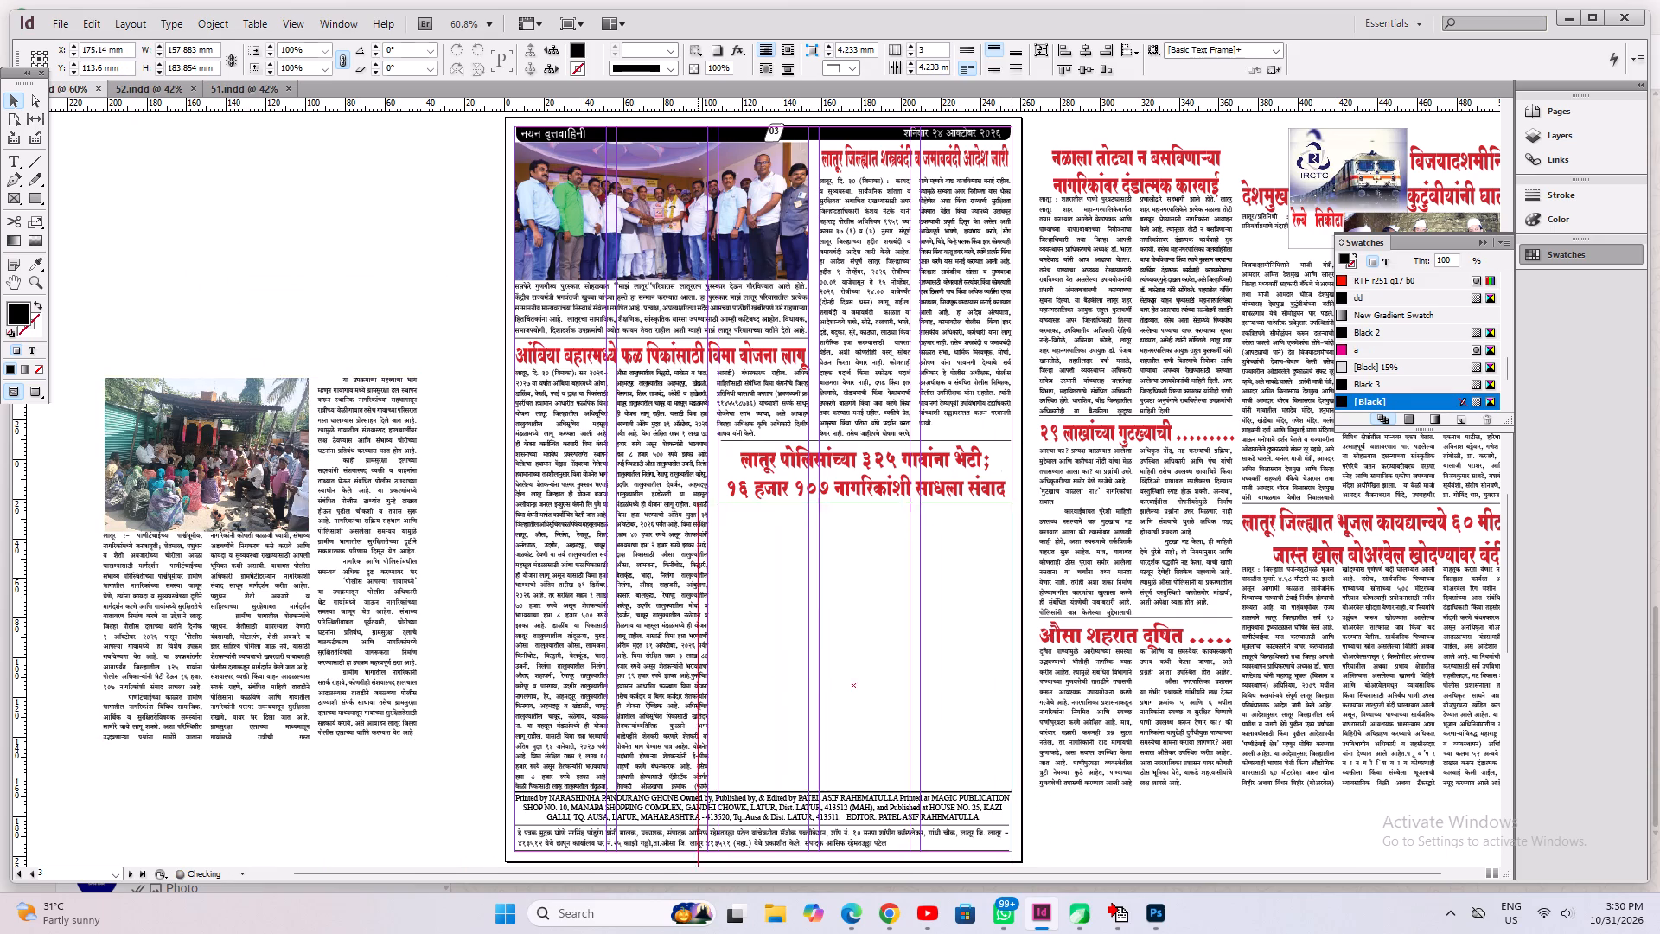
pyautogui.moveTo(908, 779); pyautogui.dragTo(930, 782)
# Narrow the police article's text frame to the page's outer margin, about 149 mm wide, and fit its height to the text.
pyautogui.hotkey('ctrl', '1')
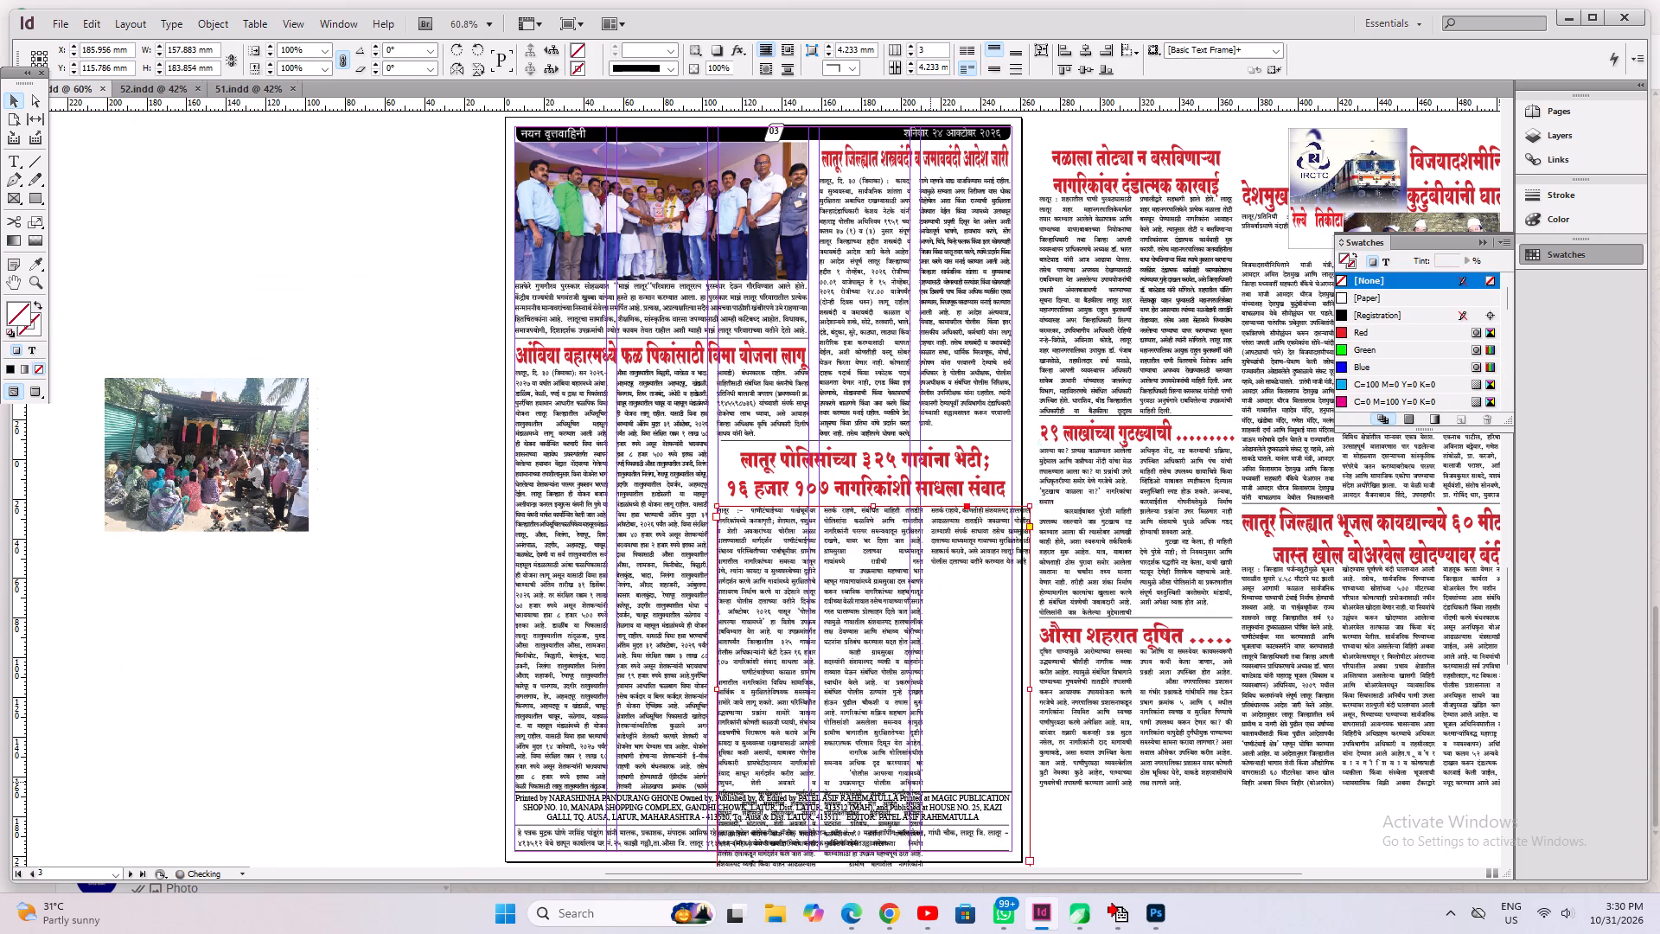
pyautogui.scroll(2, 752, 515)
pyautogui.click(705, 435)
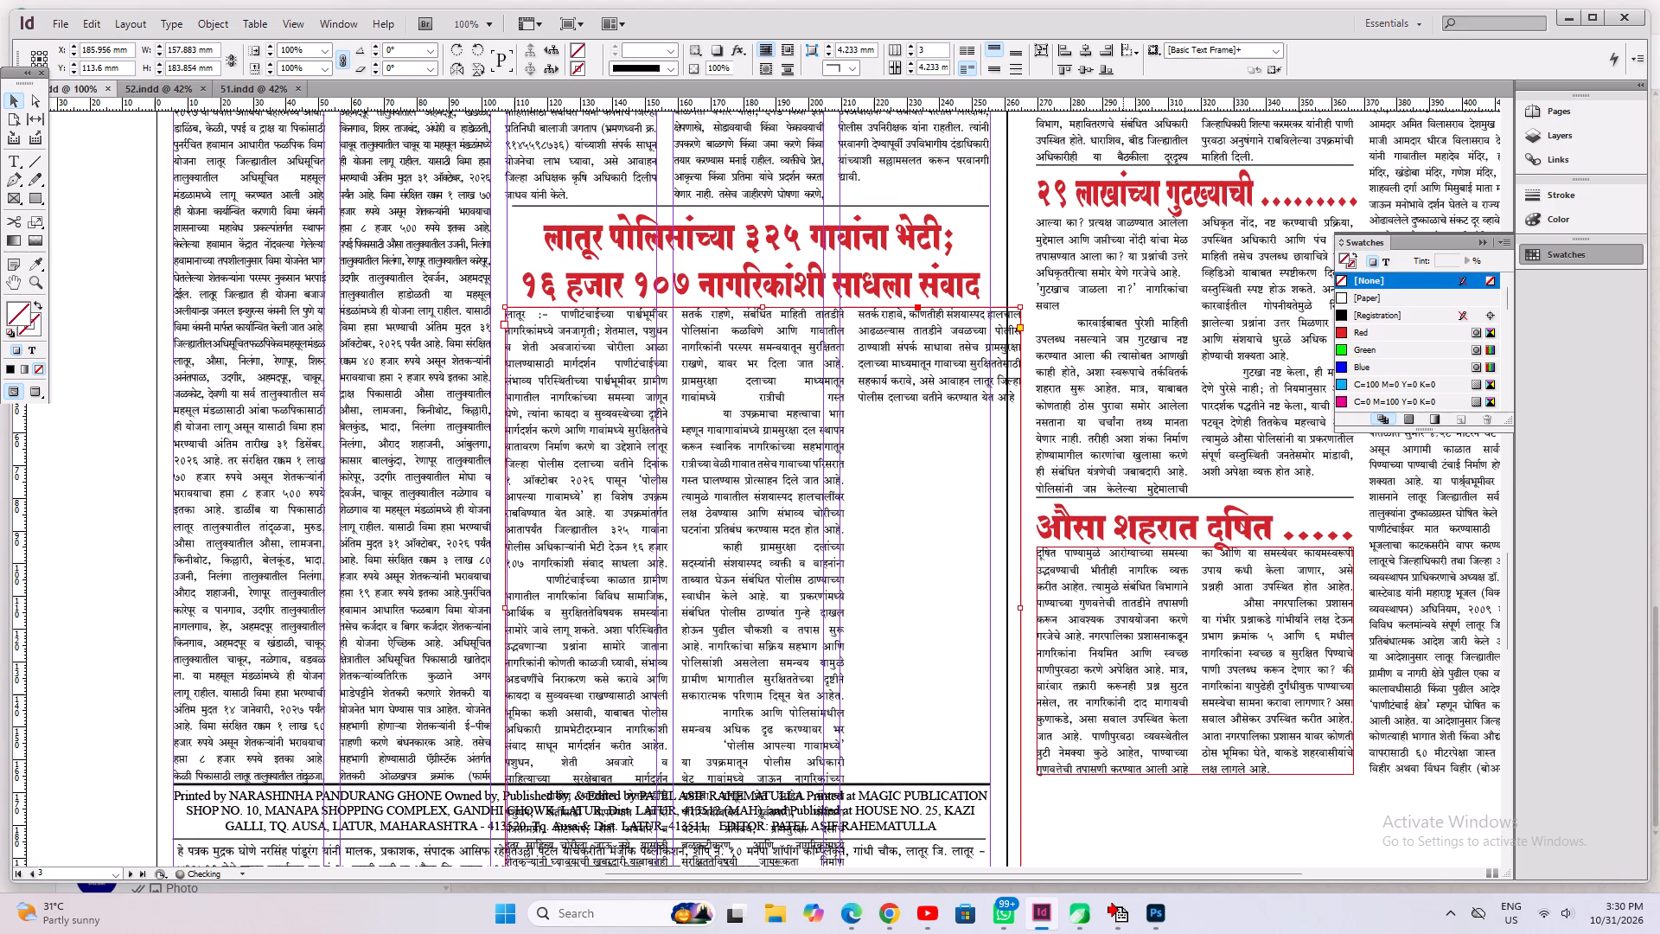
pyautogui.moveTo(1023, 611); pyautogui.dragTo(992, 643)
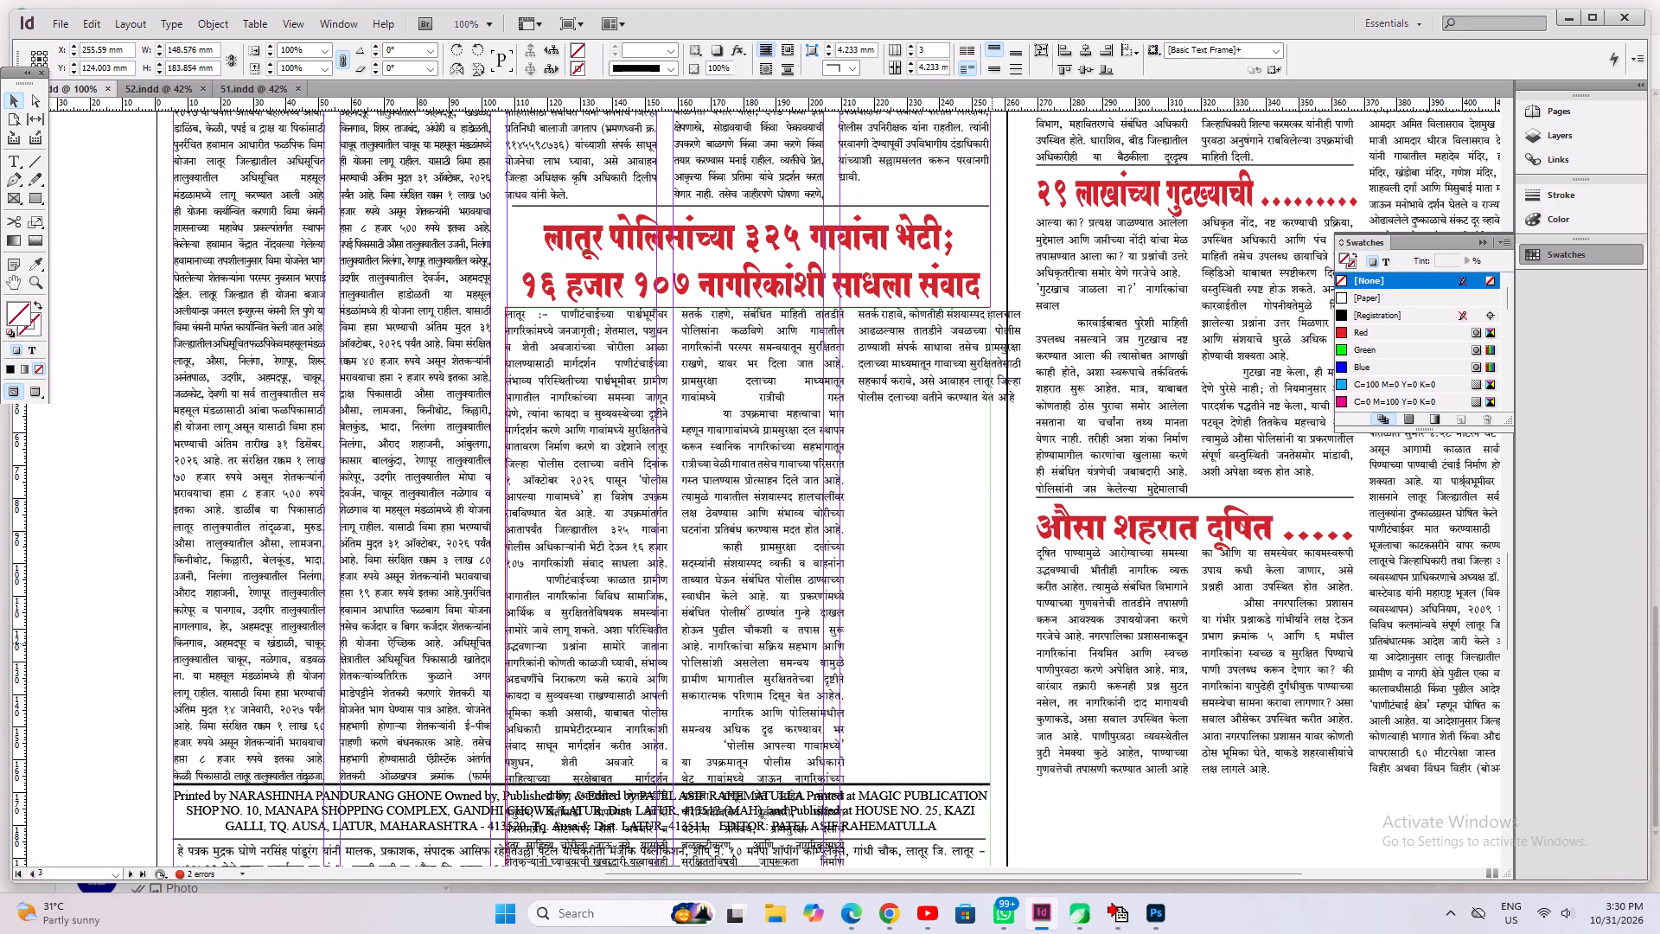
pyautogui.hotkey('ctrl', 'alt', 'c')
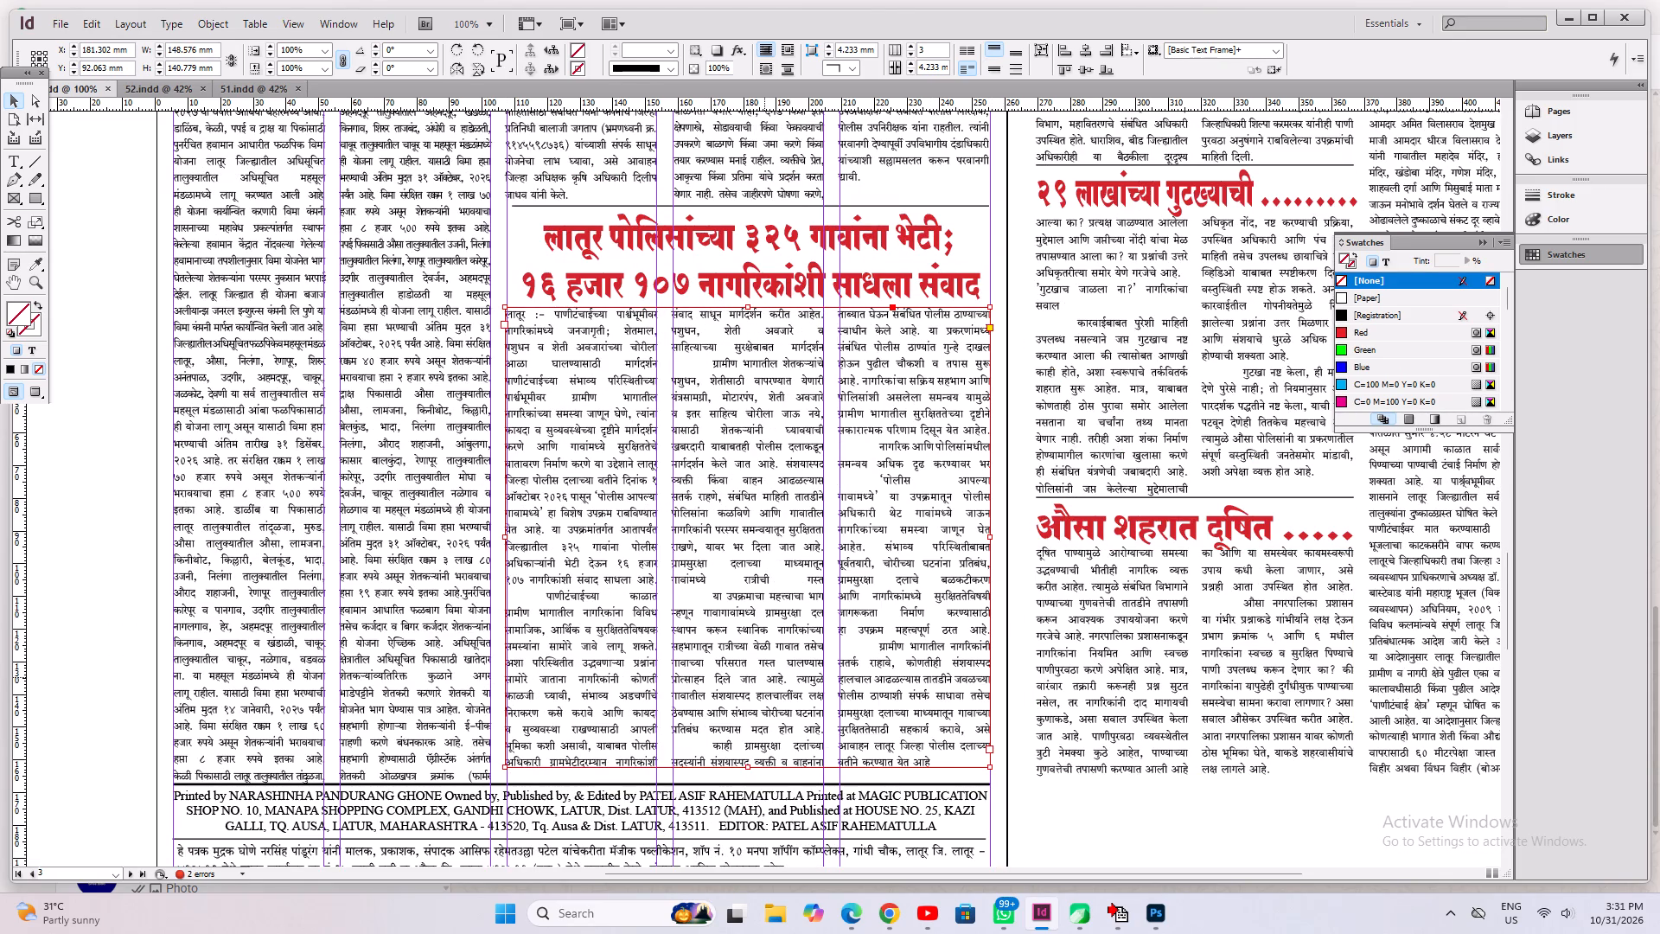
# Nudge the police article text down about 2.5 mm so it sits between the headline and the imprint rule.
pyautogui.press('Down')
pyautogui.press('Down')
pyautogui.press('Down')
pyautogui.press('Down')
pyautogui.press('Down')
pyautogui.press('Down')
pyautogui.press('Down')
pyautogui.press('Down')
pyautogui.press('Down')
pyautogui.press('Down')
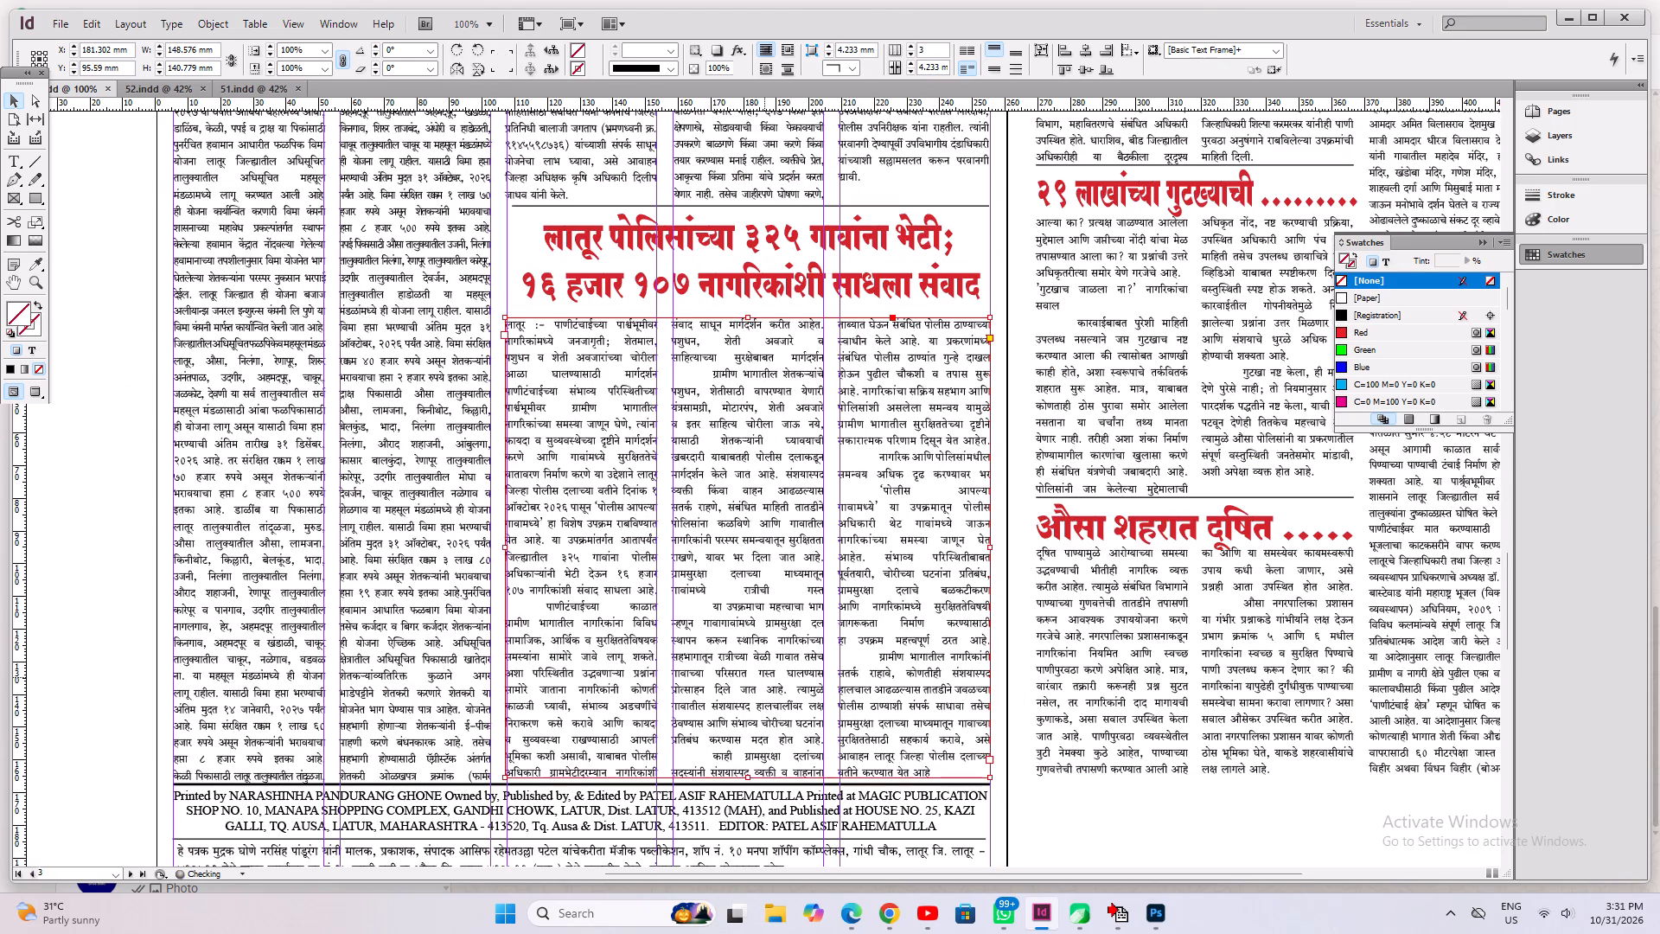
pyautogui.press('Down')
pyautogui.press('Up')
pyautogui.press('Up')
pyautogui.press('Down')
pyautogui.press('Up')
pyautogui.press('Up')
pyautogui.press('Up')
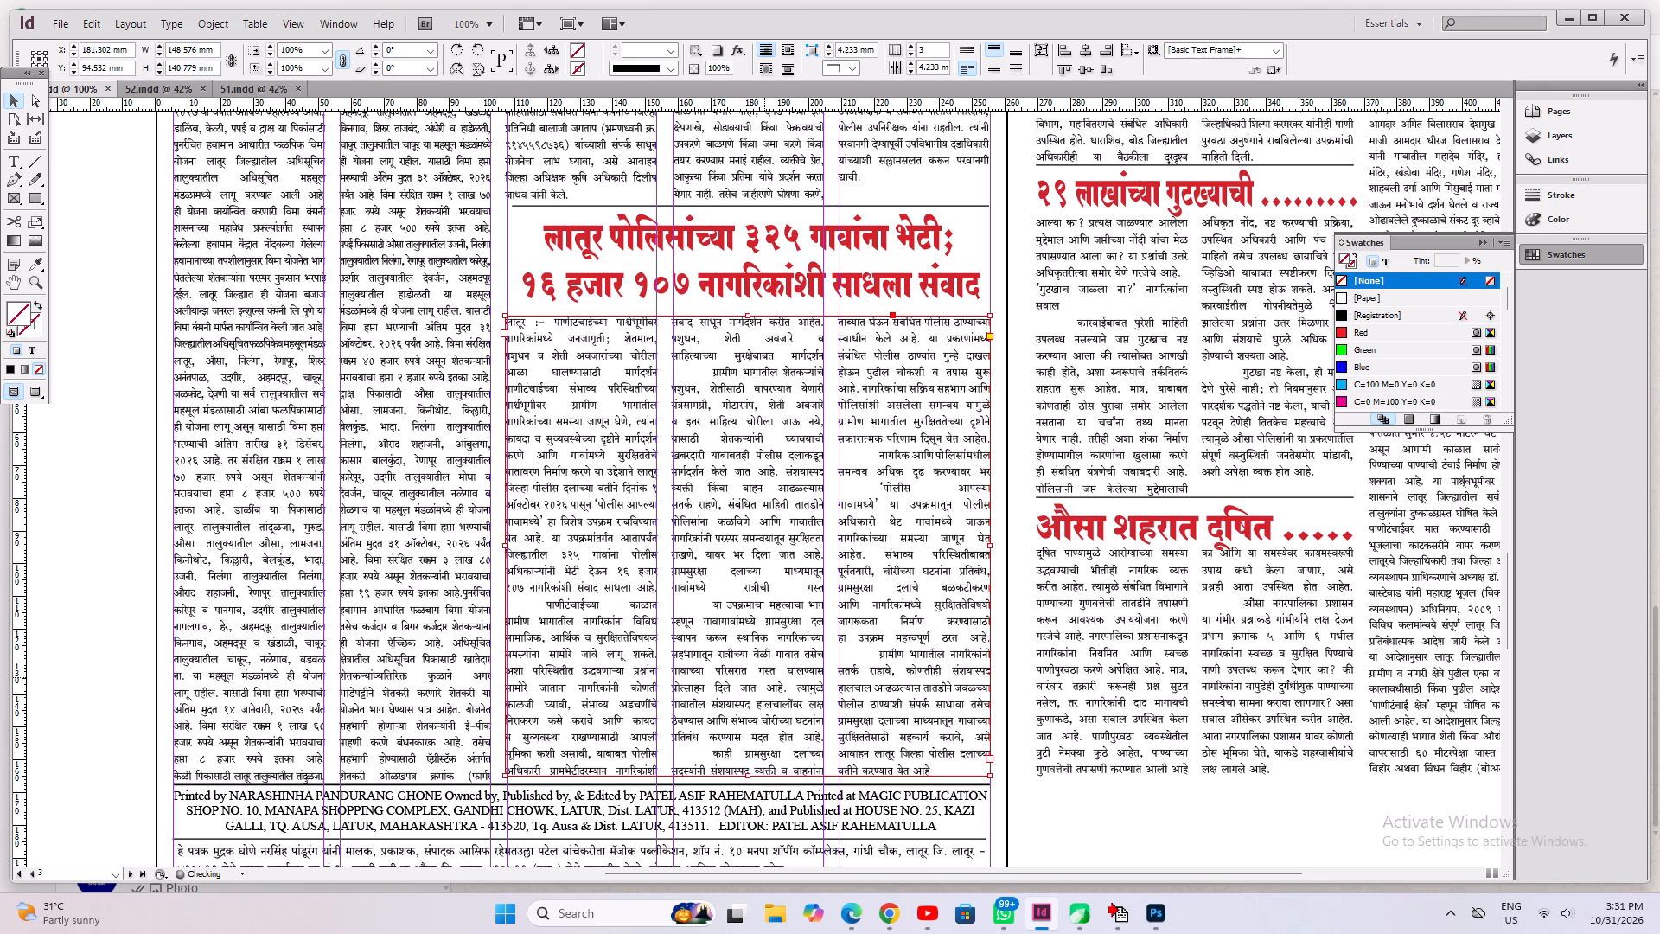
# Extend the two-line police headline frame down to the article text, about 31 mm high, and save the document.
pyautogui.keyDown('ctrl'); pyautogui.click(776, 278); pyautogui.keyUp('ctrl')
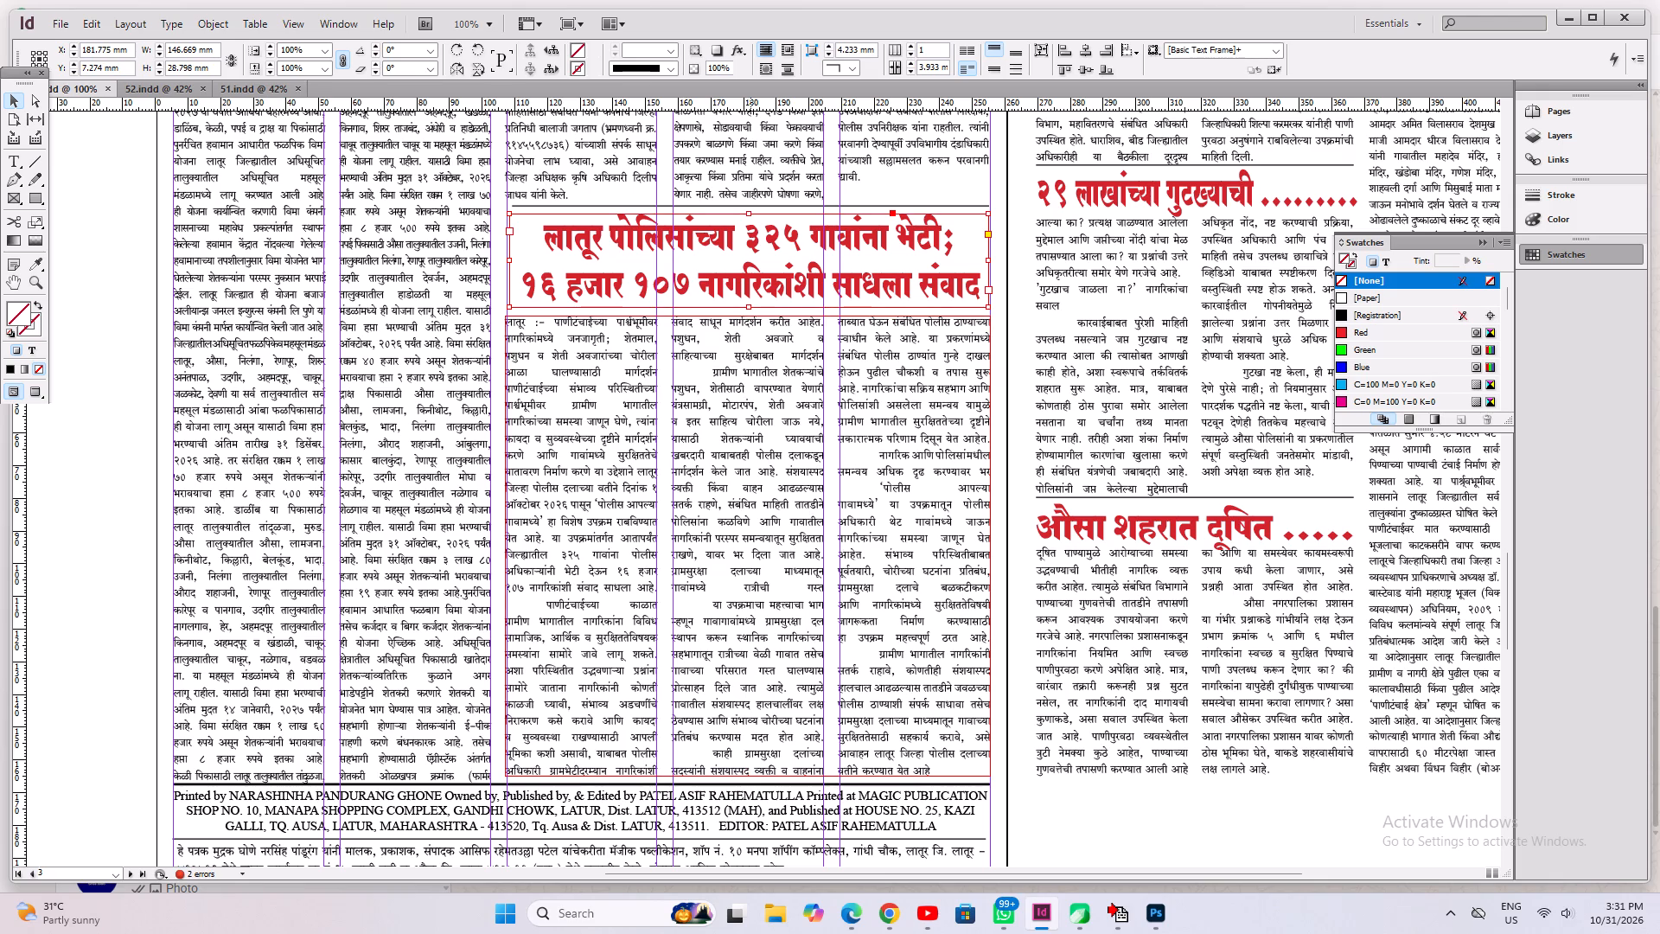
pyautogui.keyDown('ctrl'); pyautogui.click(750, 303); pyautogui.keyUp('ctrl')
pyautogui.keyDown('ctrl'); pyautogui.moveTo(748, 304); pyautogui.dragTo(748, 316); pyautogui.keyUp('ctrl')
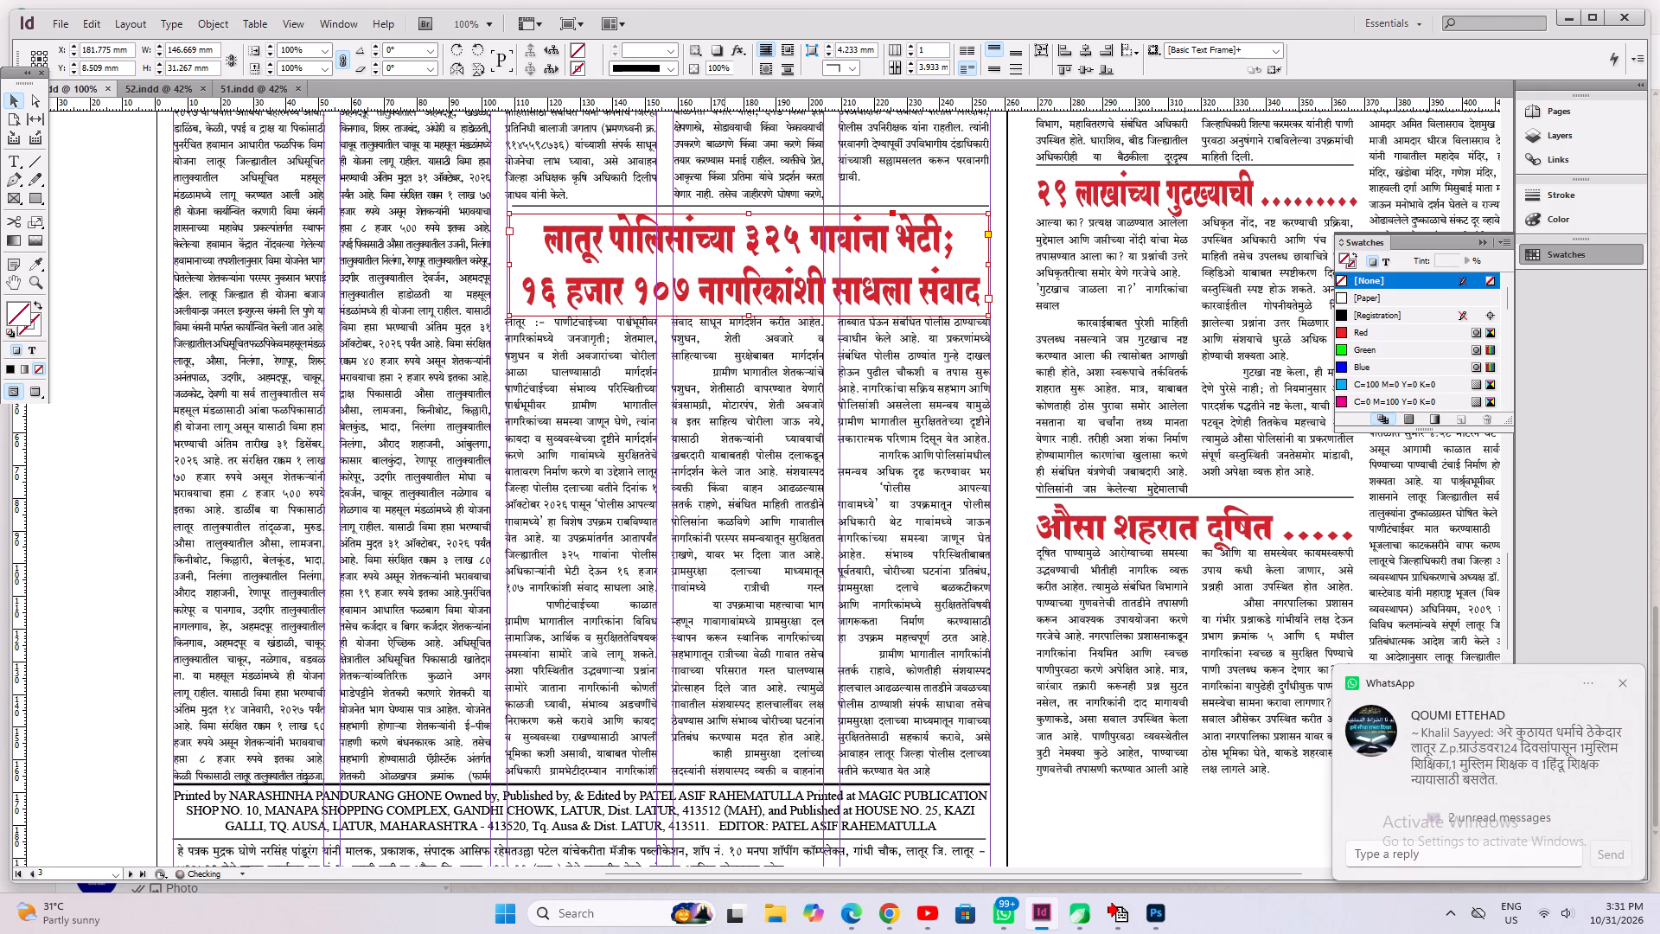
pyautogui.hotkey('ctrl', 's')
pyautogui.hotkey('ctrl', '0')
pyautogui.hotkey('ctrl', 's')
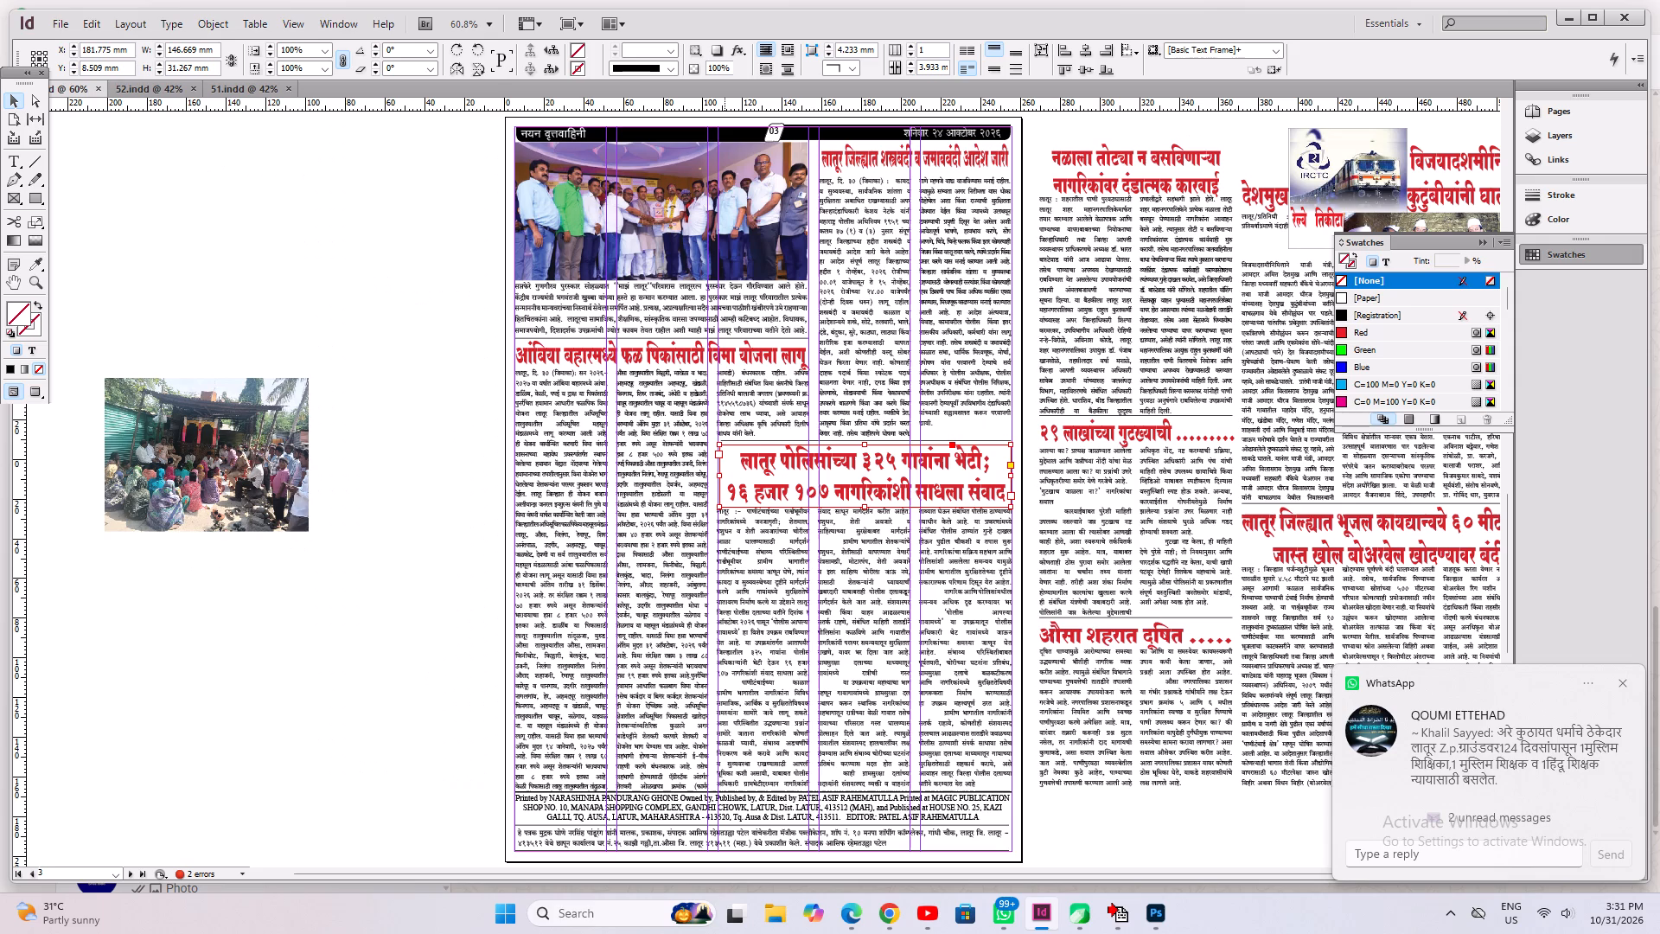
# Review the partly filled page 4, save, and look through all pages of 51.indd for articles to reuse.
pyautogui.scroll(-11, 673, 359)
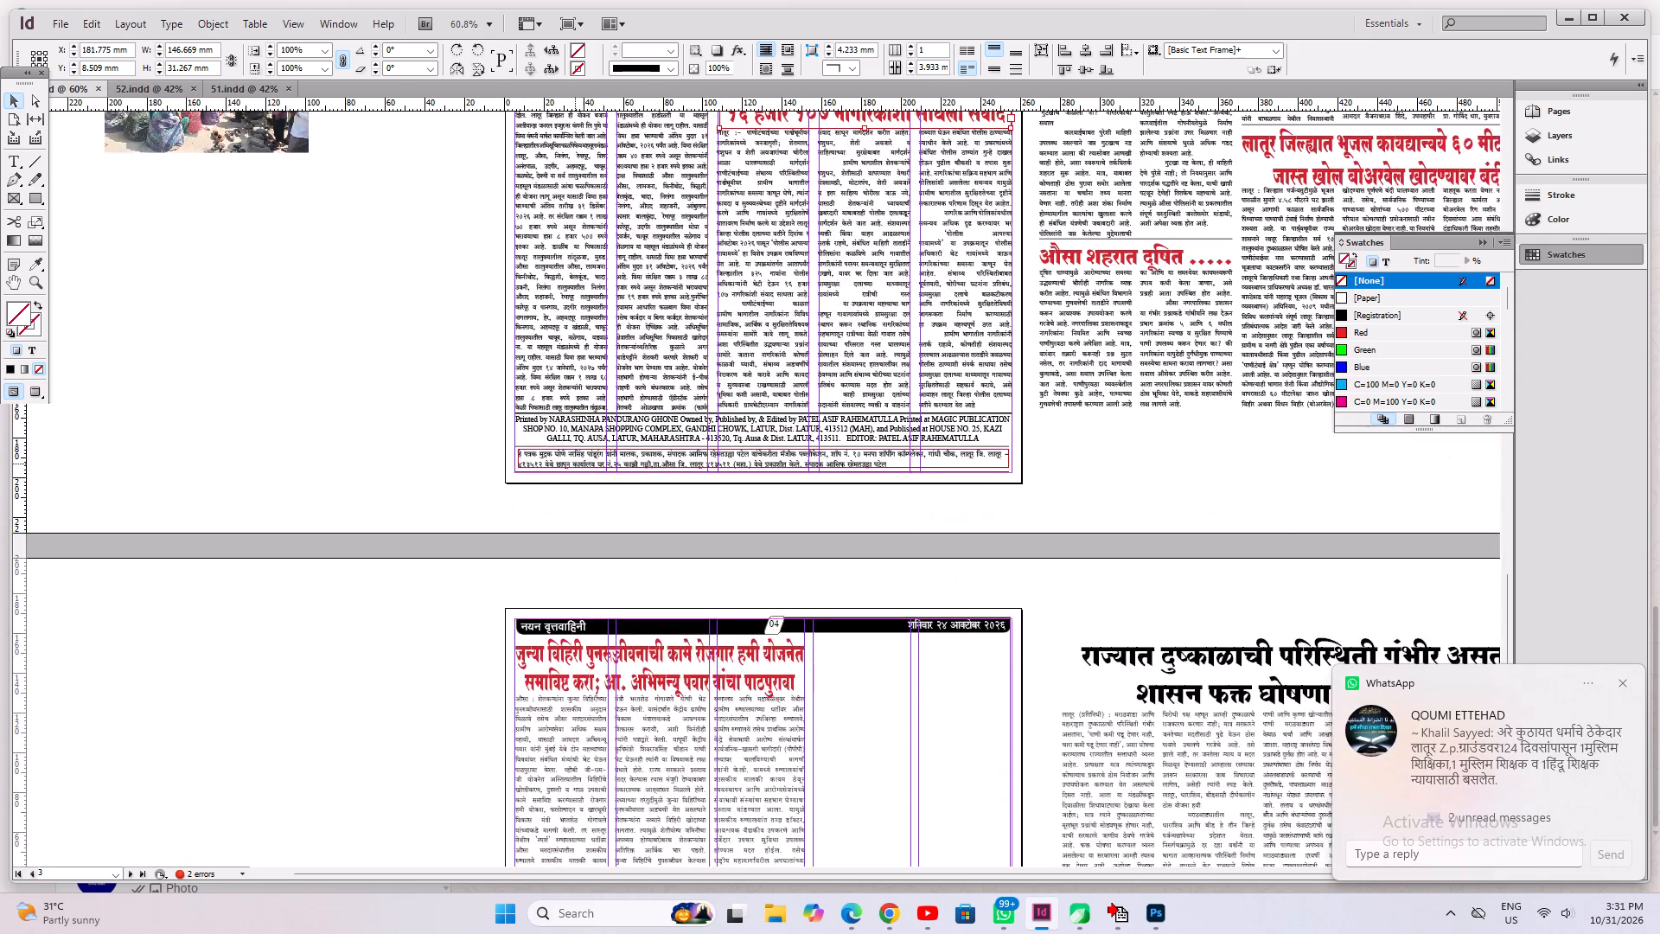
pyautogui.scroll(-18, 574, 464)
pyautogui.hotkey('ctrl', 's')
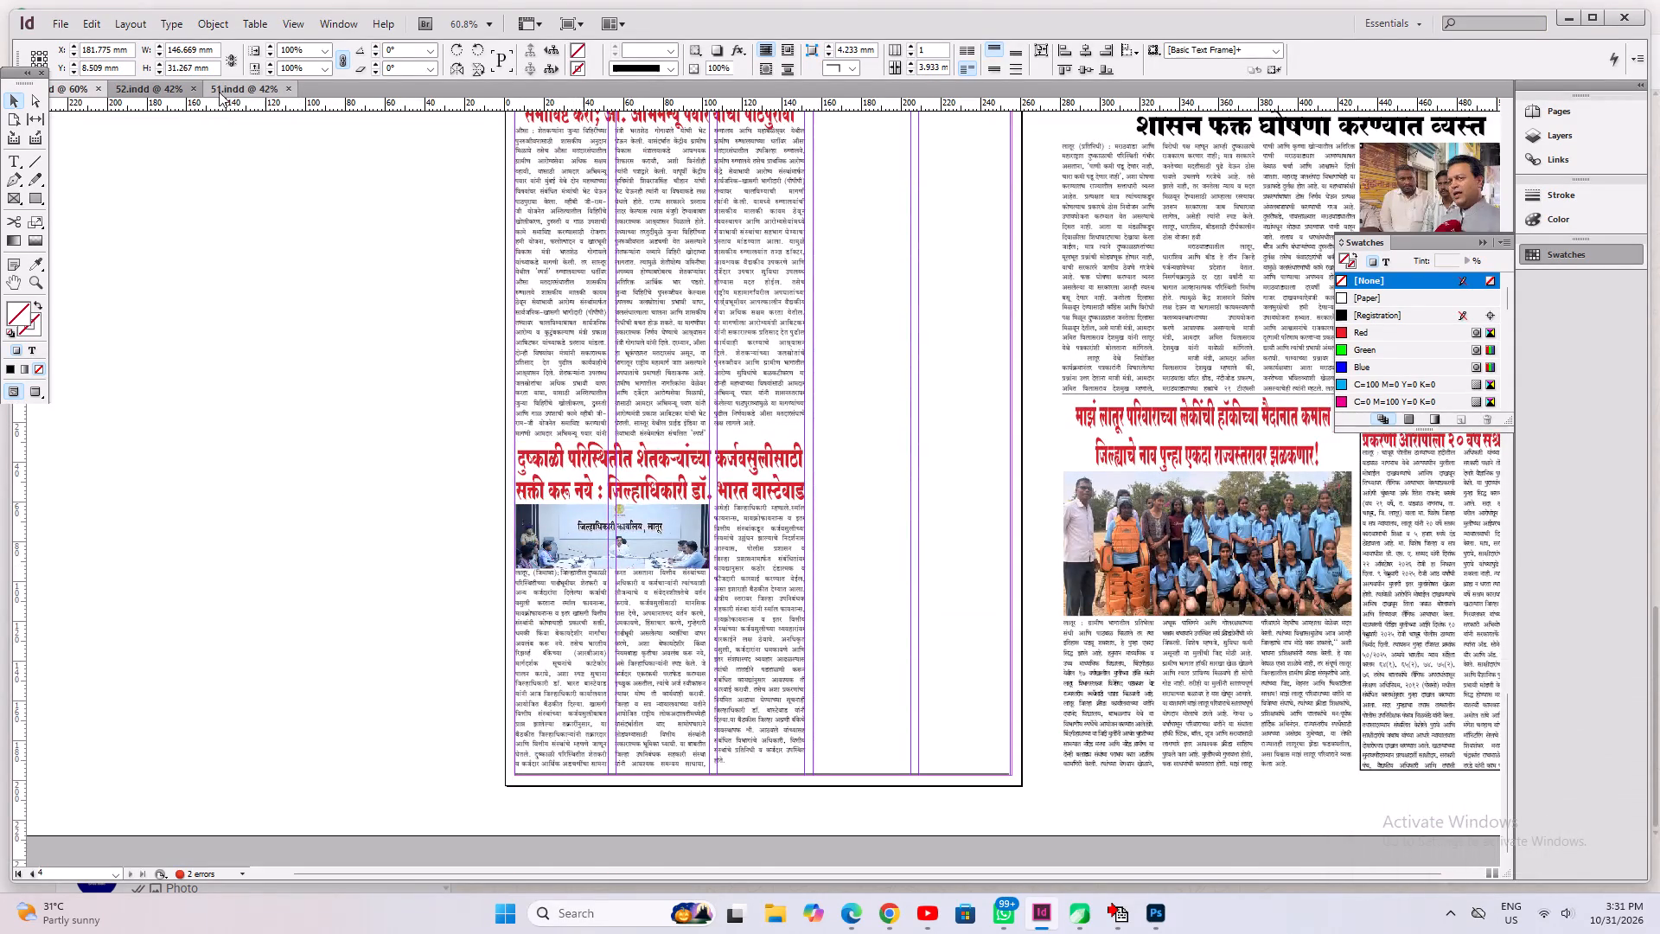
pyautogui.click(220, 91)
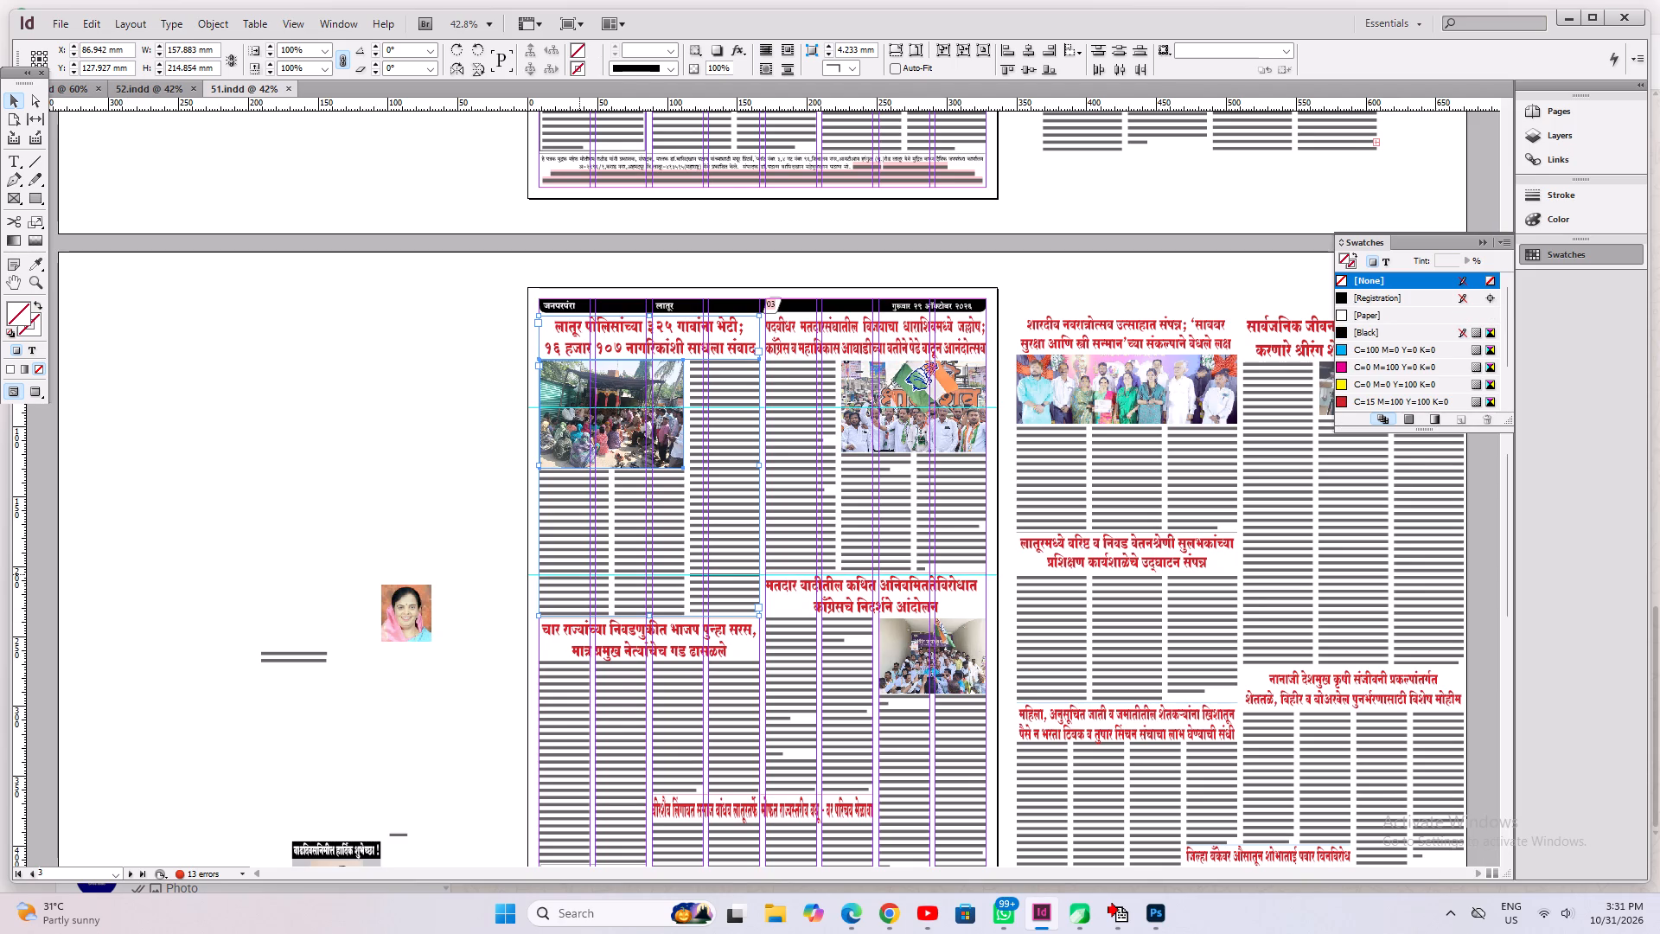
pyautogui.scroll(13, 558, 573)
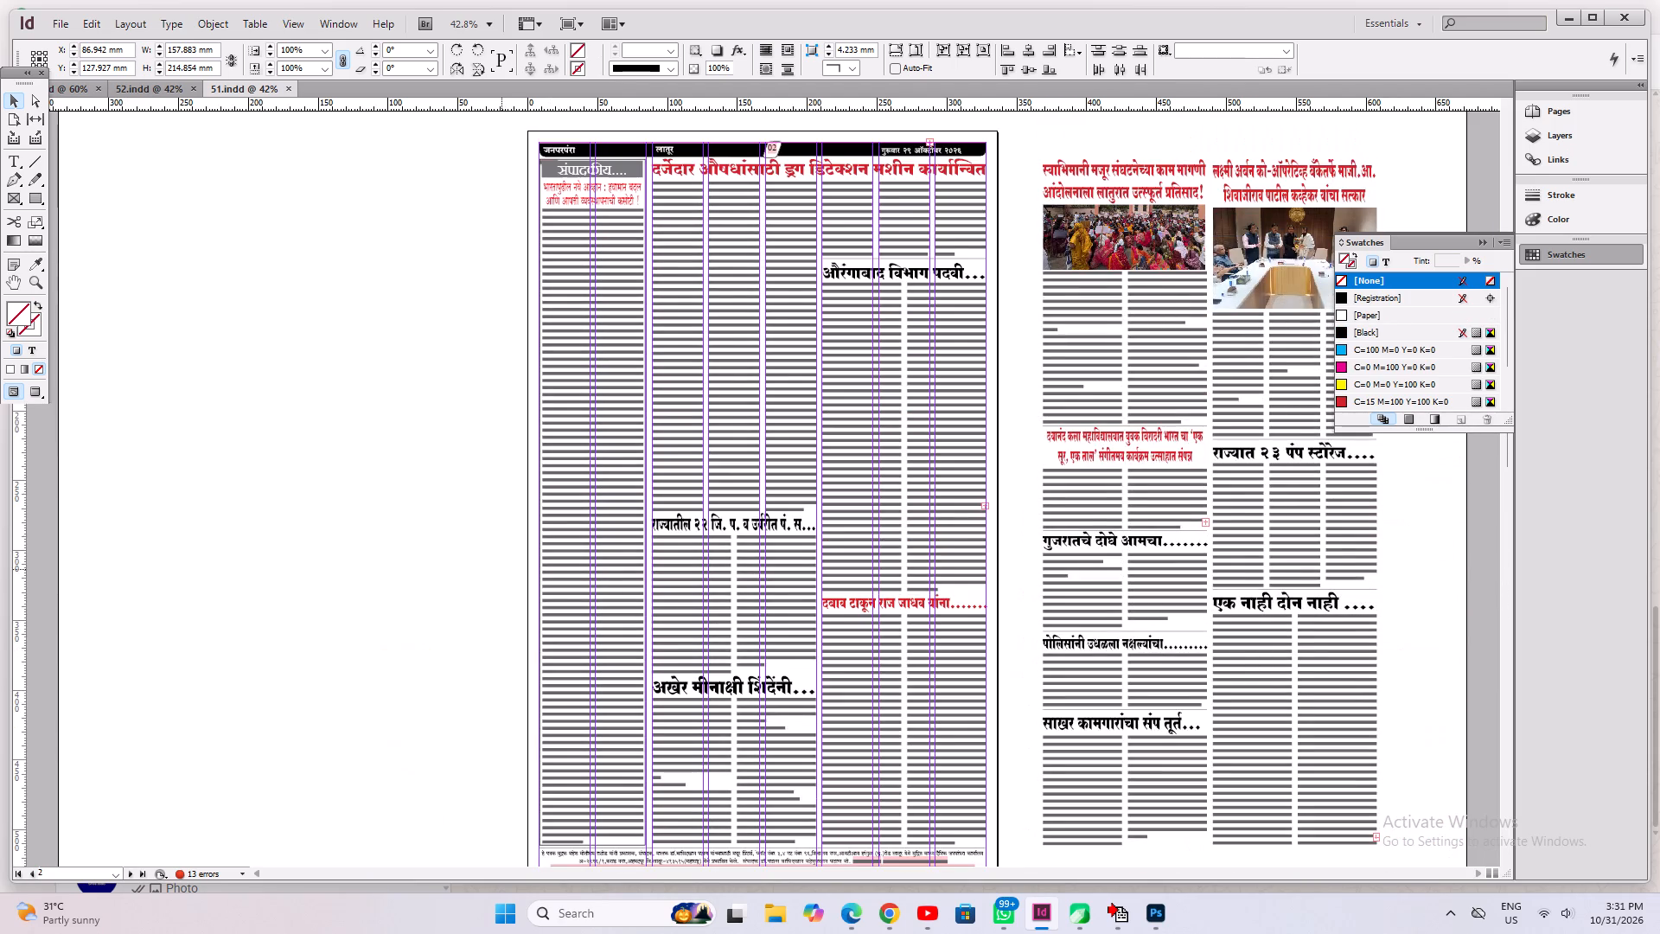
pyautogui.scroll(12, 501, 569)
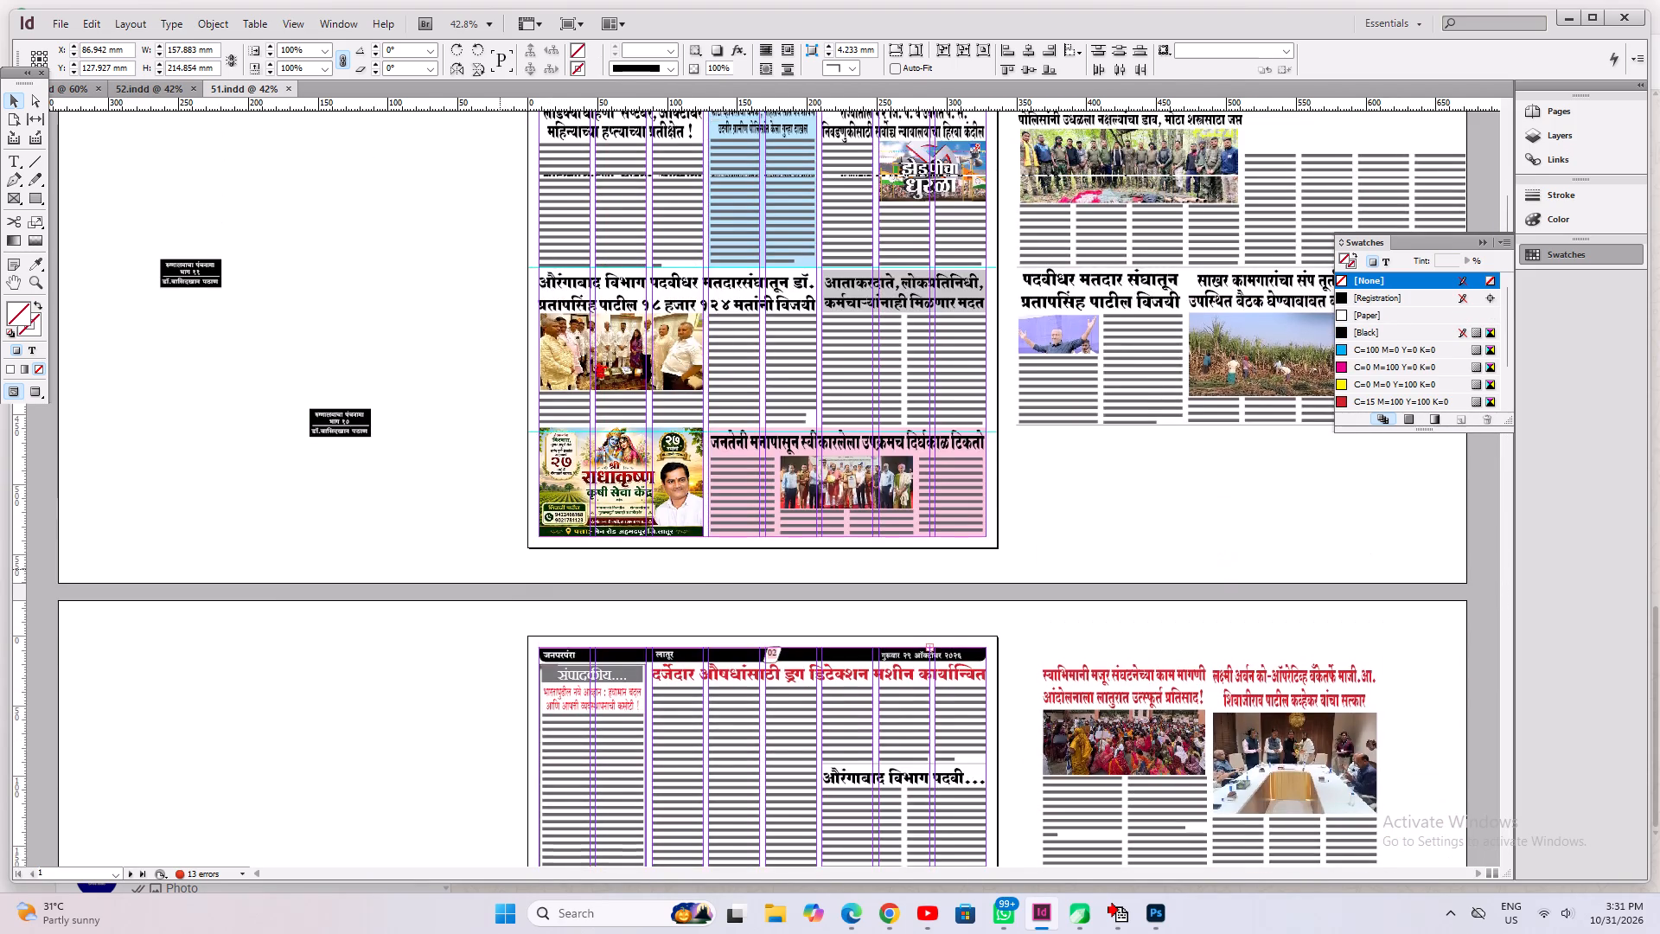
pyautogui.scroll(3, 499, 570)
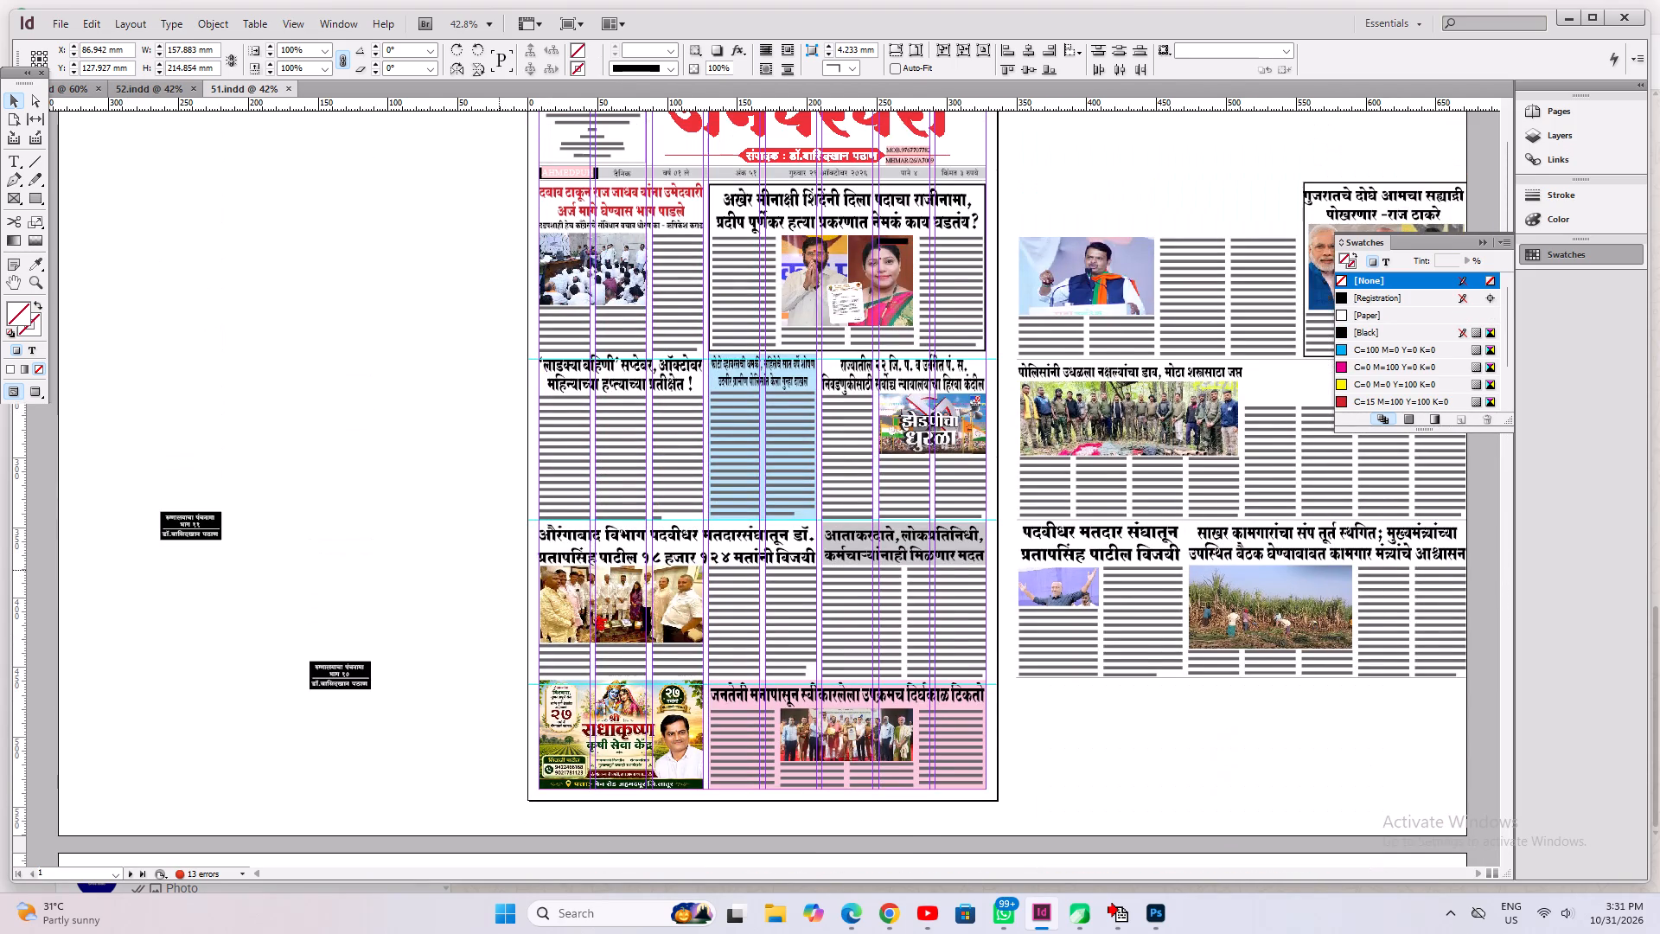
pyautogui.scroll(-5, 496, 582)
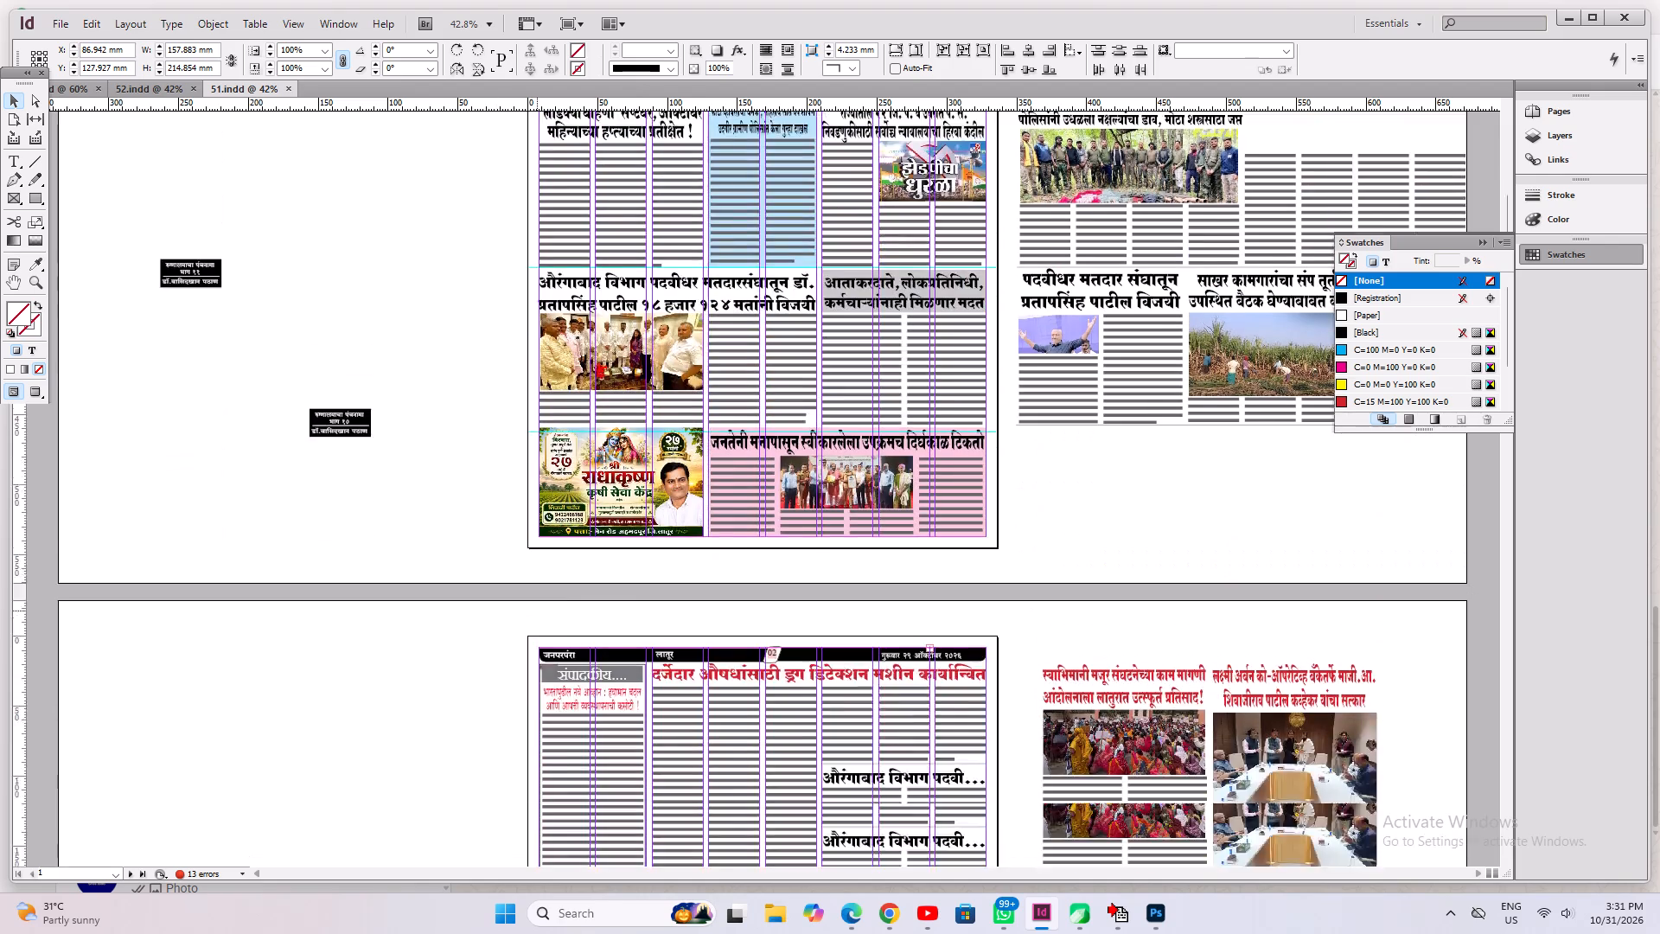
pyautogui.scroll(-20, 546, 624)
pyautogui.scroll(-5, 546, 624)
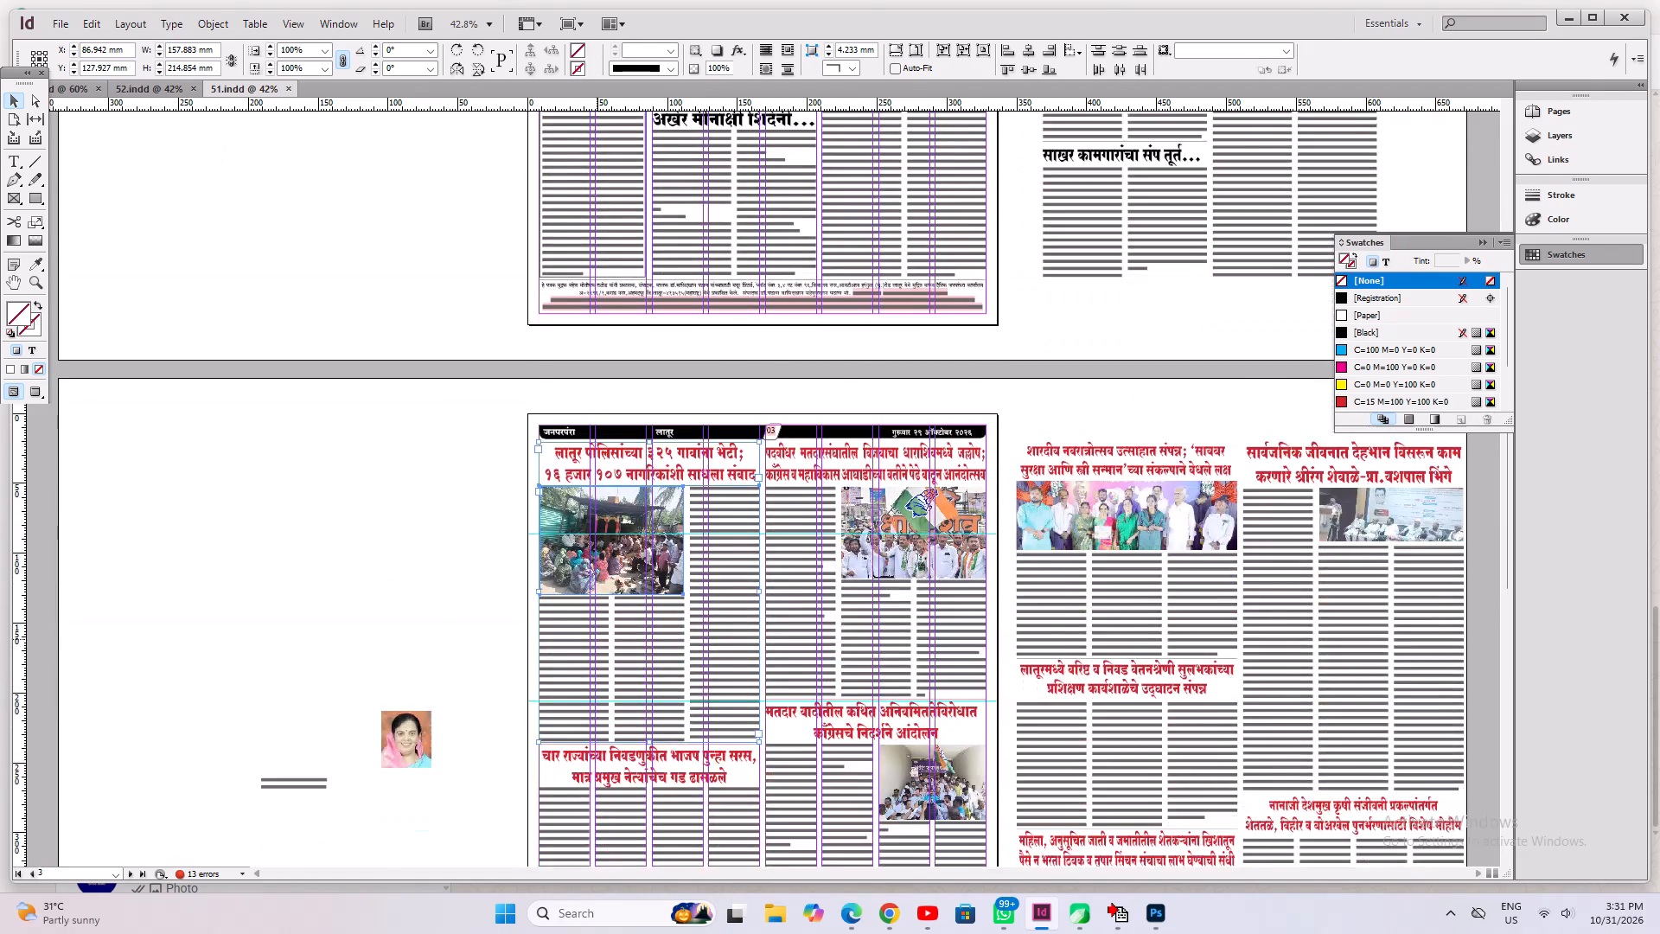
pyautogui.scroll(-14, 597, 639)
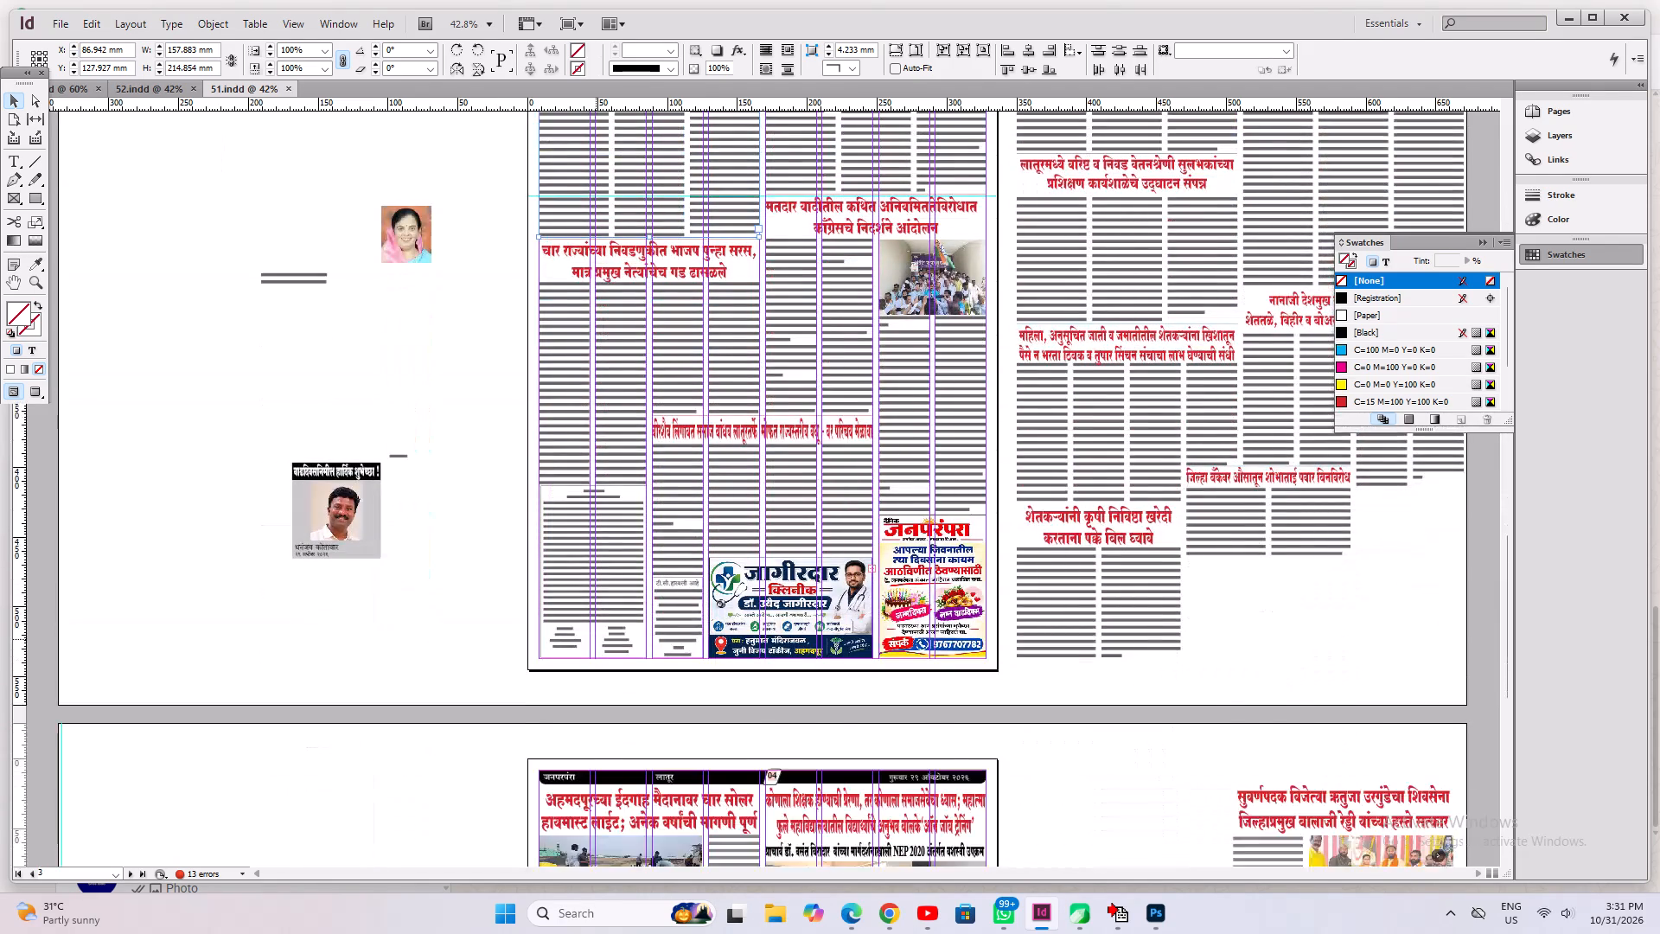
pyautogui.scroll(-15, 596, 639)
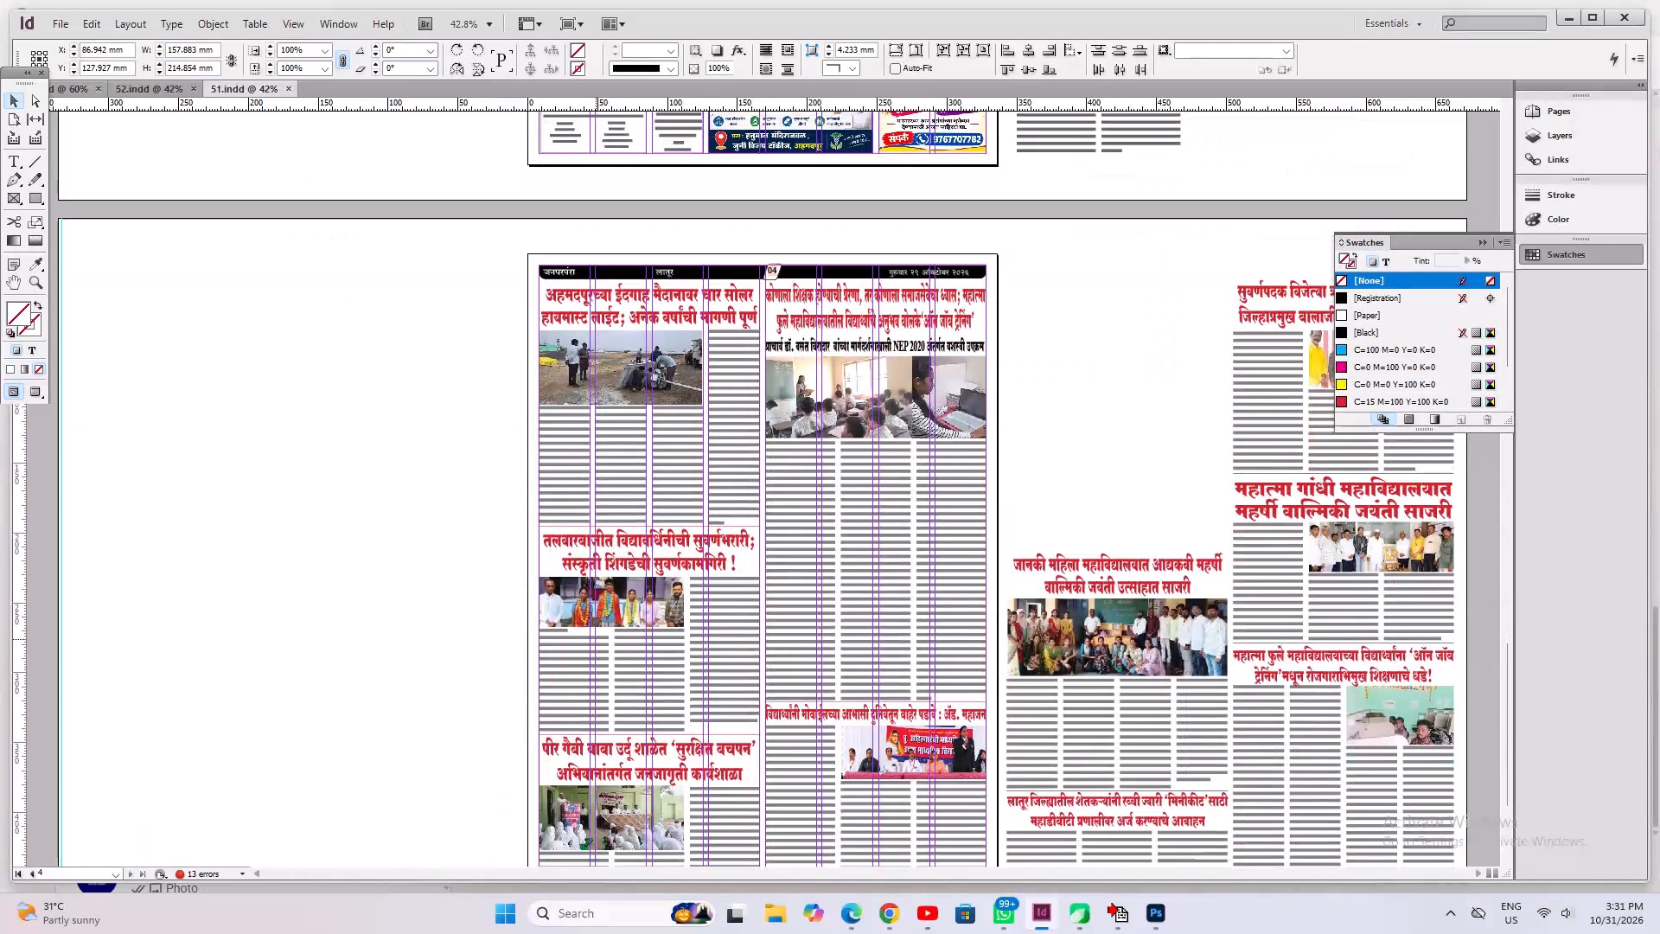
pyautogui.scroll(-5, 596, 639)
pyautogui.scroll(4, 595, 617)
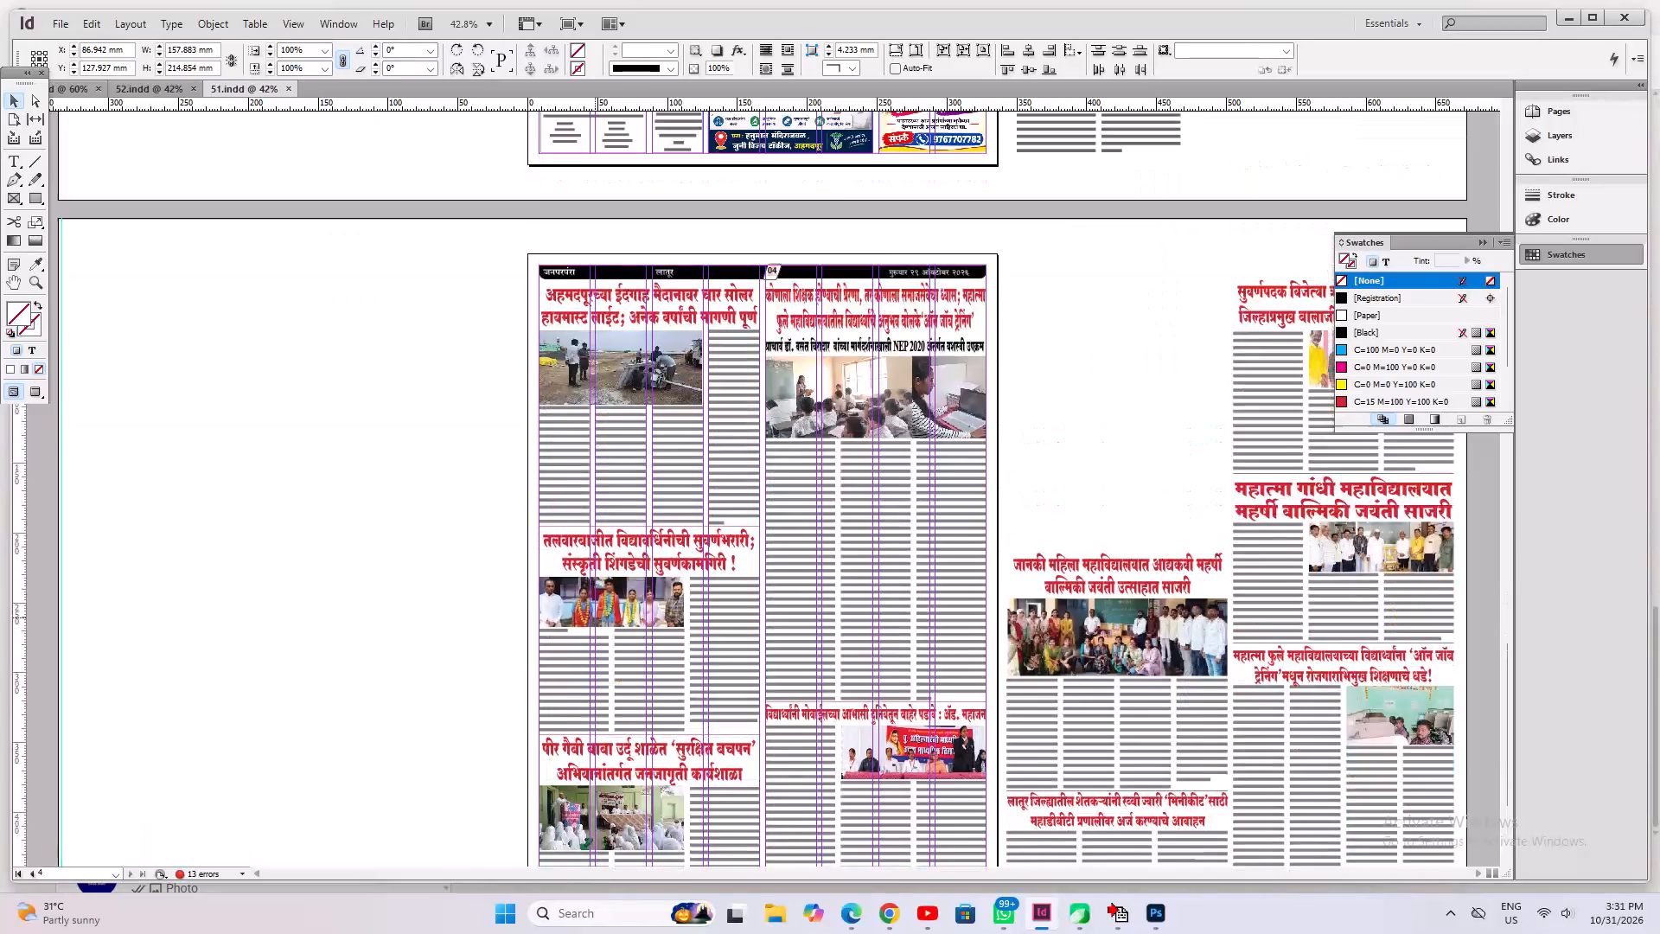
pyautogui.scroll(2, 595, 617)
# Switch to 52.indd and look over pages 3 and 4 for articles that could fill page 4.
pyautogui.click(154, 85)
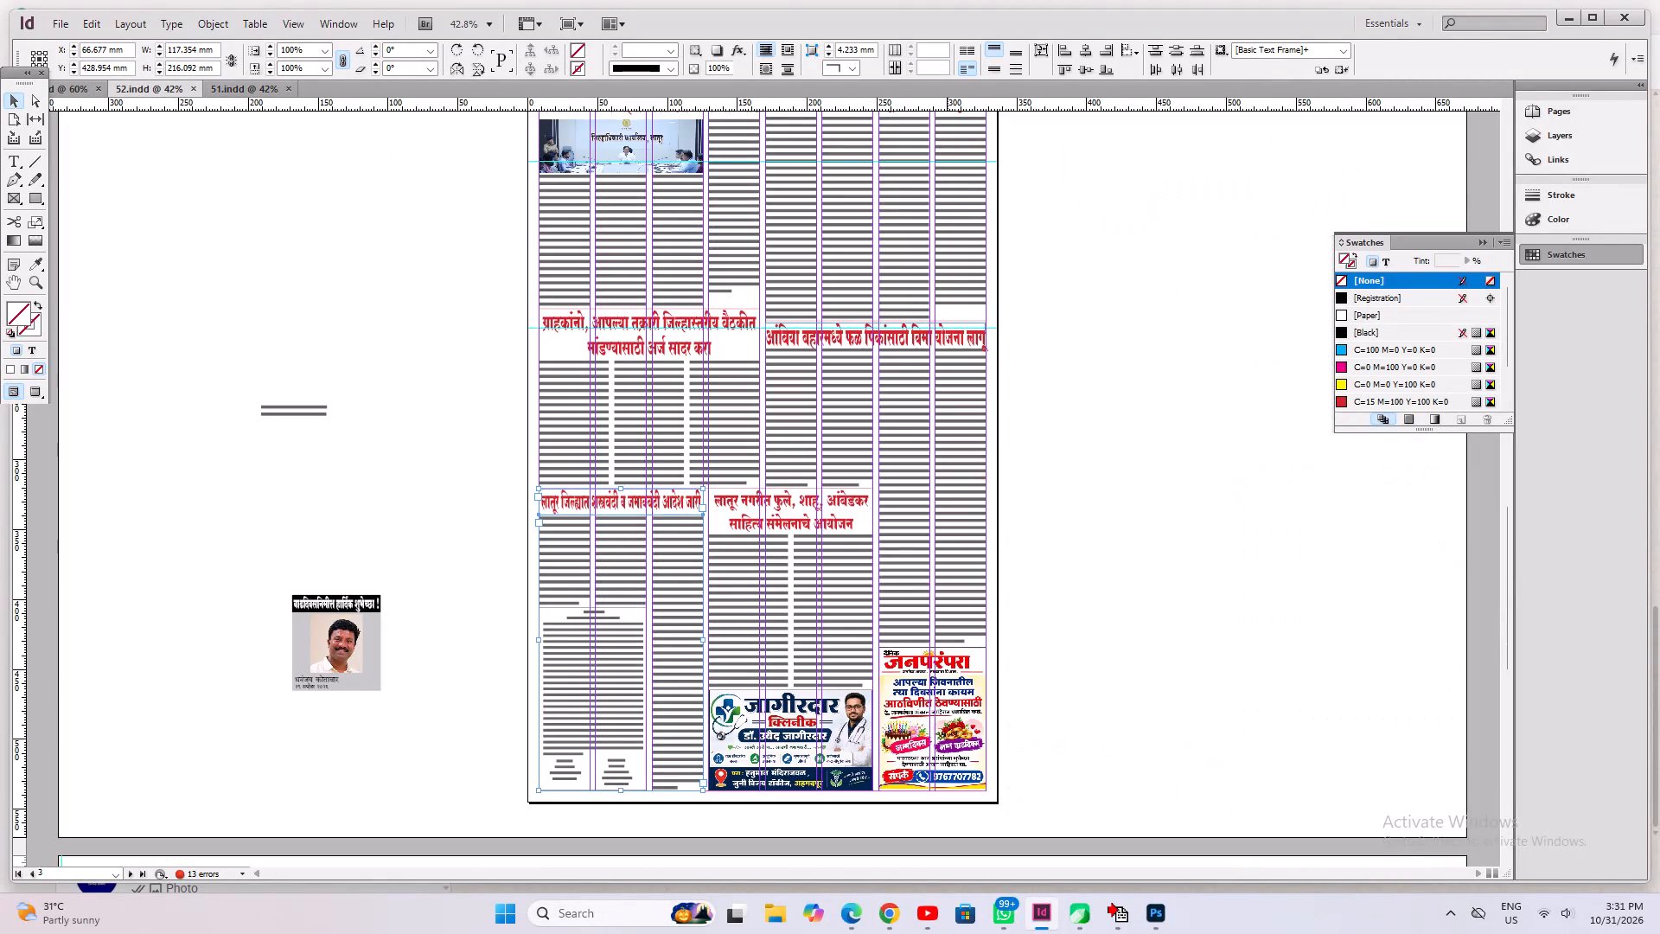
pyautogui.scroll(-7, 1121, 580)
pyautogui.scroll(-4, 1044, 600)
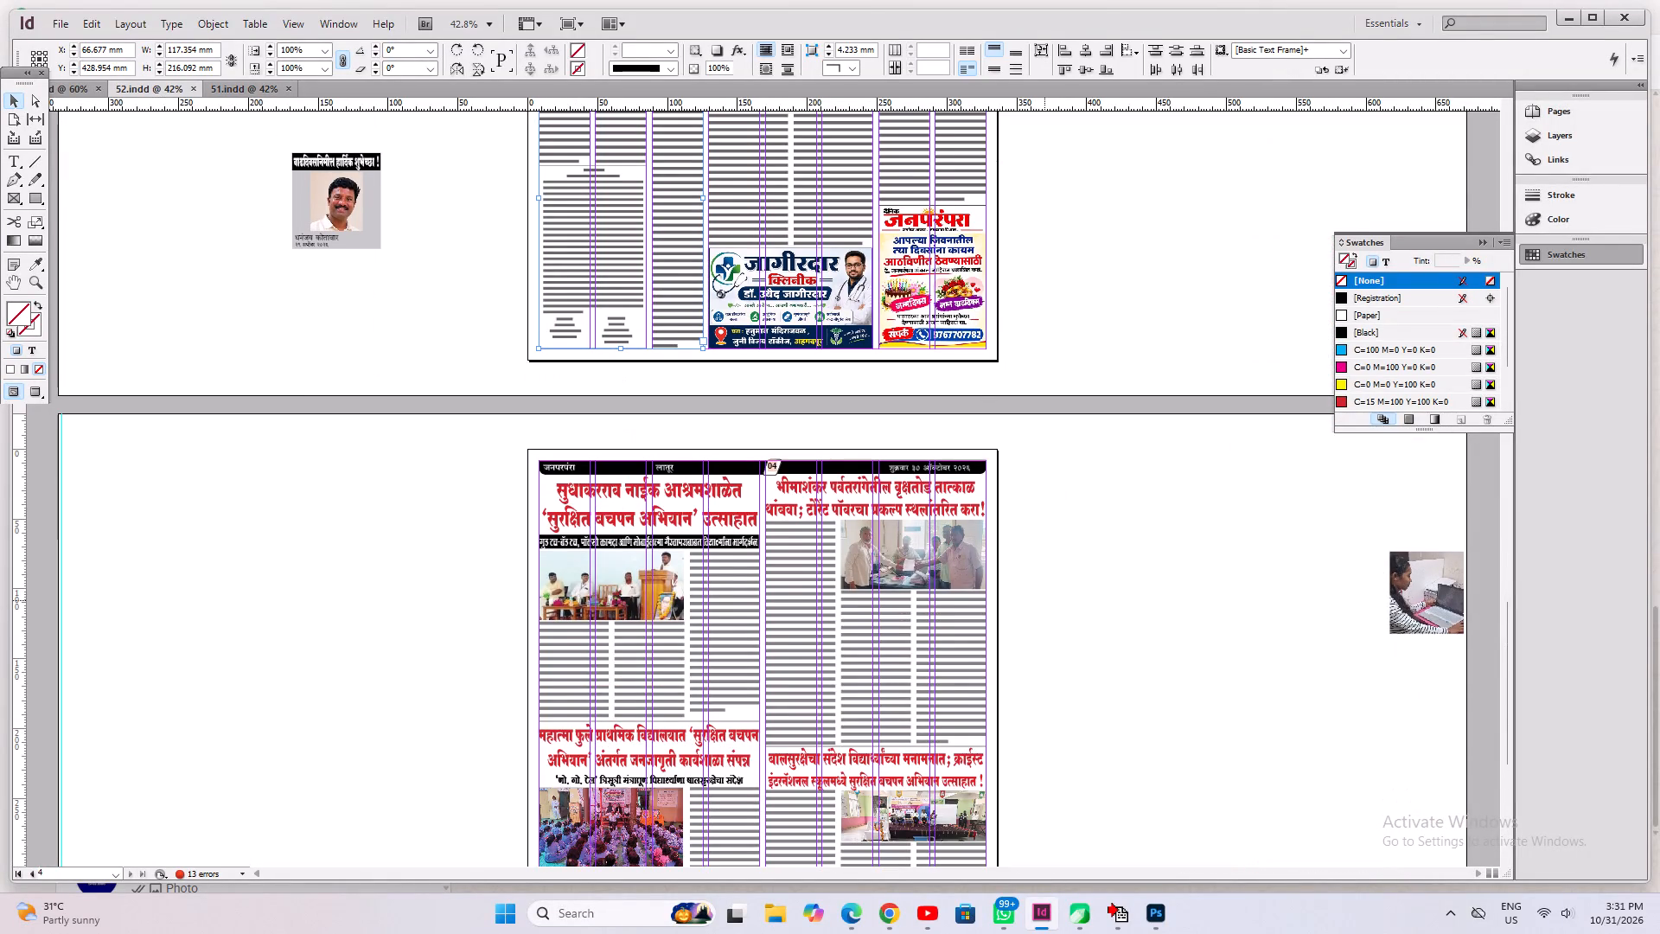
pyautogui.scroll(-5, 1044, 600)
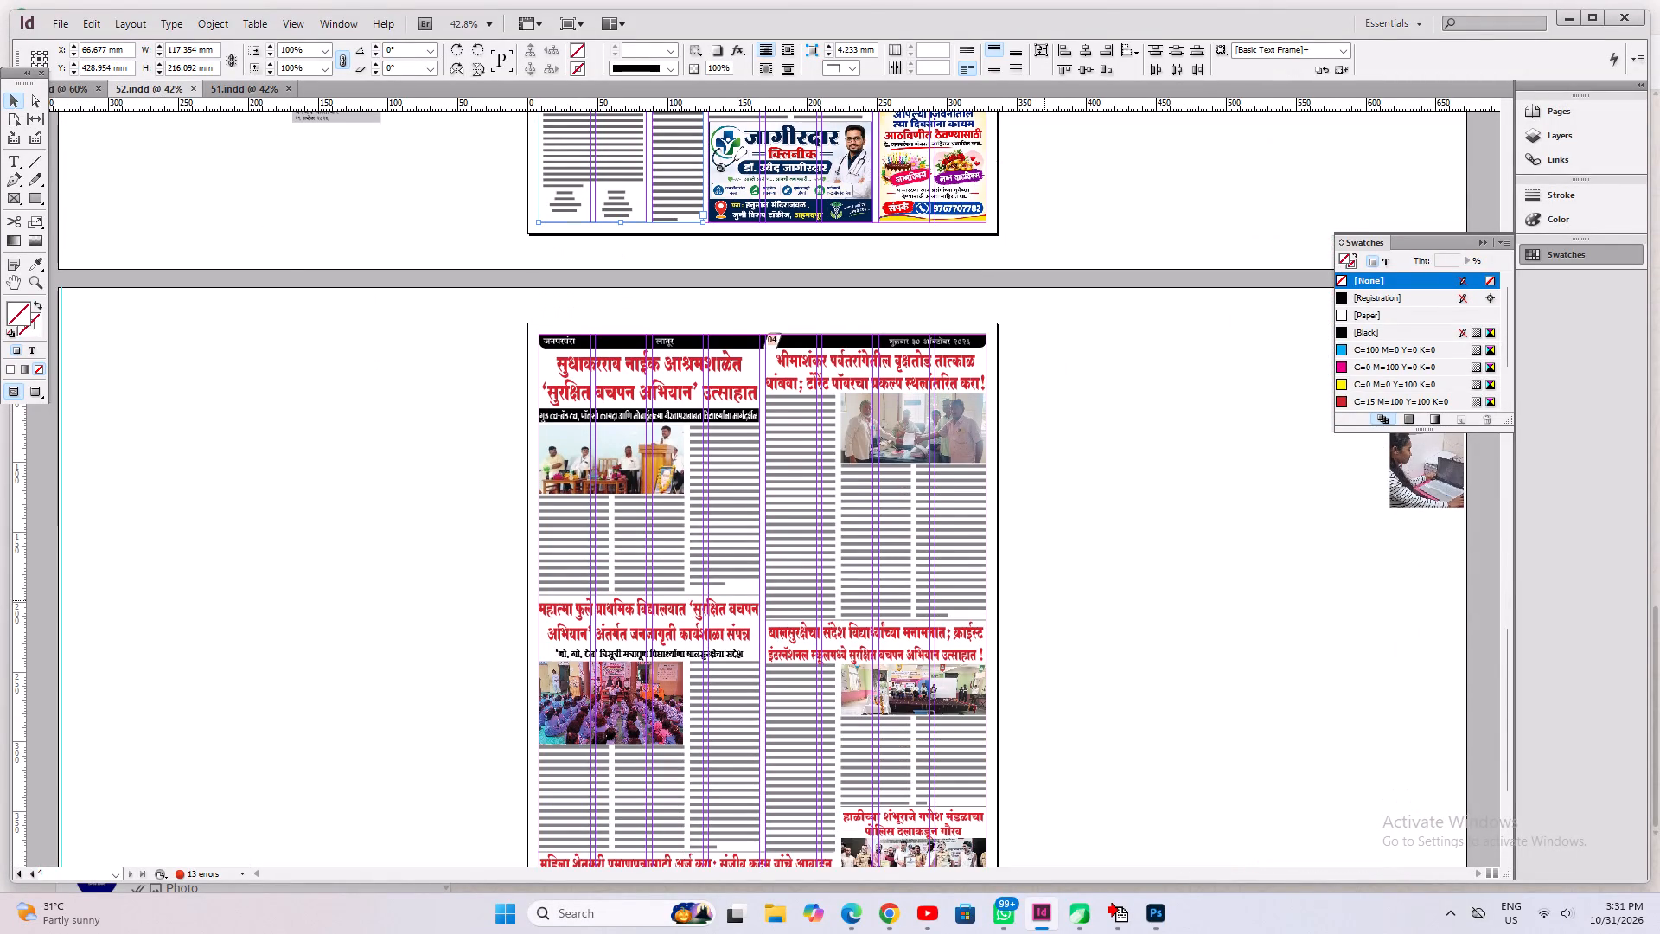
pyautogui.scroll(-8, 1044, 600)
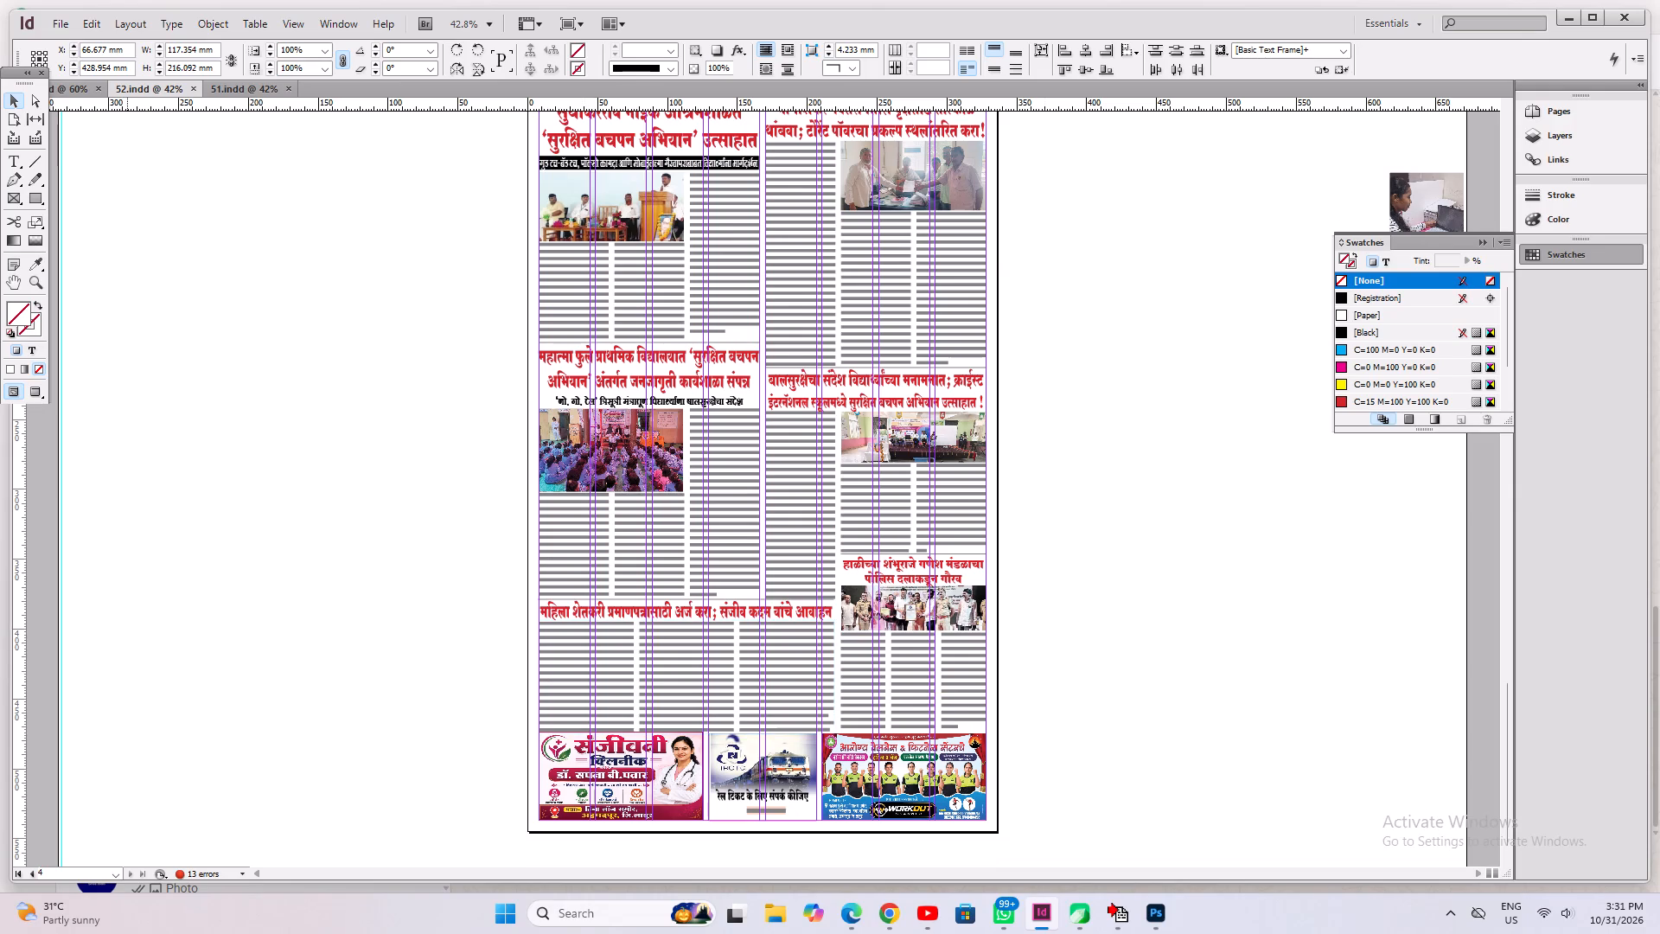
pyautogui.scroll(6, 329, 630)
# Return to 51.indd and examine the articles on pages 3 and 4 and their pasteboards for one to reuse.
pyautogui.click(233, 76)
pyautogui.click(233, 91)
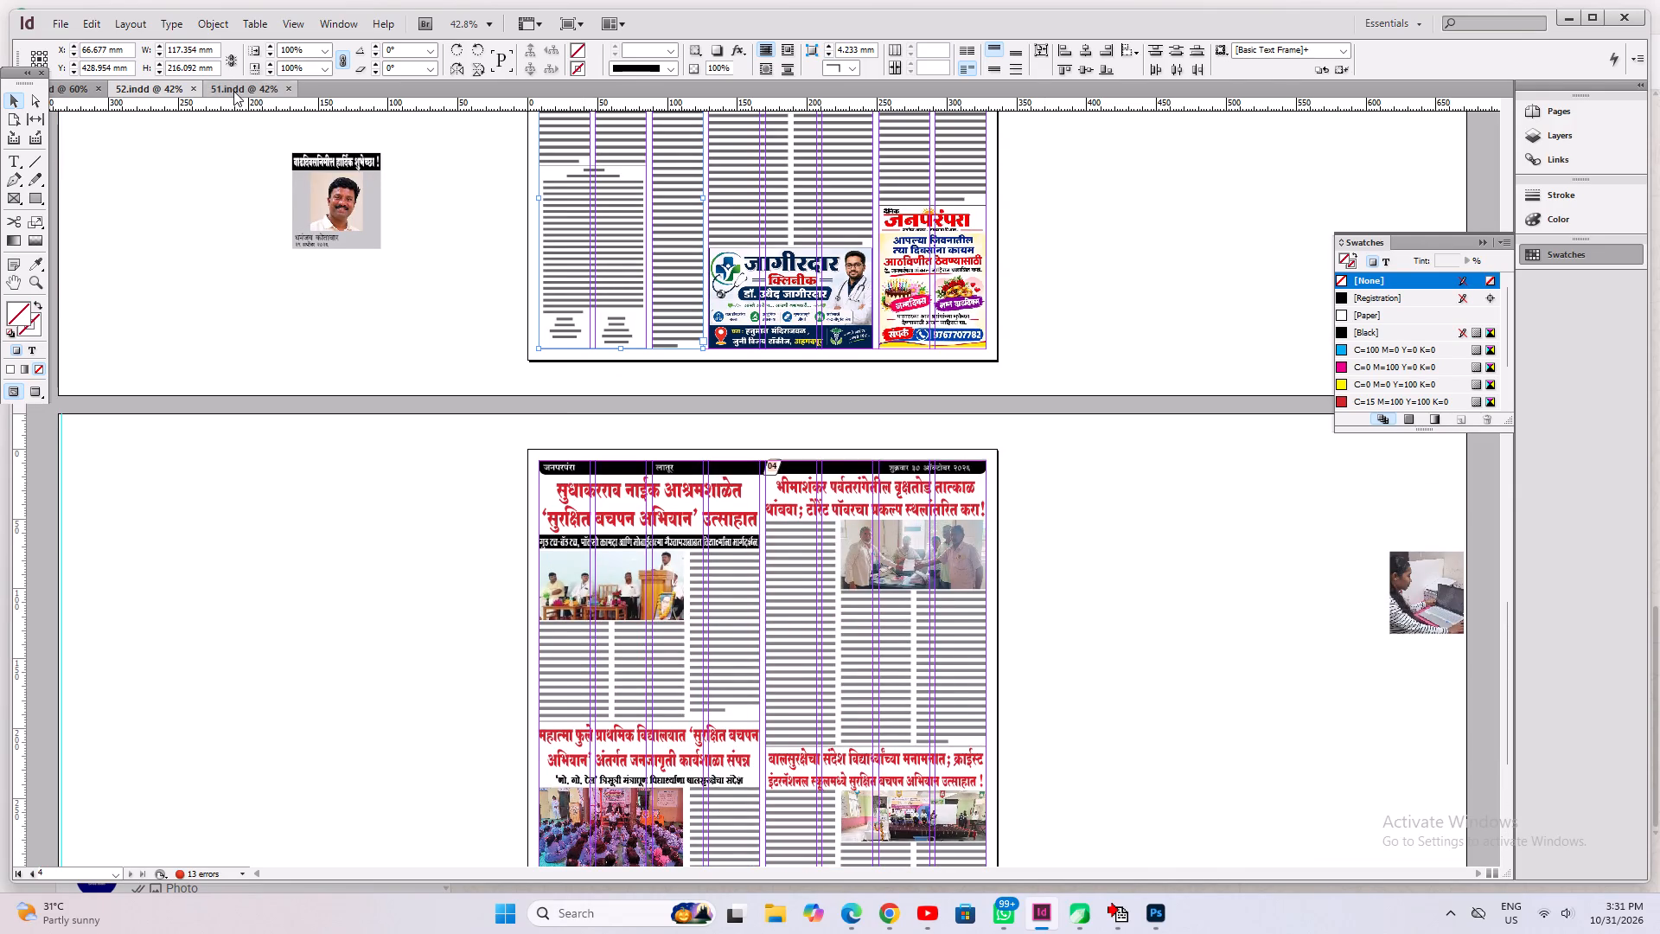
pyautogui.scroll(-3, 903, 561)
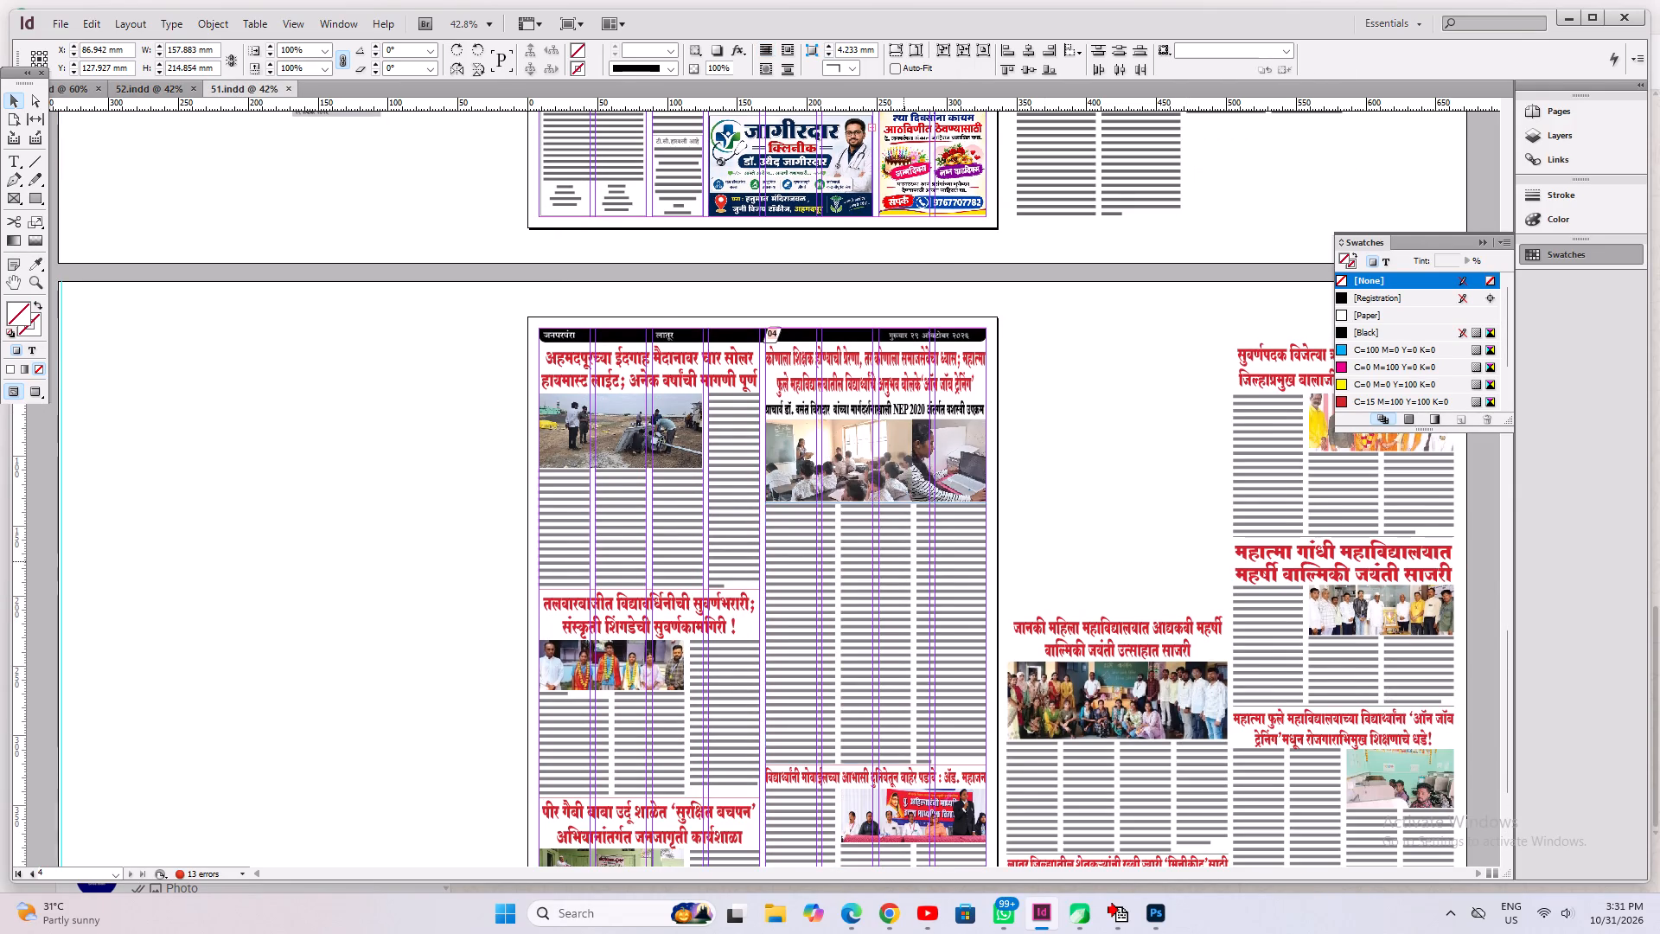
pyautogui.scroll(13, 463, 580)
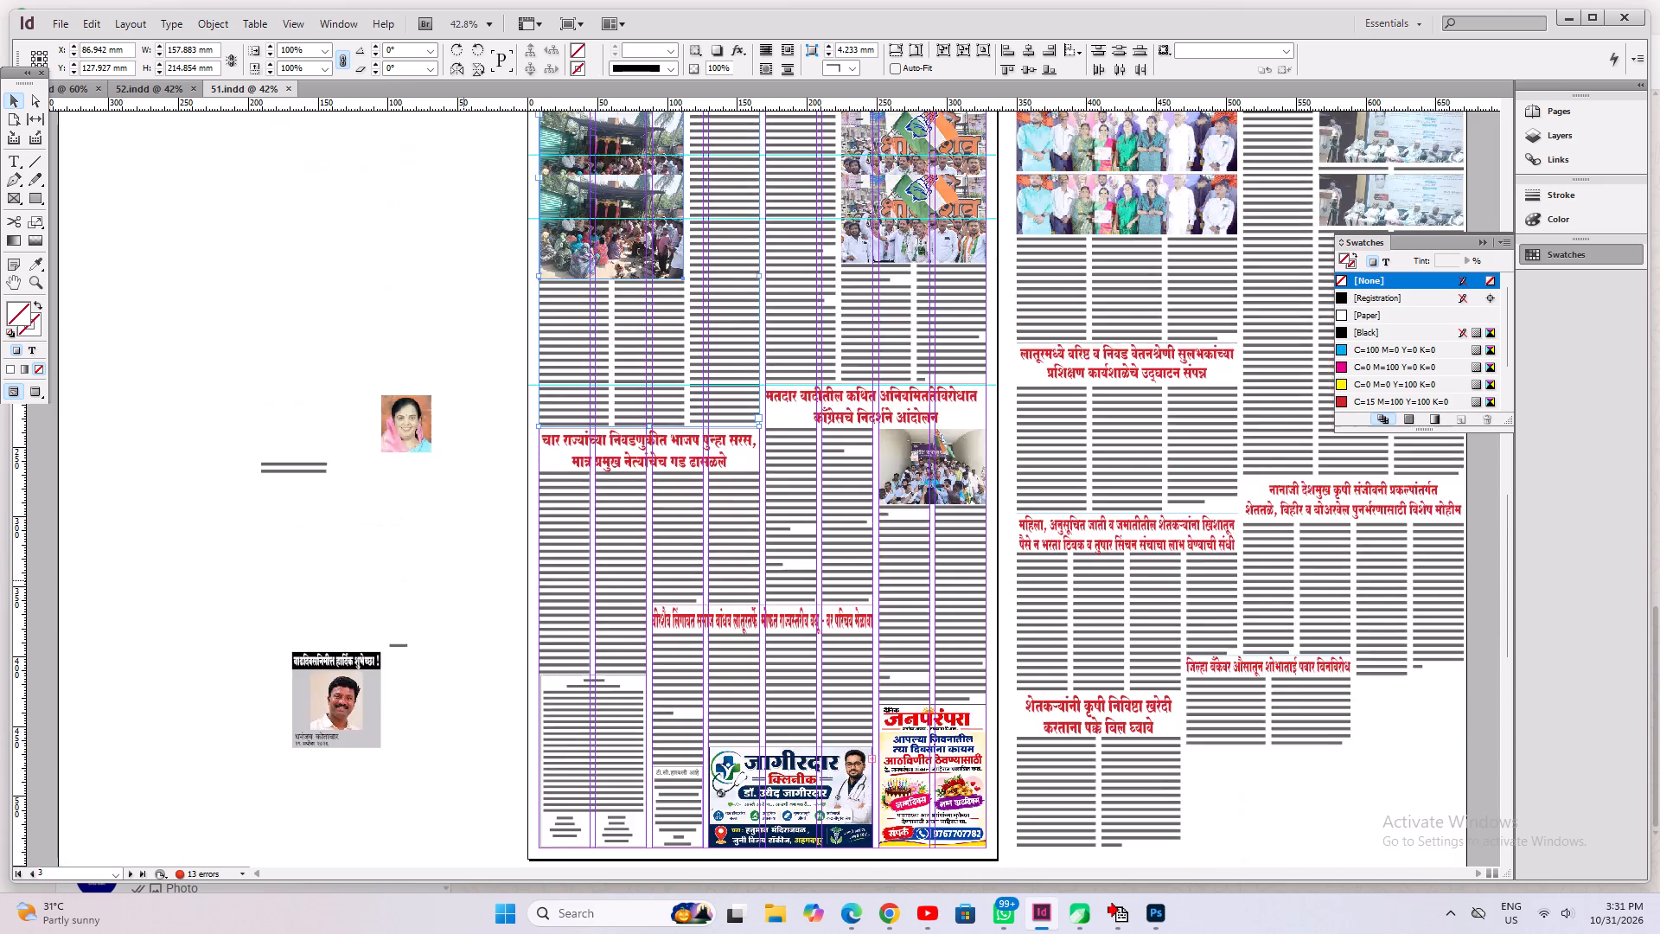
# Copy the headline and text frame of the Congress voter-list protest article from the middle of page 3 in 51.indd.
pyautogui.click(899, 474)
pyautogui.keyDown('shift'); pyautogui.click(825, 559); pyautogui.keyUp('shift')
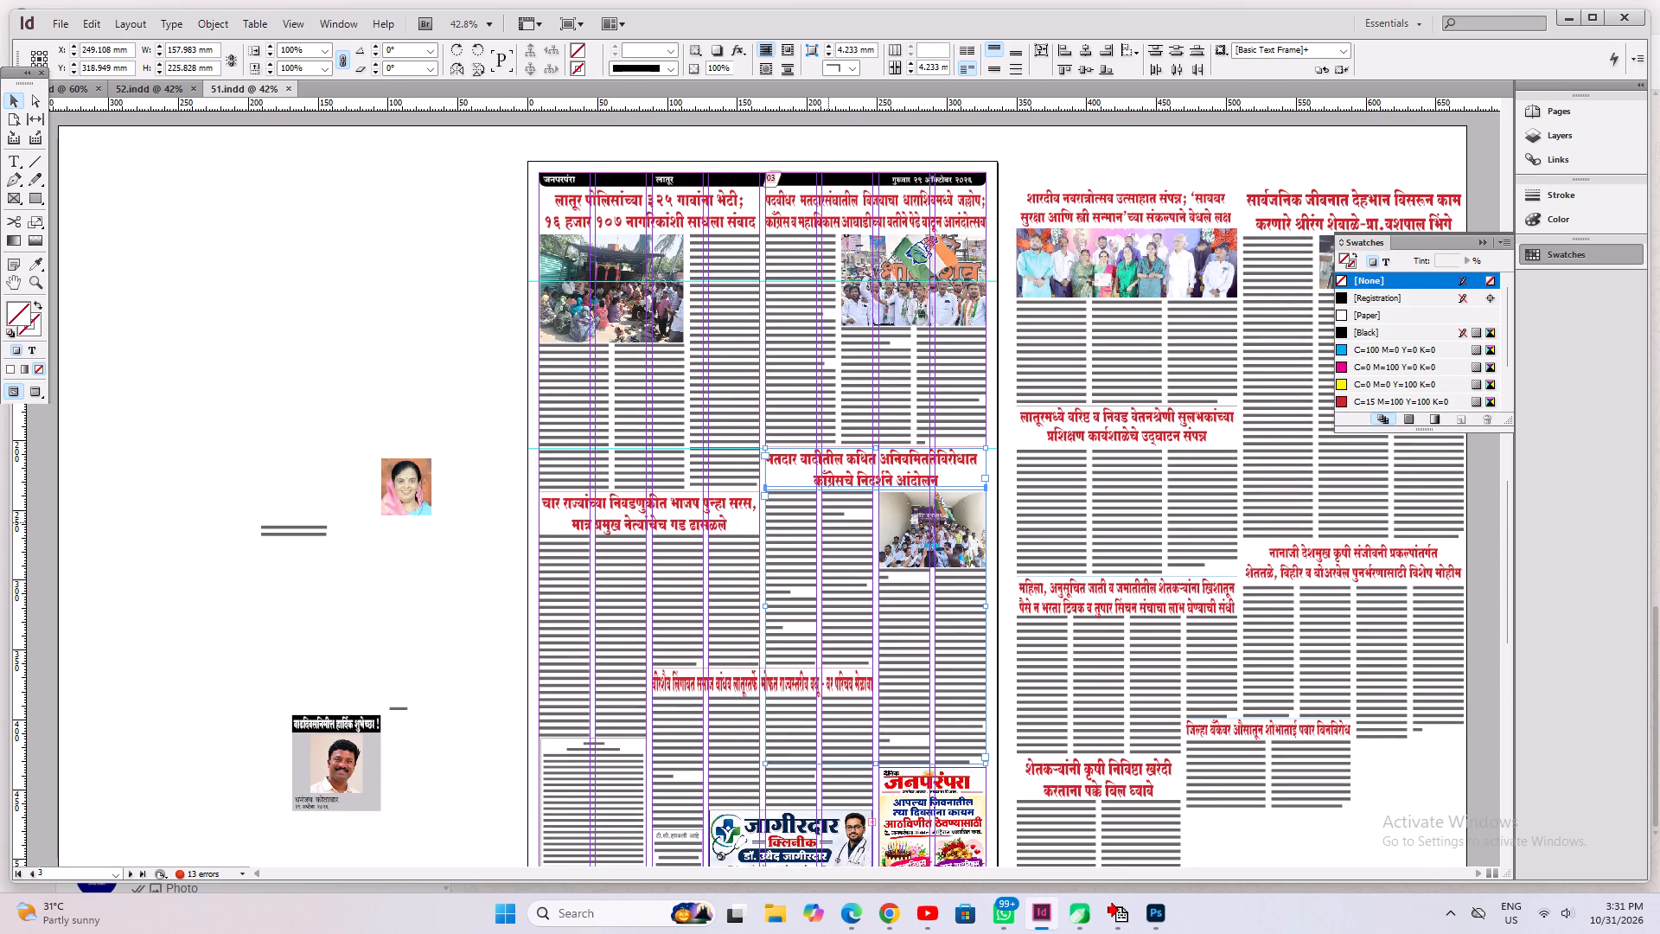
pyautogui.click(357, 361)
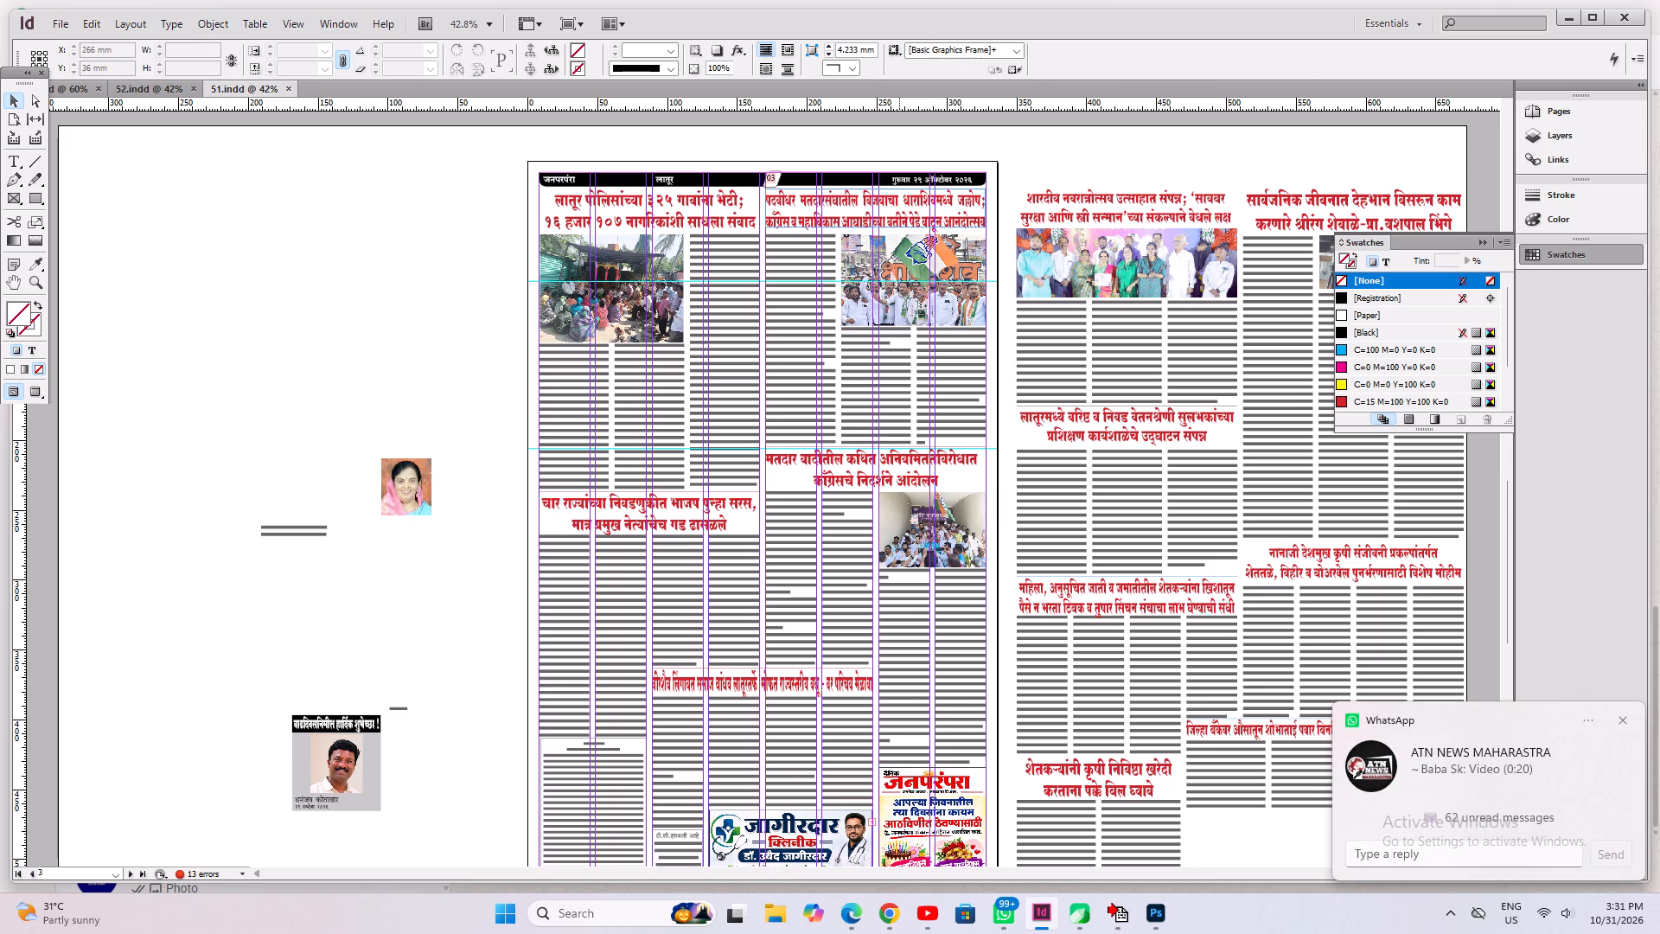
pyautogui.click(899, 208)
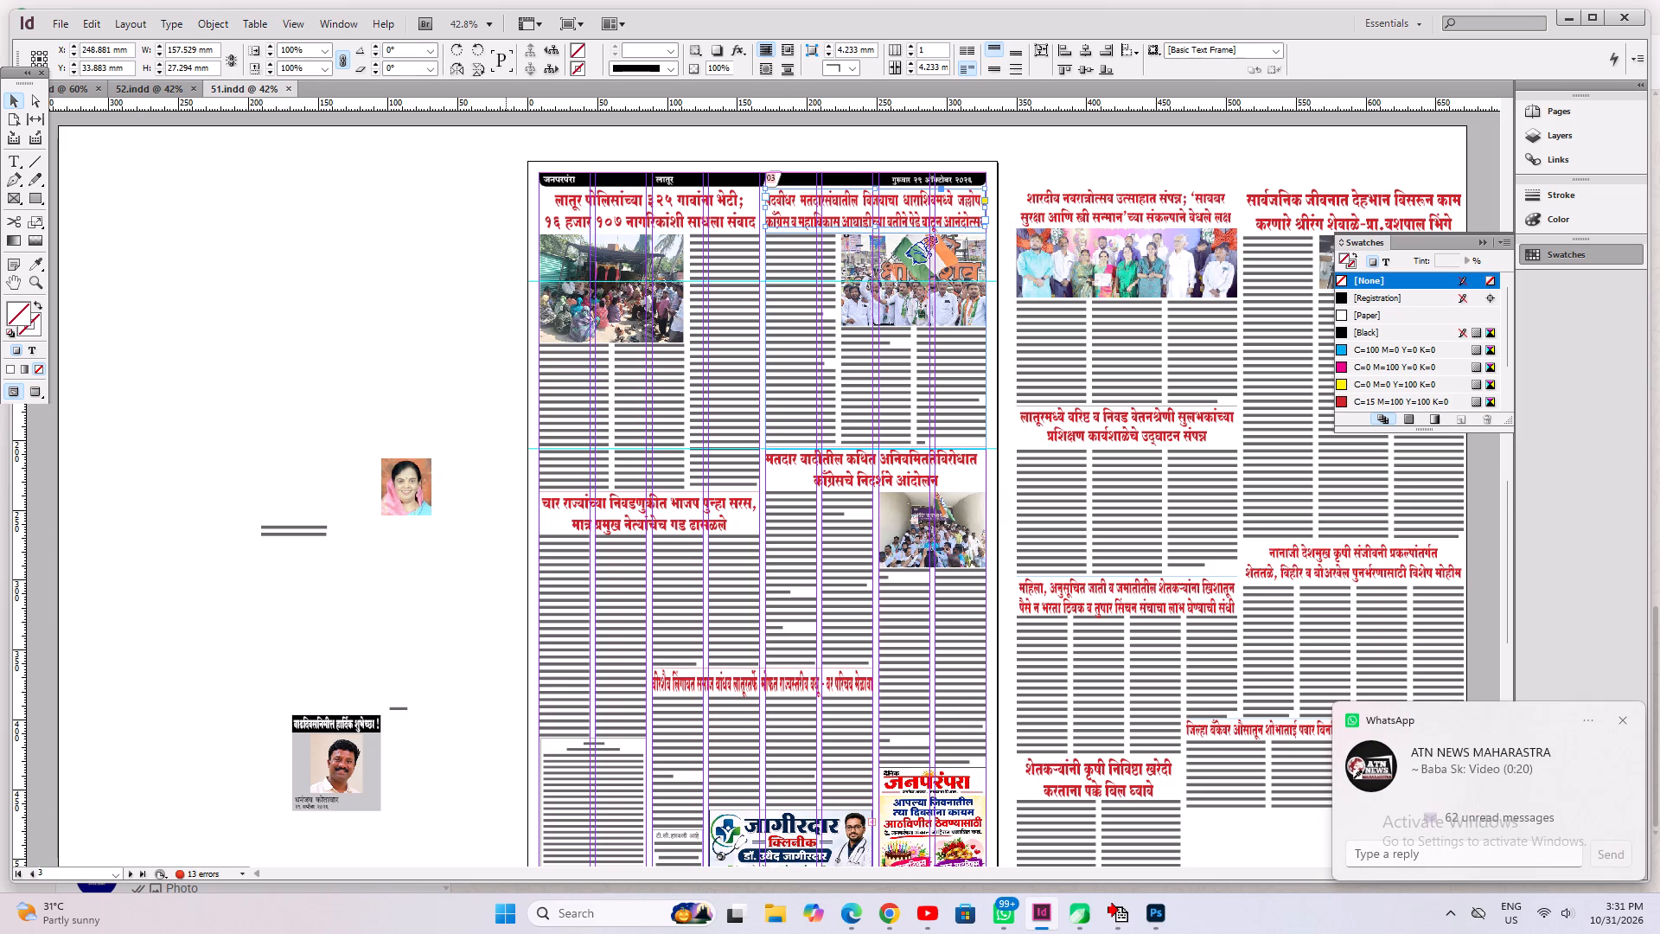
pyautogui.click(346, 359)
pyautogui.click(921, 479)
pyautogui.keyDown('shift'); pyautogui.click(803, 562); pyautogui.keyUp('shift')
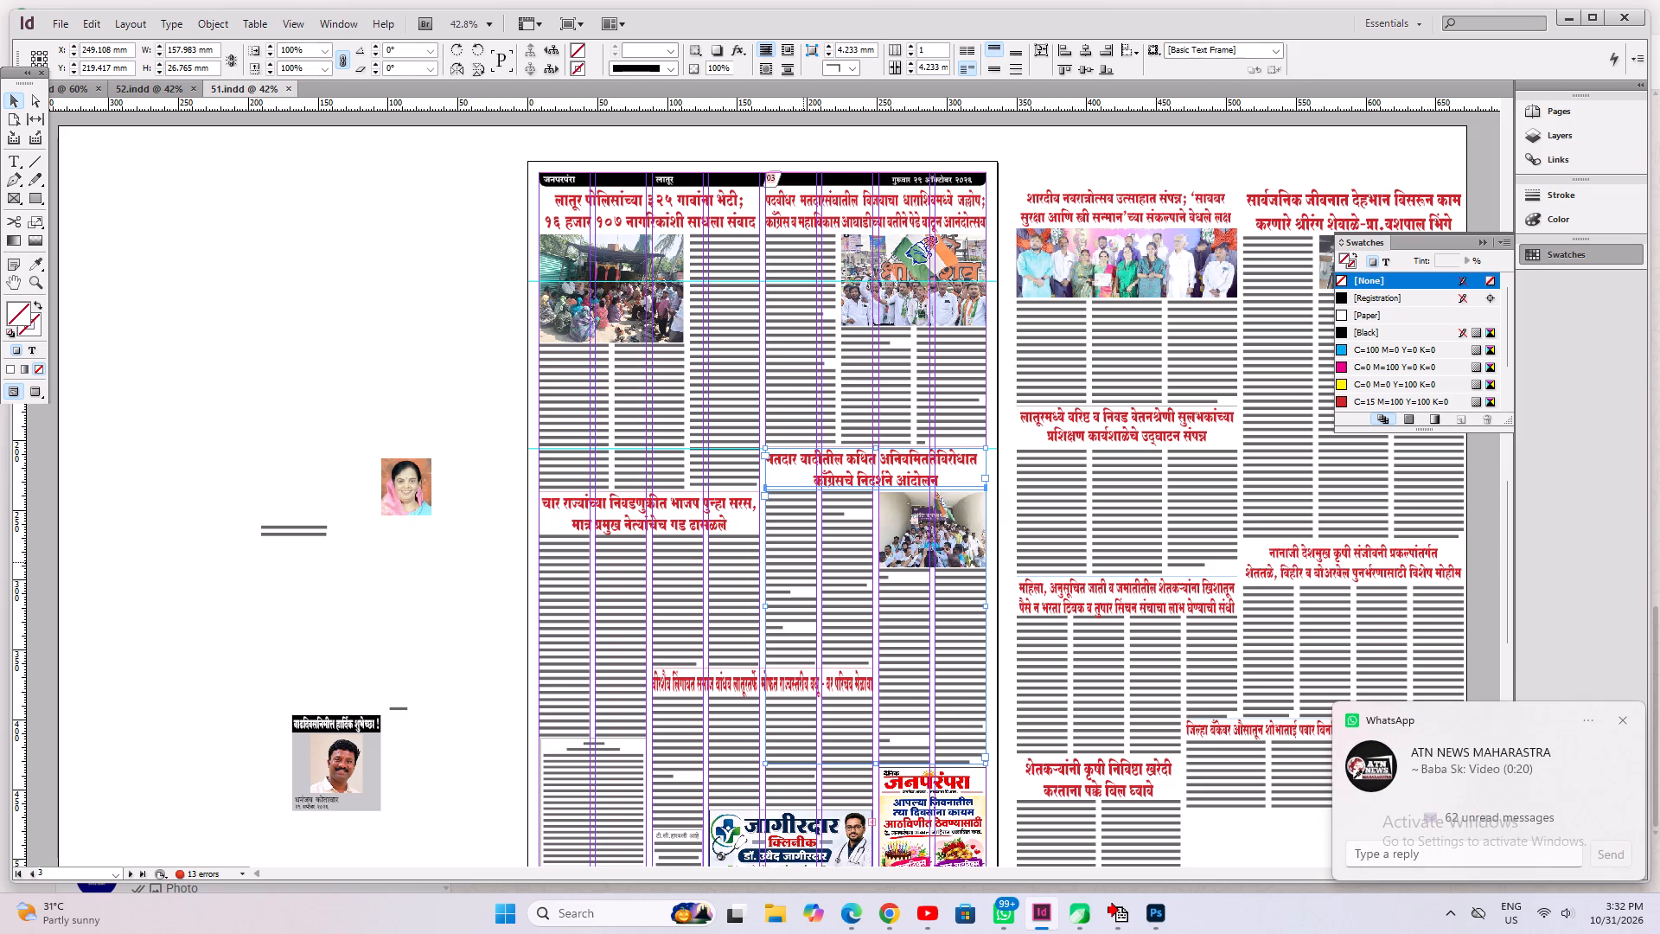
pyautogui.hotkey('ctrl', 'c')
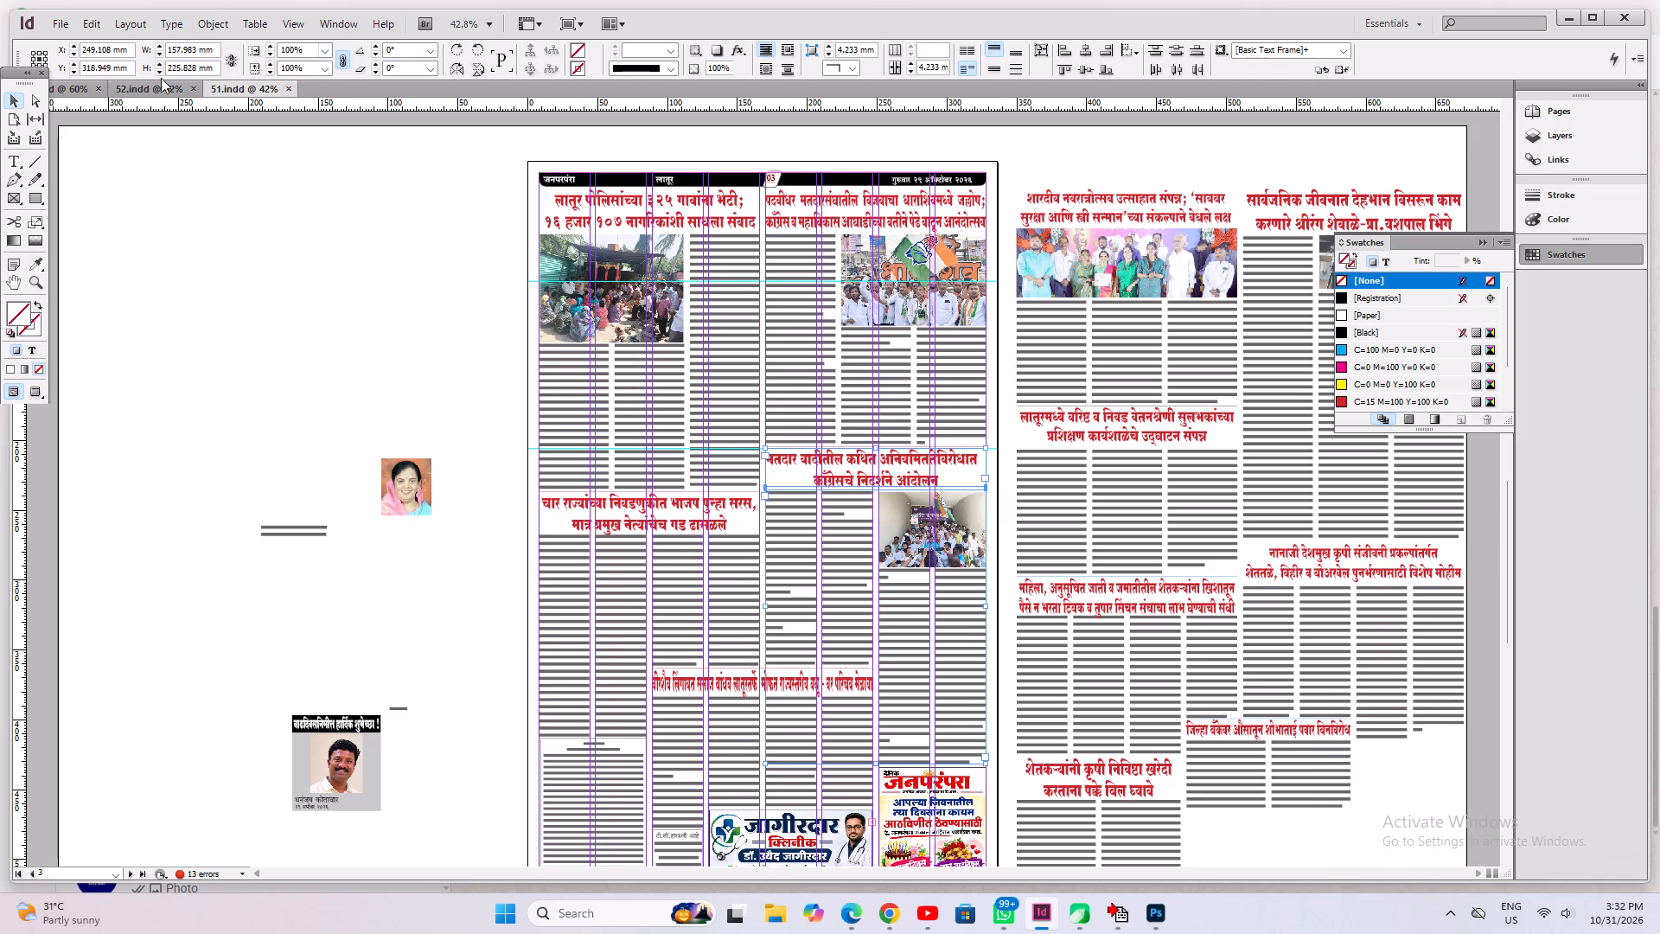
# Switch to the newspaper document and look over pages 2 to 4 for a place for the copied article.
pyautogui.click(49, 89)
pyautogui.click(60, 89)
pyautogui.scroll(-2, 494, 447)
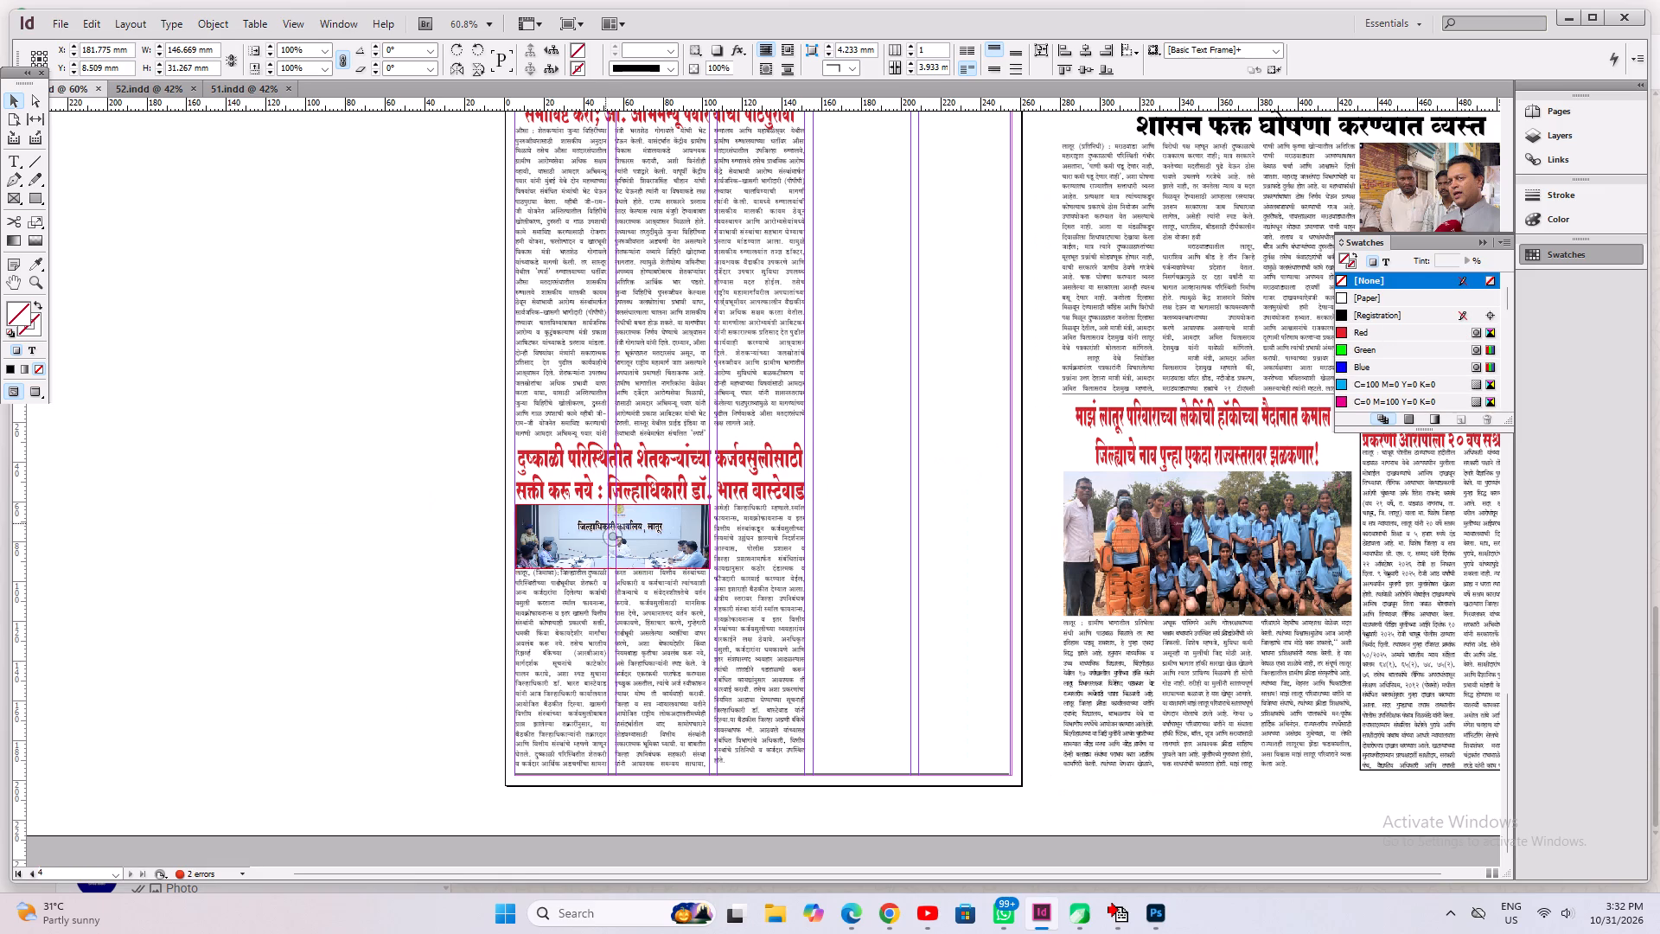
pyautogui.press('space')
pyautogui.press('space')
pyautogui.press('space')
pyautogui.press('space')
pyautogui.press('space')
pyautogui.press('space')
pyautogui.press('space')
pyautogui.press('space')
pyautogui.press('space')
pyautogui.press('space')
pyautogui.press('space')
pyautogui.press('space')
pyautogui.press('space')
pyautogui.press('space')
pyautogui.press('space')
pyautogui.press('space')
pyautogui.press('space')
pyautogui.press('space')
pyautogui.press('space')
pyautogui.press('space')
pyautogui.moveTo(490, 340); pyautogui.dragTo(367, 886)
pyautogui.moveTo(795, 541); pyautogui.dragTo(690, 933)
pyautogui.moveTo(718, 507); pyautogui.dragTo(692, 932)
pyautogui.moveTo(835, 435); pyautogui.dragTo(837, 915)
pyautogui.moveTo(845, 429); pyautogui.dragTo(853, 706)
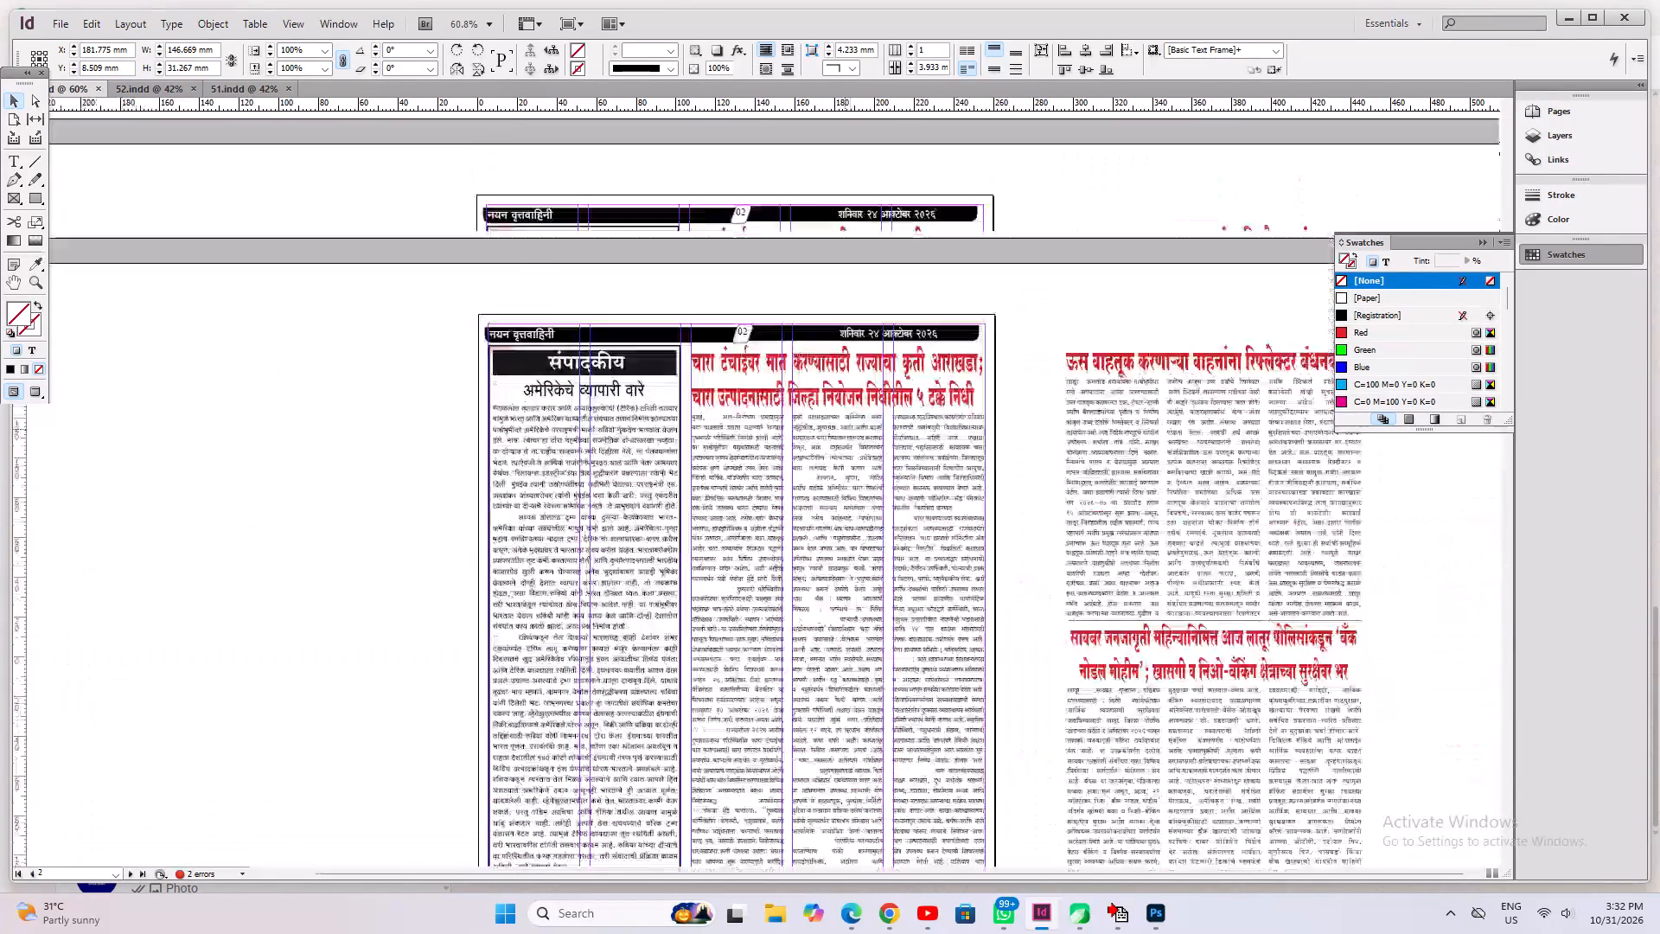
pyautogui.moveTo(853, 706); pyautogui.dragTo(840, 791)
pyautogui.moveTo(870, 516); pyautogui.dragTo(872, 931)
pyautogui.moveTo(929, 583); pyautogui.dragTo(861, 221)
pyautogui.moveTo(903, 518); pyautogui.dragTo(851, 76)
pyautogui.moveTo(824, 438); pyautogui.dragTo(877, 208)
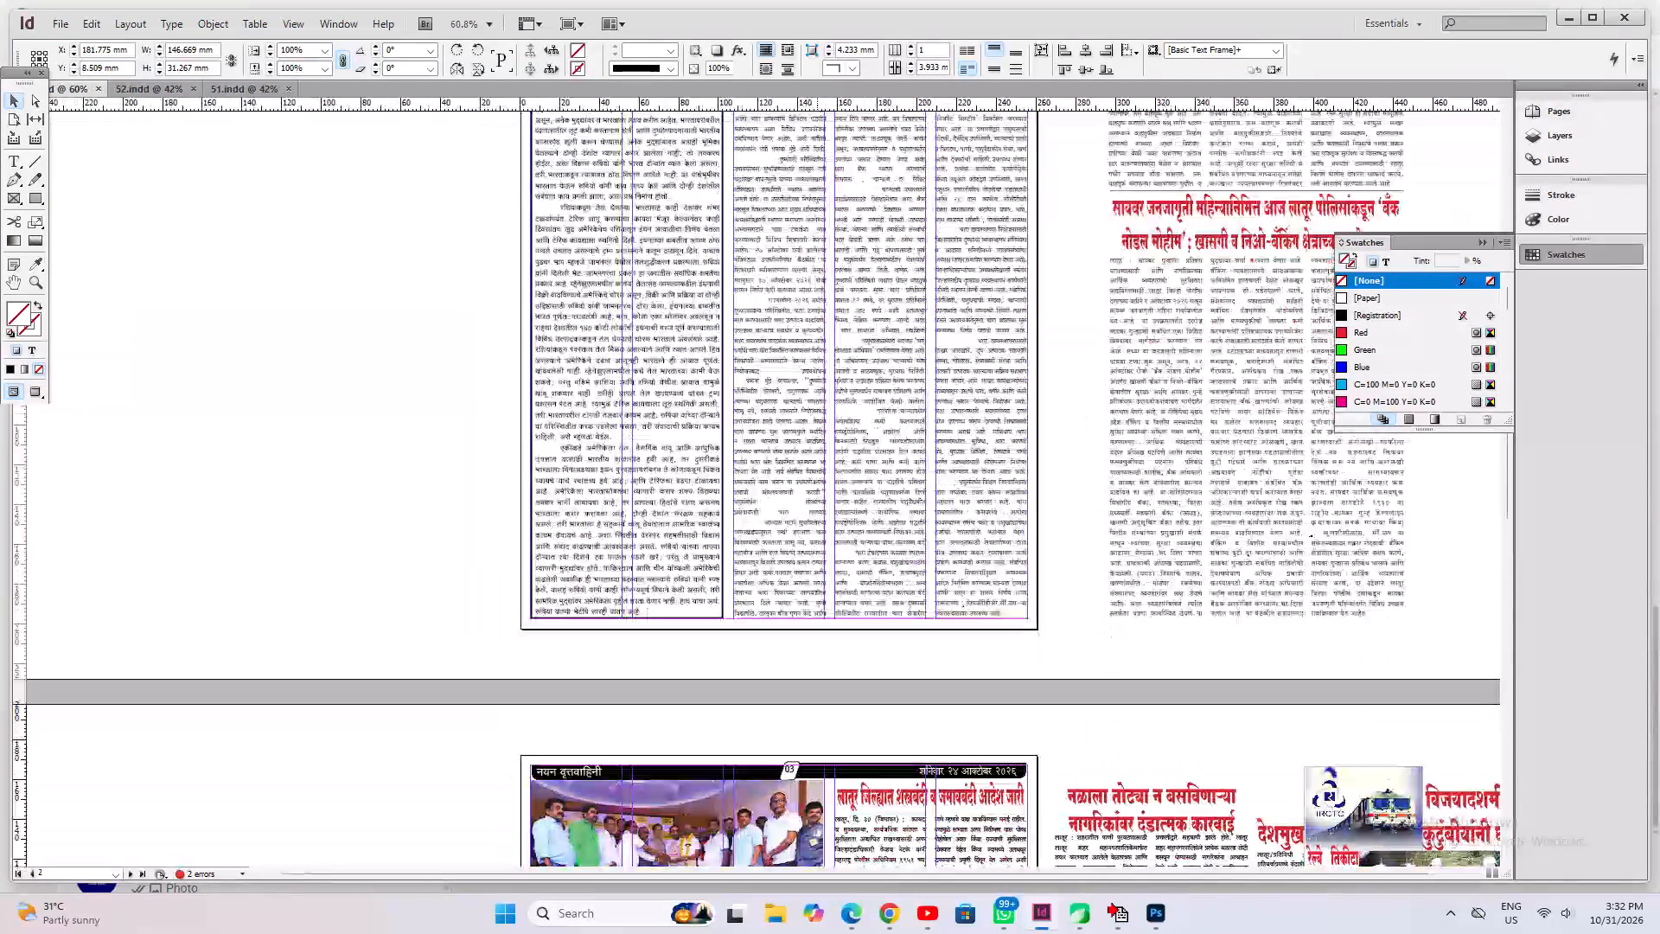
pyautogui.moveTo(805, 568); pyautogui.dragTo(819, 510)
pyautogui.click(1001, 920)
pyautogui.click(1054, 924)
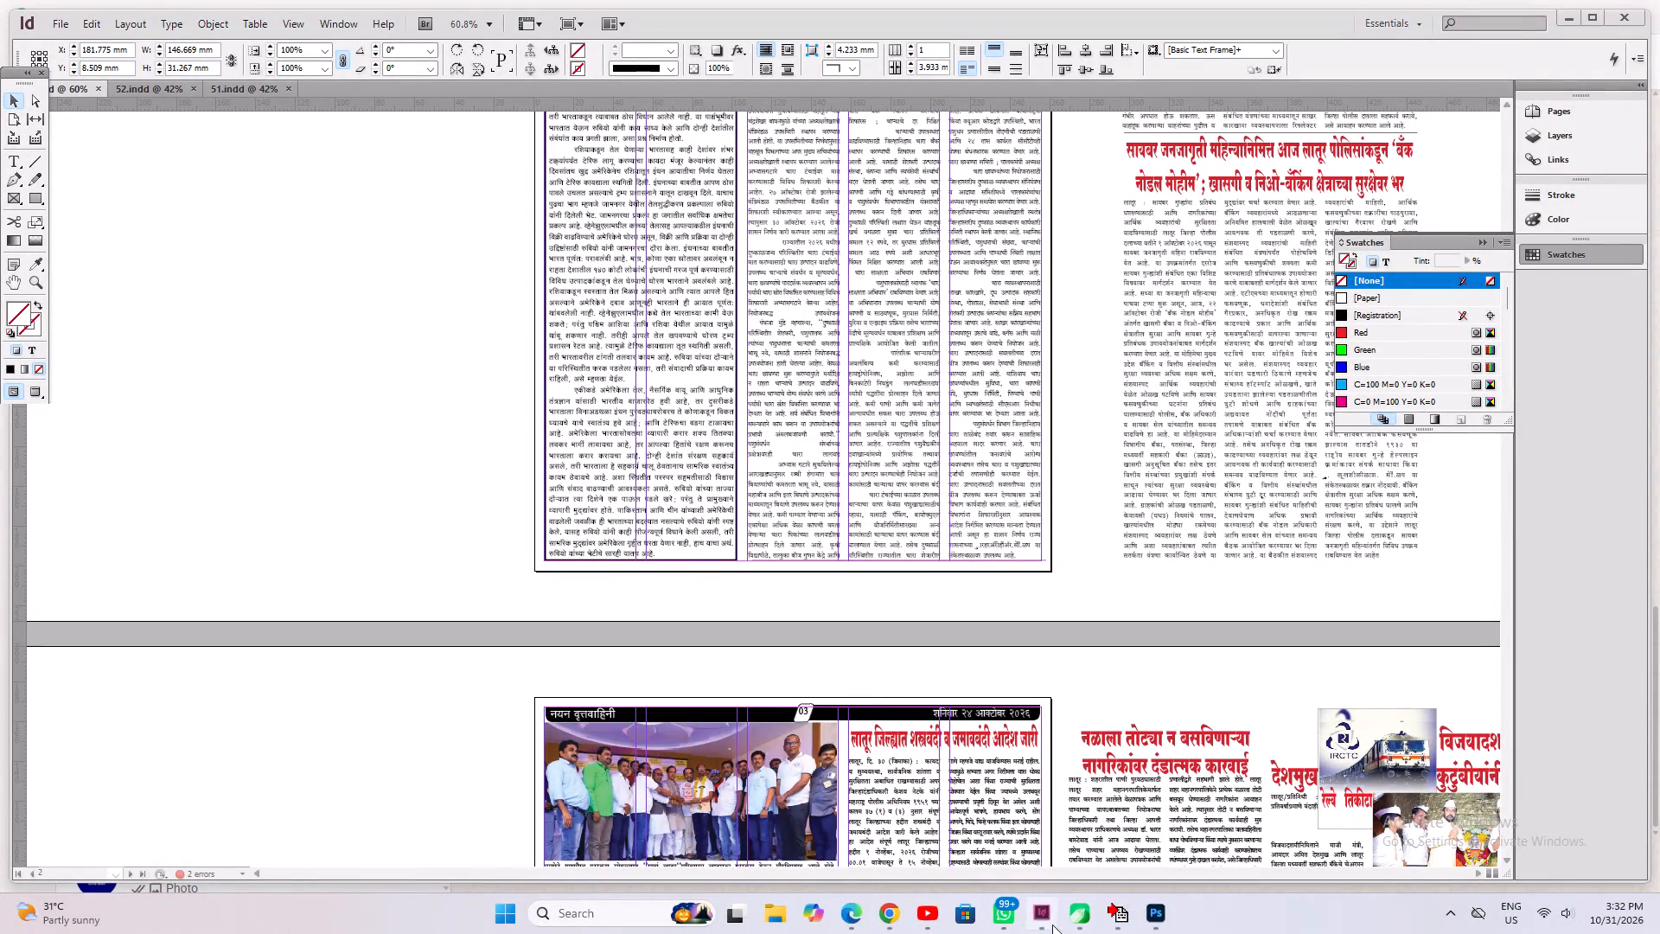
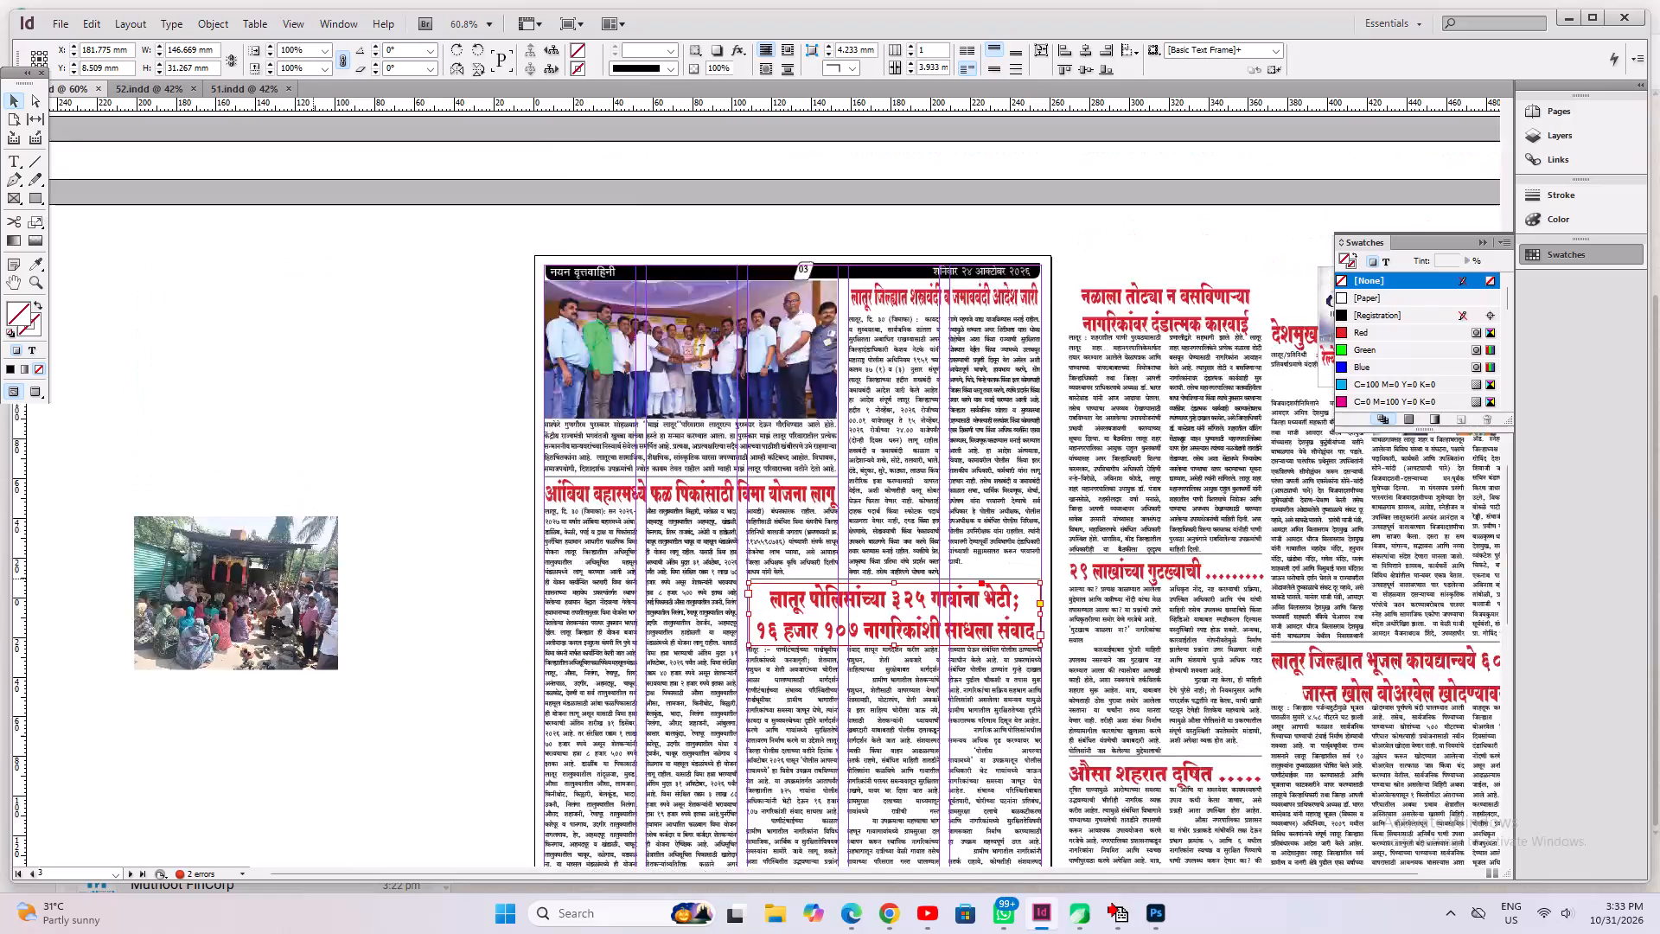
# Paste the copied Congress voter-list article and move its headline and text onto the pasteboard beside page 4.
pyautogui.scroll(3, 313, 579)
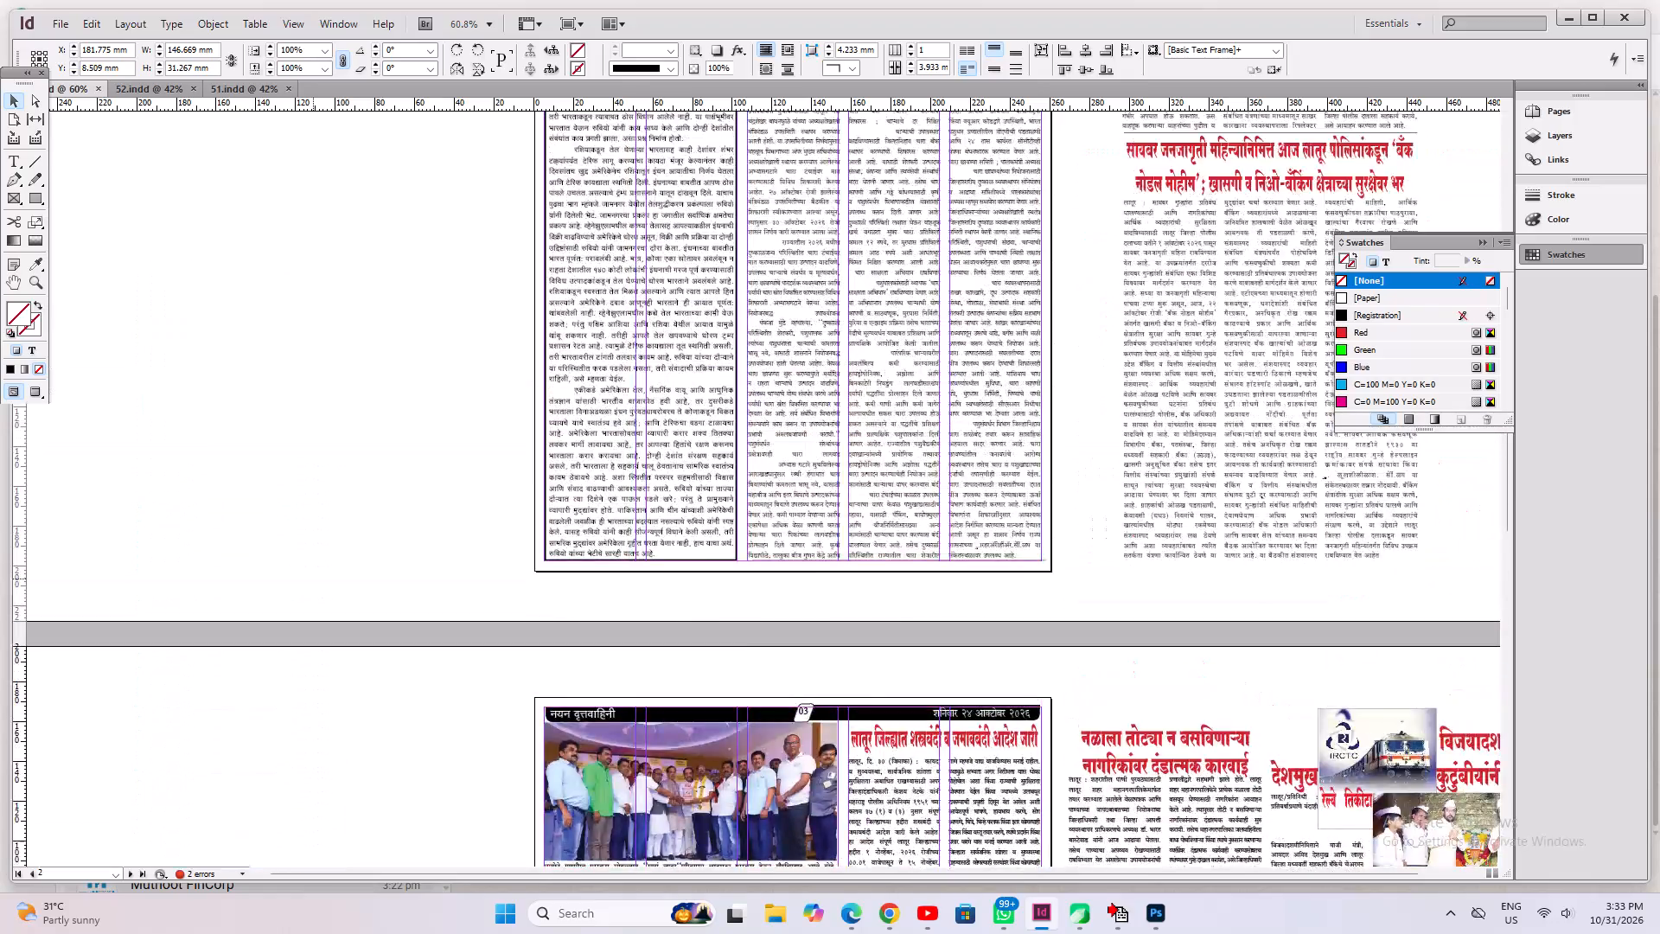
pyautogui.scroll(4, 313, 579)
pyautogui.scroll(-20, 313, 585)
pyautogui.scroll(-14, 313, 585)
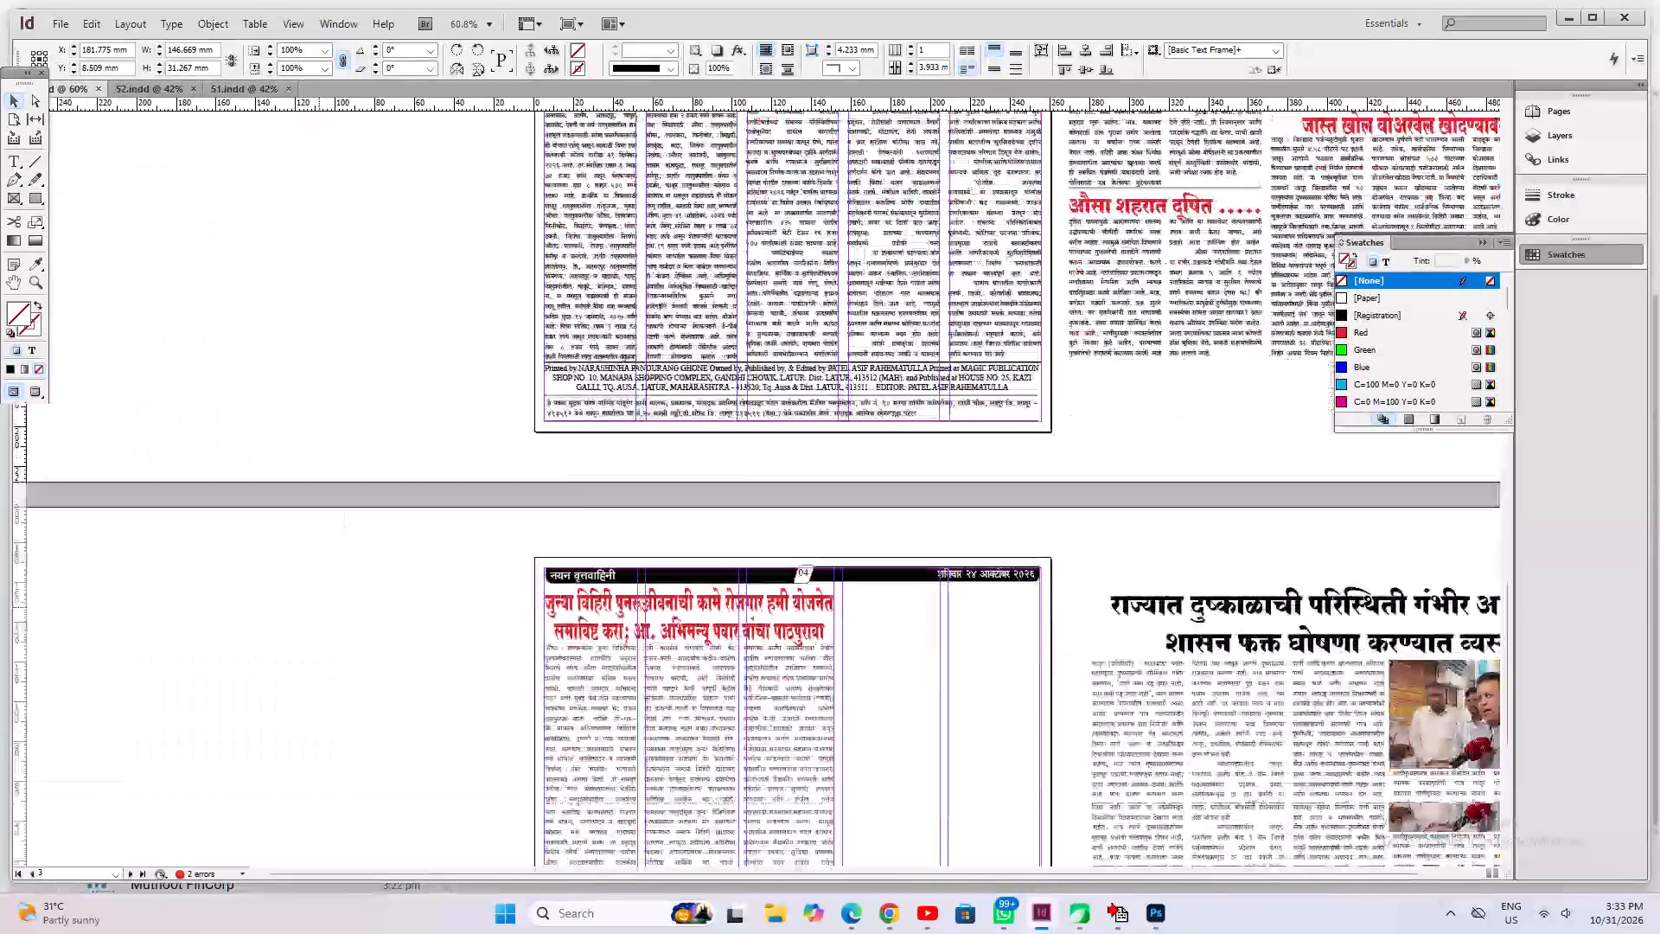
pyautogui.scroll(-6, 319, 607)
pyautogui.click(157, 506)
pyautogui.rightClick(198, 413)
pyautogui.click(235, 438)
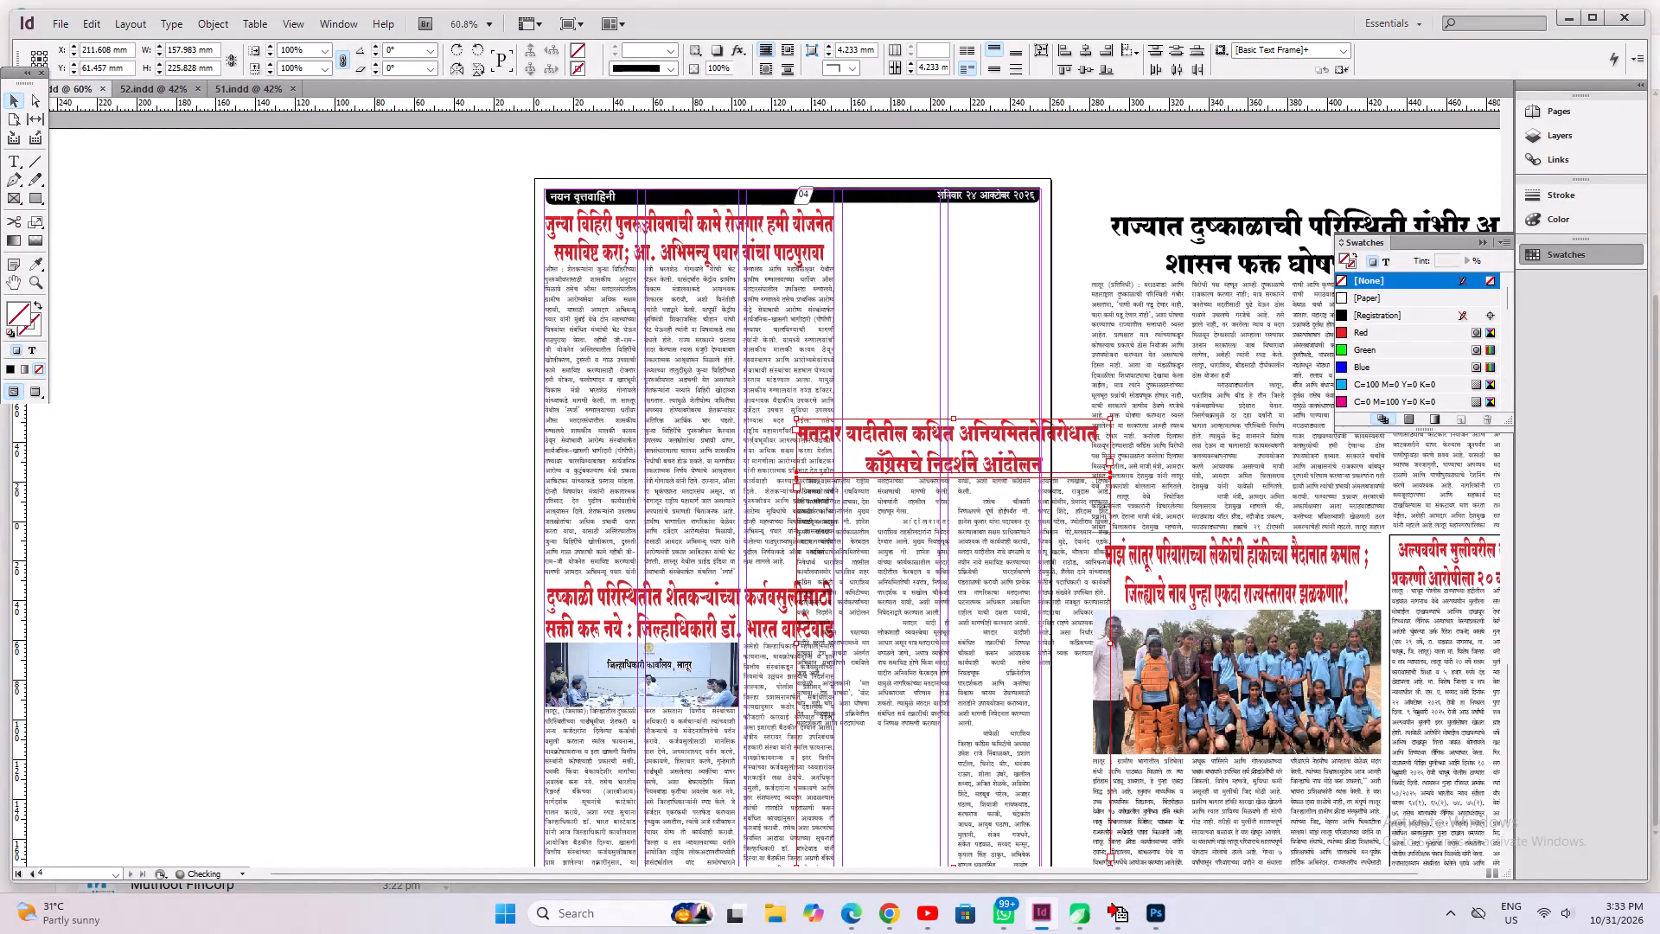
pyautogui.moveTo(942, 602); pyautogui.dragTo(203, 456)
pyautogui.click(397, 416)
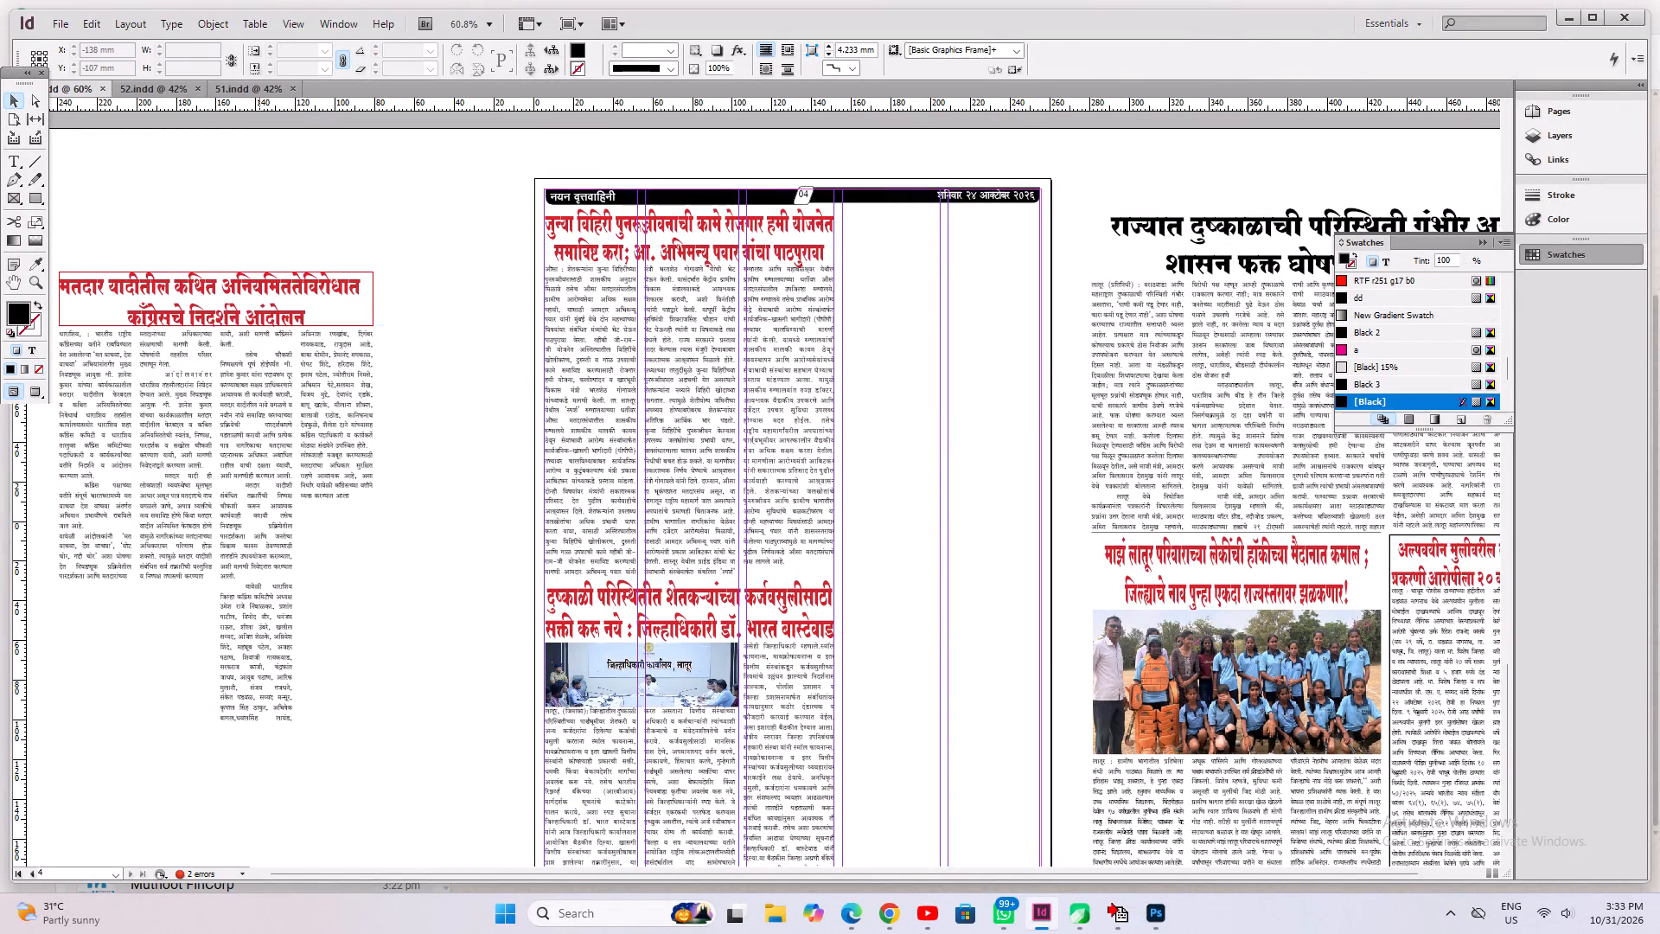
# Move the headline to the top of page 4's last two columns, narrow its frame to about 99 mm, and fit it to the text.
pyautogui.moveTo(259, 306); pyautogui.dragTo(1045, 246)
pyautogui.hotkey('ctrl', '1')
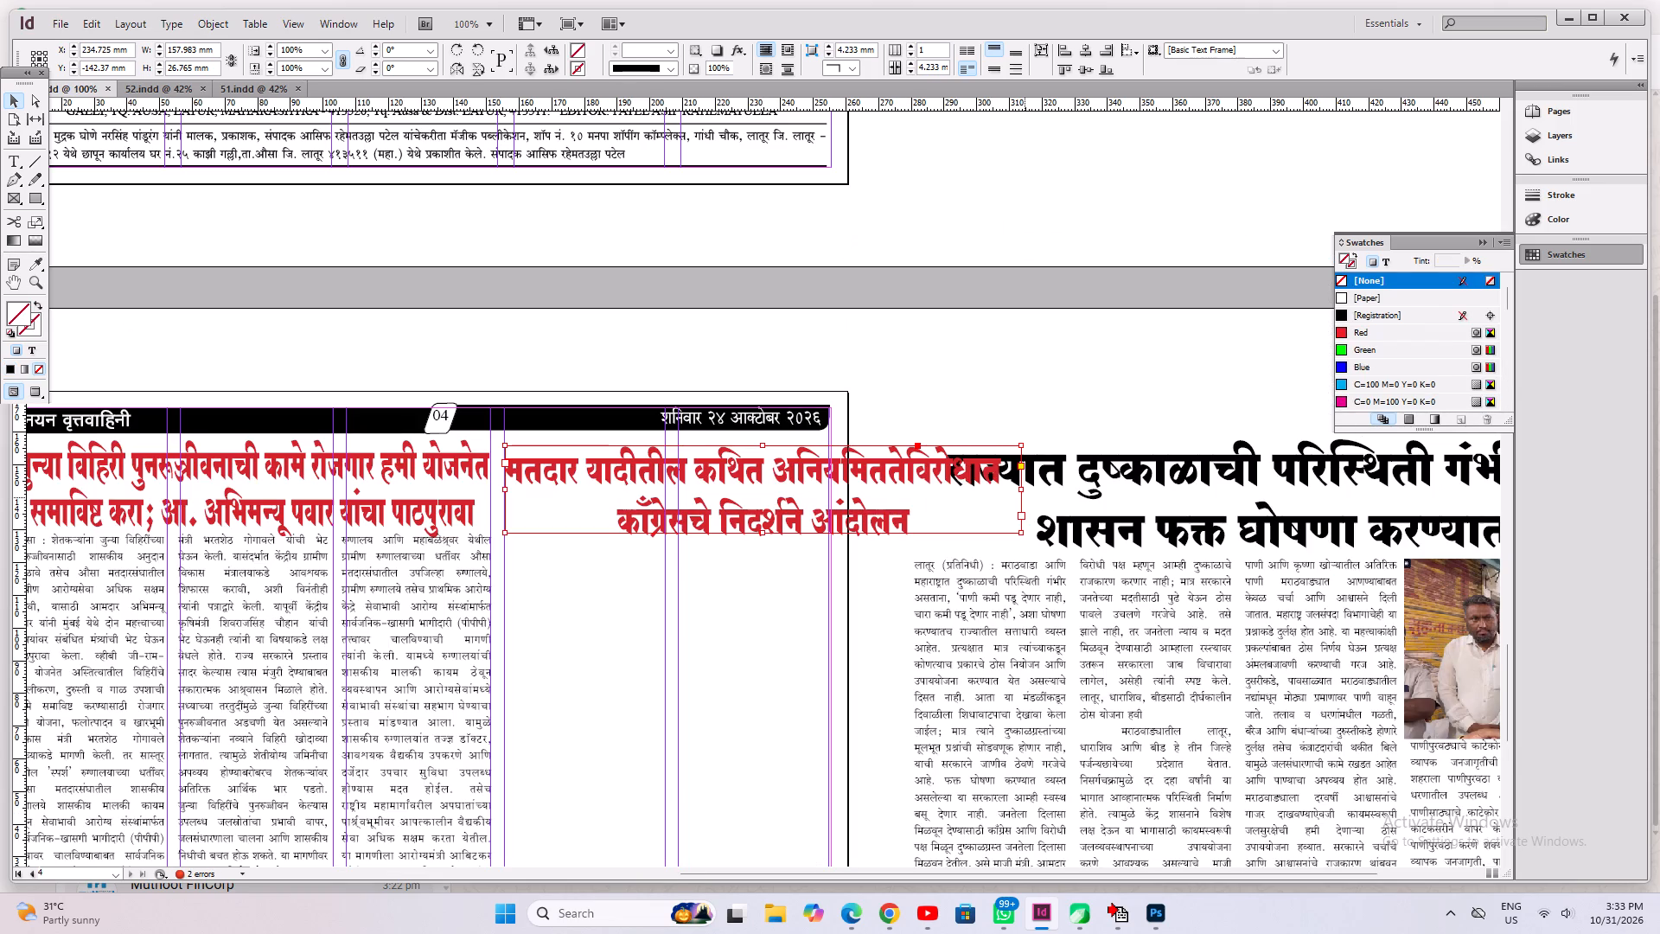
pyautogui.moveTo(1019, 493); pyautogui.dragTo(834, 570)
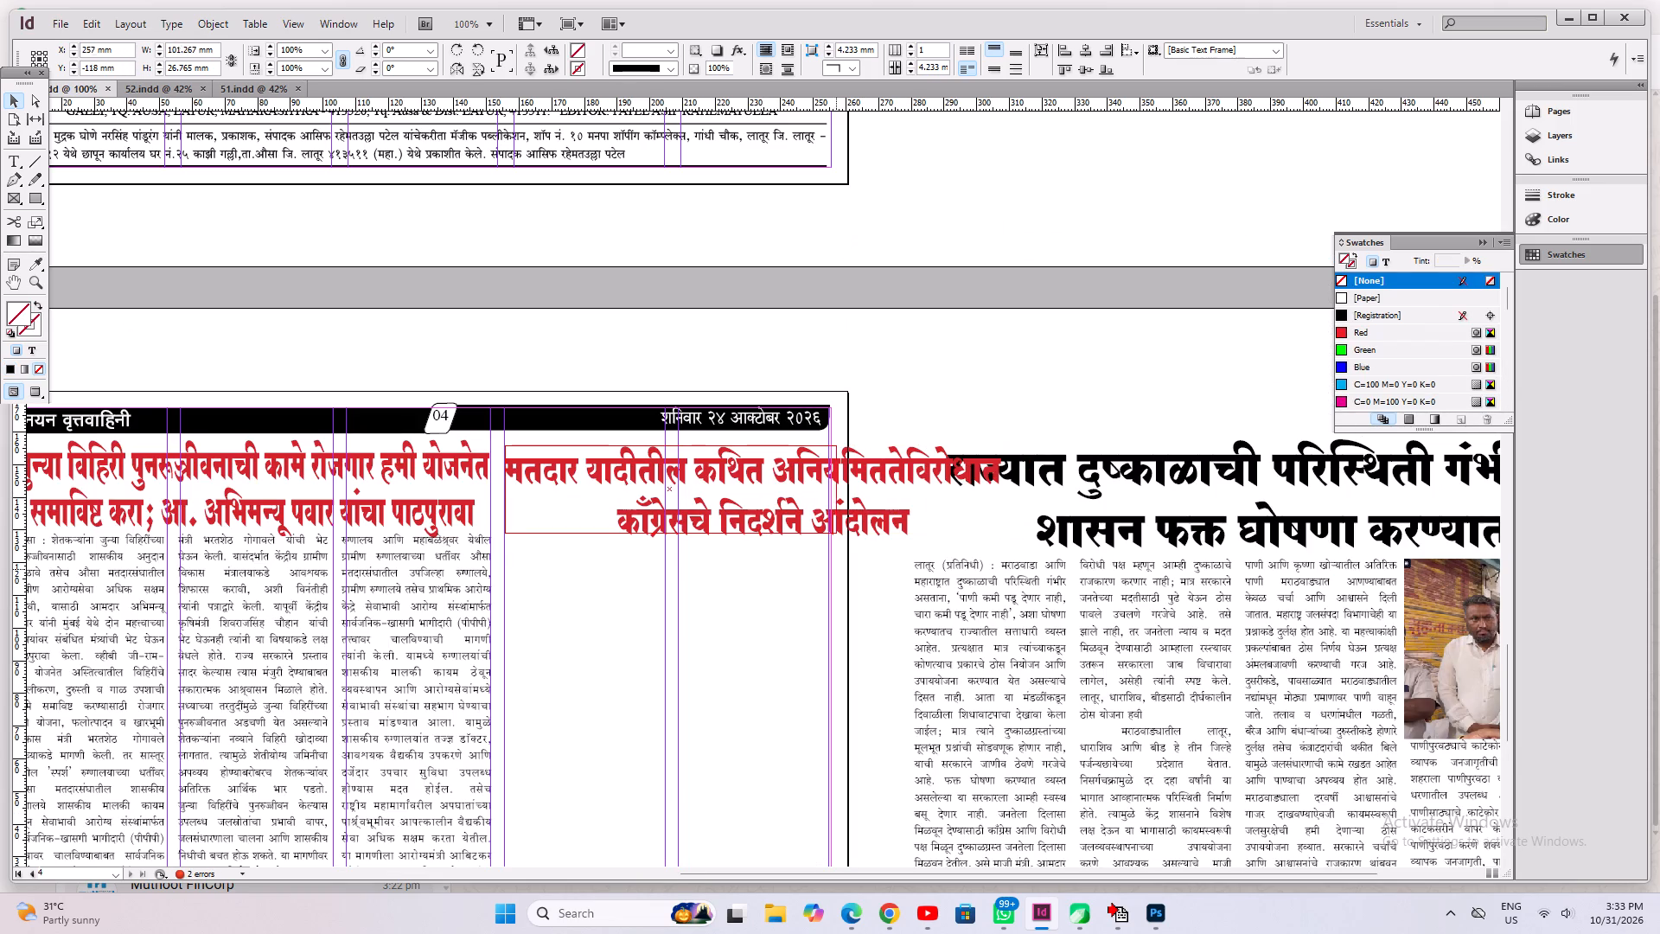
pyautogui.moveTo(834, 570); pyautogui.dragTo(833, 574)
pyautogui.hotkey('ctrl', 'c')
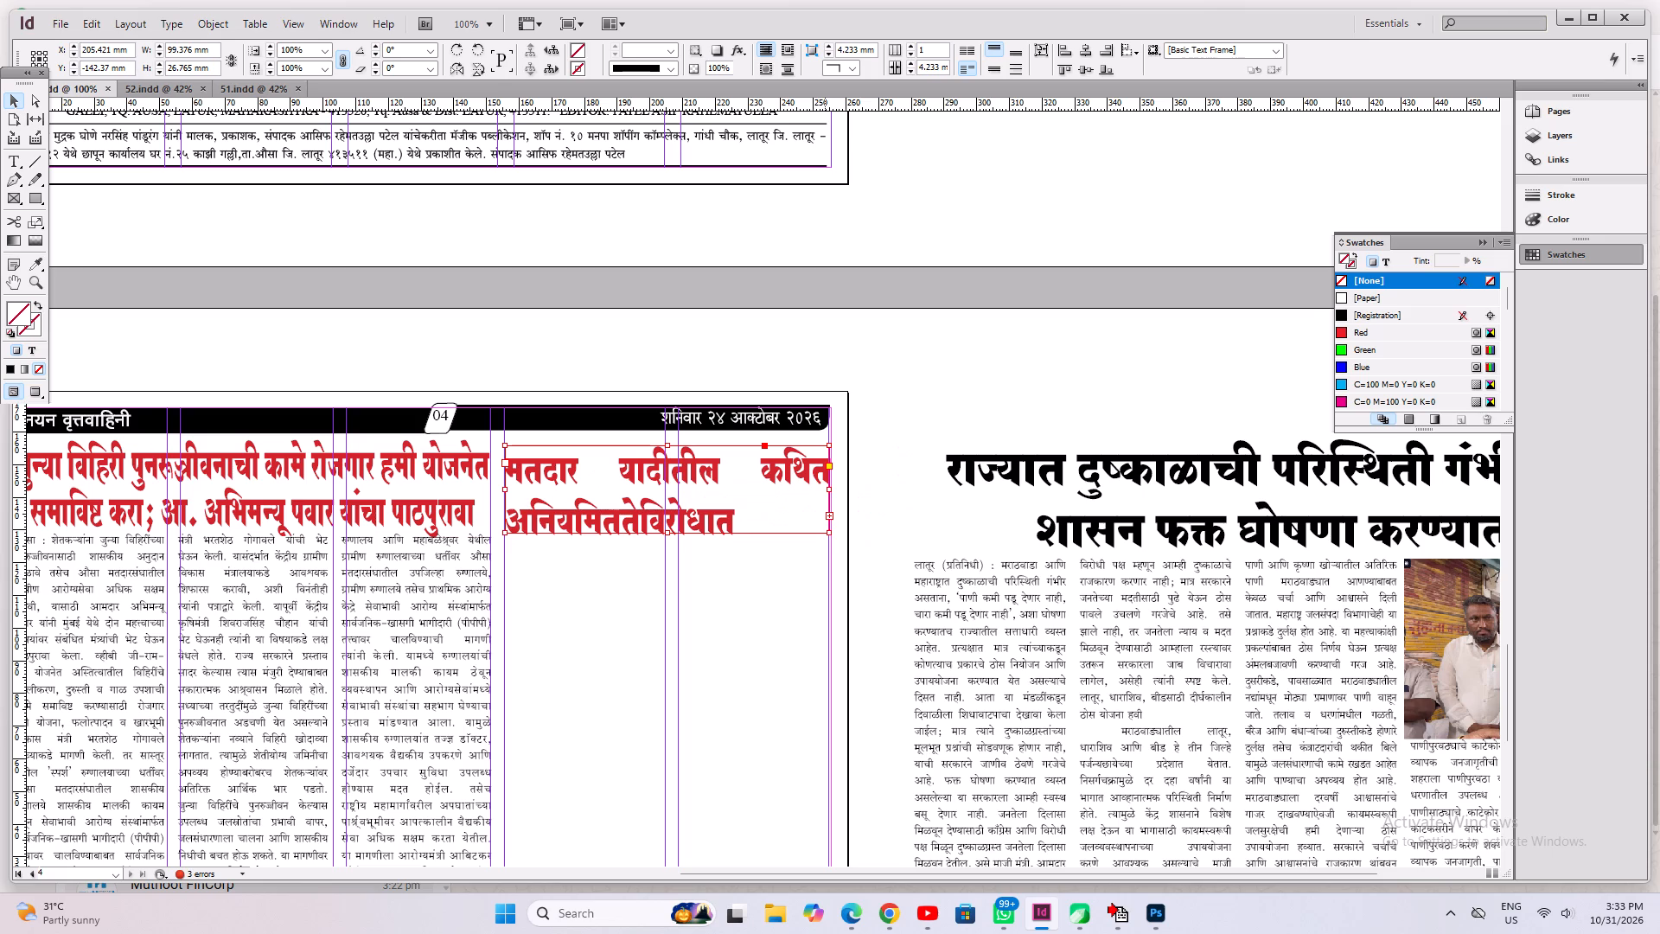
pyautogui.hotkey('ctrl', 'alt', 'c')
# Centre the whole Congress headline and reduce its text size to 32.095 pt.
pyautogui.click(19, 170)
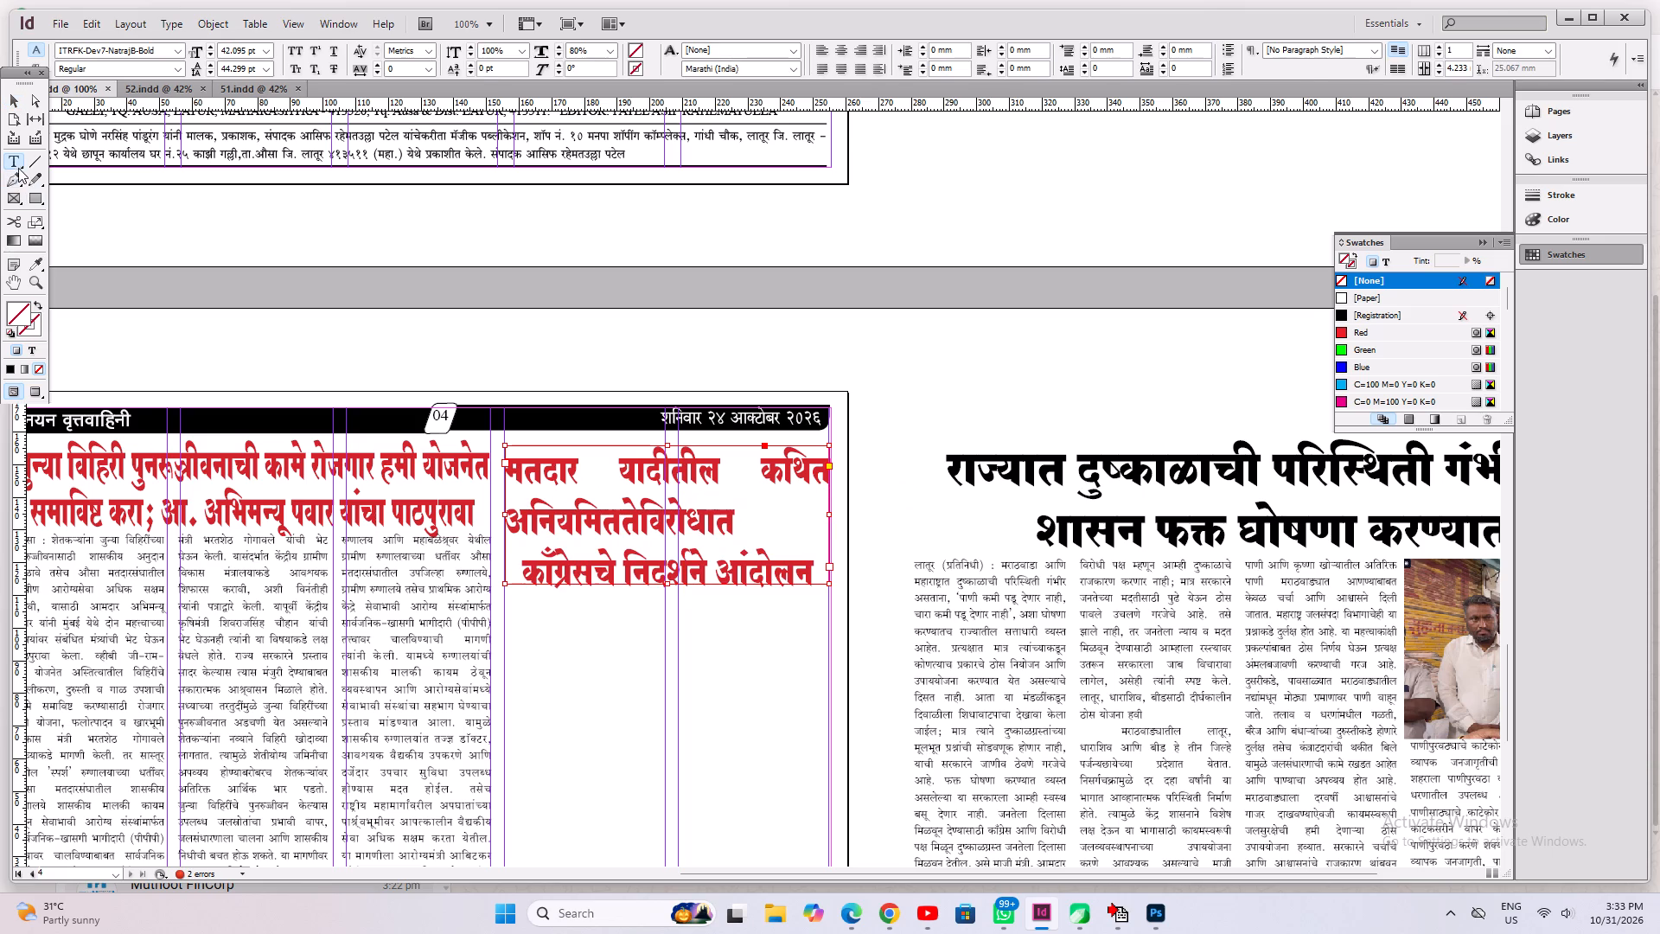
pyautogui.click(623, 487)
pyautogui.hotkey('ctrl', 'a')
pyautogui.hotkey('ctrl', 'shift', 'c')
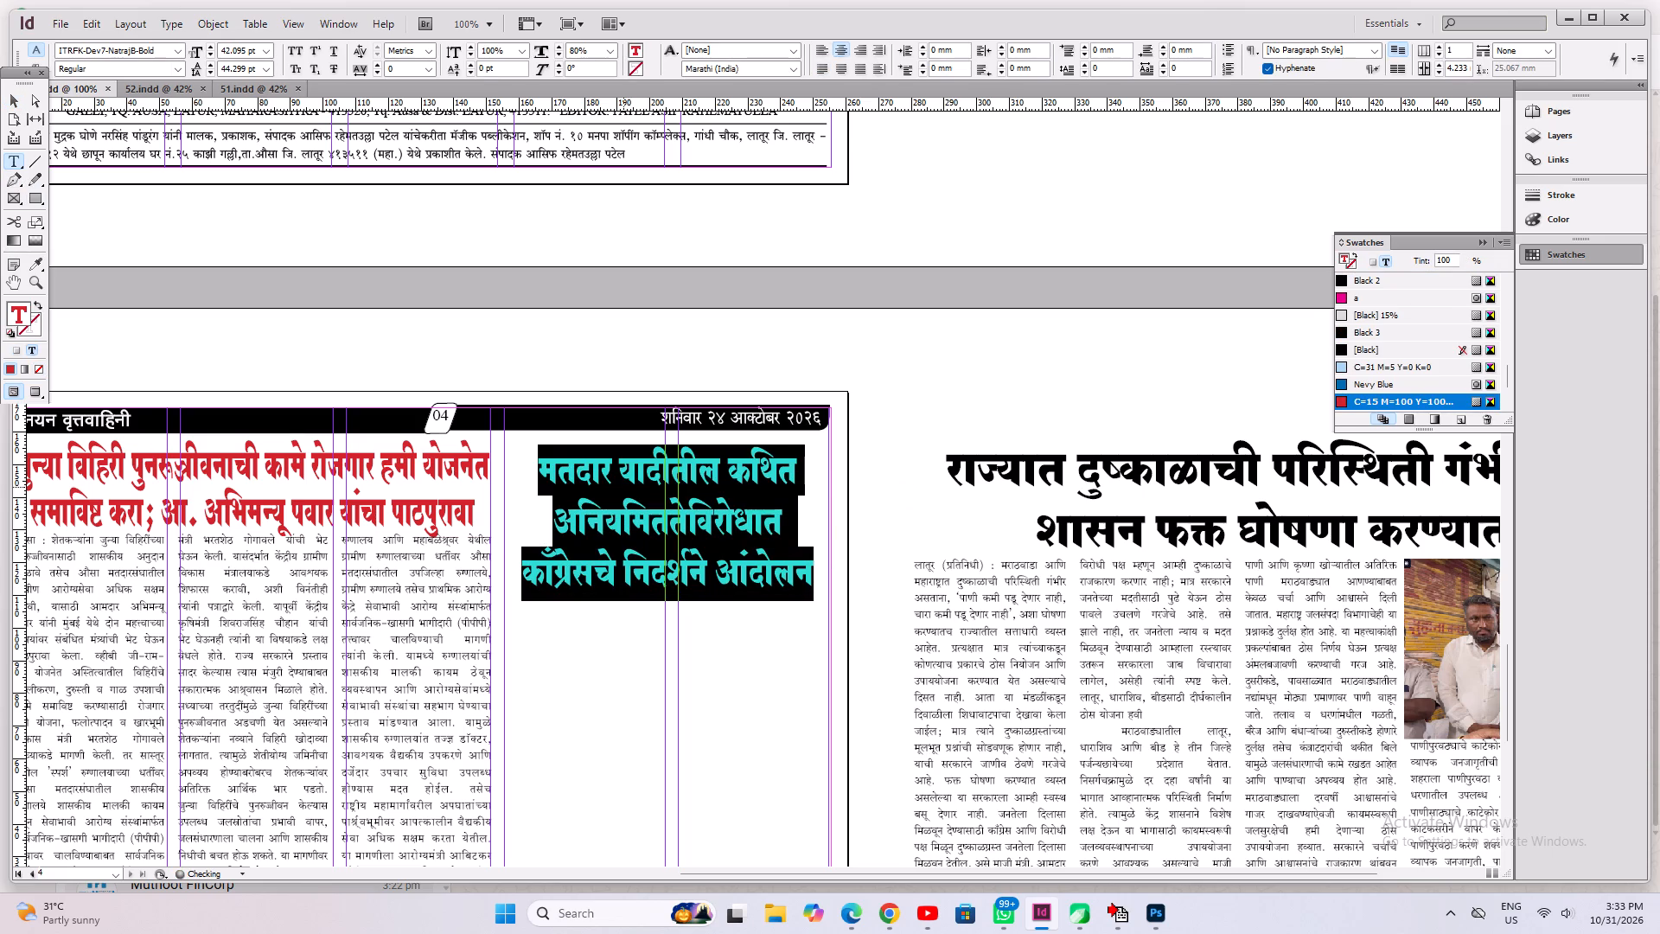
pyautogui.hotkey('ctrl', 'shift', ',')
pyautogui.hotkey('ctrl', 'shift', ',')
pyautogui.hotkey('ctrl', 'shift', ',')
pyautogui.hotkey('ctrl', 'shift', ',')
pyautogui.hotkey('ctrl', 'shift', ',')
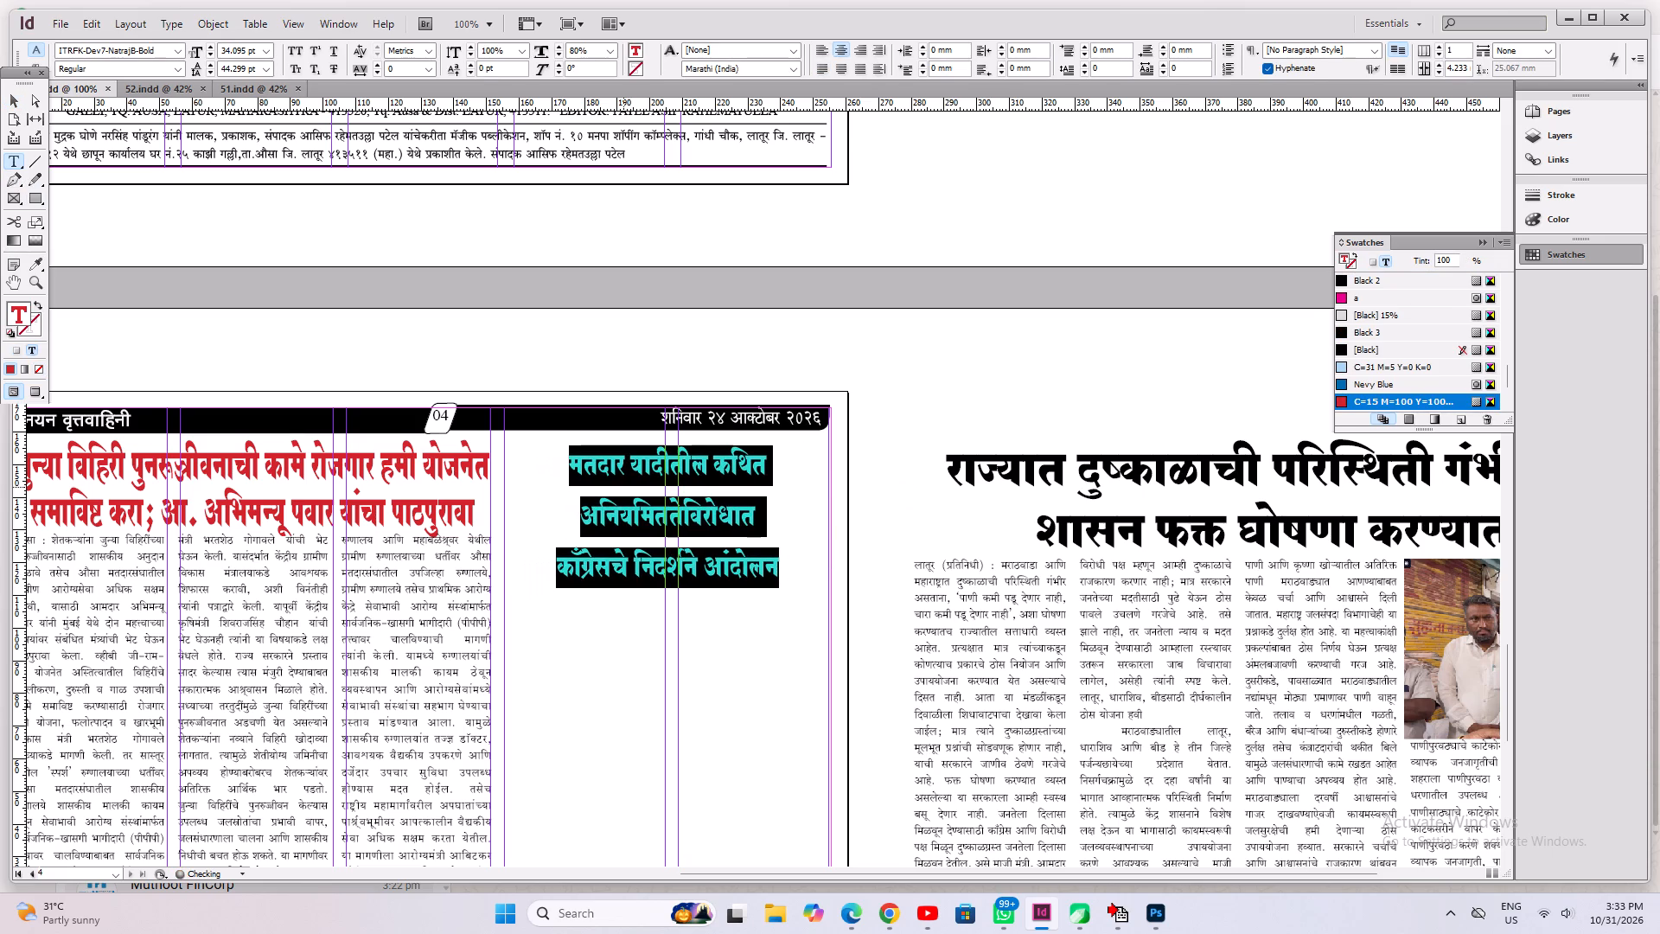
# Left-justify the headline and replace the line break before काँग्रेसचे with a space.
pyautogui.hotkey('ctrl', 'shift', 'j')
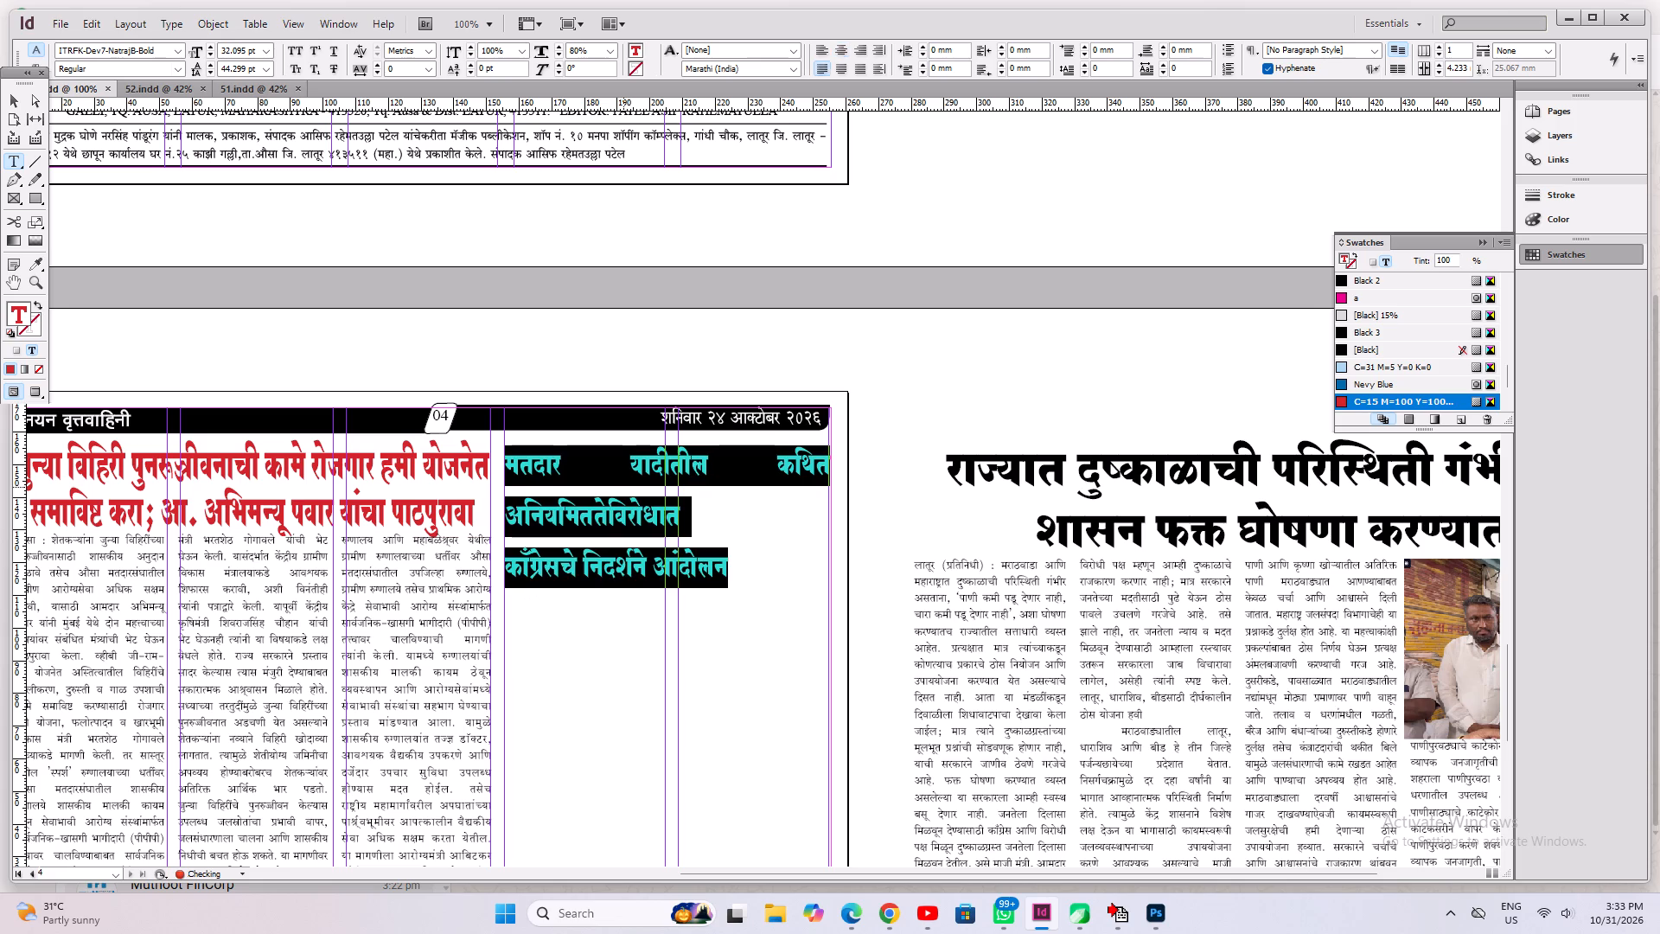
pyautogui.press('Left')
pyautogui.press('Down')
pyautogui.press('Down')
pyautogui.press('Down')
pyautogui.press('Up')
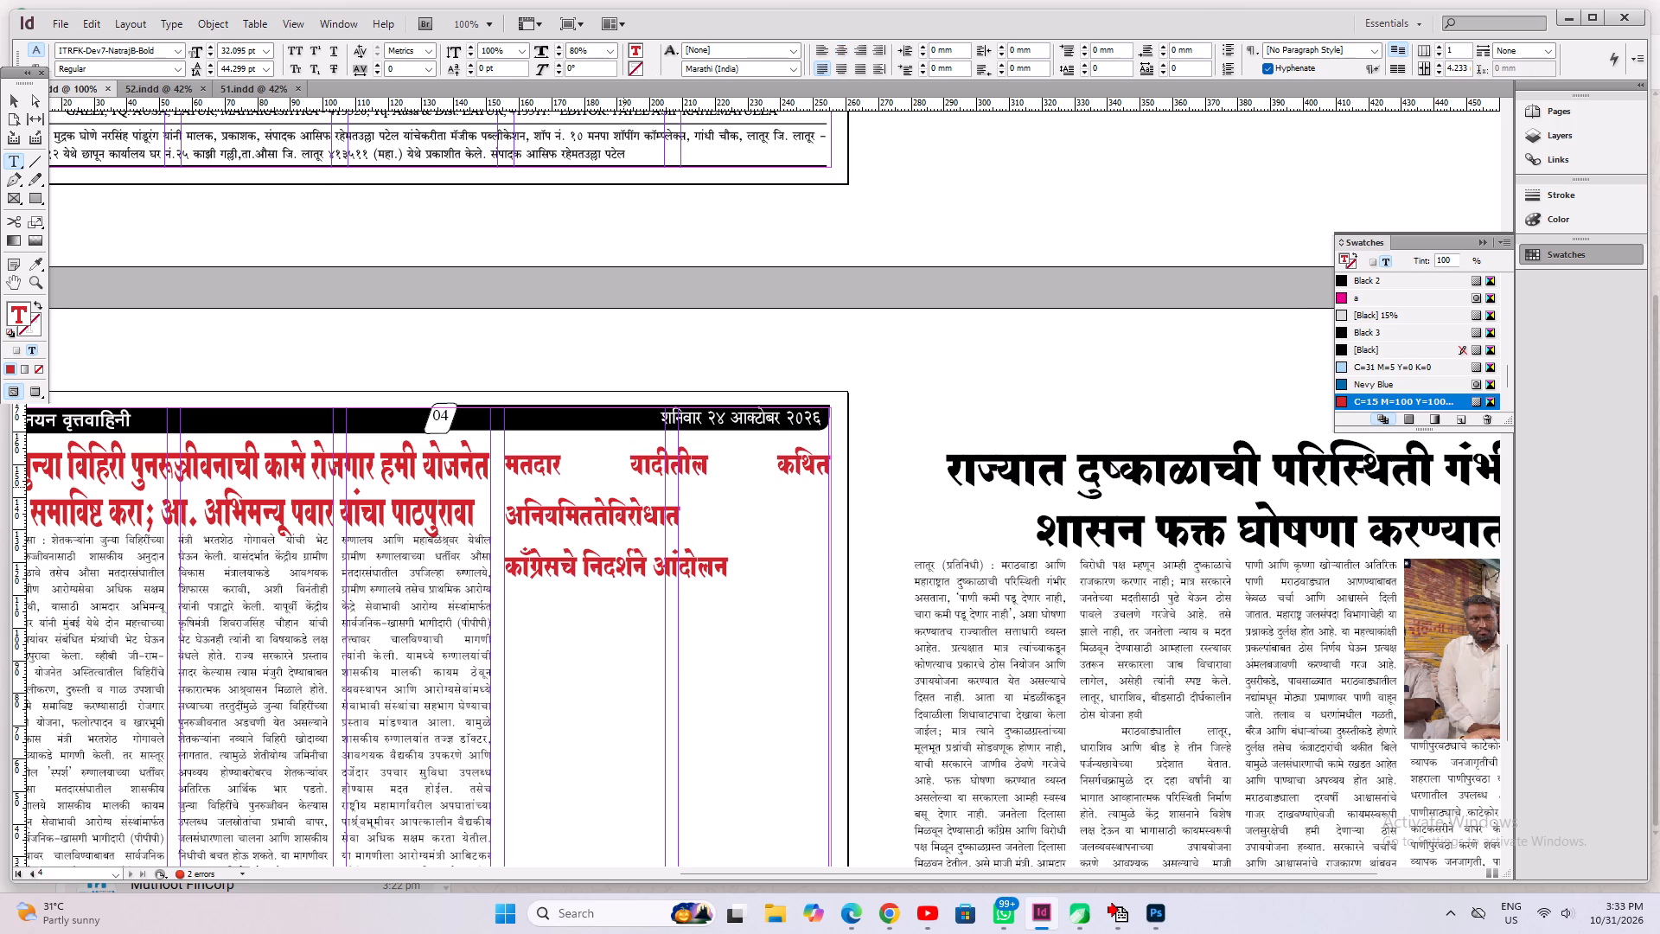
pyautogui.press('Down')
pyautogui.press('BackSpace')
pyautogui.press('space')
# Centre the headline again, reduce it to 26.095 pt, tighten its leading, fit its frame to the two lines, and save.
pyautogui.hotkey('ctrl', 'a')
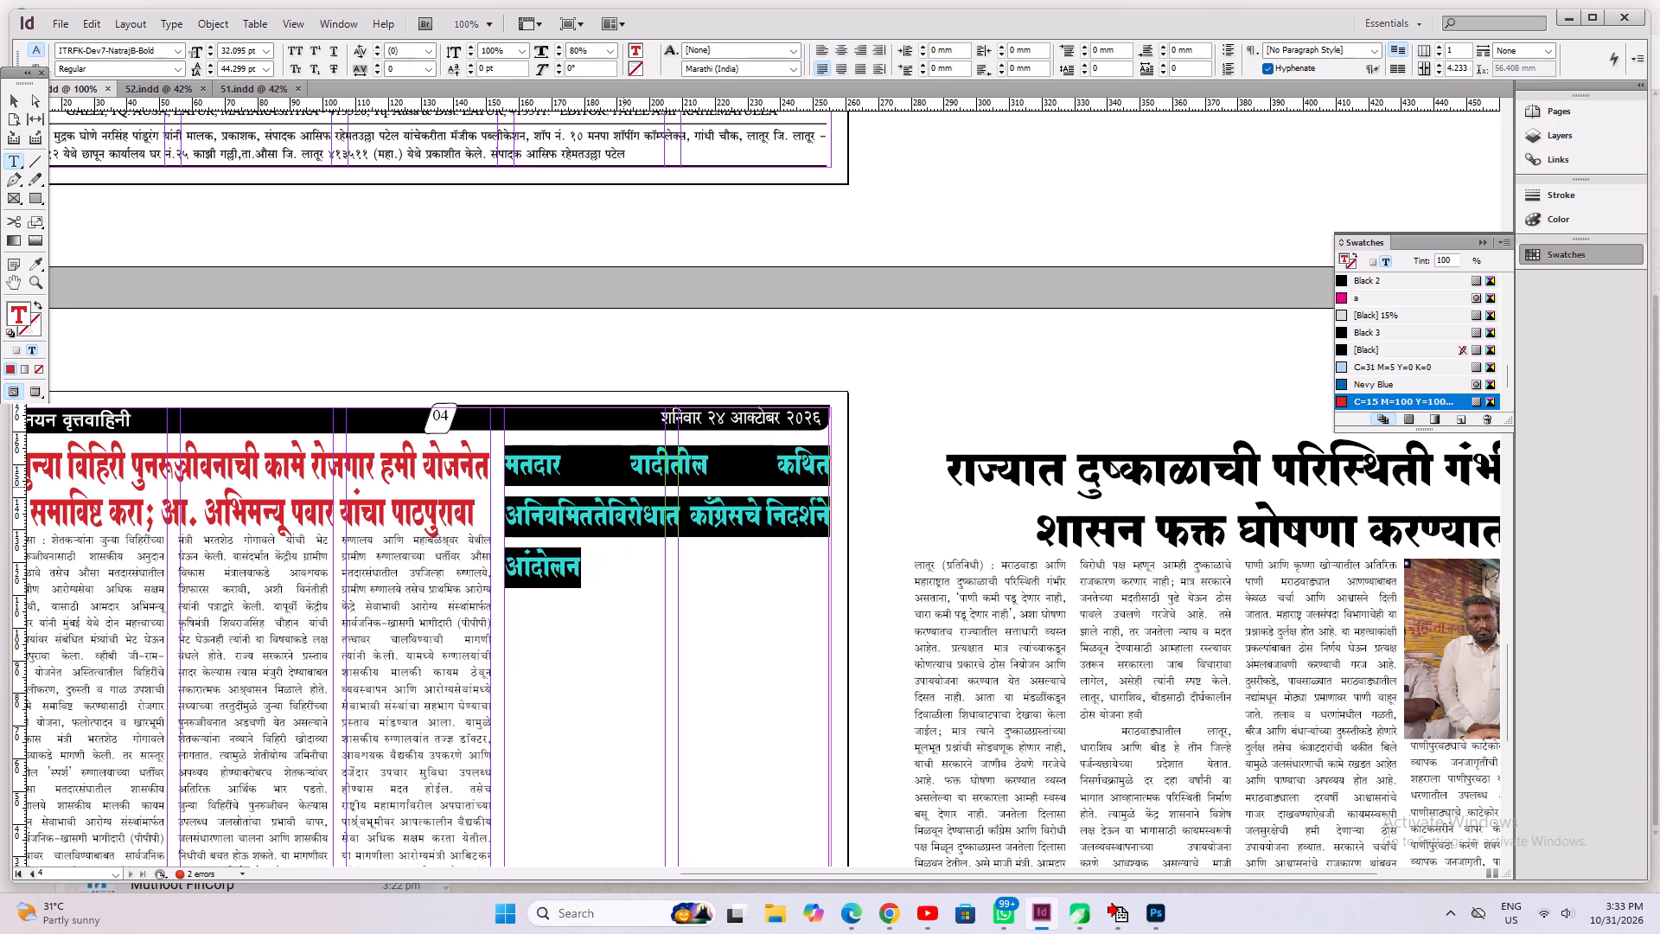
pyautogui.hotkey('ctrl', 'shift', 'c')
pyautogui.hotkey('ctrl', 'shift', ',')
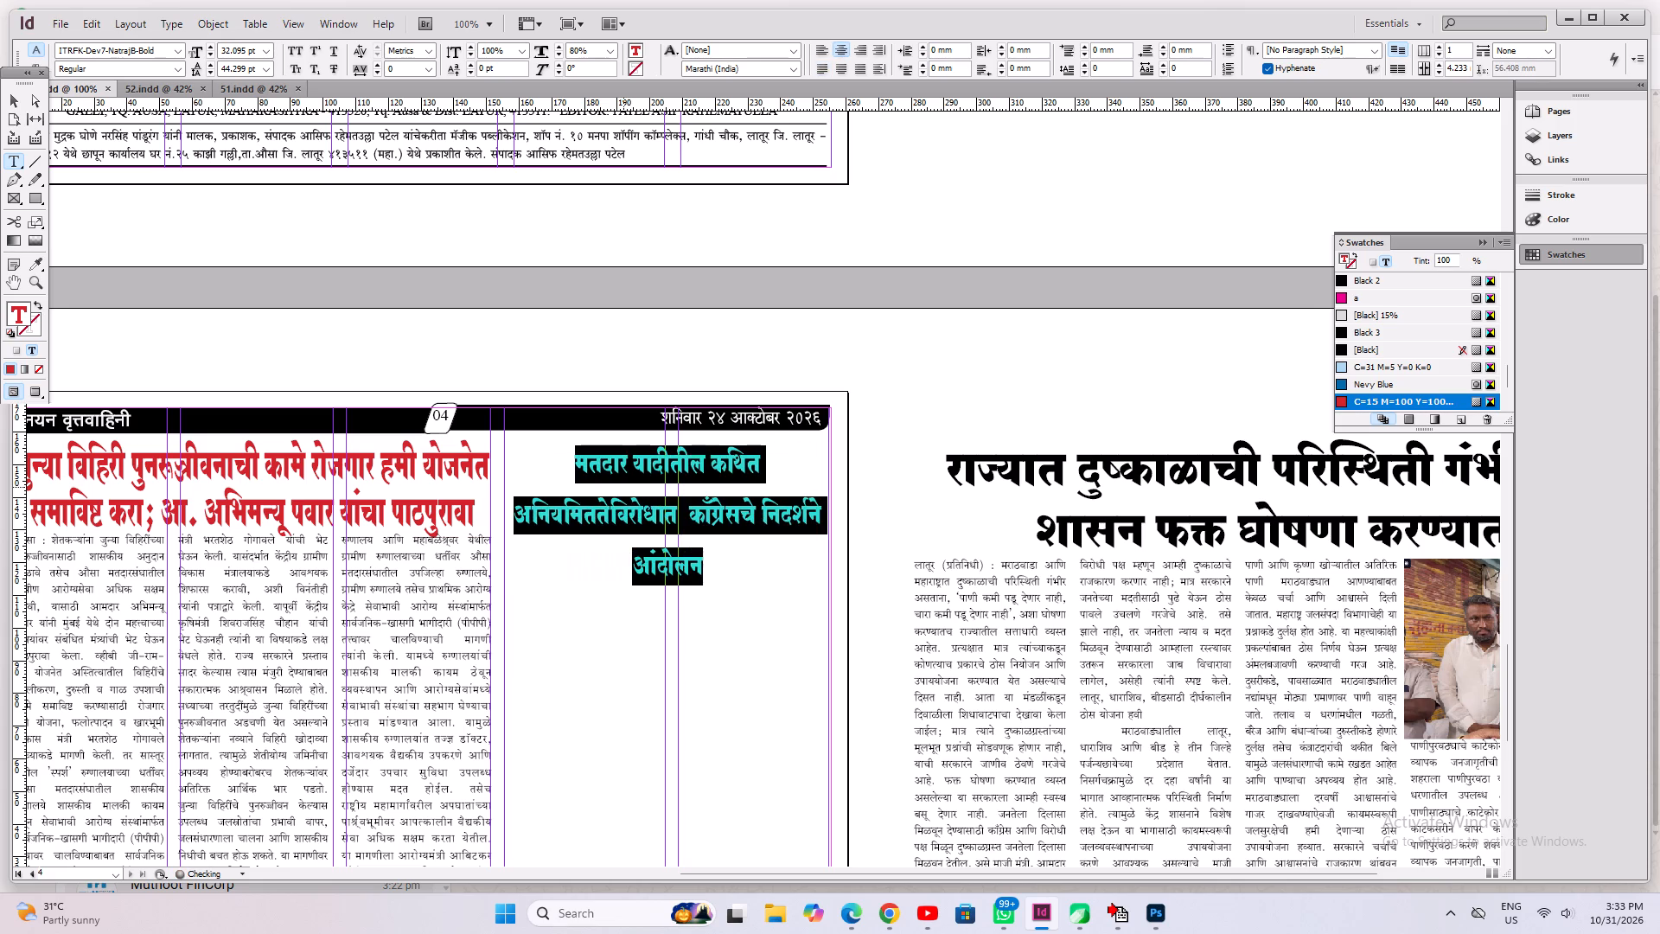
pyautogui.hotkey('ctrl', 'shift', ',')
pyautogui.hotkey('ctrl', 'shift', ',')
pyautogui.hotkey('alt', 'Up')
pyautogui.hotkey('alt', 'Up')
pyautogui.hotkey('alt', 'Up')
pyautogui.hotkey('alt', 'Up')
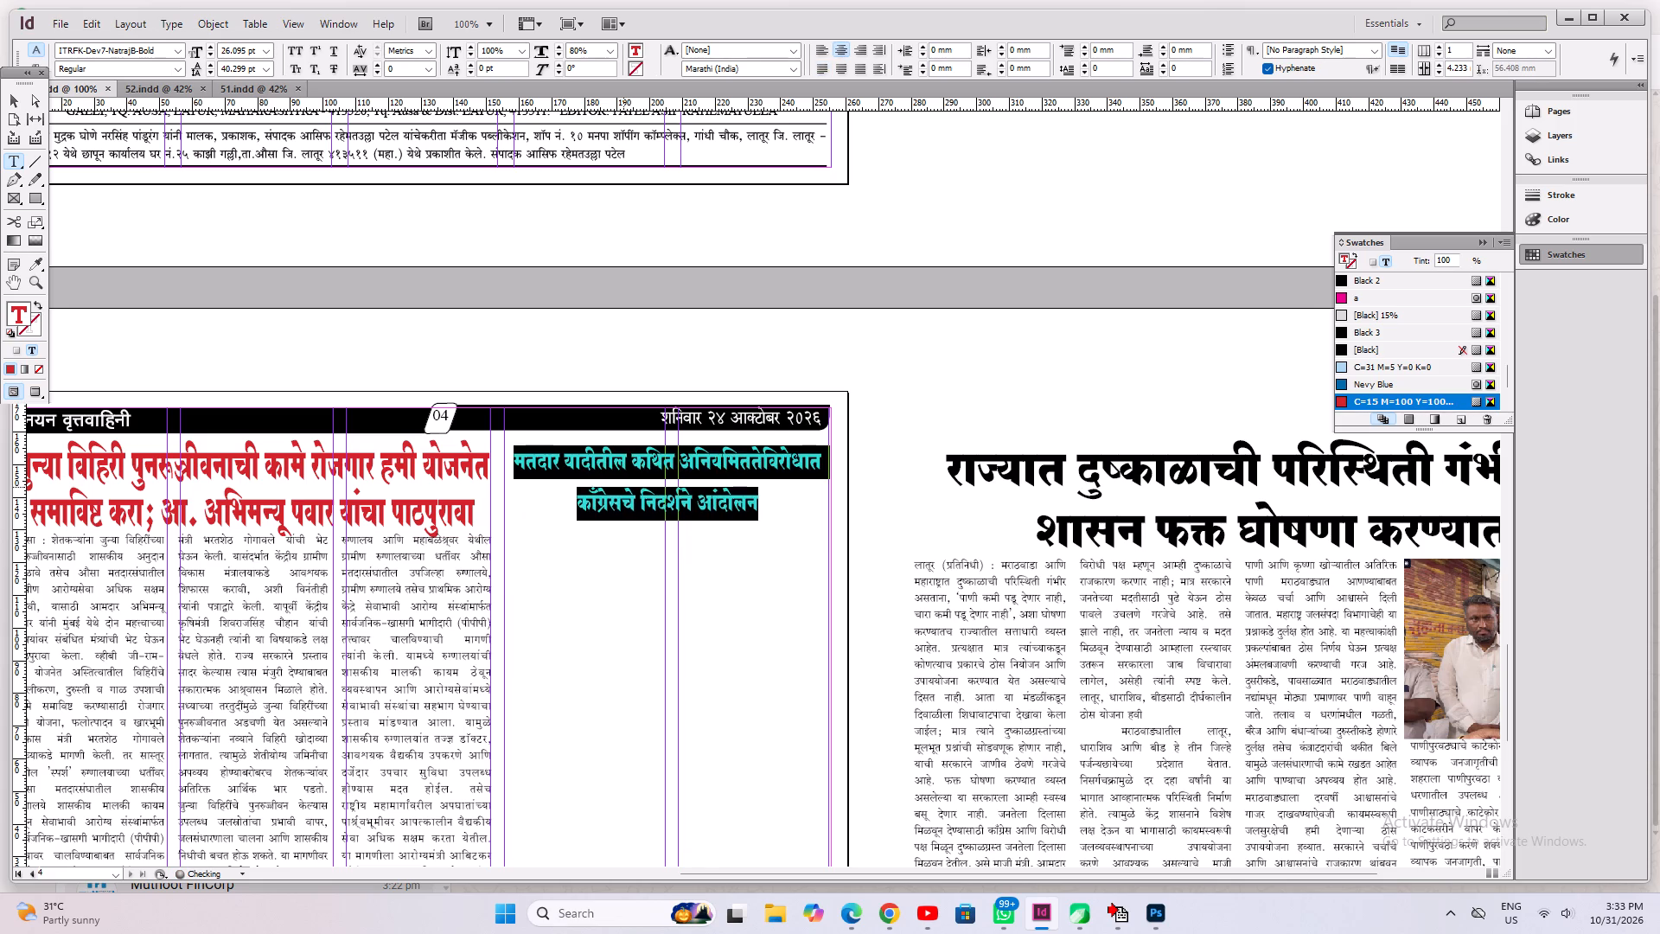
pyautogui.hotkey('alt', 'Up')
pyautogui.hotkey('alt', 'Up')
pyautogui.hotkey('alt', 'Up')
pyautogui.hotkey('ctrl', 'z')
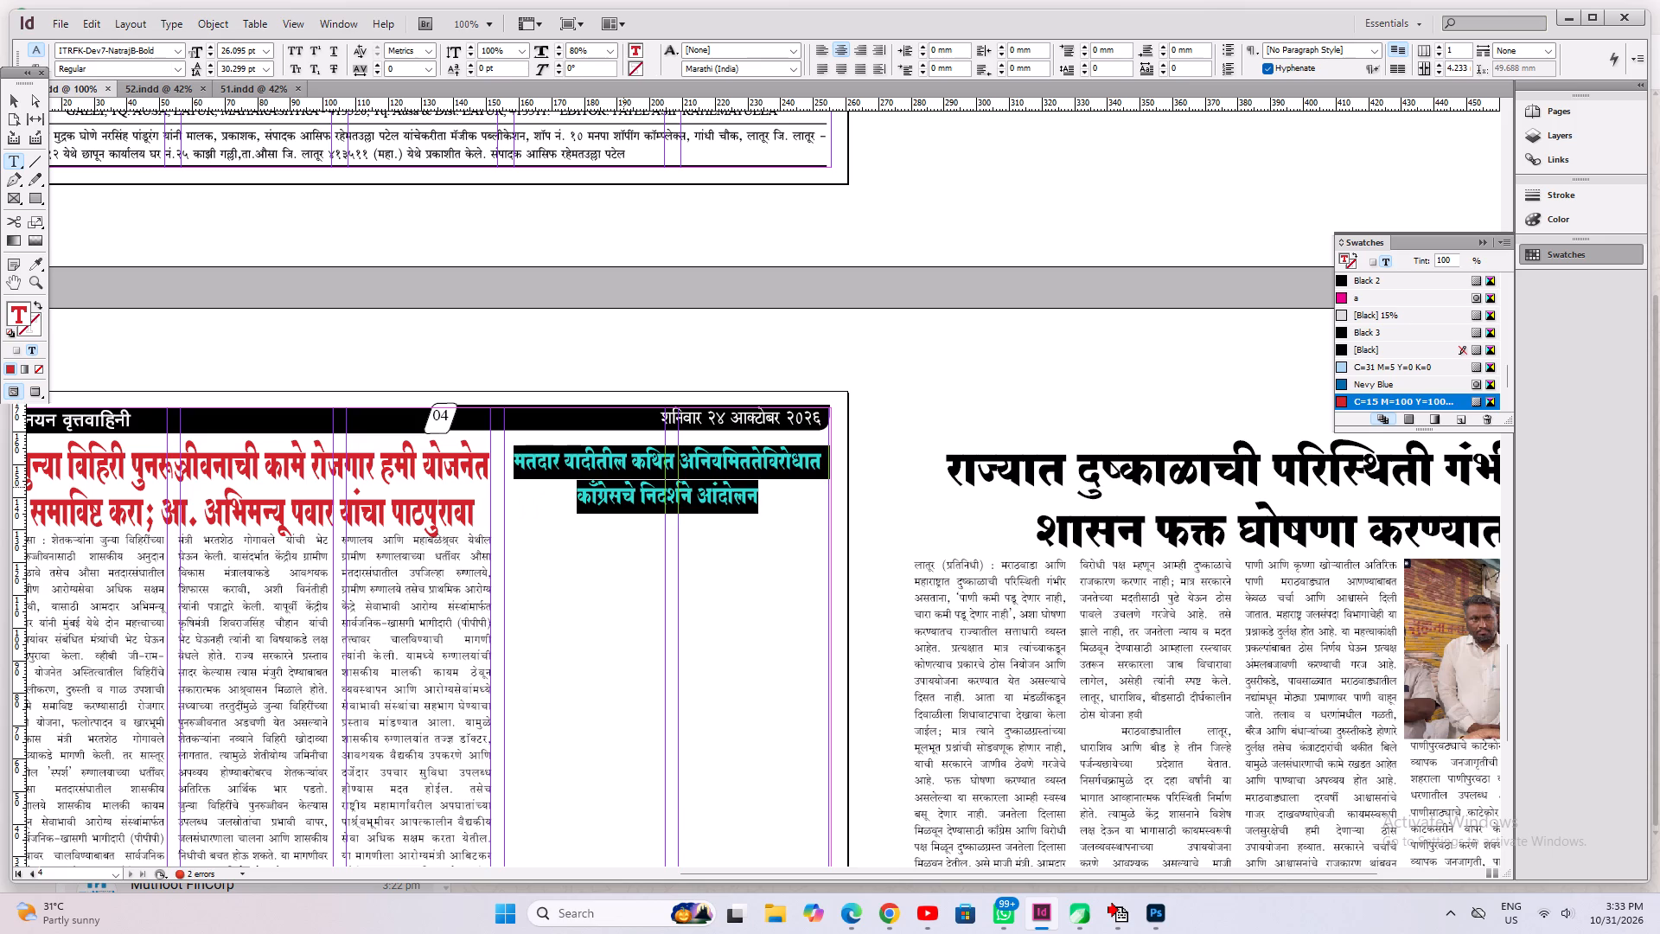
pyautogui.click(685, 499)
pyautogui.hotkey('ctrl', 's')
pyautogui.hotkey('ctrl', 'alt', 'c')
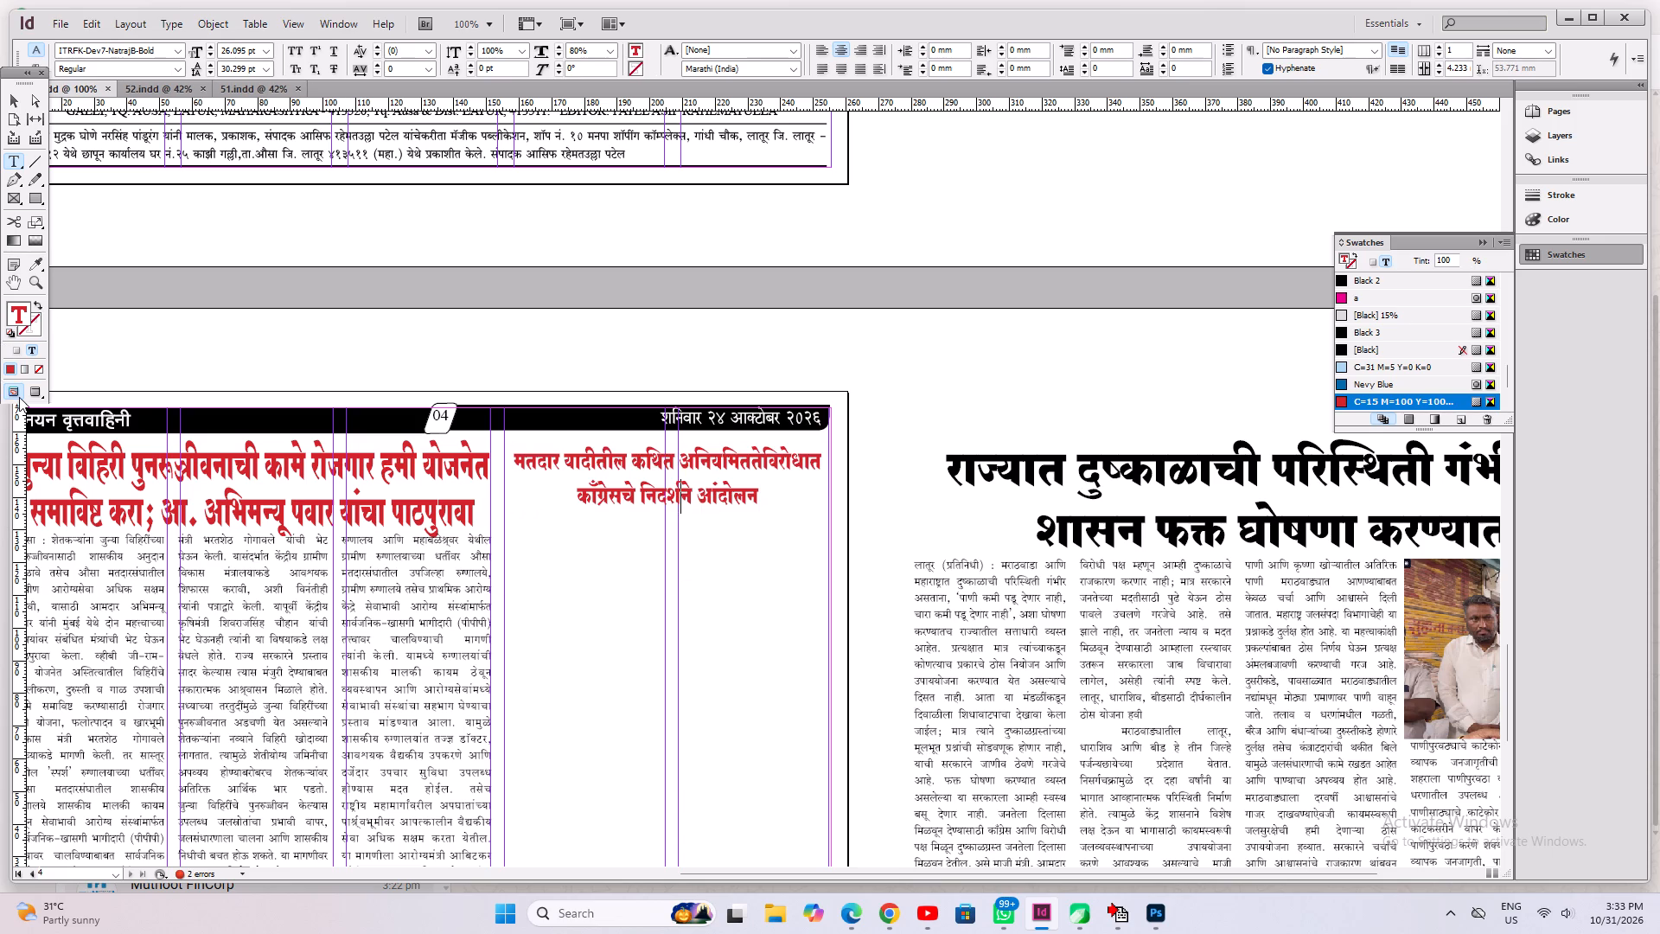
# Stretch the headline vertically to 125%, about 22 mm high, and save the document.
pyautogui.click(11, 99)
pyautogui.keyDown('shift'); pyautogui.click(709, 477); pyautogui.keyUp('shift')
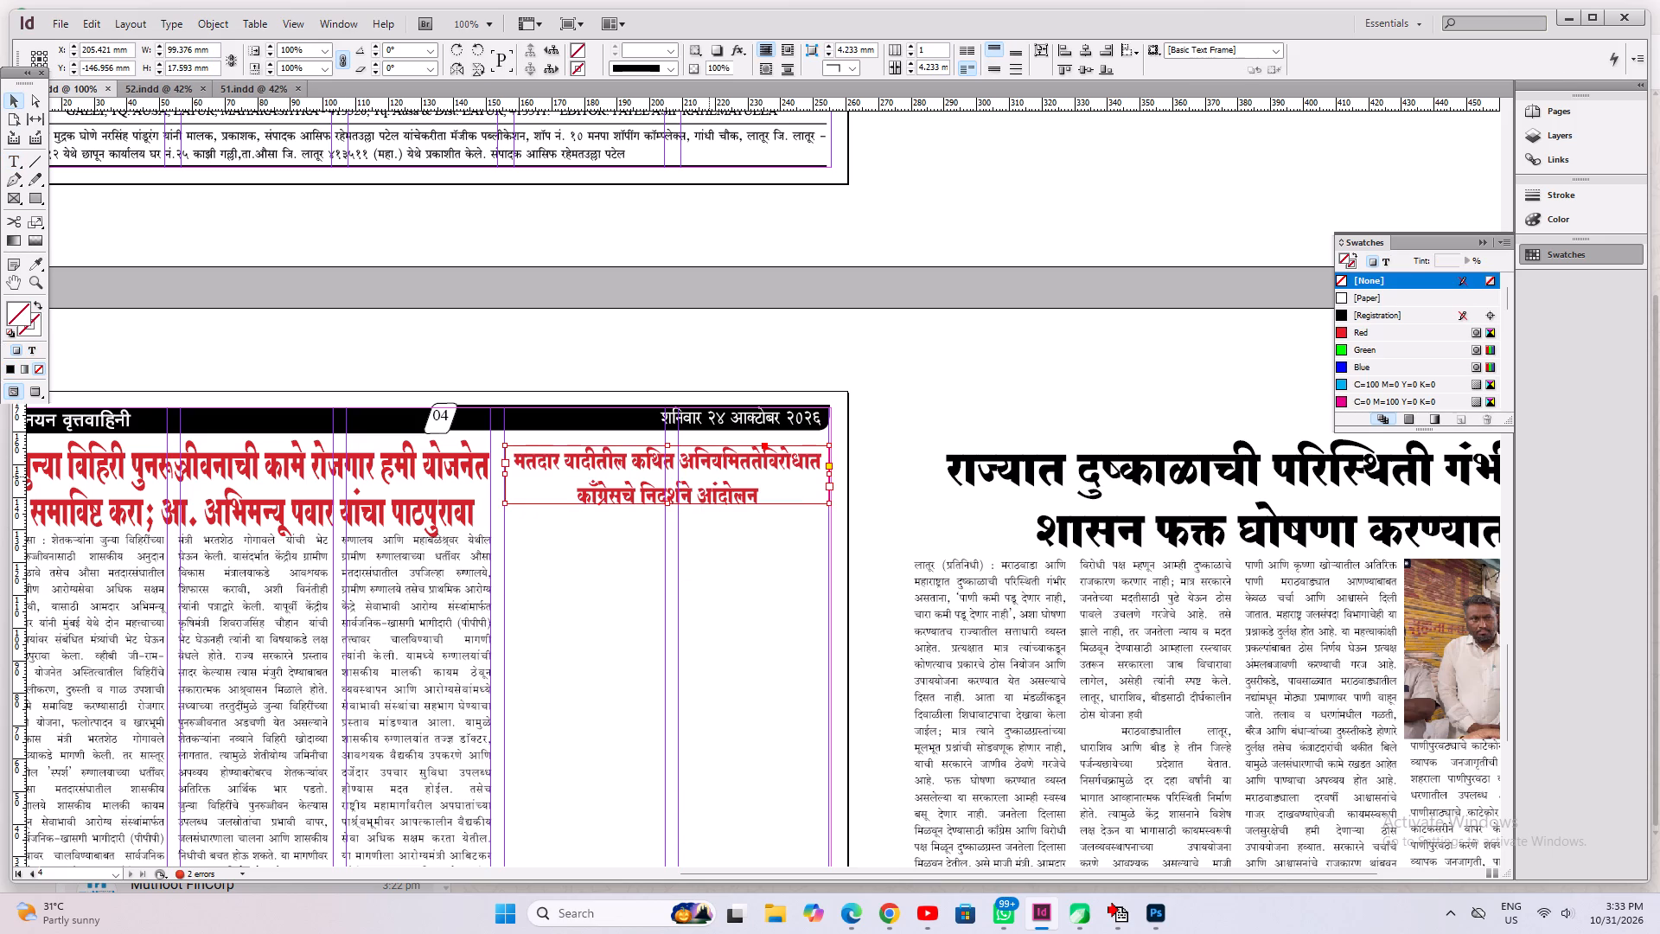
pyautogui.keyDown('ctrl'); pyautogui.moveTo(668, 499); pyautogui.dragTo(668, 511); pyautogui.keyUp('ctrl')
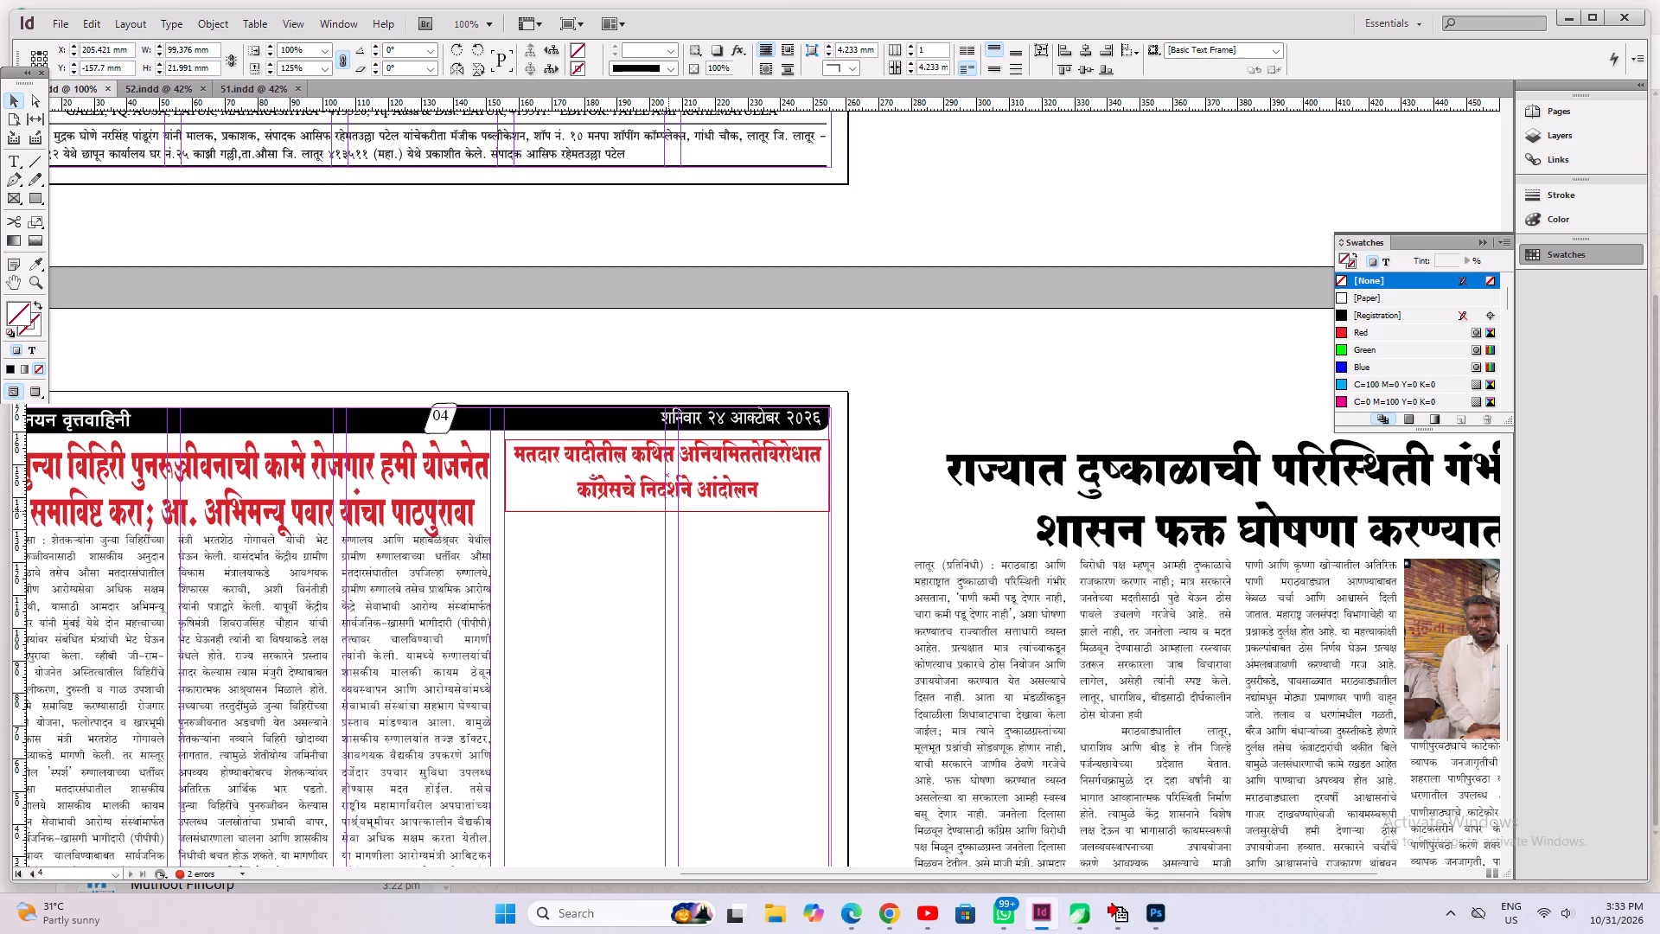
pyautogui.hotkey('ctrl', 's')
pyautogui.hotkey('ctrl', '0')
pyautogui.hotkey('ctrl', 's')
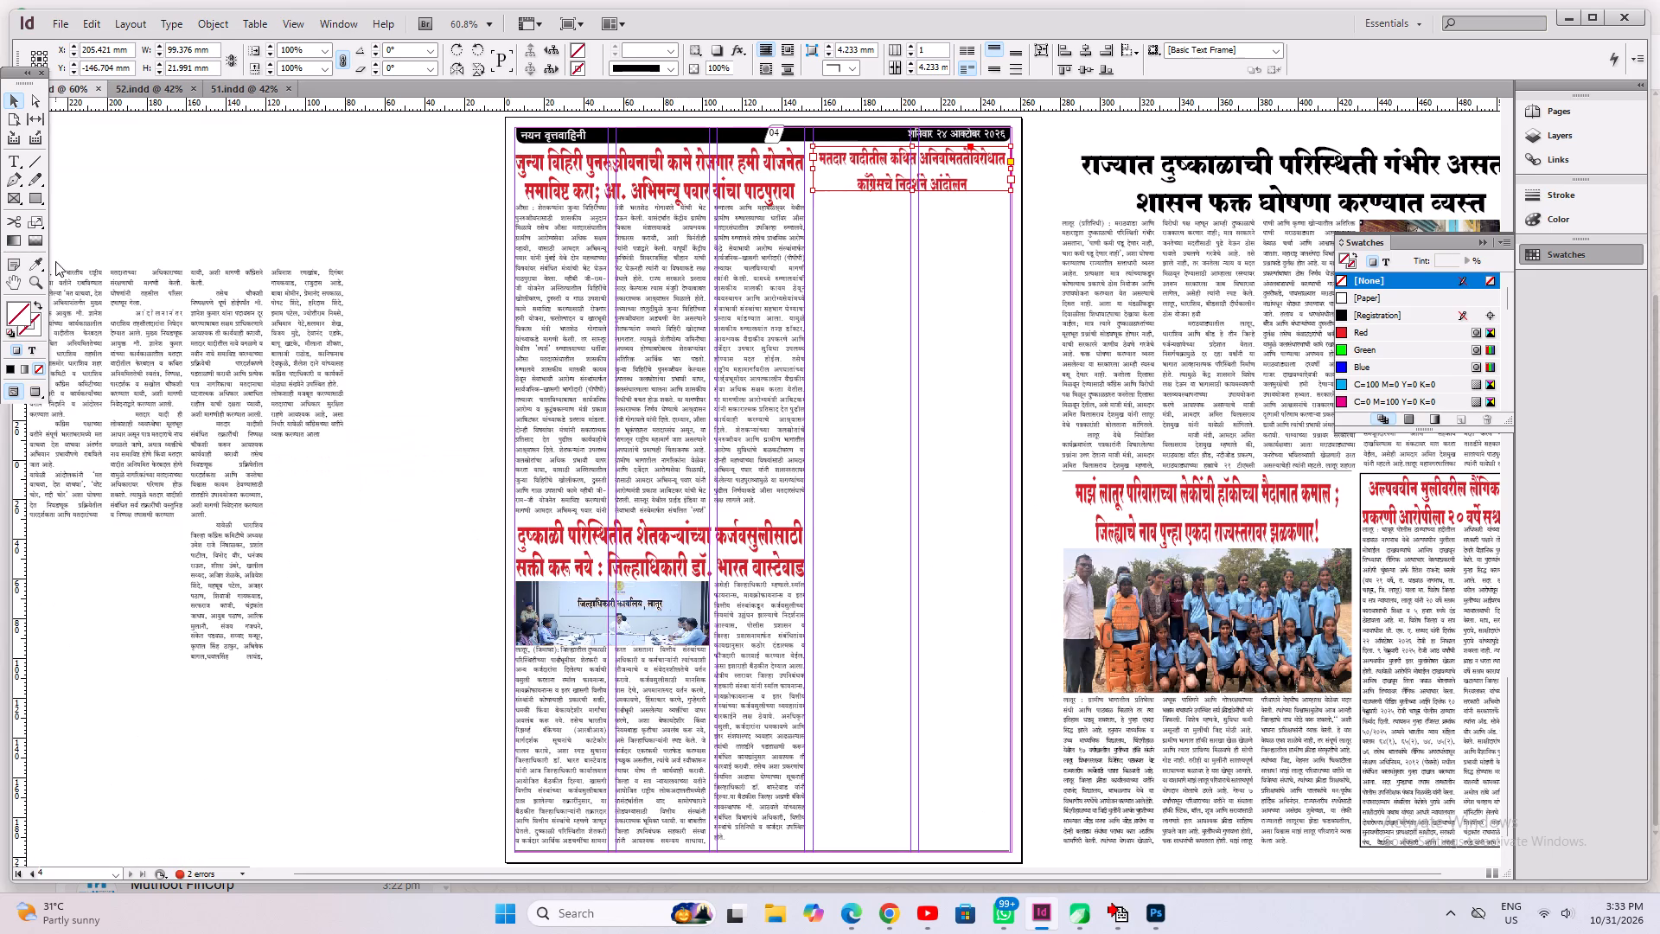
# Move the article's body text frame from the pasteboard to beneath the Congress headline on page 4.
pyautogui.click(118, 327)
pyautogui.moveTo(105, 347); pyautogui.dragTo(893, 279)
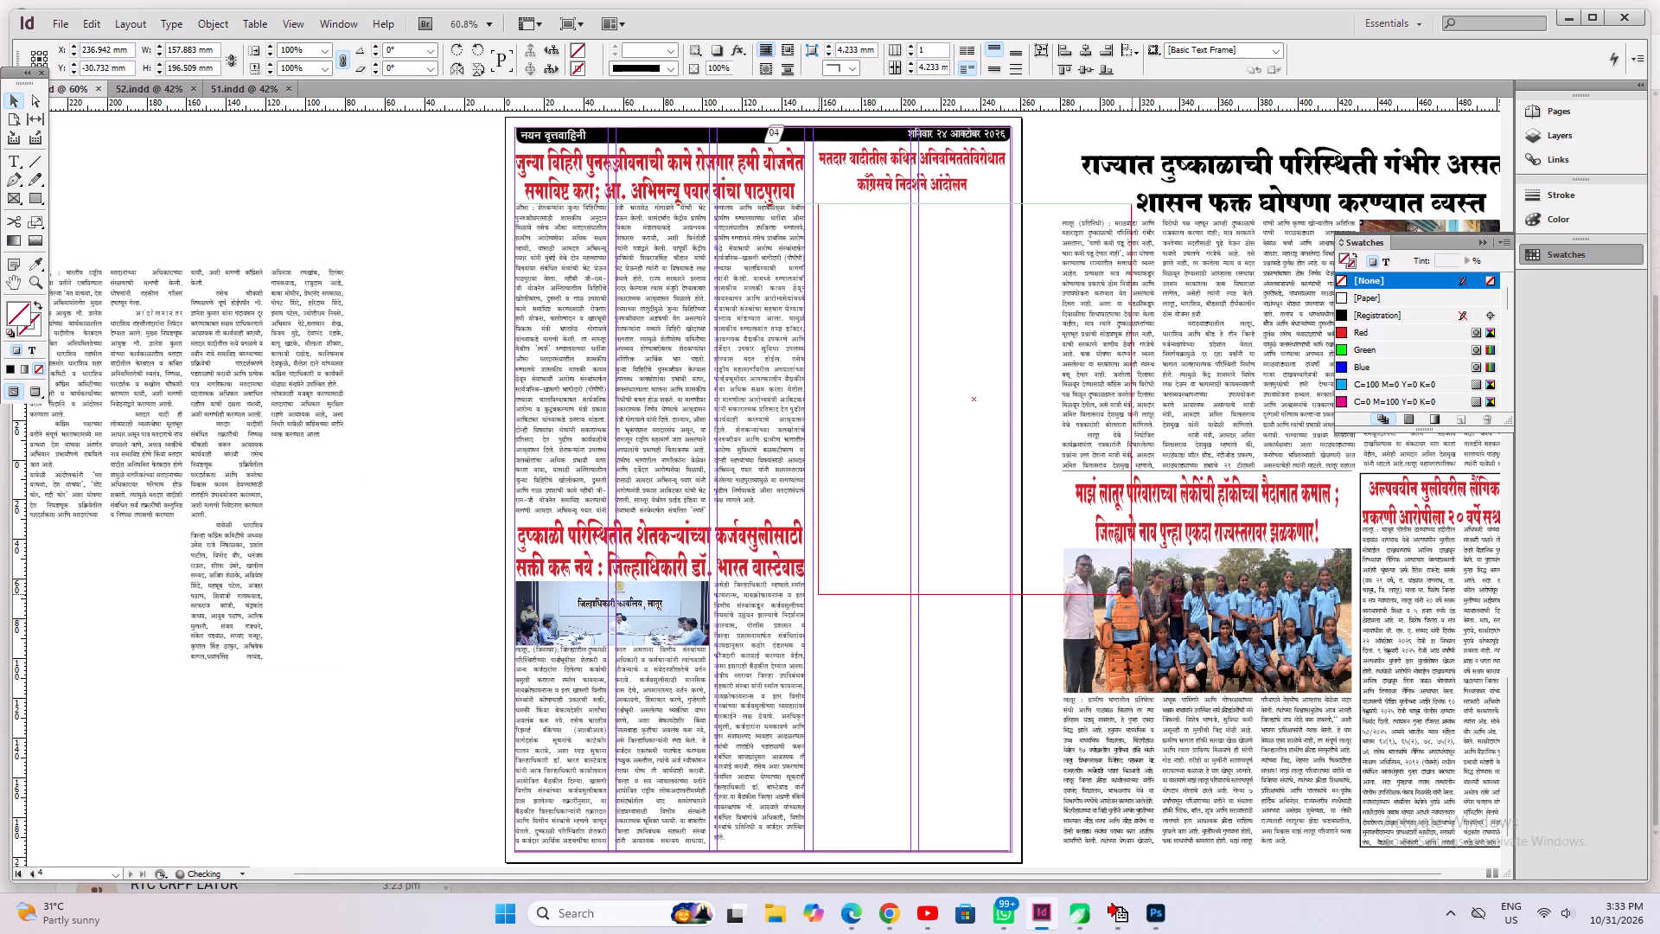
pyautogui.moveTo(893, 279); pyautogui.dragTo(891, 279)
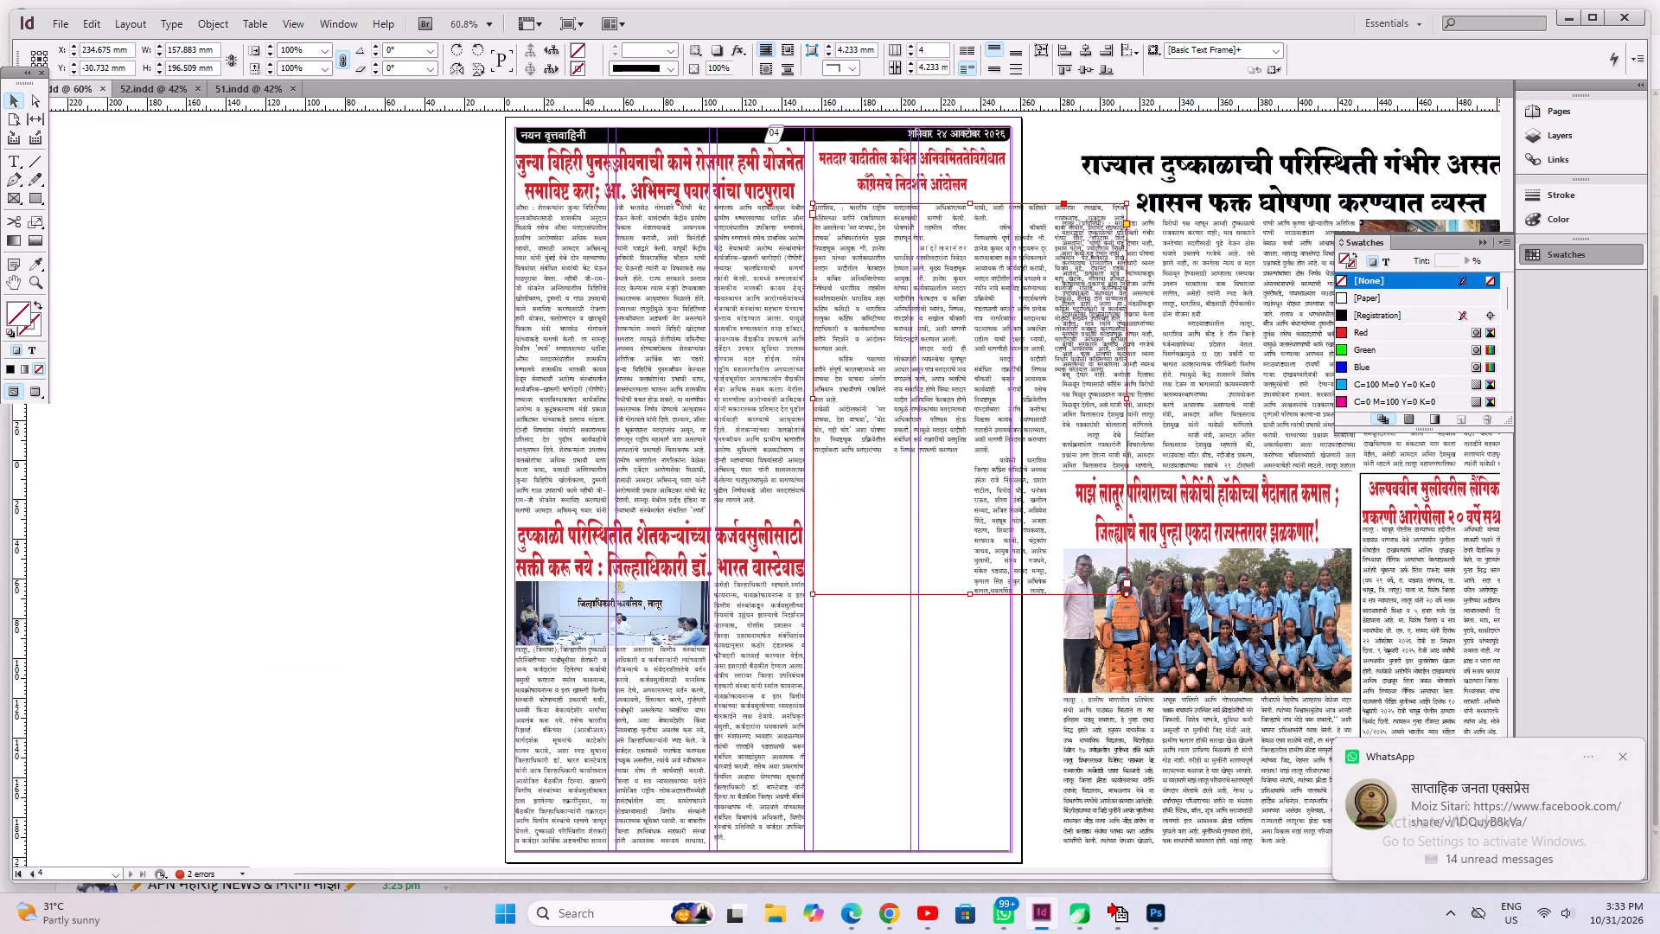
# Set the body text frame to two columns and narrow it to about 99 mm to match page 4's last two columns.
pyautogui.doubleClick(913, 53)
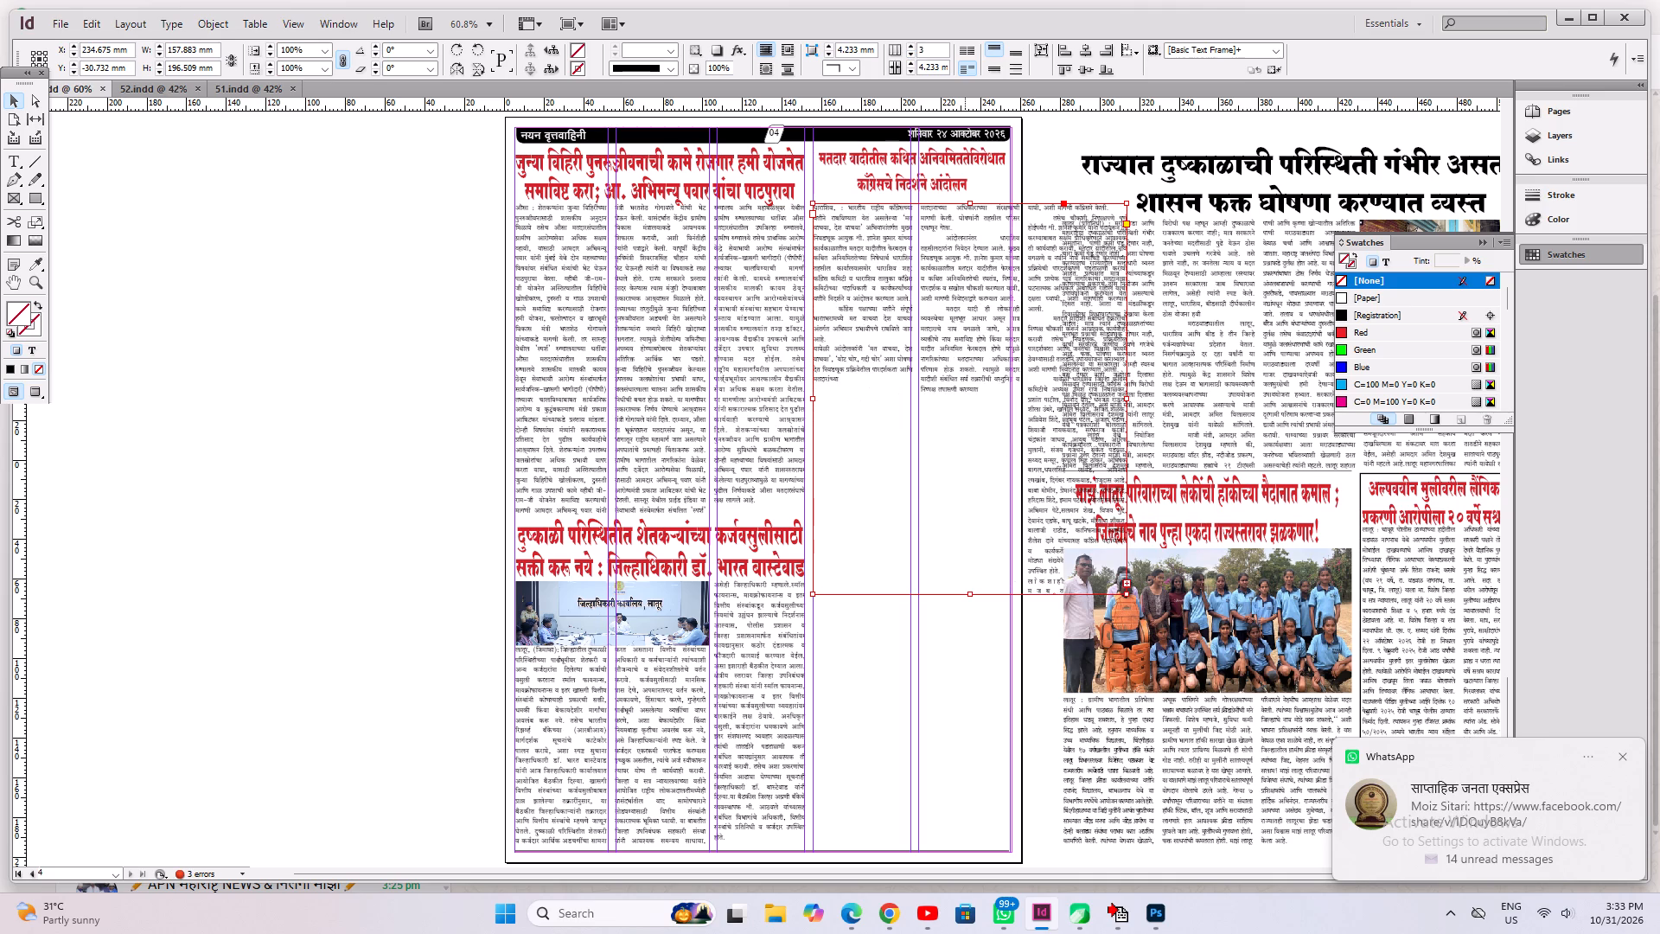
pyautogui.click(909, 55)
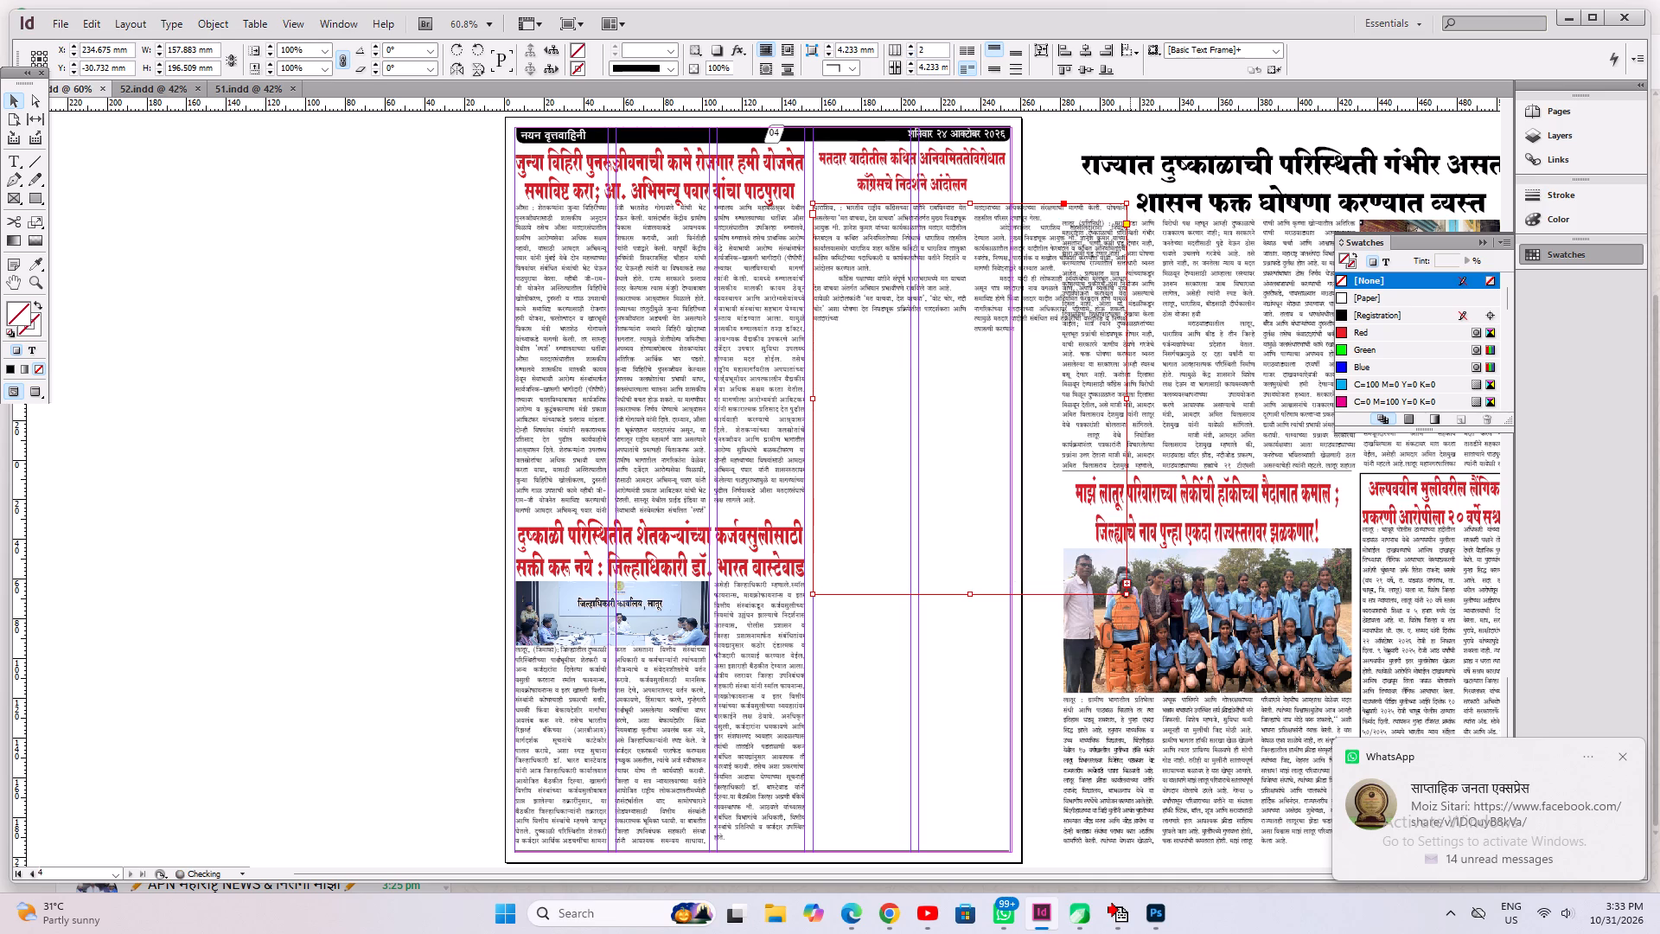
pyautogui.moveTo(1127, 399); pyautogui.dragTo(1012, 459)
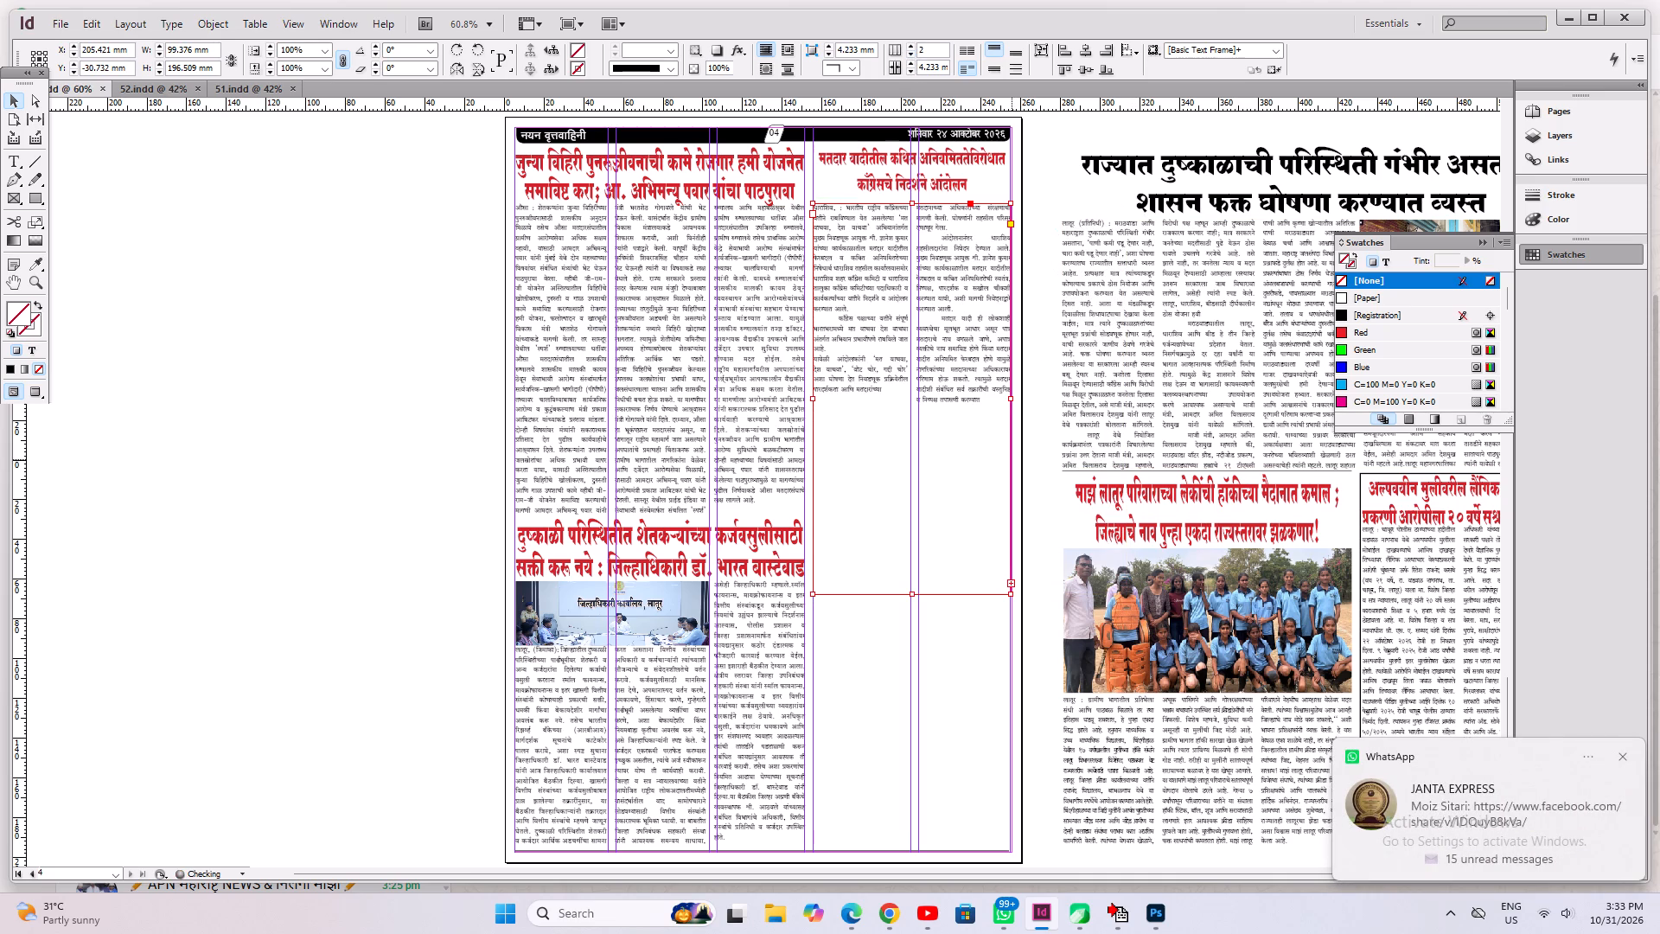
pyautogui.hotkey('ctrl', 'alt', 'c')
# Delete the forced break after मतदारांच्या in the first column of the article's body text.
pyautogui.moveTo(12, 156); pyautogui.dragTo(20, 160)
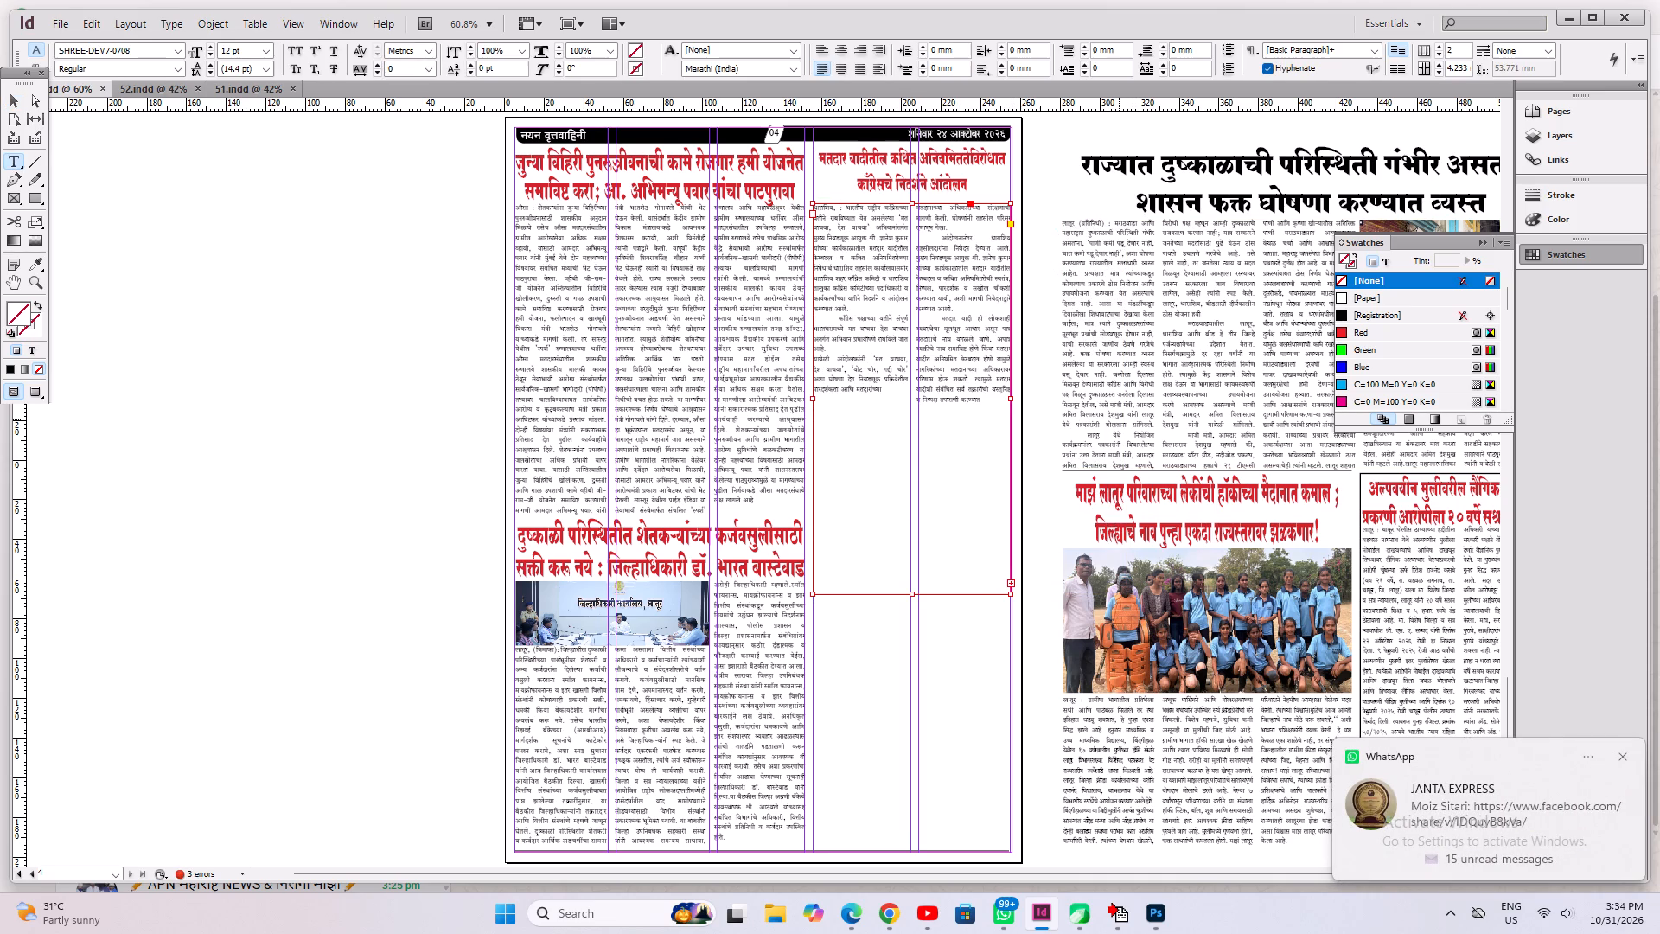
pyautogui.click(871, 390)
pyautogui.hotkey('ctrl', '2')
pyautogui.press('Down')
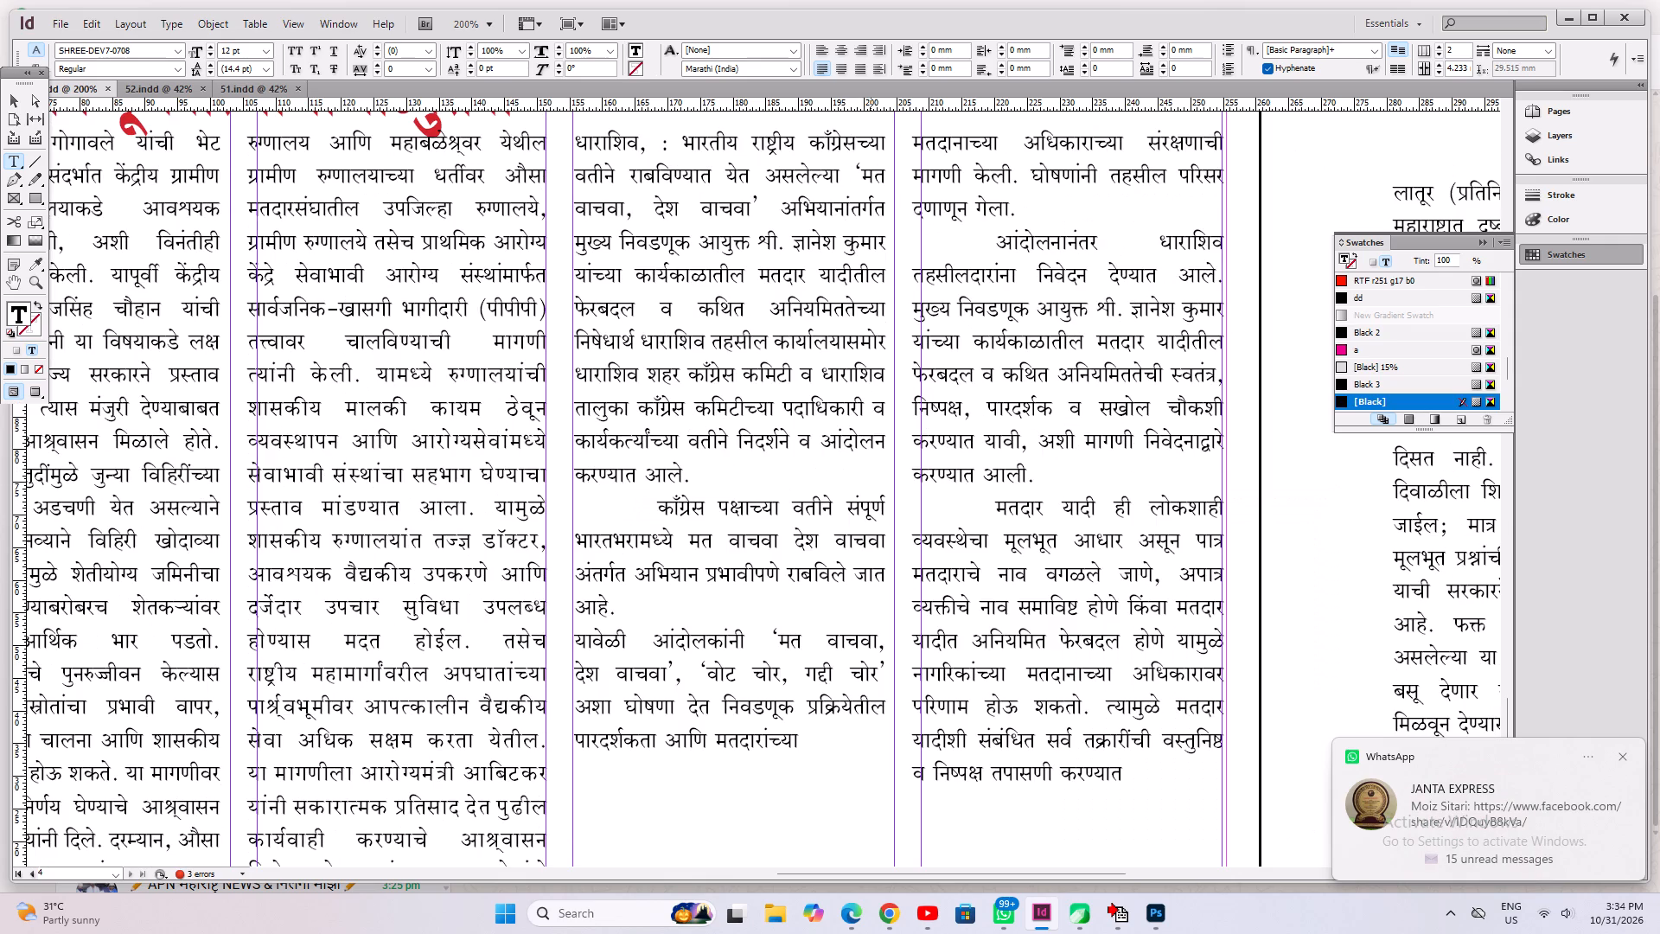
pyautogui.hotkey('ctrl', 'a')
pyautogui.hotkey('ctrl', 'alt', 'c')
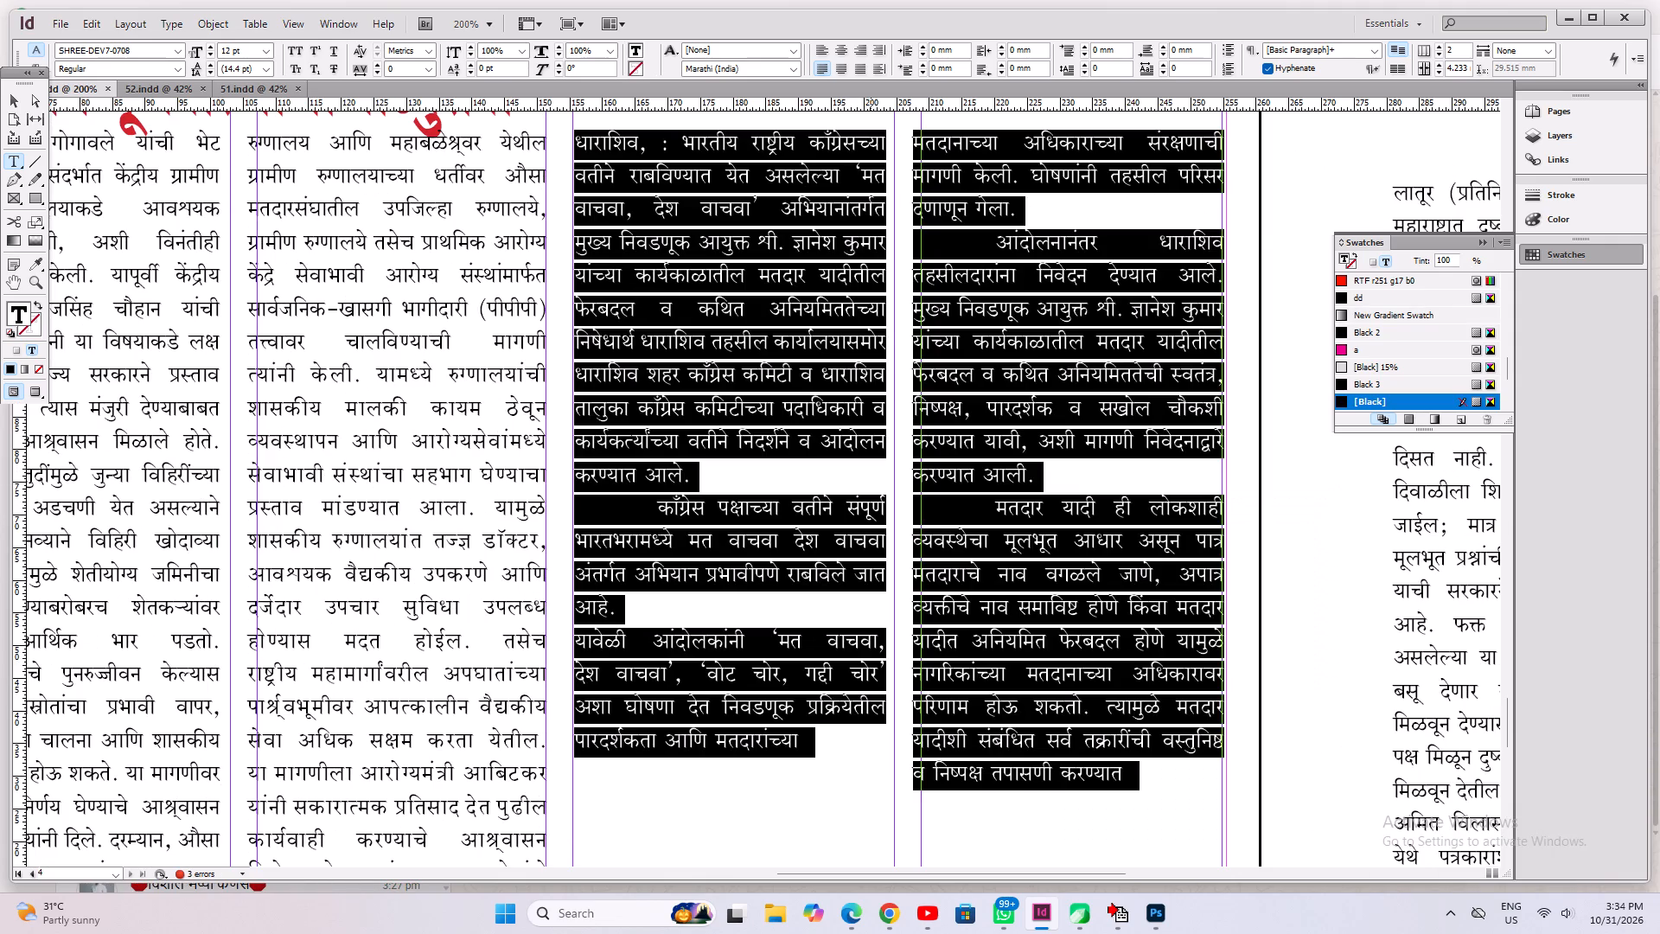
pyautogui.click(808, 741)
pyautogui.press('Delete')
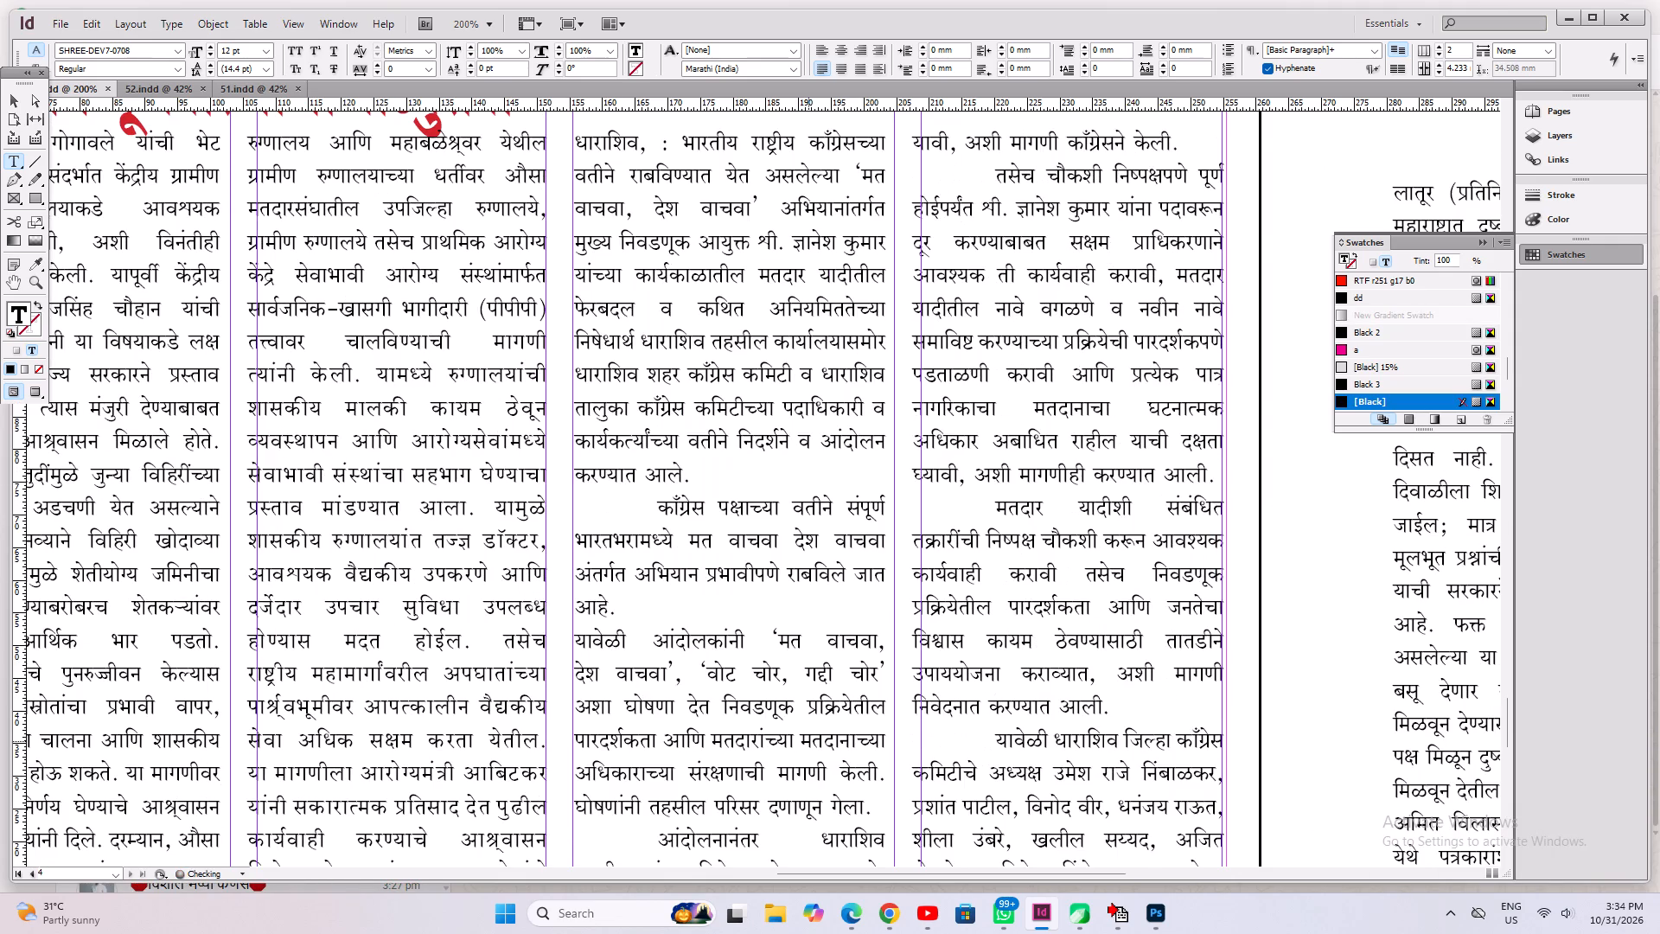
# Delete the forced break after तपासणी करण्यात in the body text, fit the frame to its content, and save.
pyautogui.scroll(-17, 850, 782)
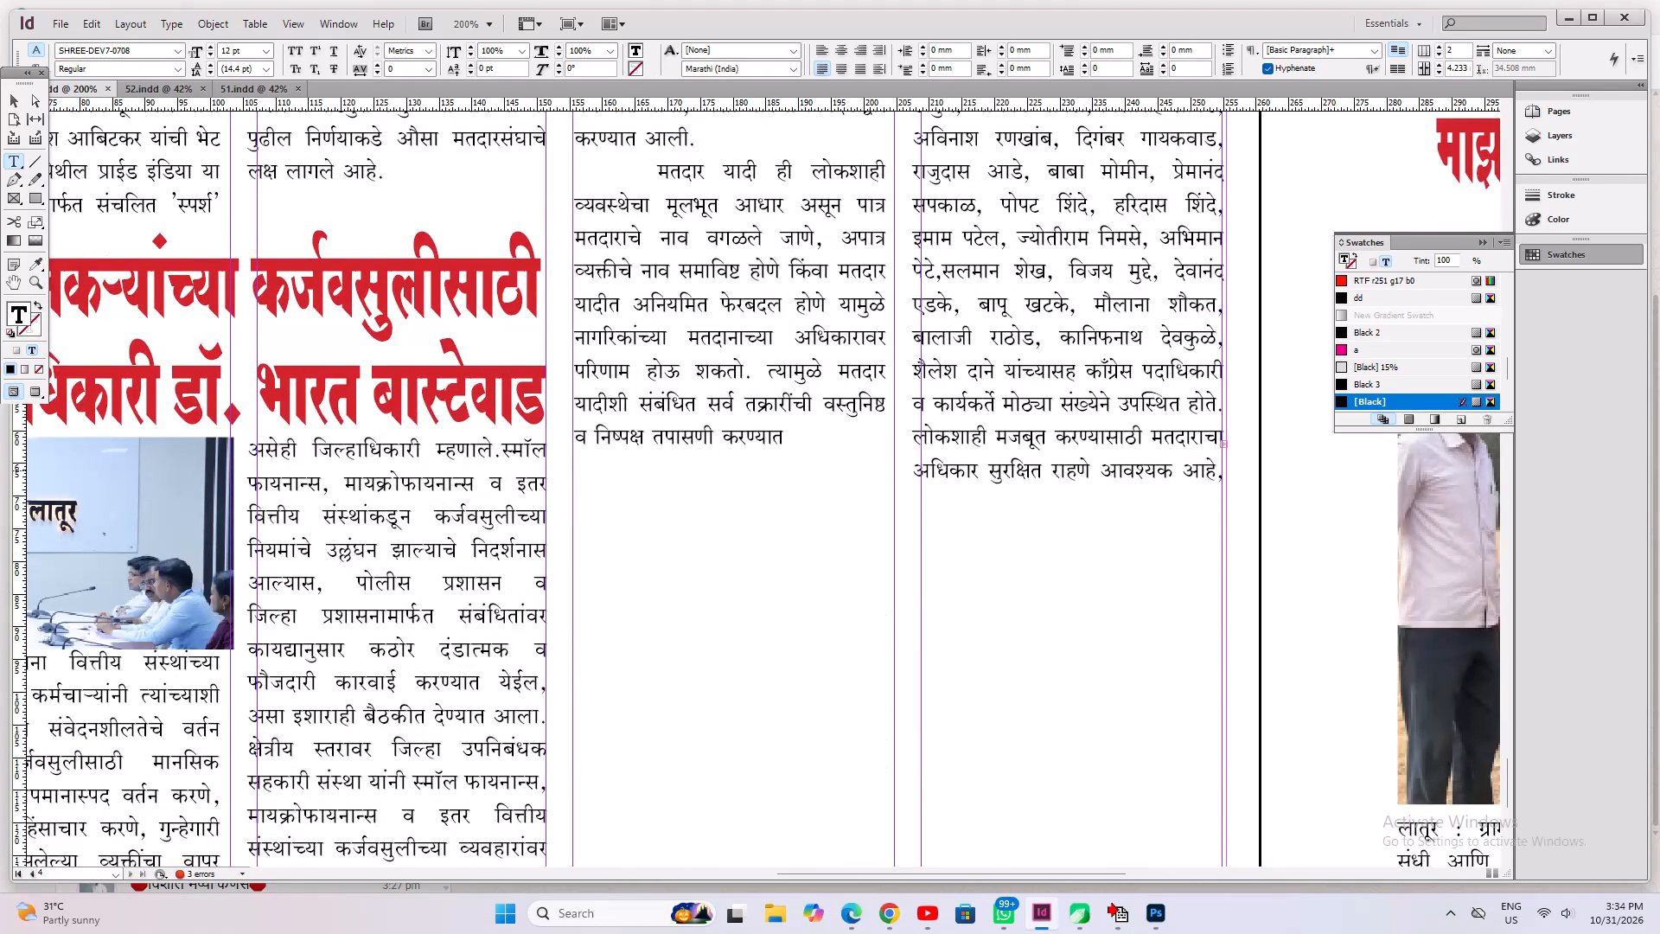
pyautogui.click(810, 450)
pyautogui.press('Delete')
pyautogui.hotkey('ctrl', 'alt', 'c')
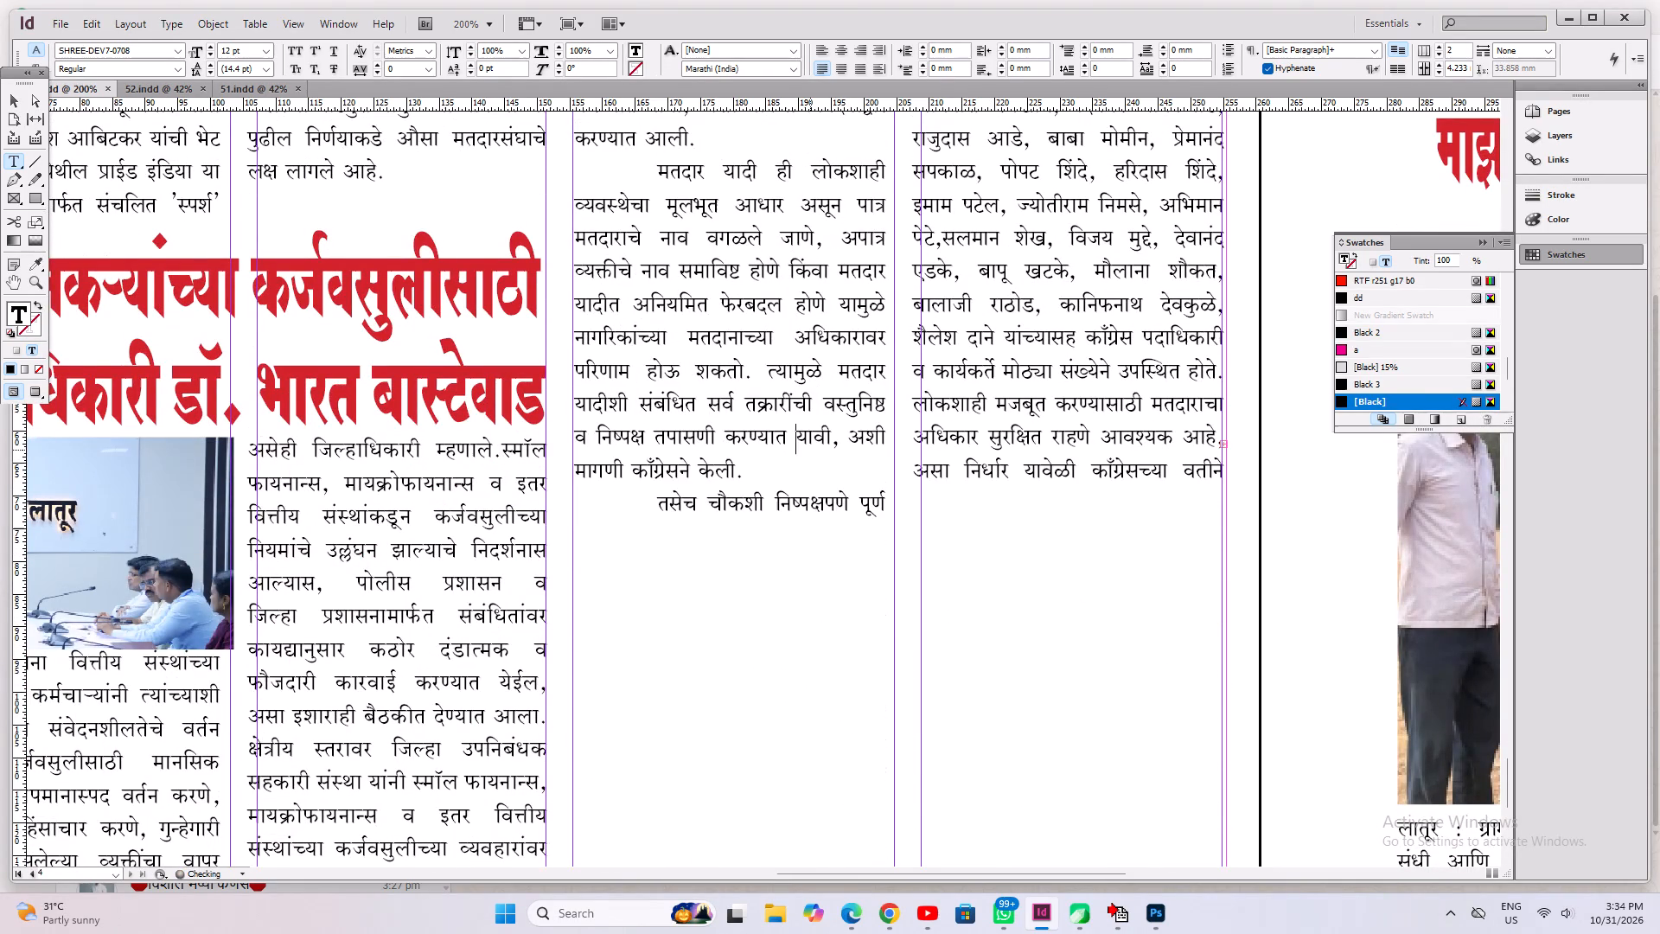
pyautogui.hotkey('ctrl', 's')
pyautogui.hotkey('ctrl', '0')
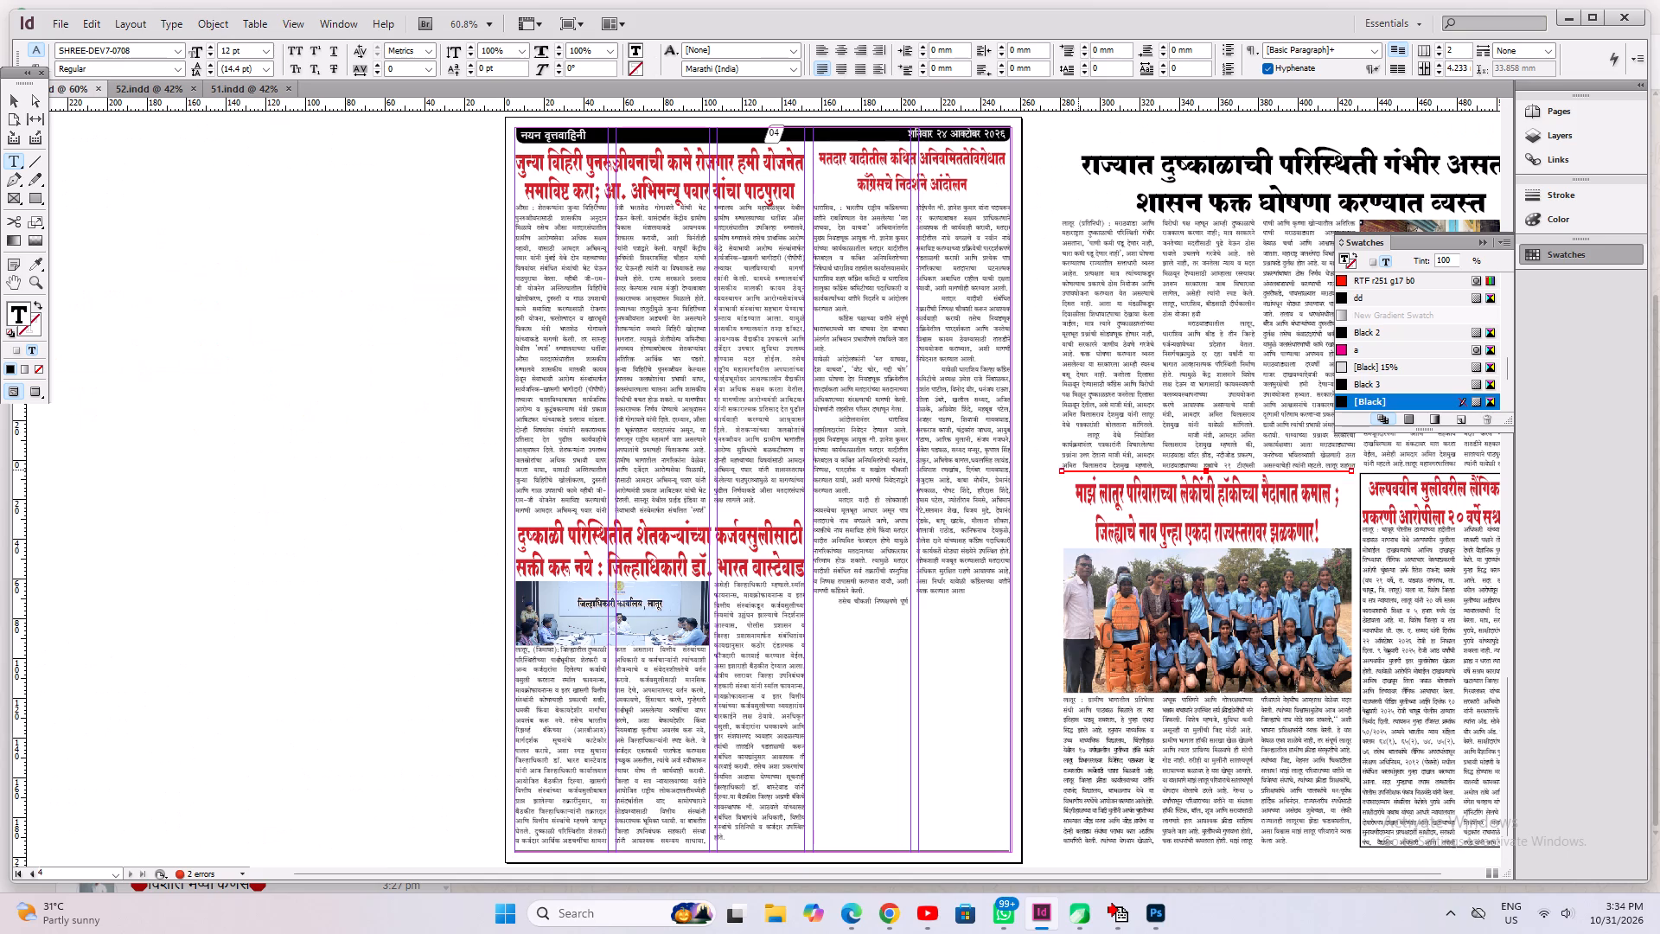
pyautogui.hotkey('ctrl', 'a')
pyautogui.hotkey('ctrl', 's')
# Enlarge the Congress headline on page 4 to about 99 mm wide and 26 mm high, spanning the last two columns.
pyautogui.click(5, 99)
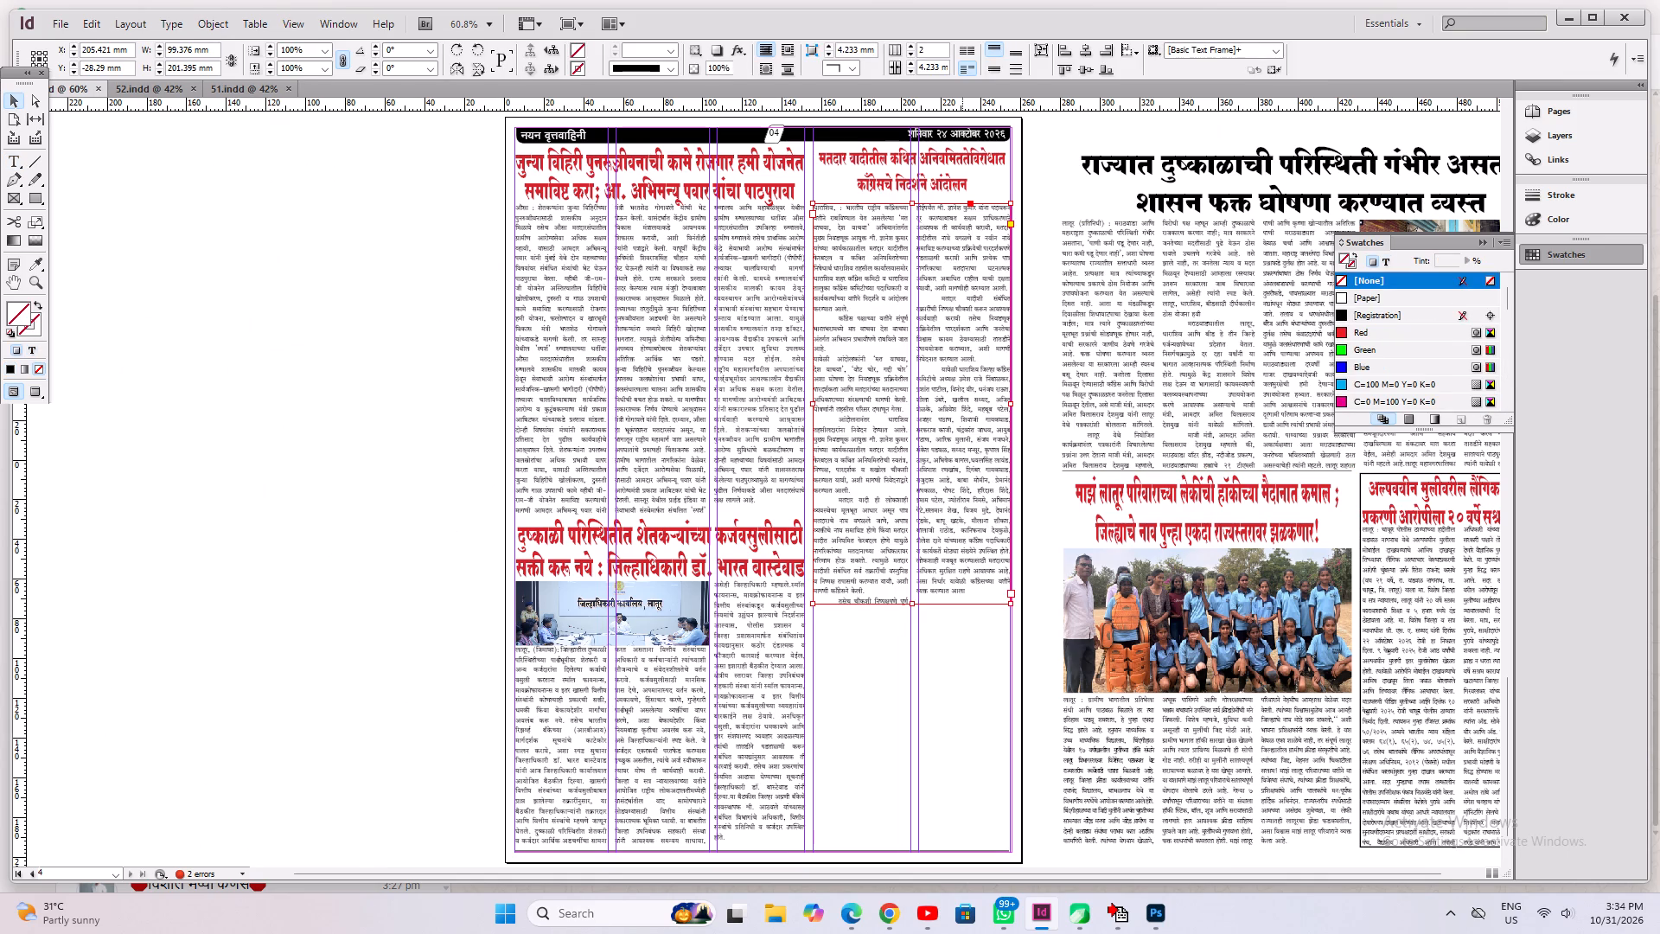
pyautogui.click(961, 170)
pyautogui.hotkey('ctrl', '2')
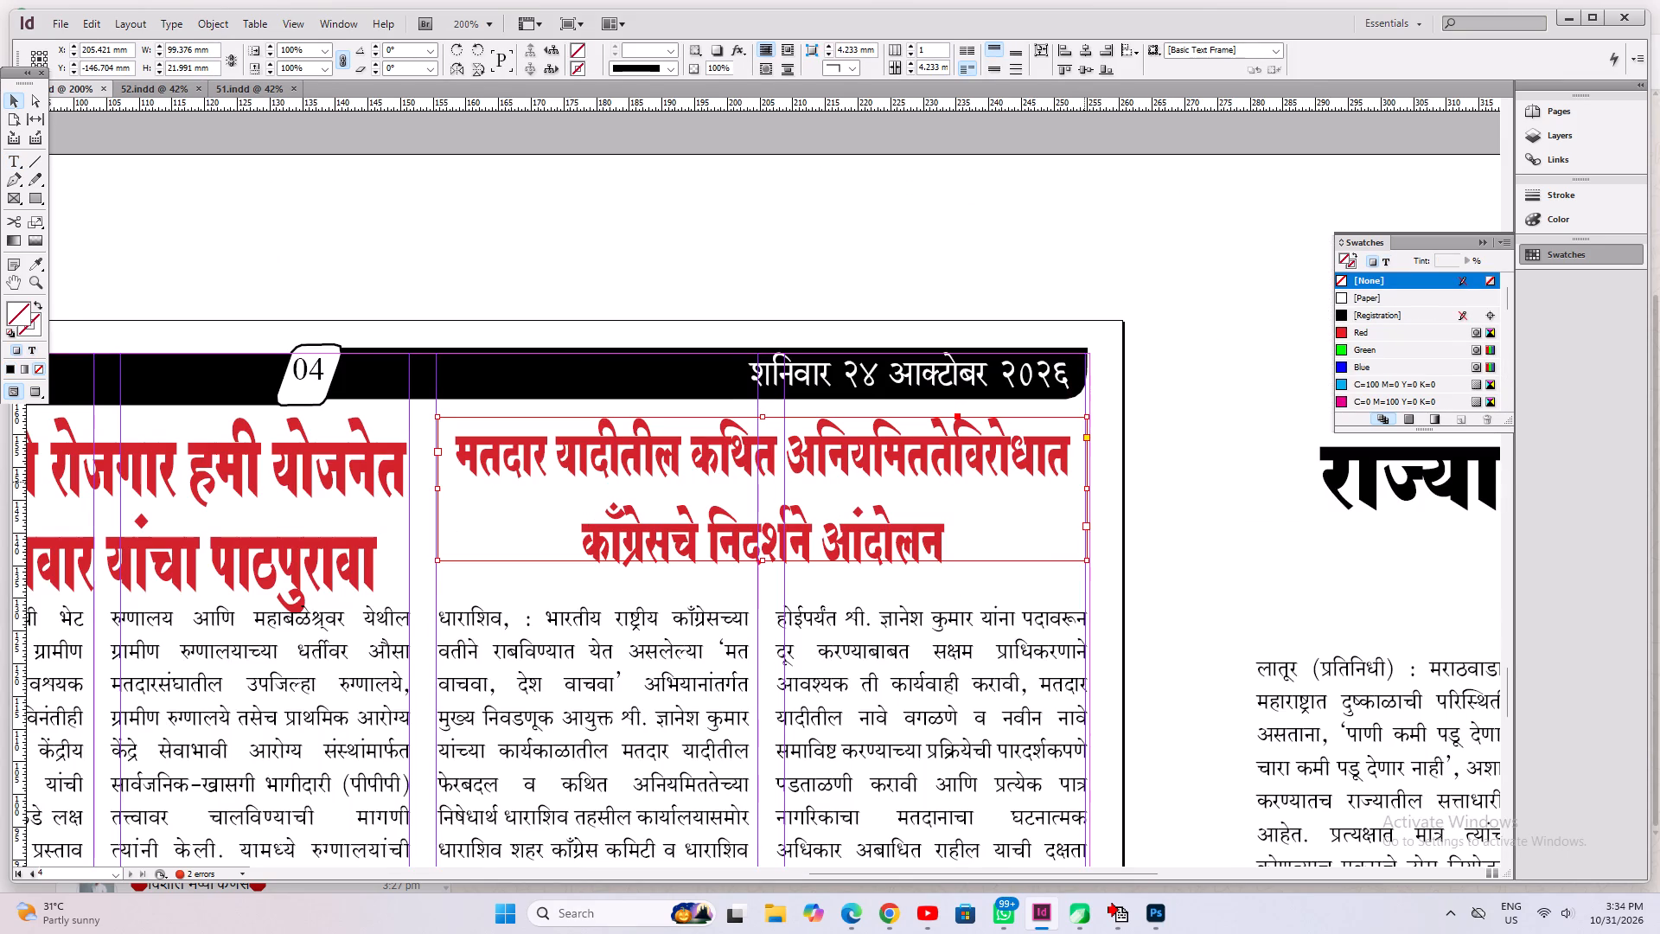
pyautogui.moveTo(1086, 491); pyautogui.dragTo(1060, 496)
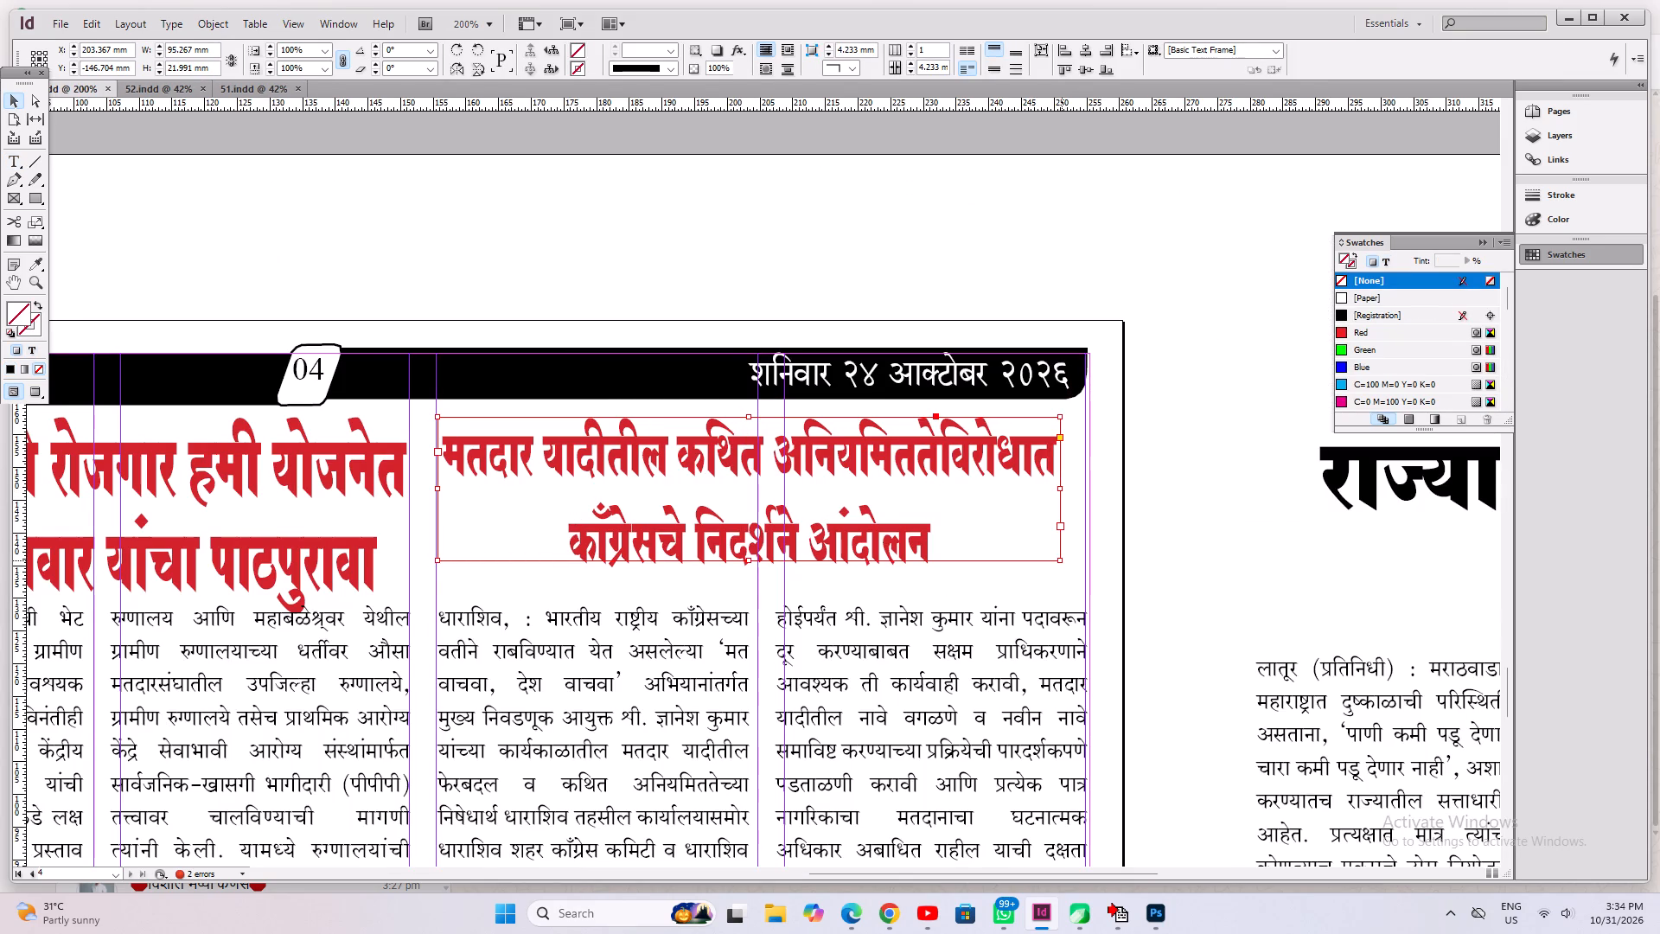
pyautogui.keyDown('ctrl'); pyautogui.moveTo(1062, 560); pyautogui.dragTo(1088, 587); pyautogui.keyUp('ctrl')
# Delete the forced break before यावेळी आंदोलकांनी in the Congress article's body text, fit the frame to its content, and save.
pyautogui.click(741, 669)
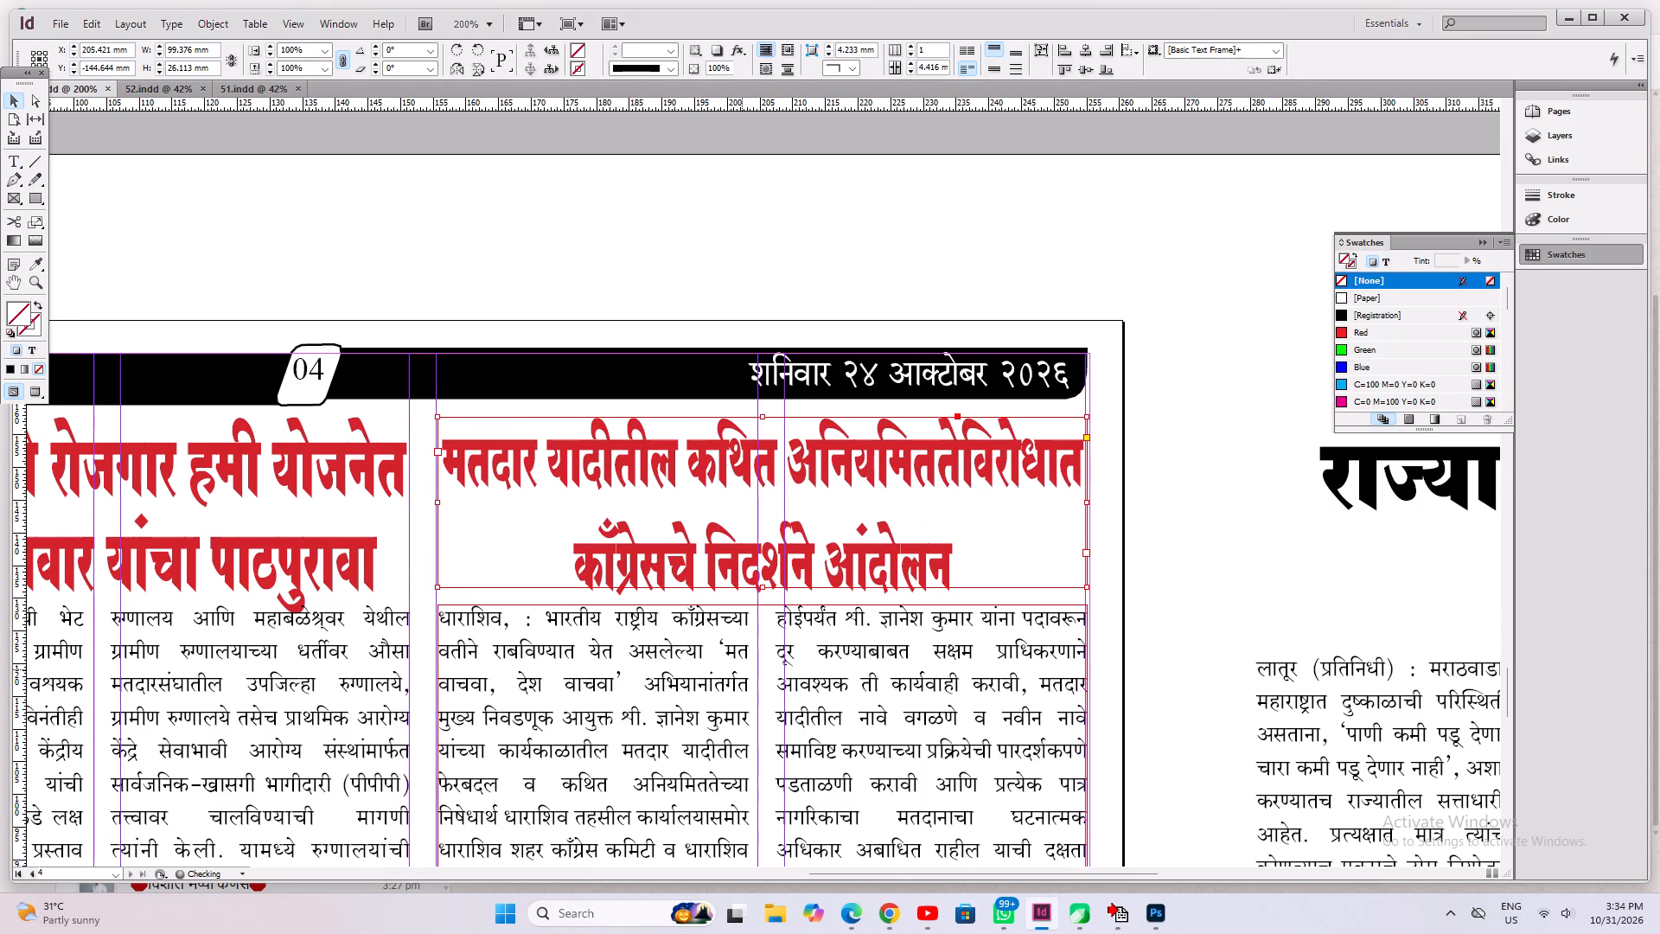
pyautogui.scroll(-16, 741, 669)
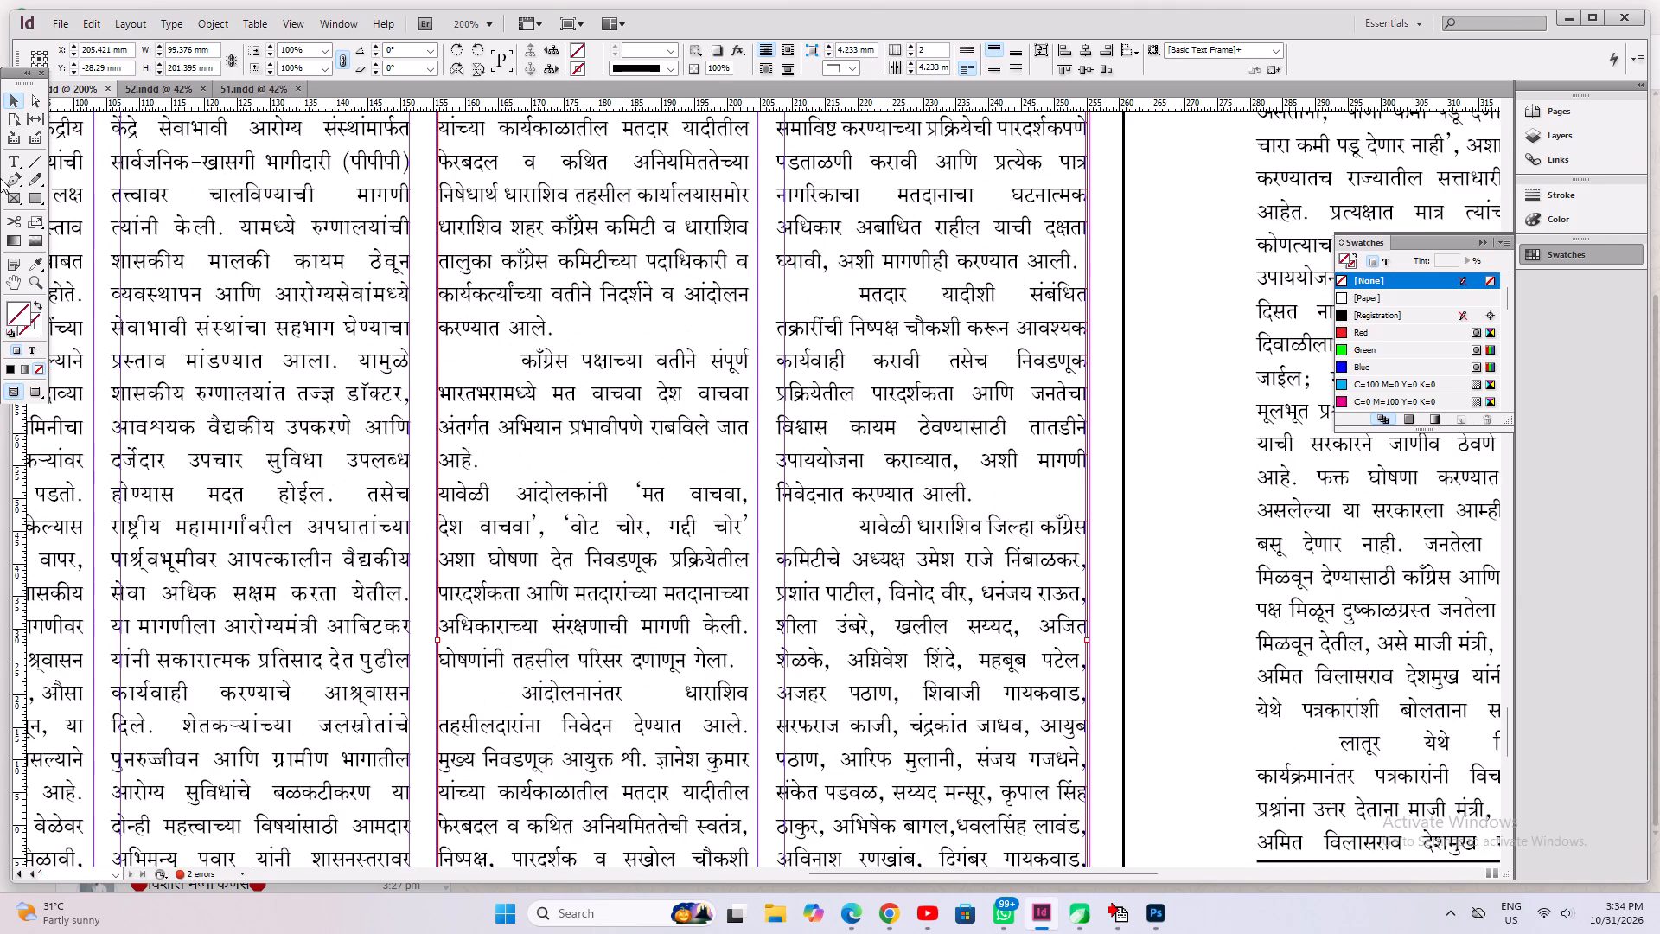
pyautogui.click(8, 159)
pyautogui.click(514, 470)
pyautogui.press('space')
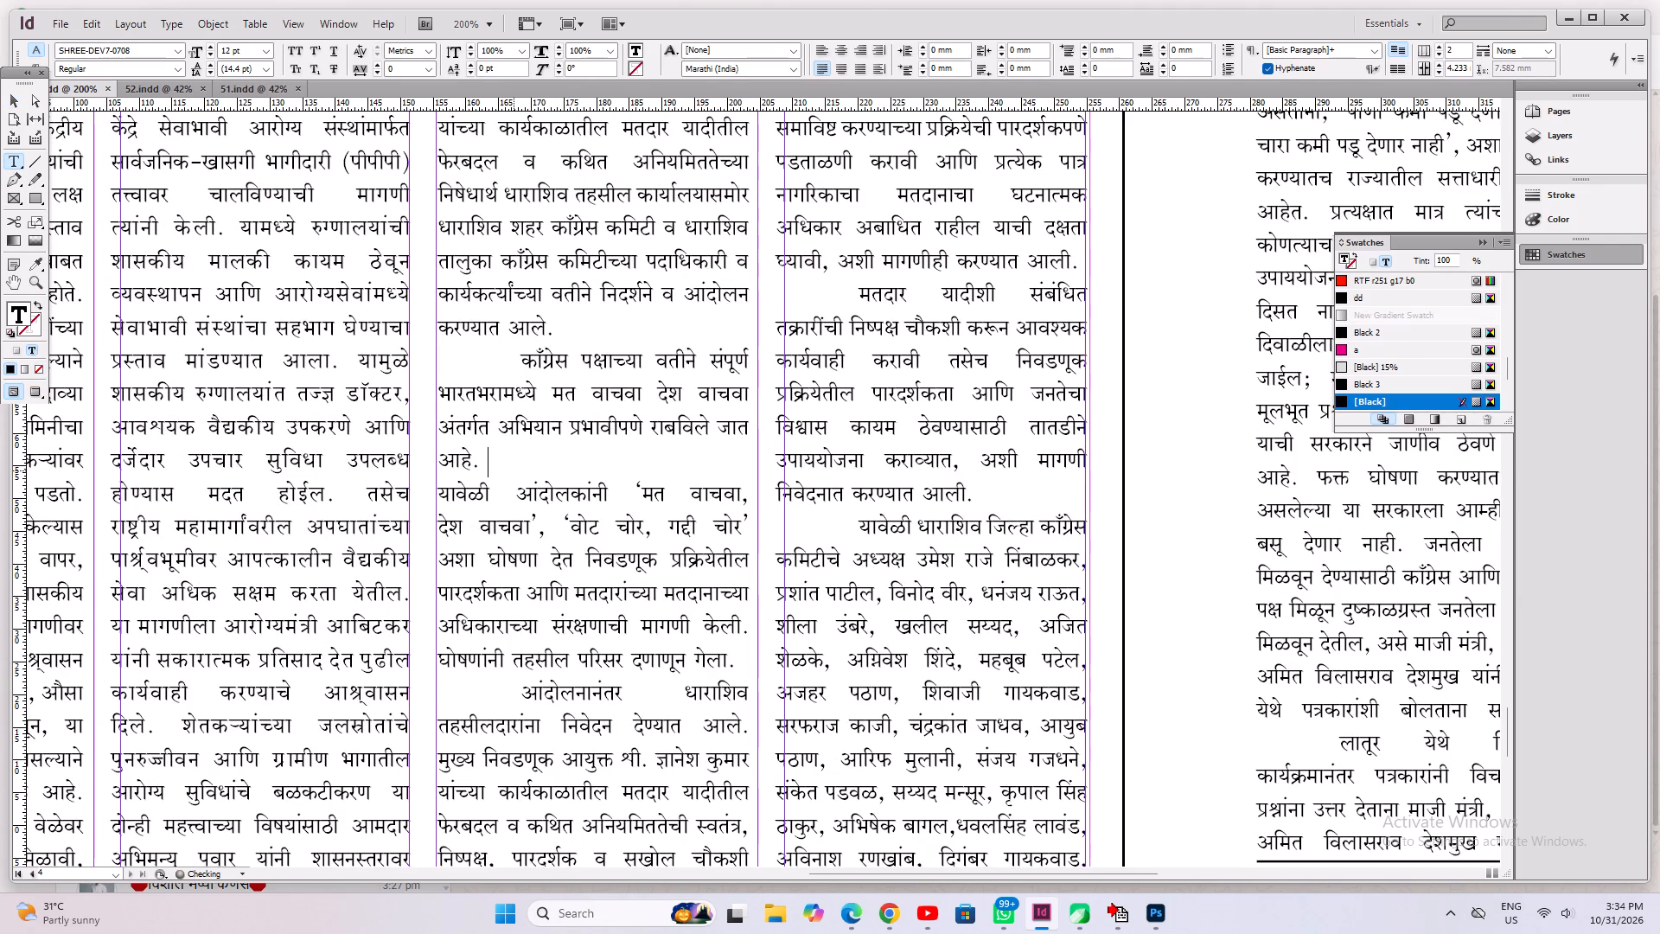
pyautogui.press('Delete')
pyautogui.hotkey('ctrl', 'a')
pyautogui.hotkey('ctrl', '1')
pyautogui.hotkey('ctrl', 'alt', 'c')
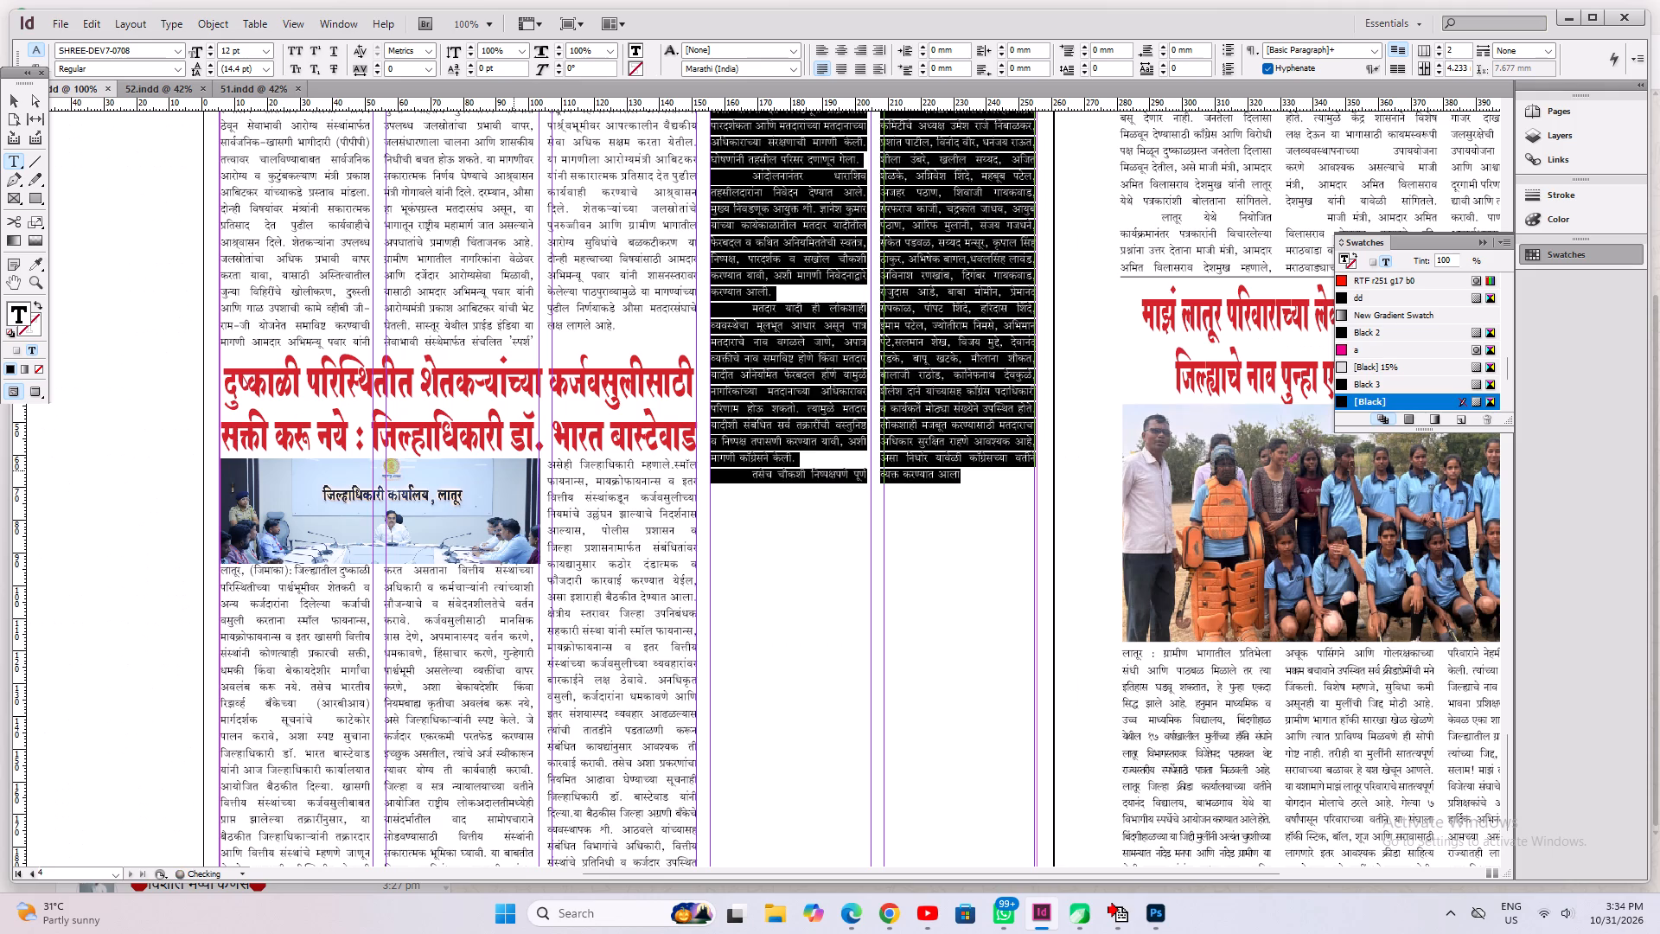
pyautogui.hotkey('ctrl', 's')
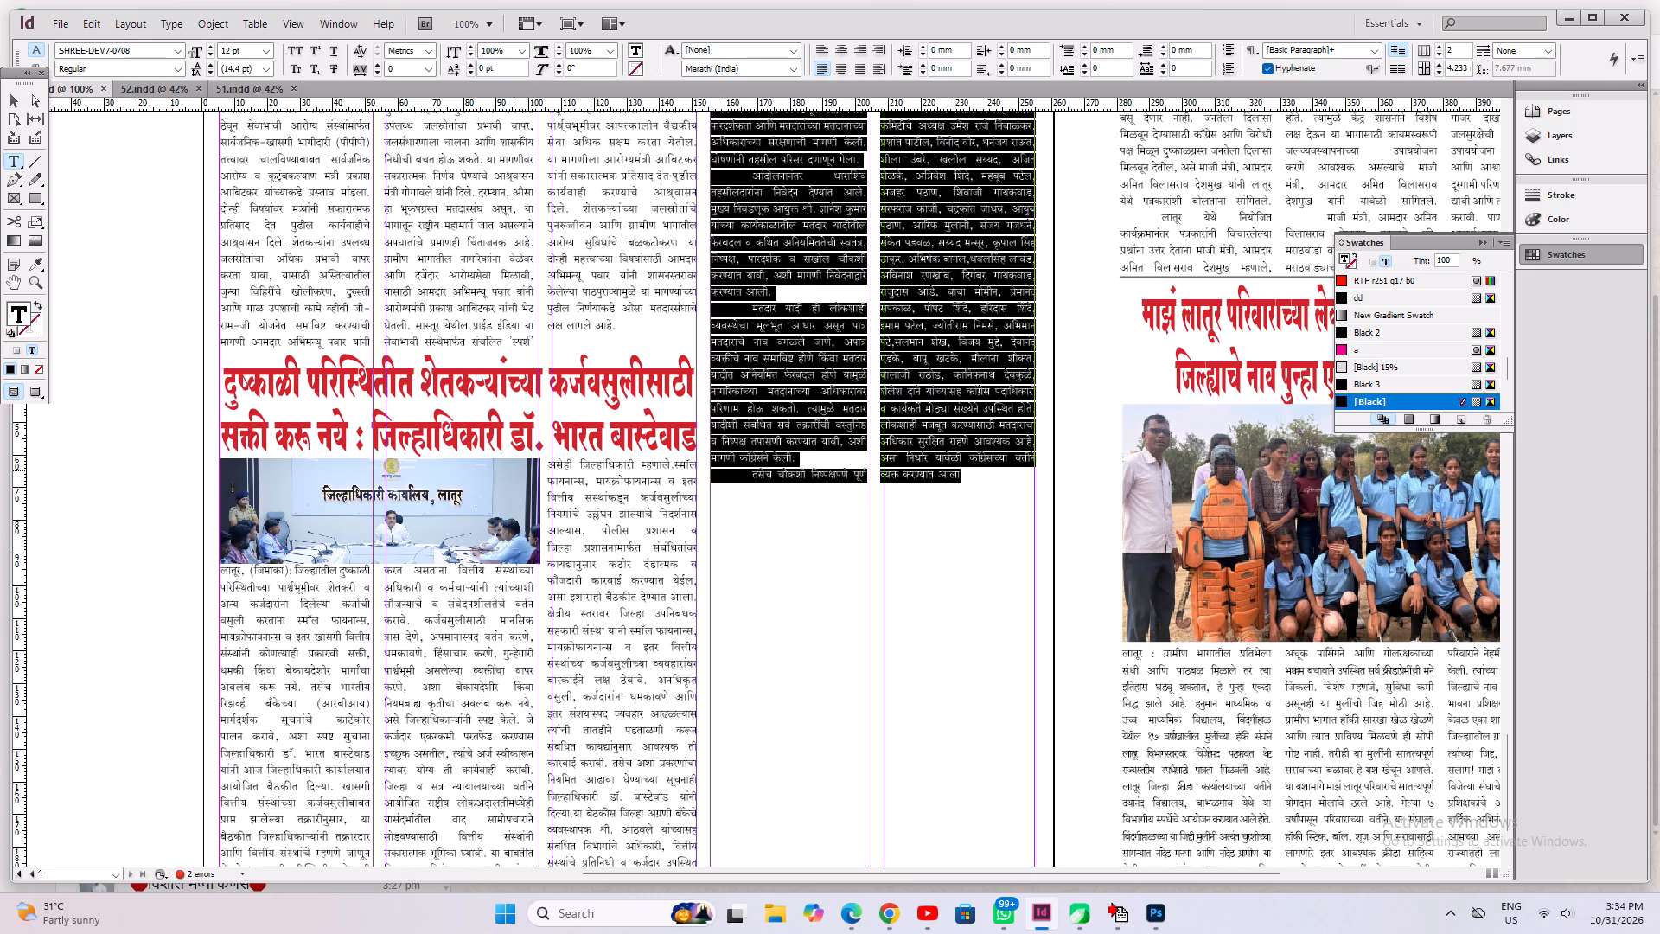
pyautogui.hotkey('ctrl', 's')
pyautogui.click(461, 297)
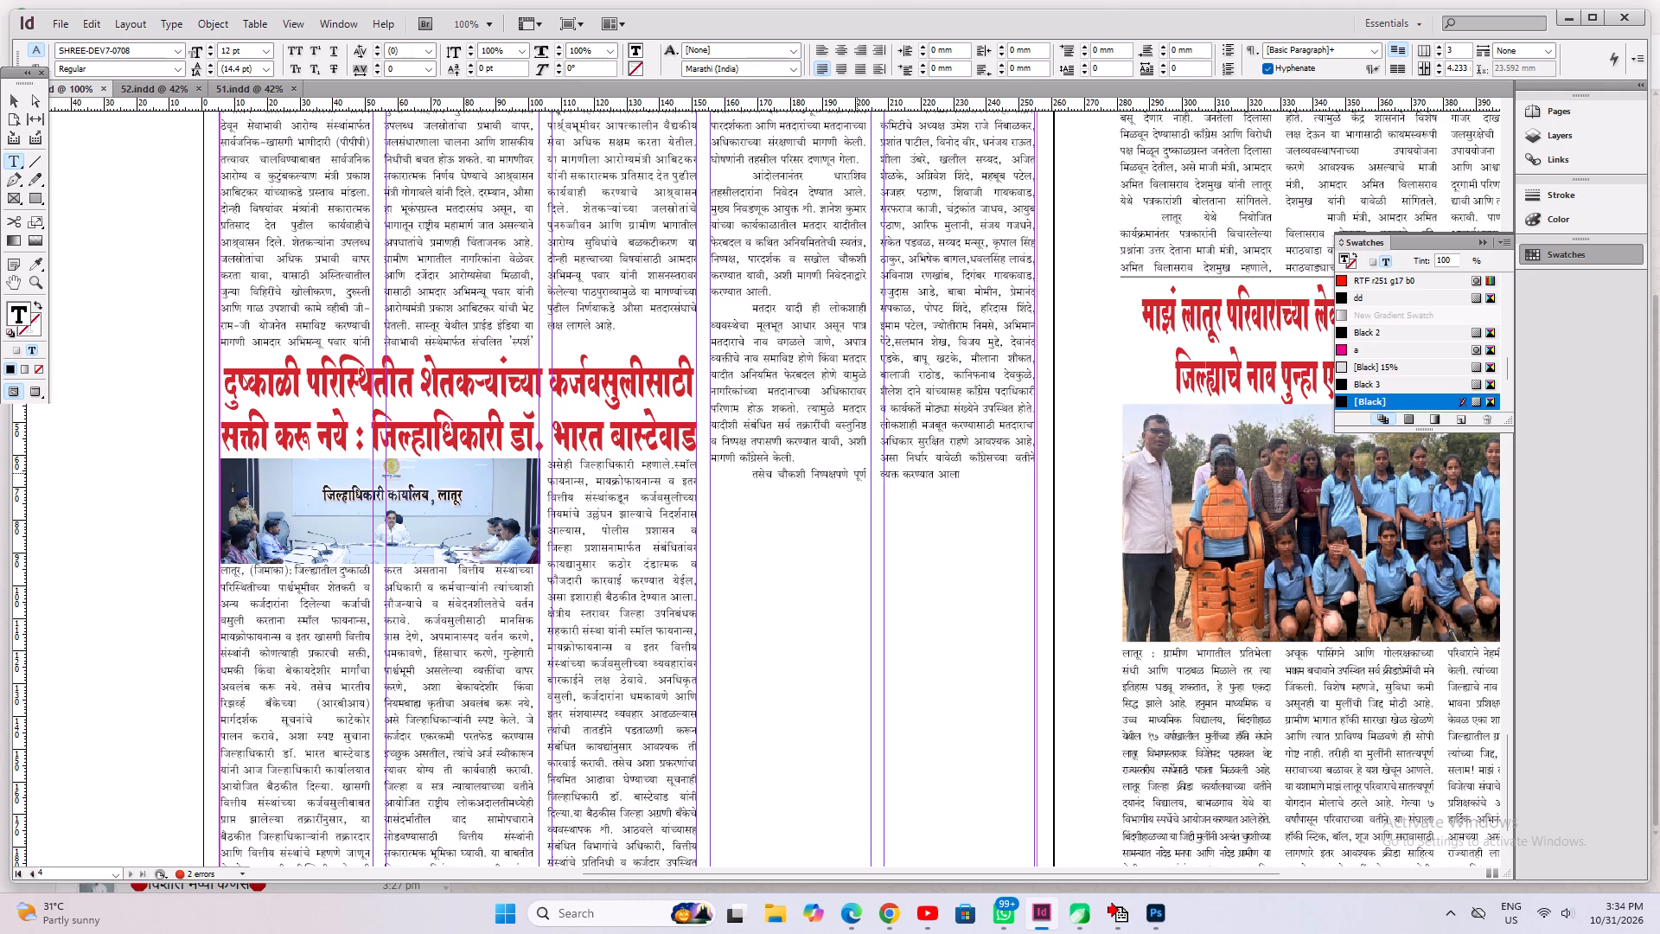
pyautogui.hotkey('ctrl', '0')
pyautogui.hotkey('ctrl', 's')
pyautogui.hotkey('ctrl', 's')
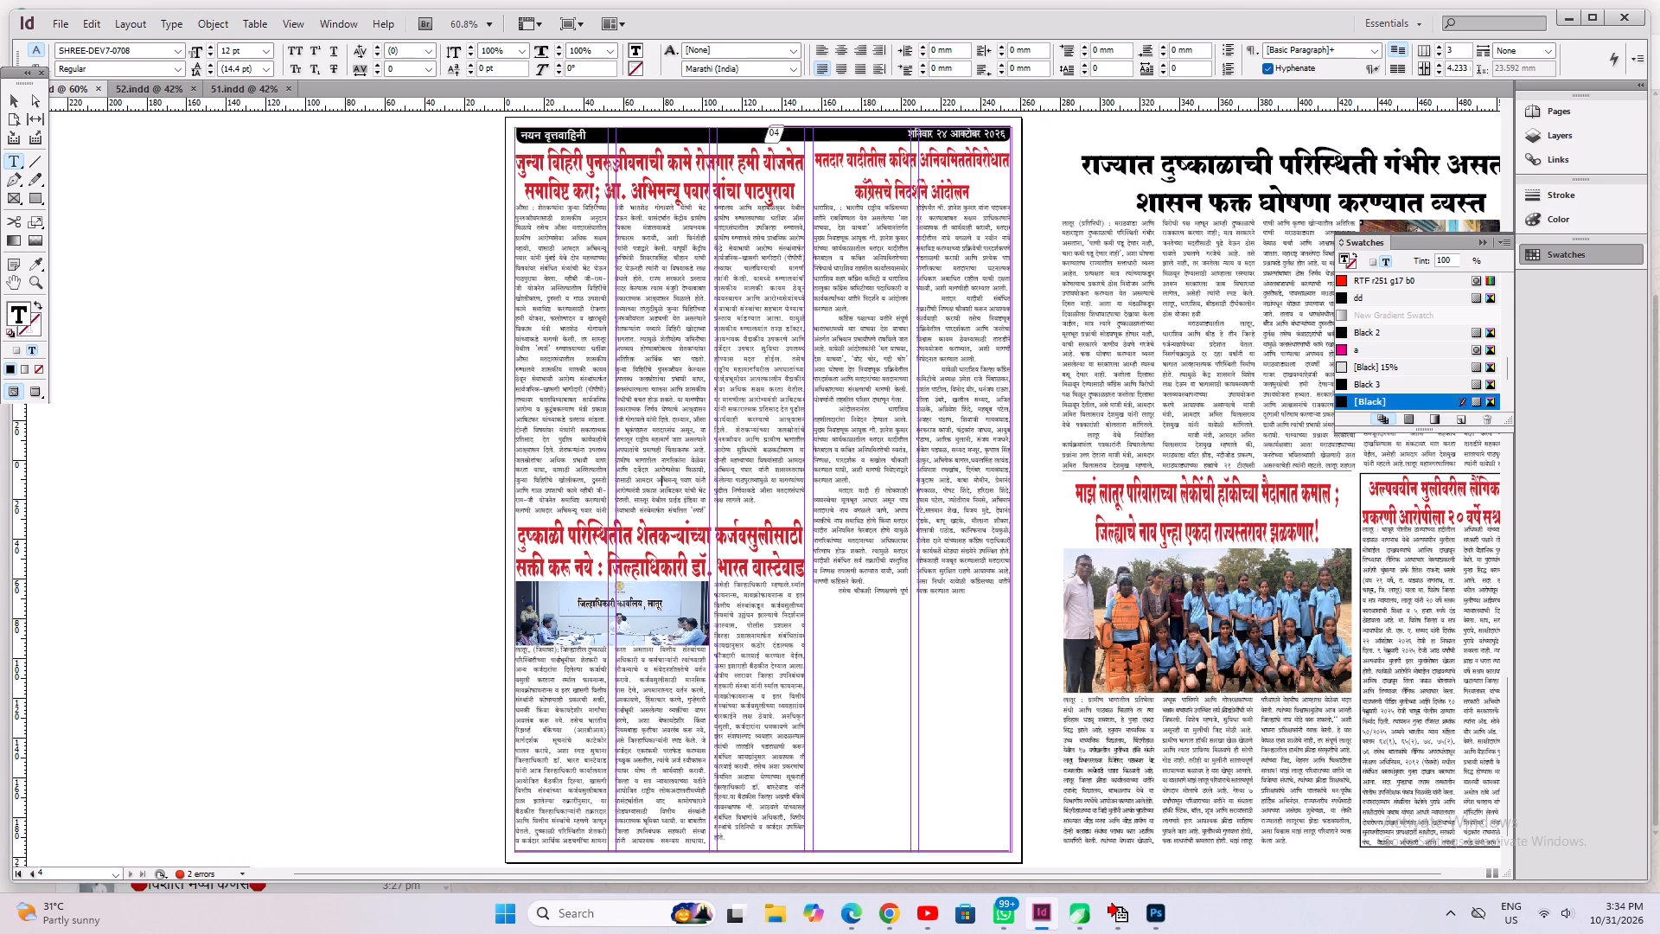
pyautogui.hotkey('ctrl', 's')
# Find the blue-shaded फोटो व्हायरलची धमकी article on page 1 of 51.indd and copy its headline and body text frames.
pyautogui.click(218, 88)
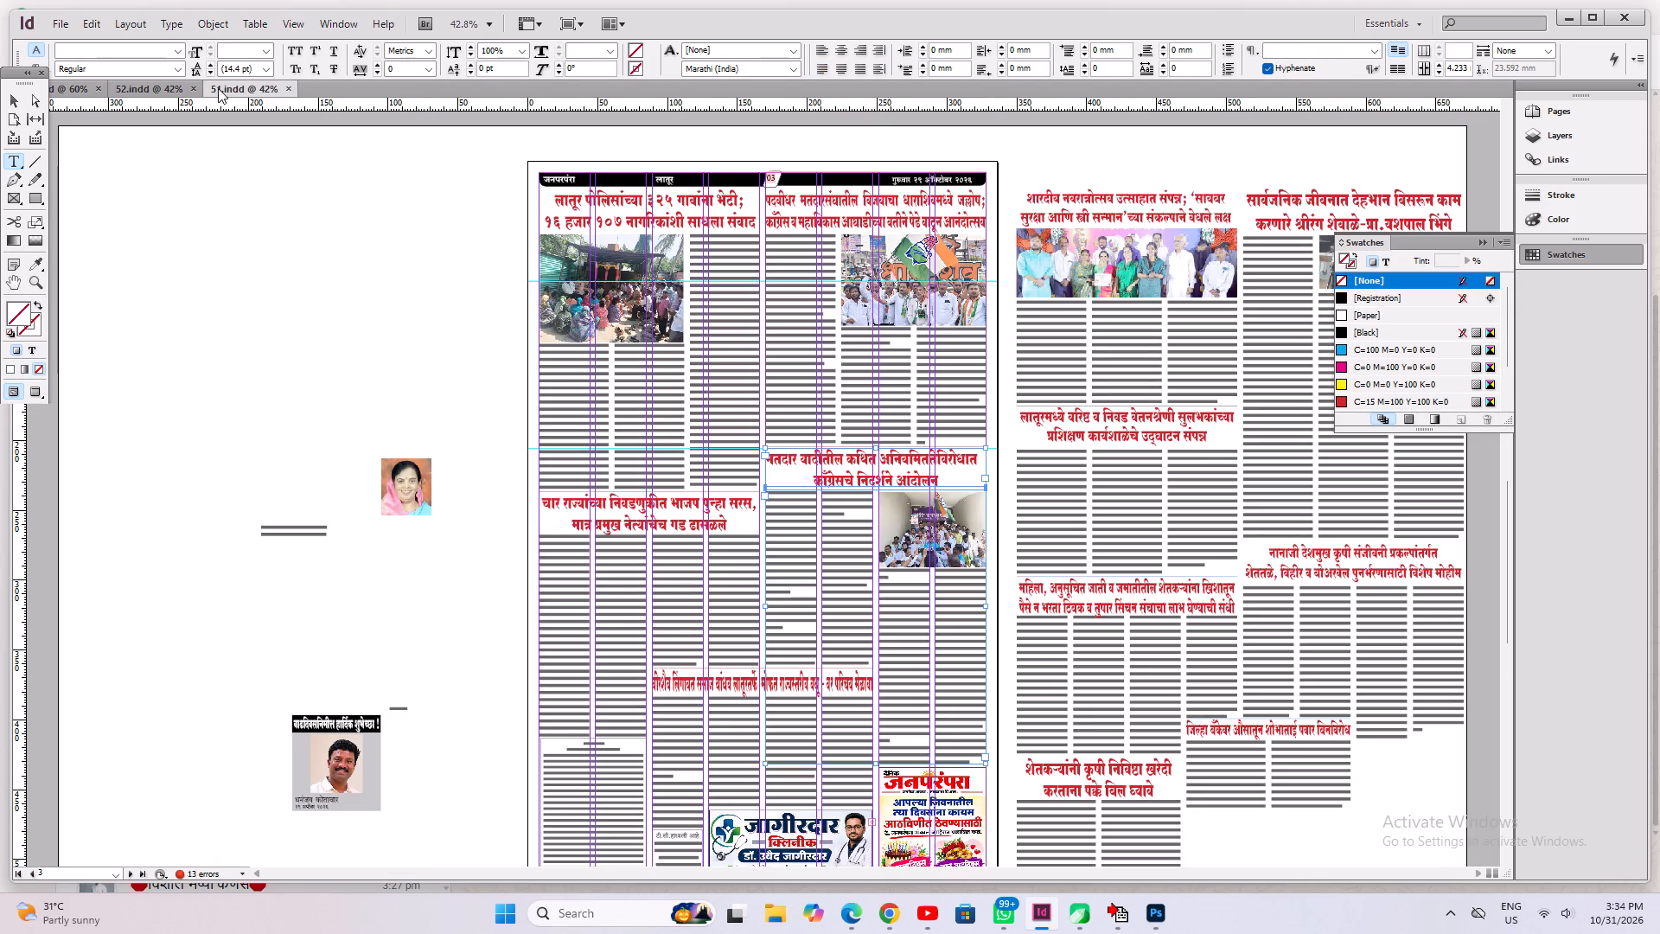
pyautogui.scroll(-6, 813, 756)
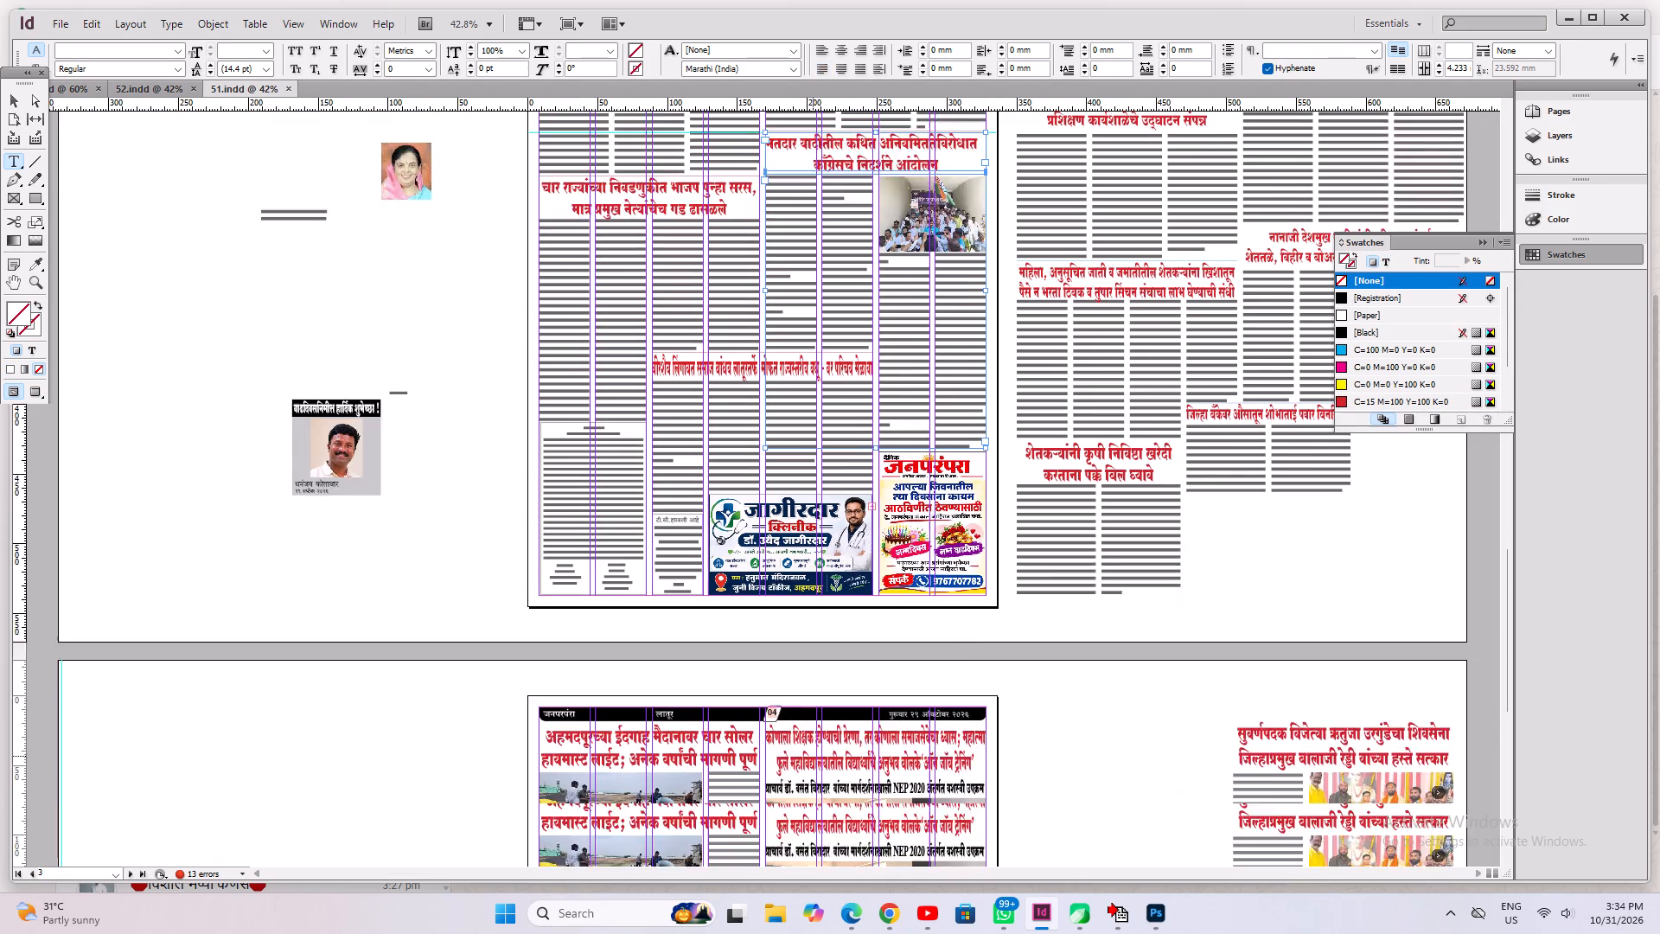
pyautogui.scroll(-8, 813, 756)
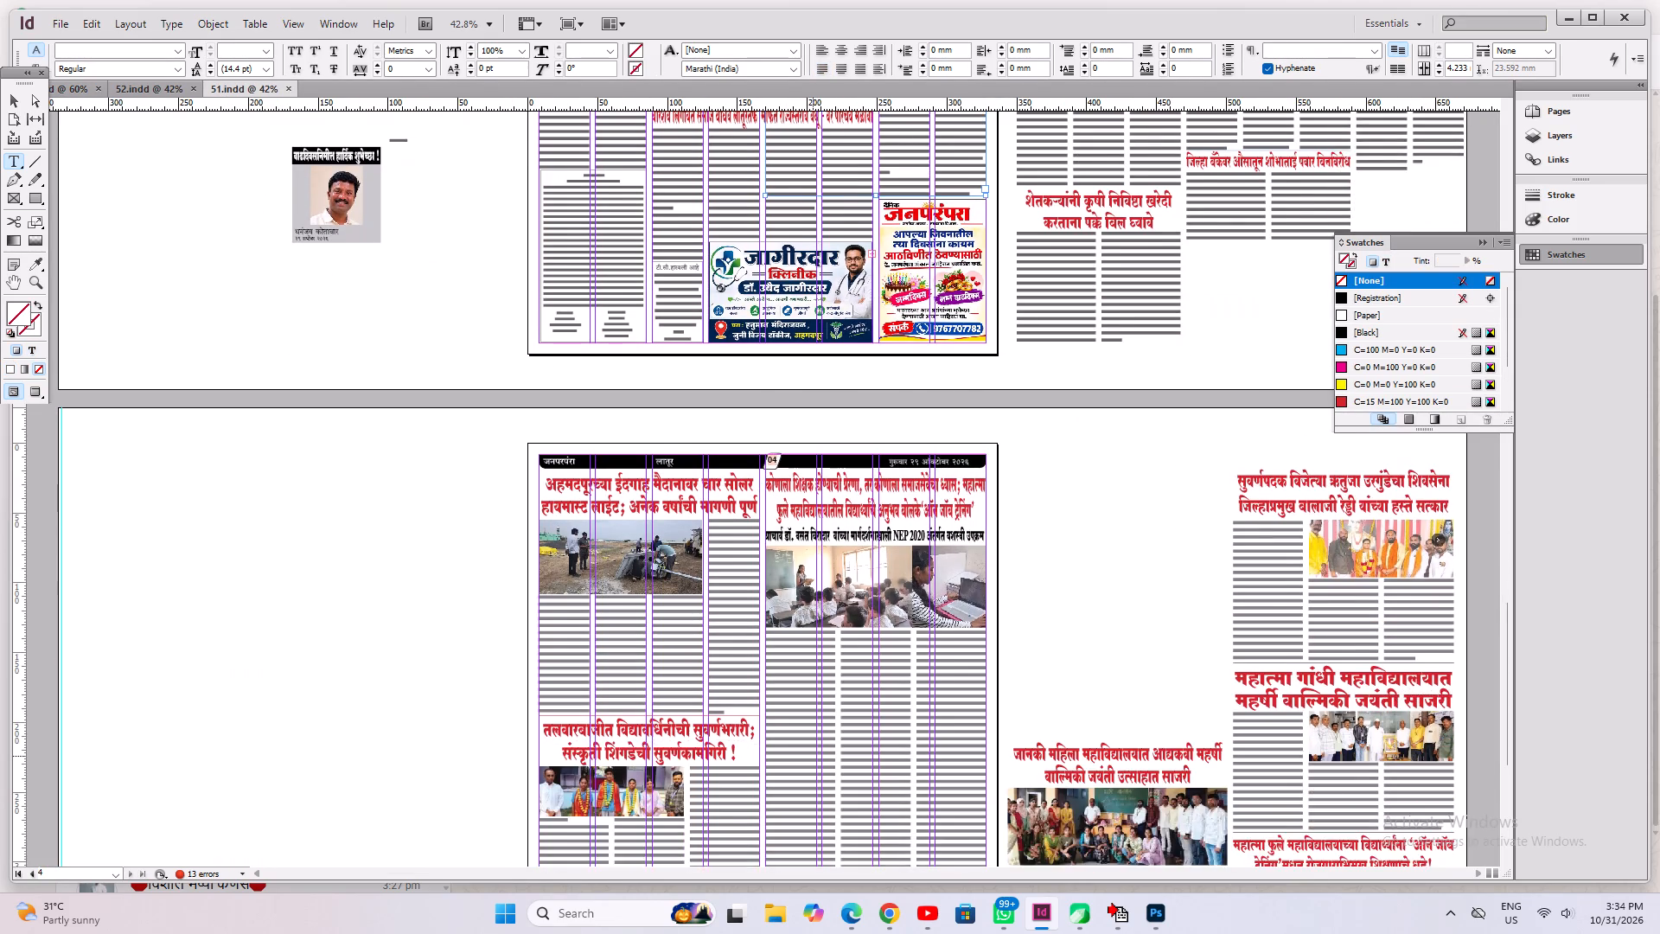
pyautogui.scroll(-9, 813, 756)
pyautogui.scroll(2, 808, 756)
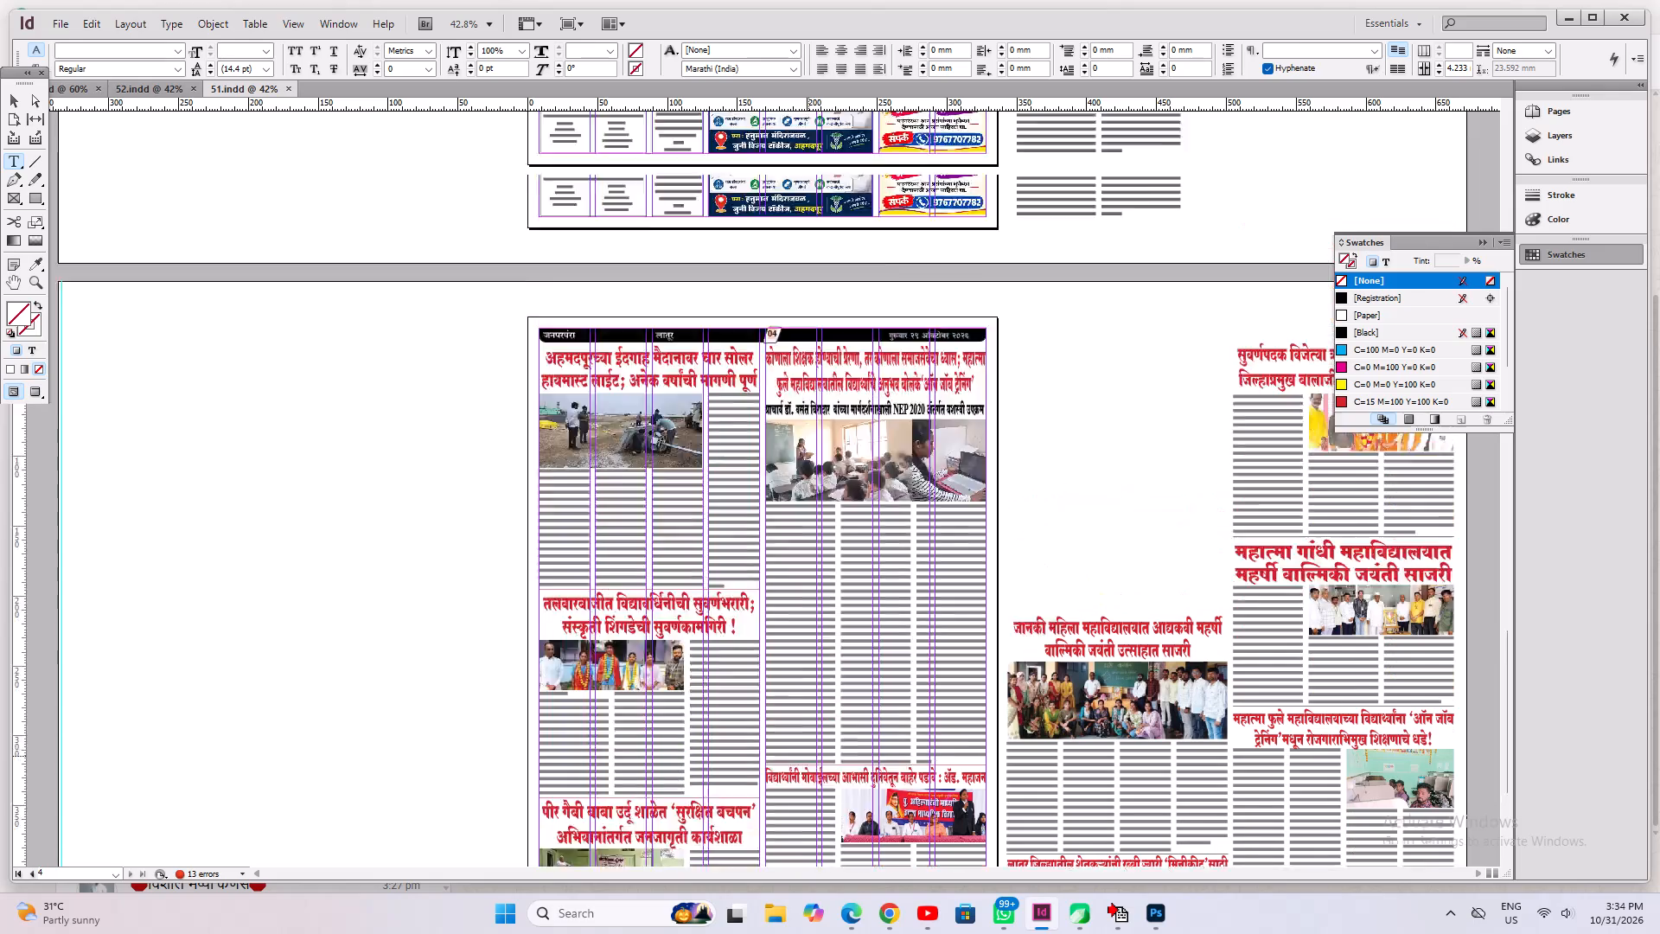
pyautogui.scroll(14, 808, 756)
pyautogui.scroll(9, 778, 747)
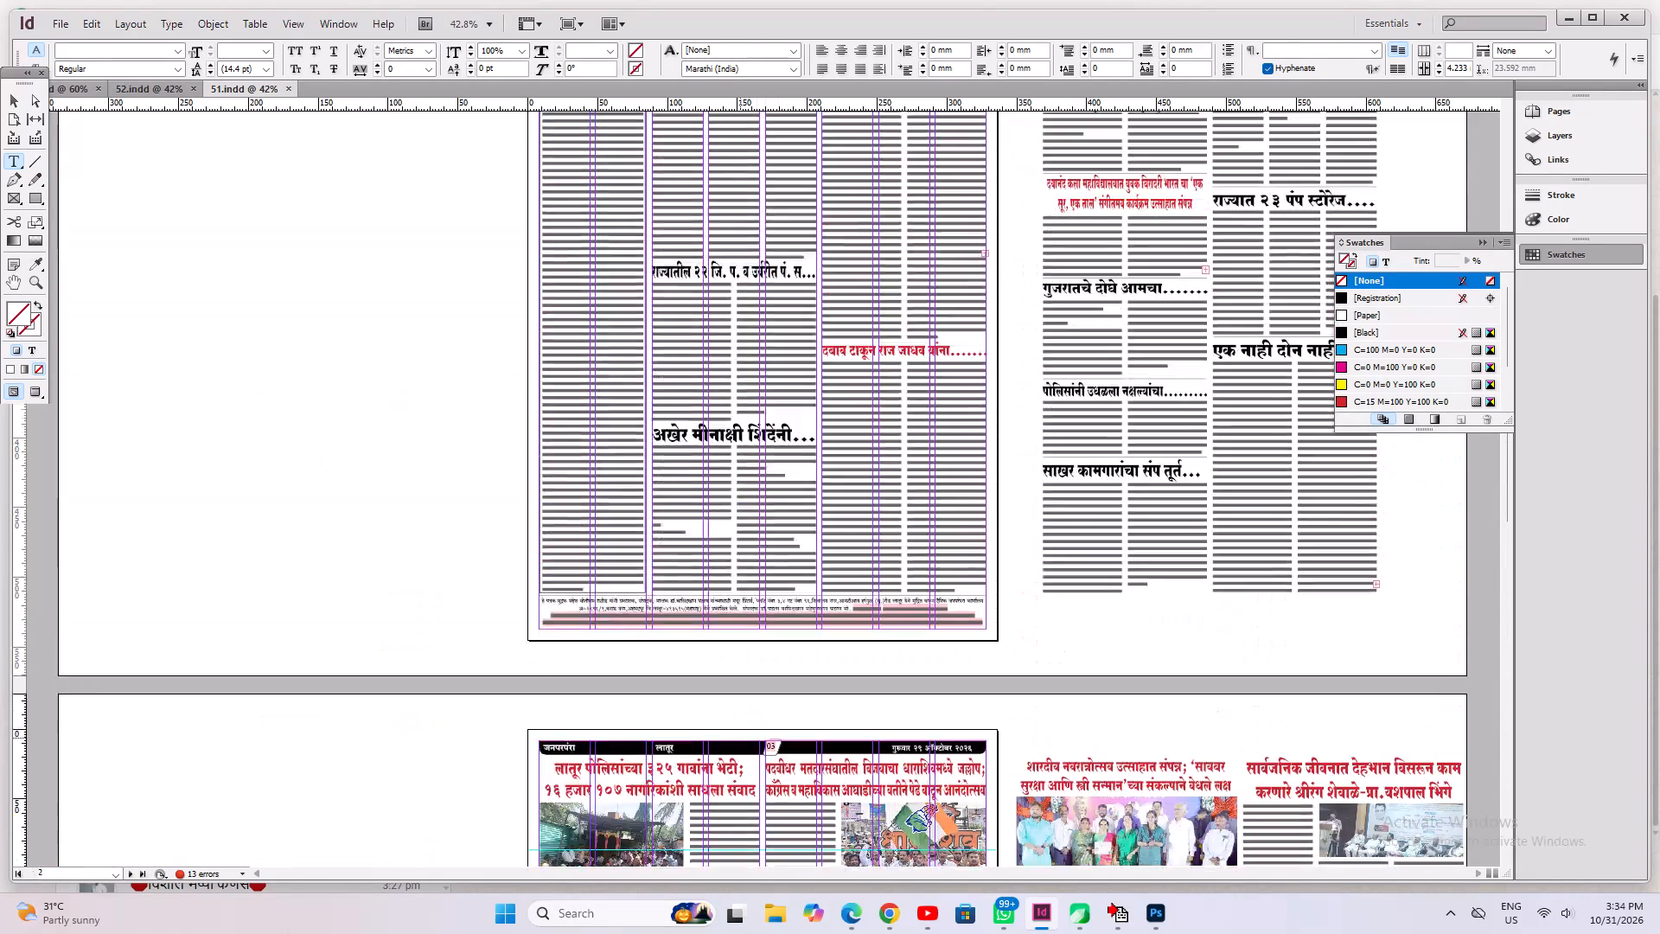
pyautogui.scroll(17, 740, 738)
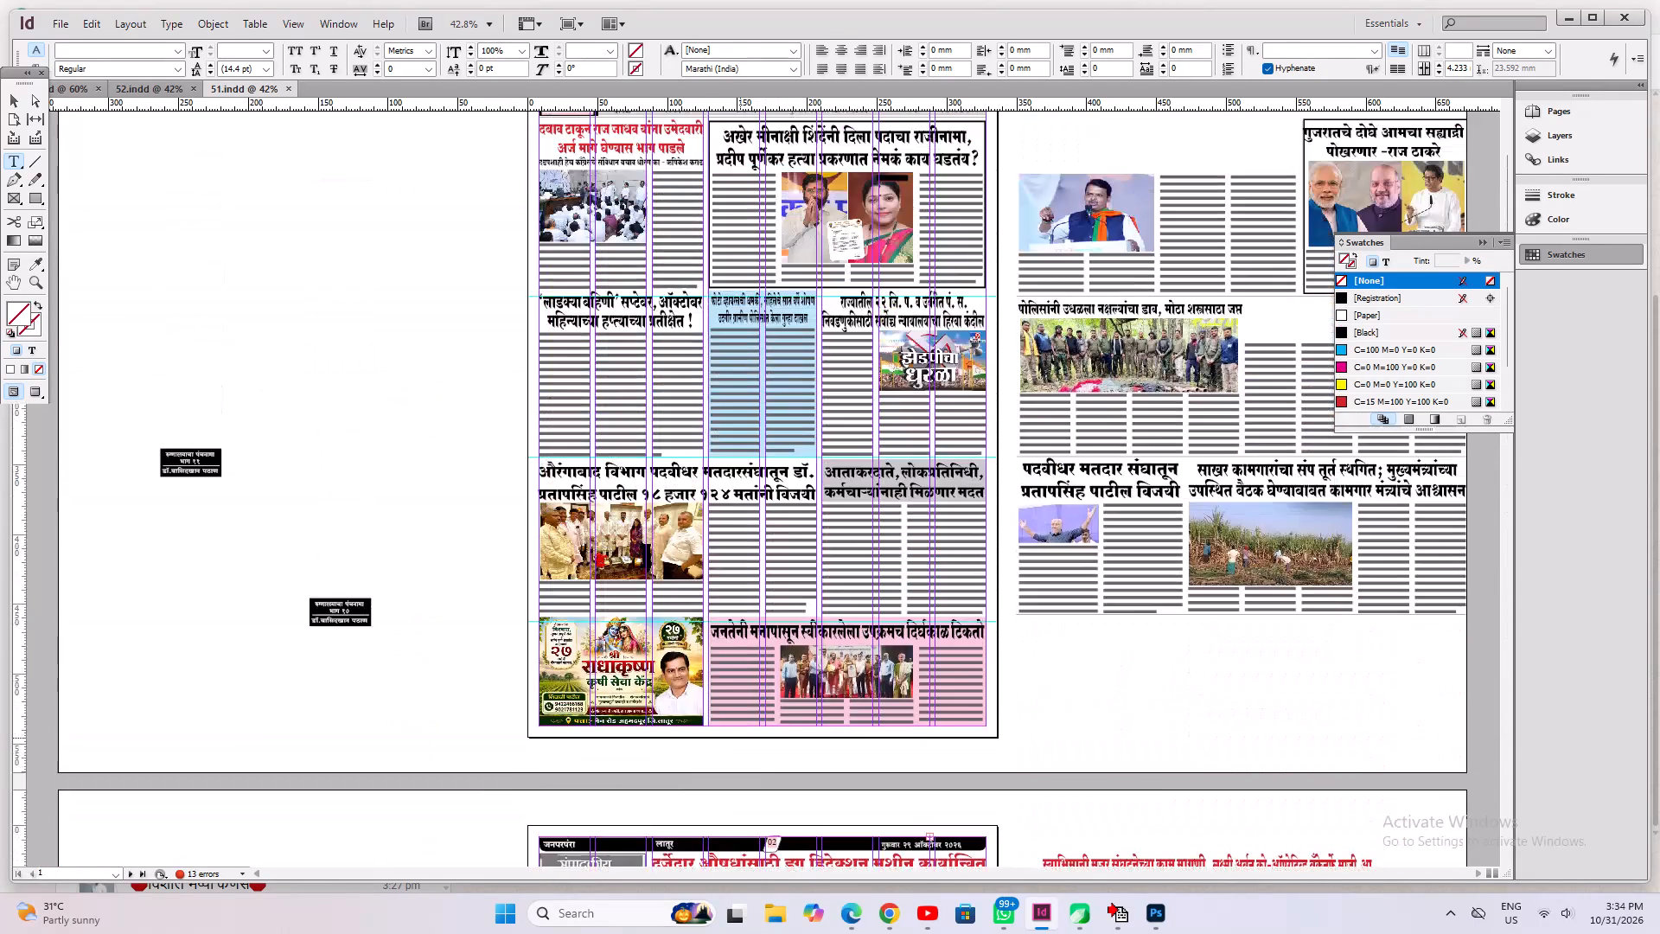
pyautogui.click(7, 103)
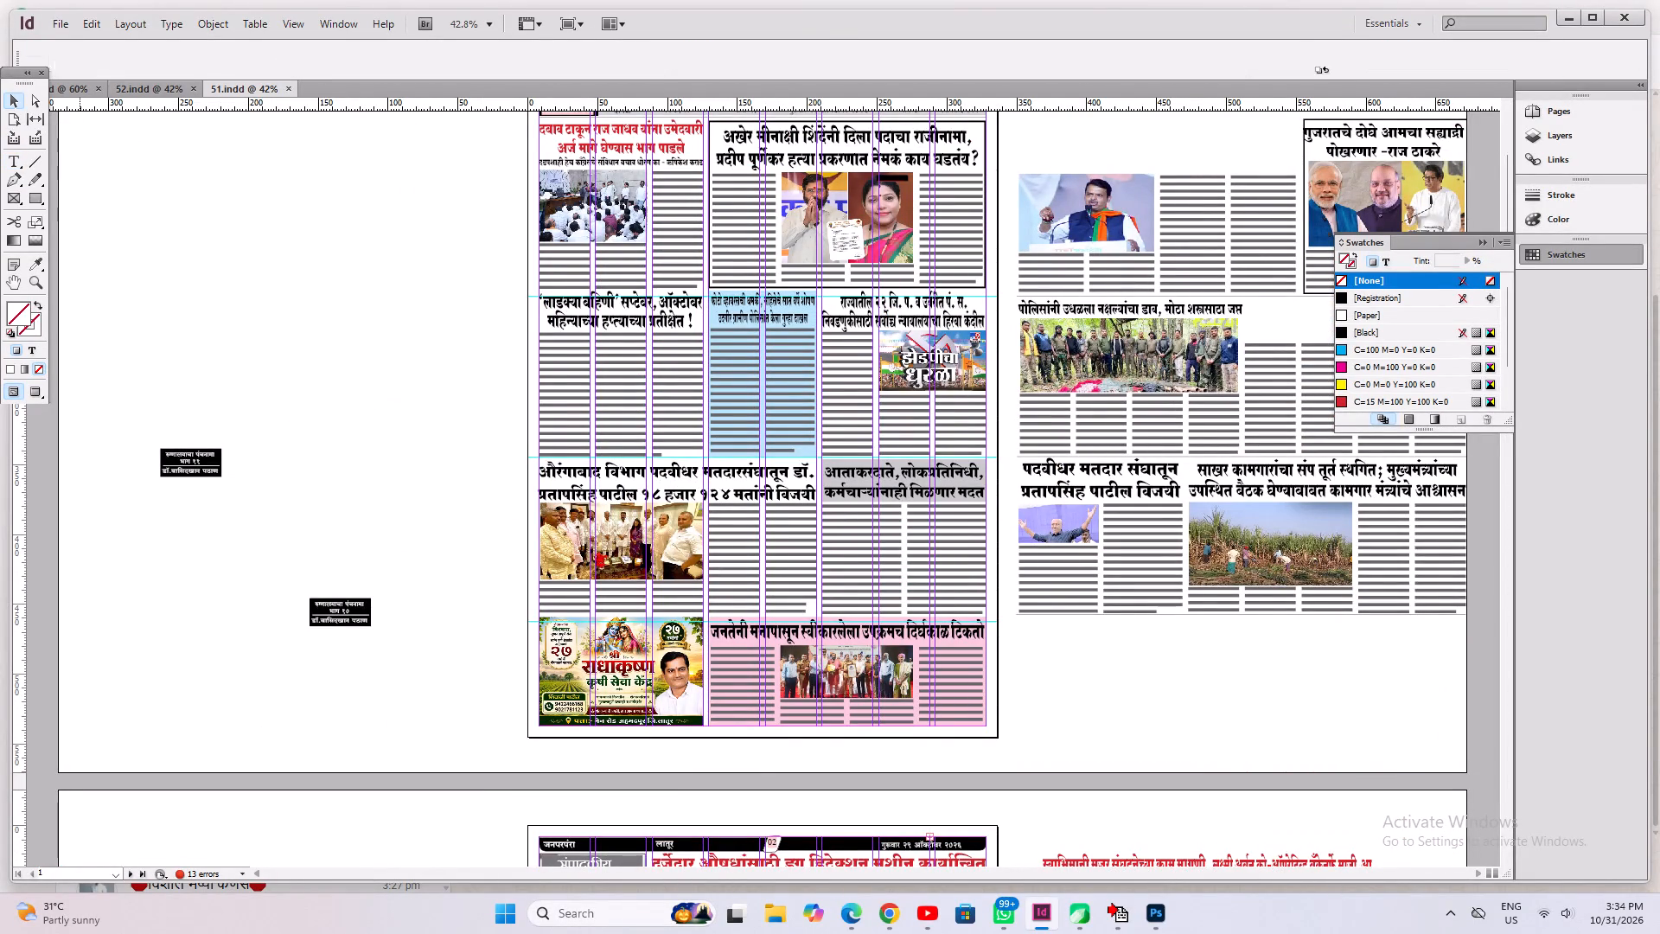
pyautogui.click(769, 319)
pyautogui.hotkey('ctrl', '2')
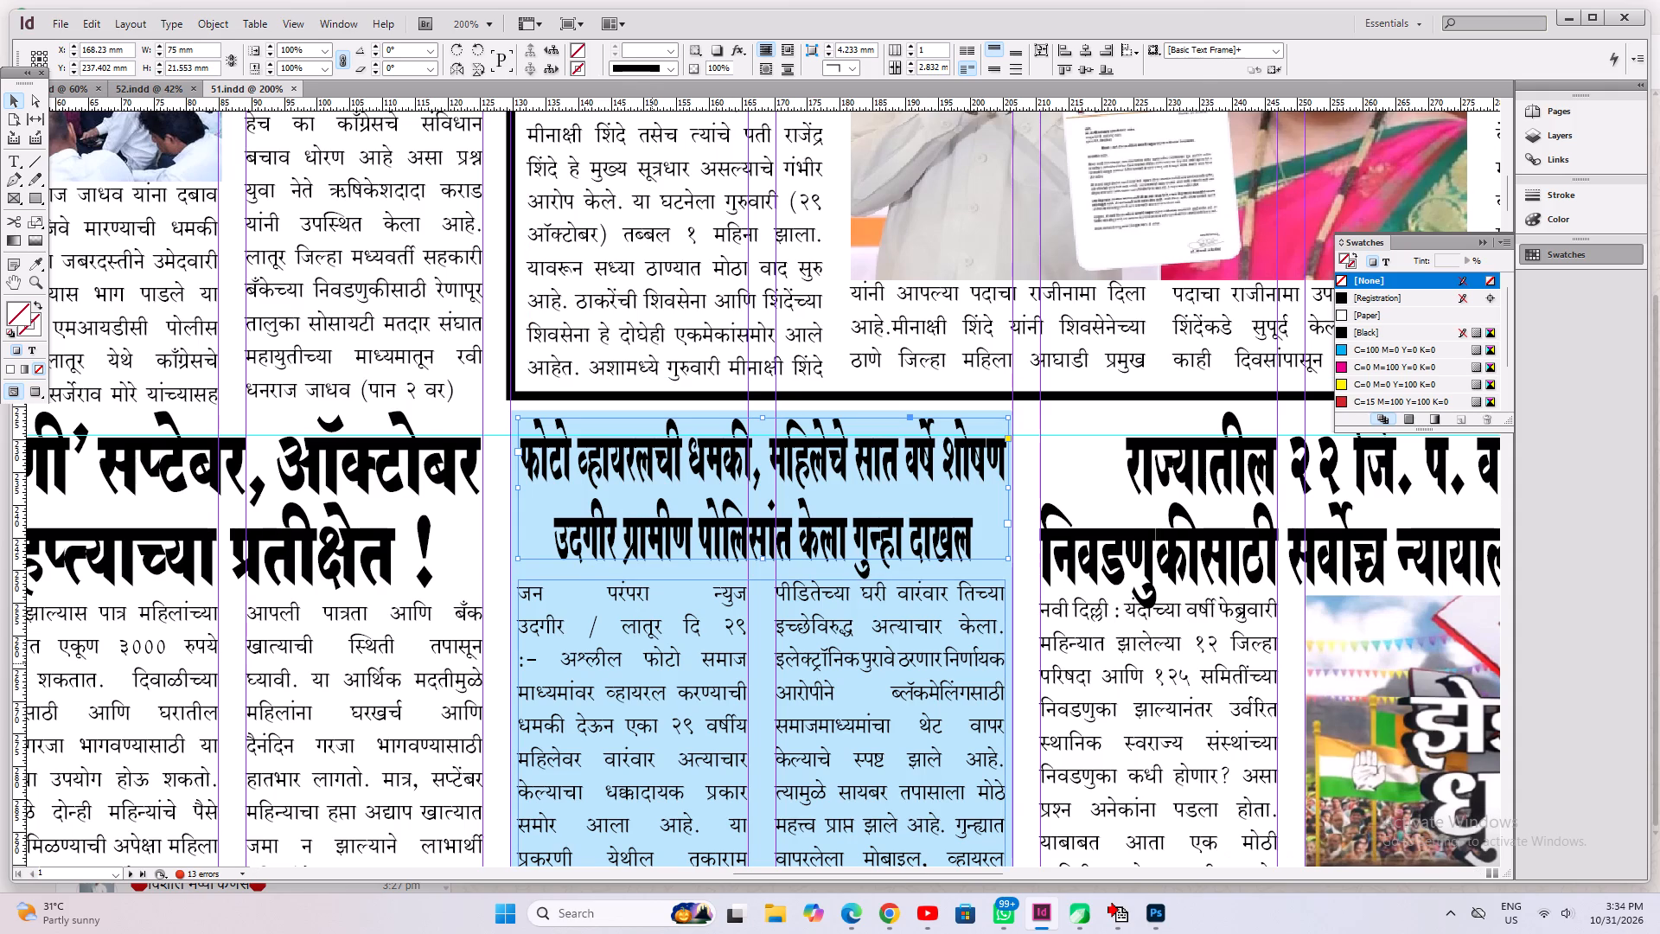
pyautogui.keyDown('ctrl'); pyautogui.keyDown('shift'); pyautogui.click(649, 664); pyautogui.keyUp('shift'); pyautogui.keyUp('ctrl')
pyautogui.hotkey('ctrl', 'c')
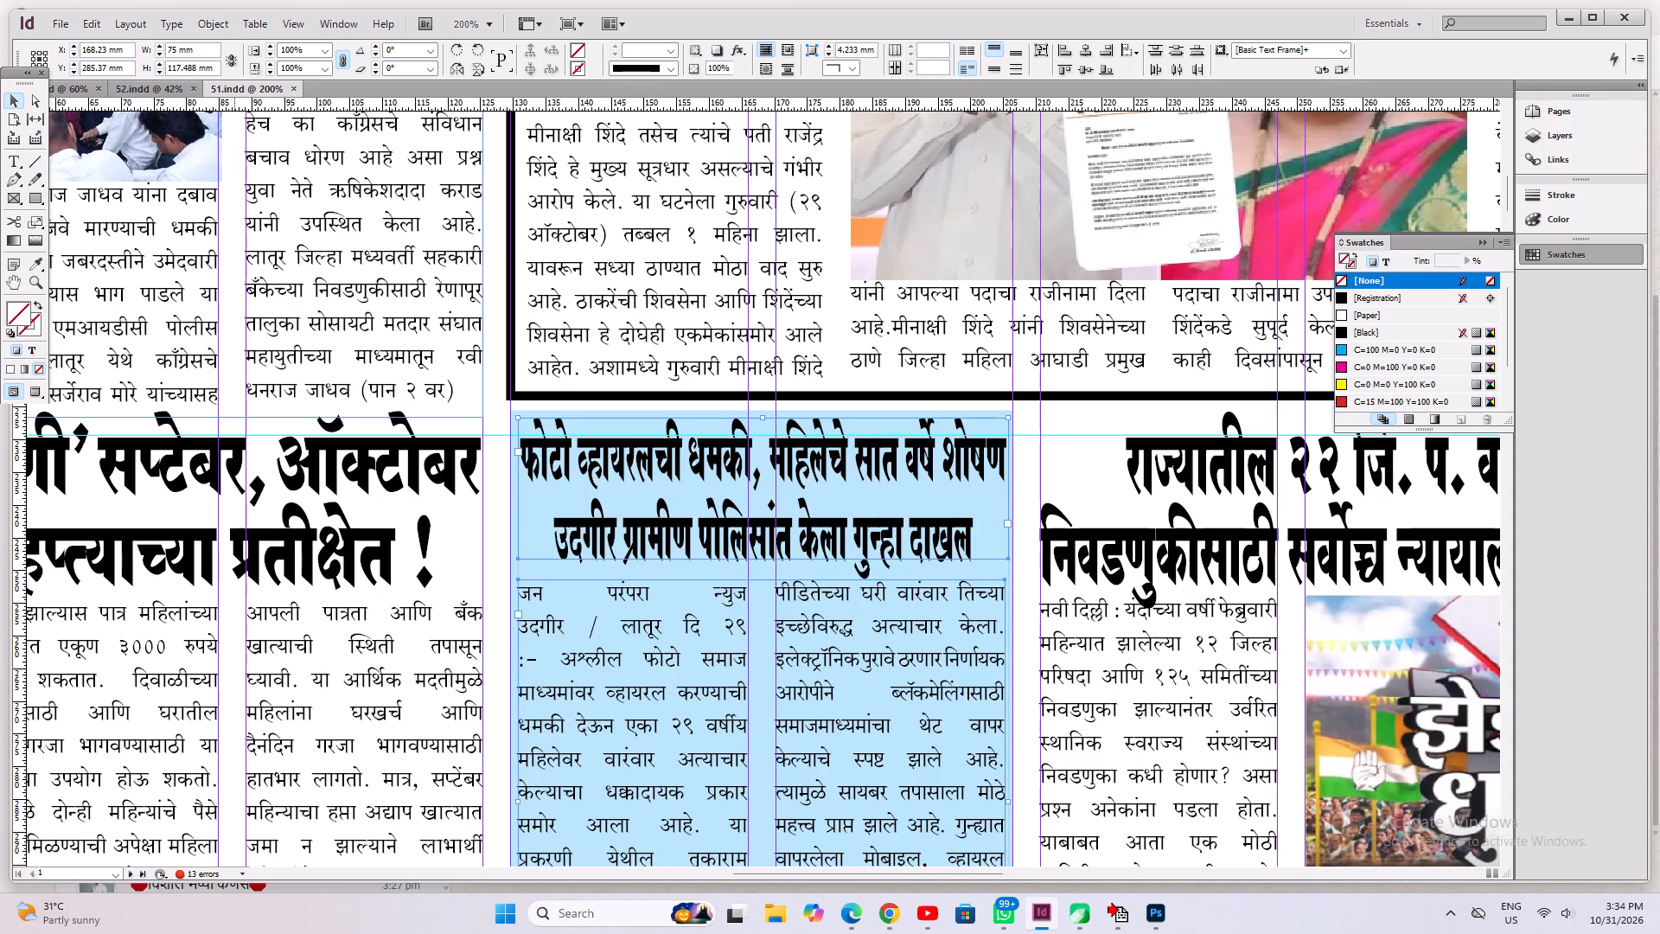
# Paste the copied headline and body into the newspaper file and place them in the gap below page 4's Congress article.
pyautogui.click(70, 86)
pyautogui.scroll(-3, 853, 515)
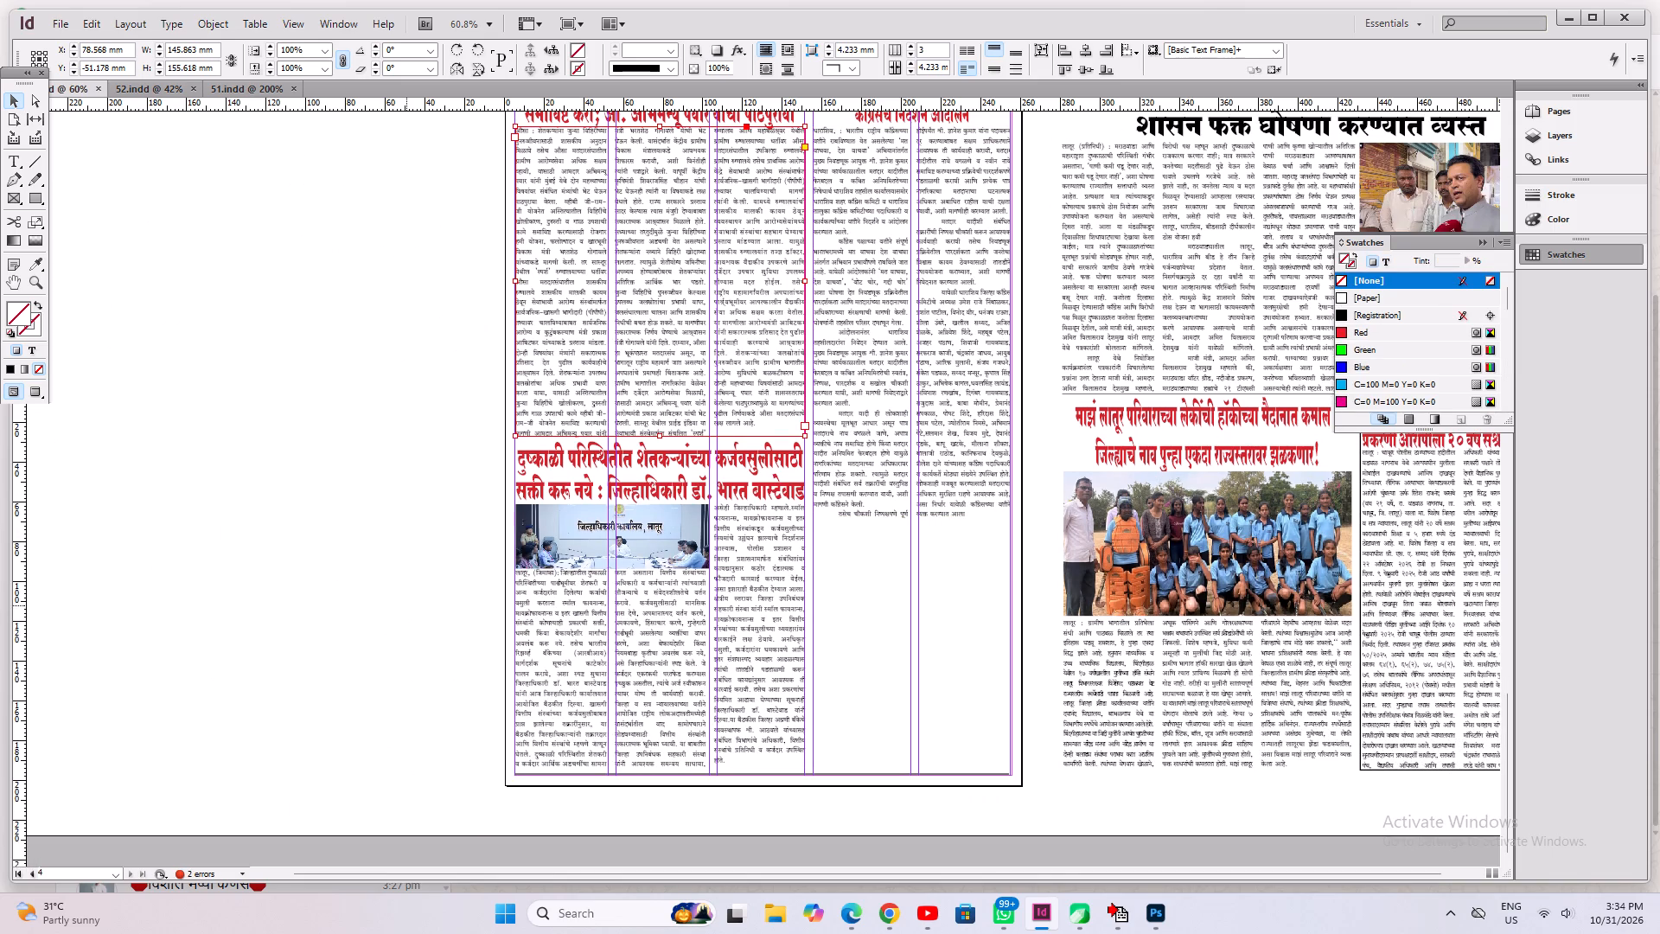
pyautogui.click(288, 464)
pyautogui.rightClick(266, 387)
pyautogui.click(312, 411)
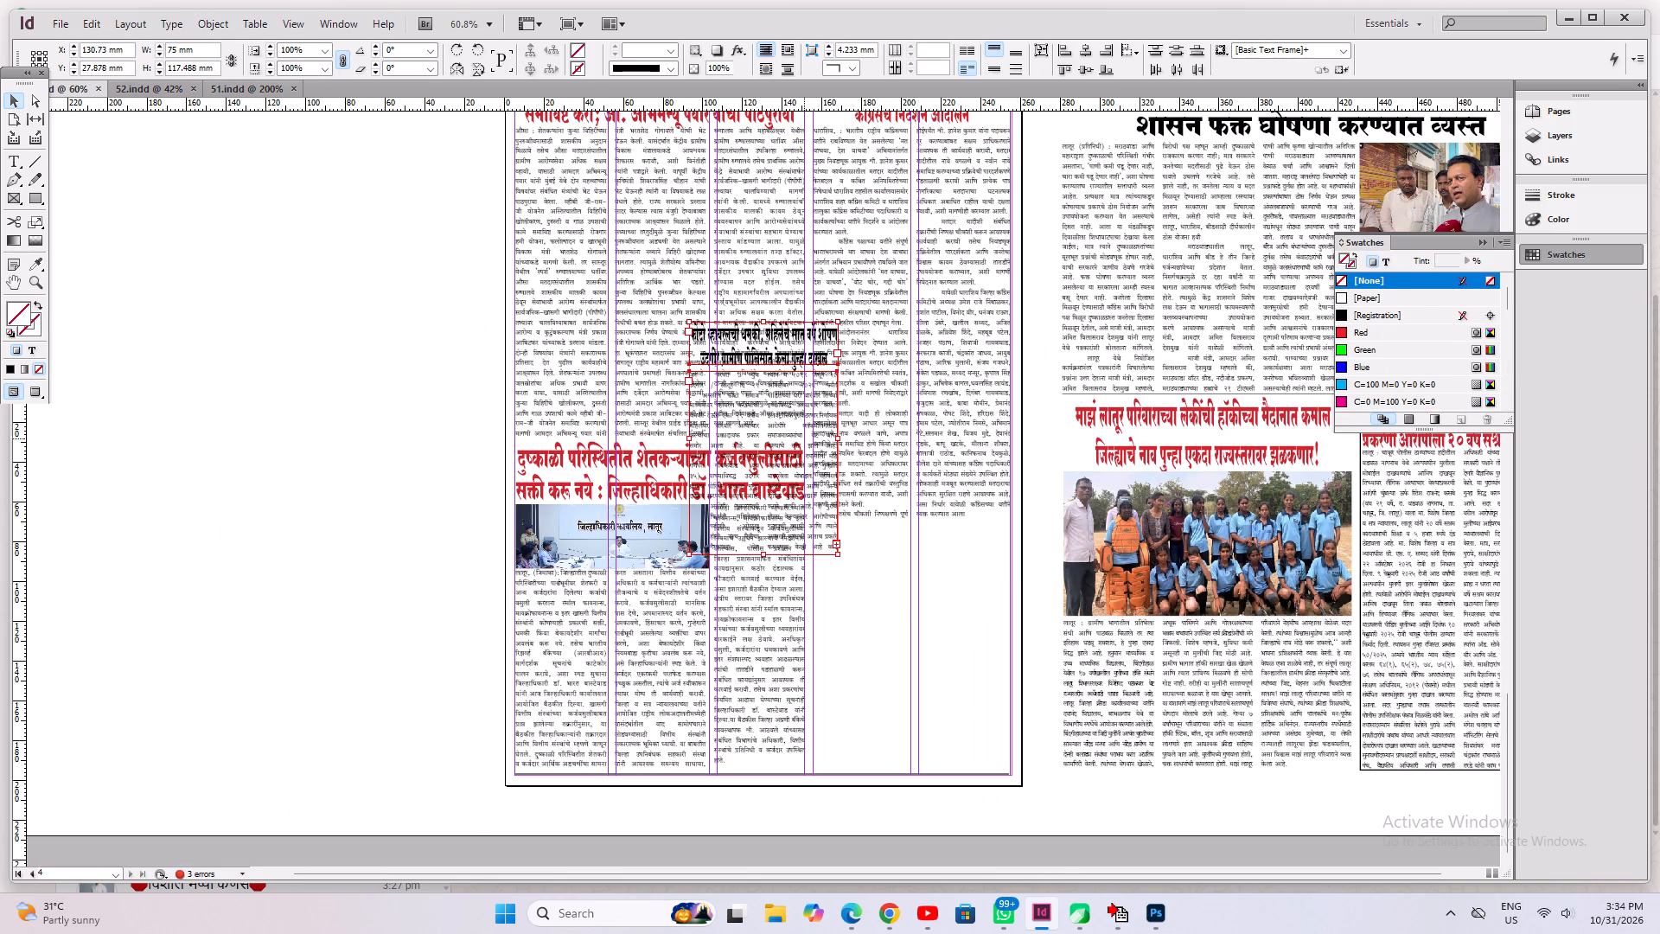
pyautogui.moveTo(804, 438); pyautogui.dragTo(935, 648)
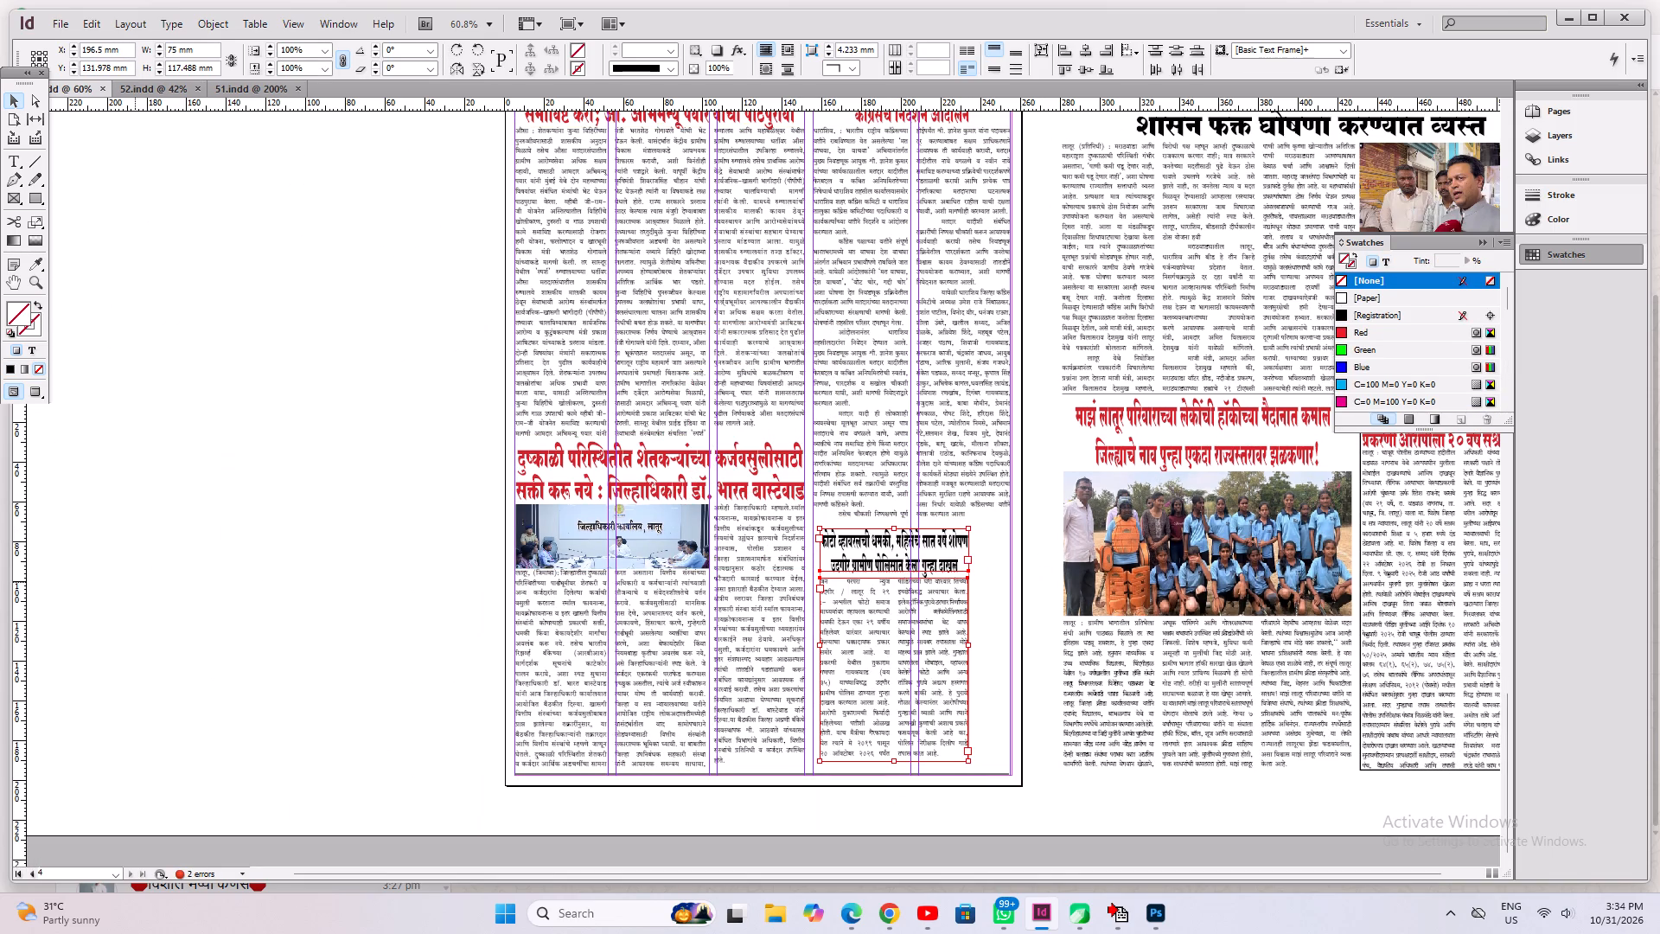
pyautogui.click(156, 580)
# Delete जन परंपरा न्युज and / लातूर दि २९ so the body text starts with उदगीर, and fit the frame to its content.
pyautogui.click(902, 680)
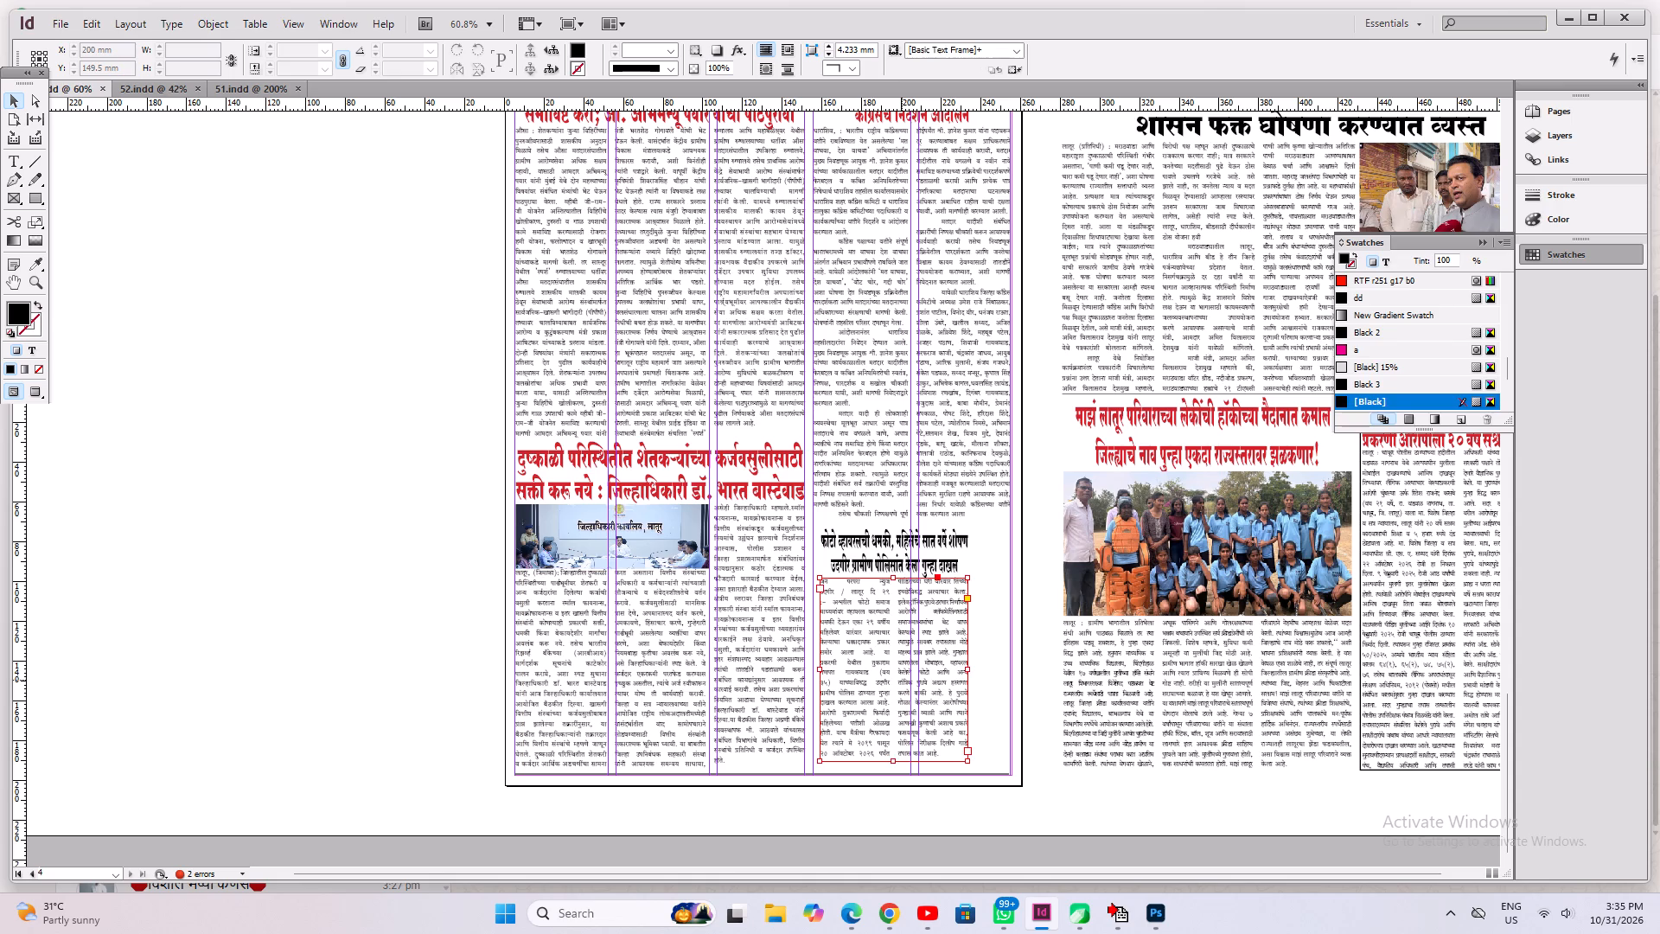
pyautogui.hotkey('ctrl', '2')
pyautogui.click(10, 164)
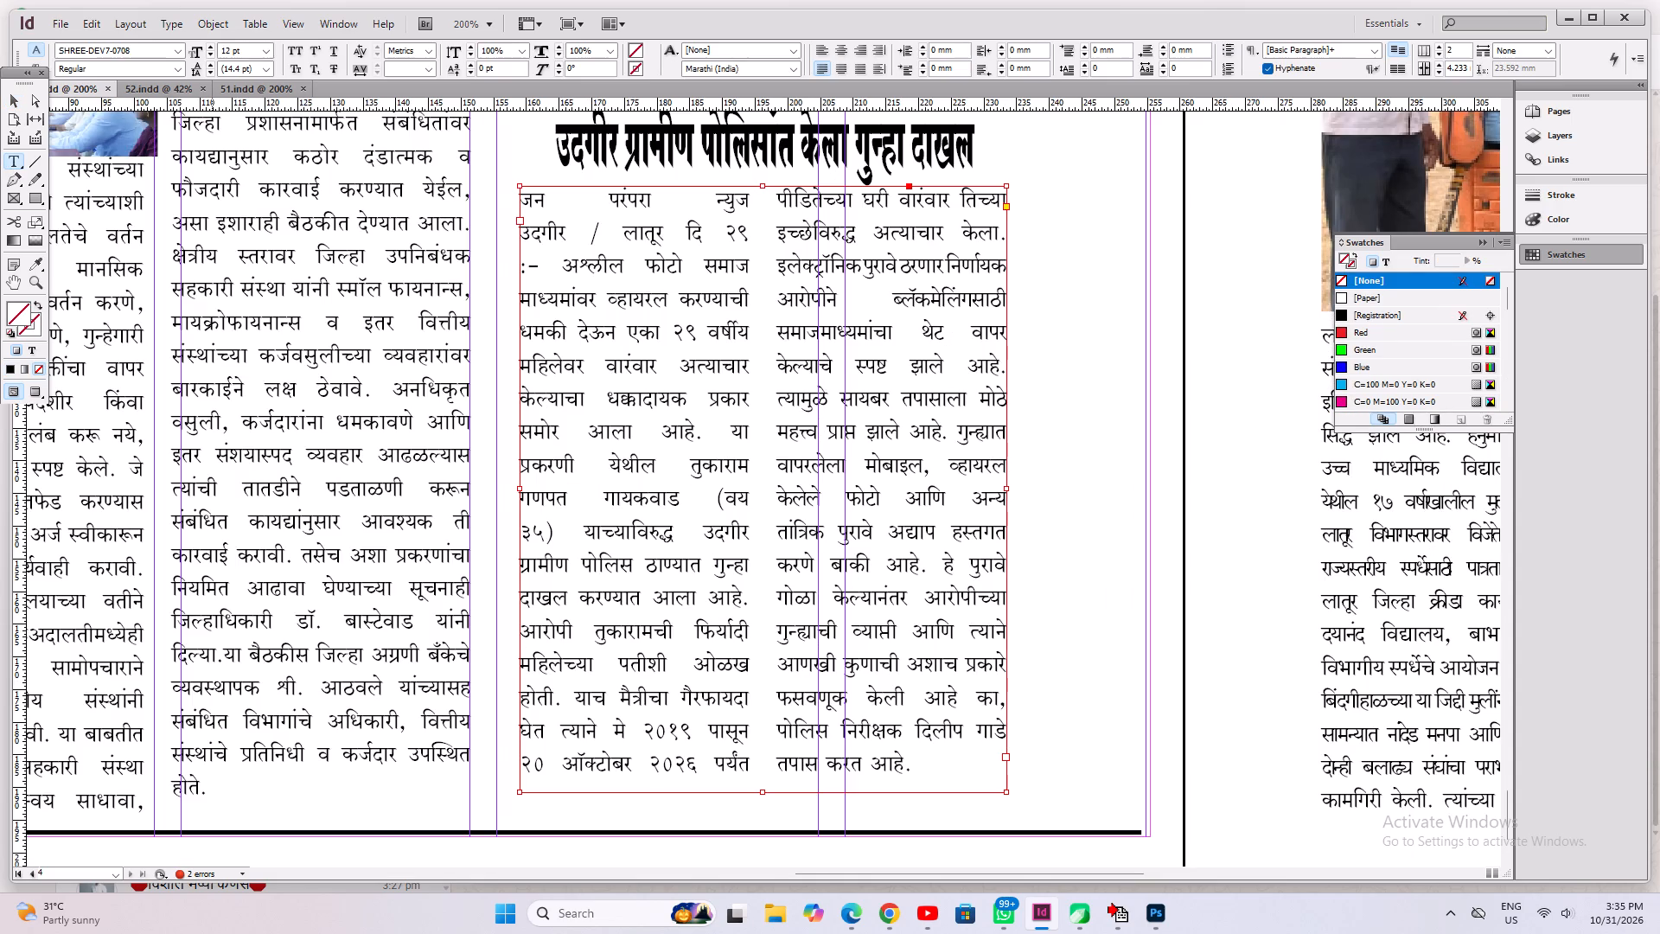
pyautogui.click(617, 239)
pyautogui.press('Left')
pyautogui.press('Left')
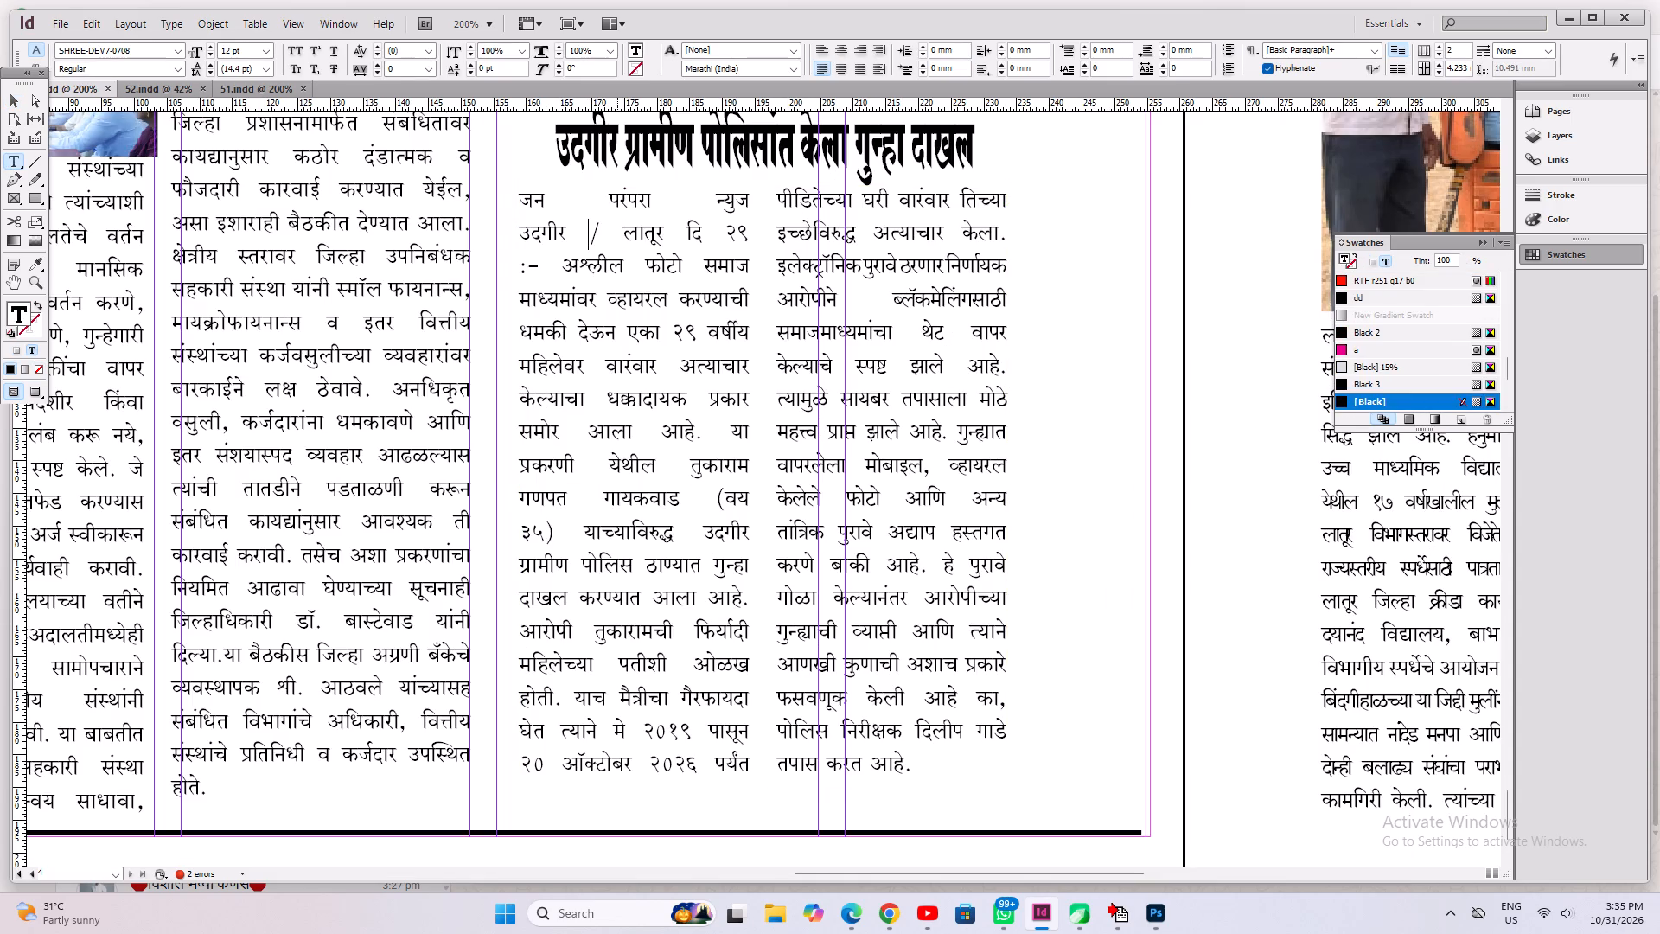
pyautogui.hotkey('shift', 'End')
pyautogui.press('Delete')
pyautogui.press('Up')
pyautogui.press('End')
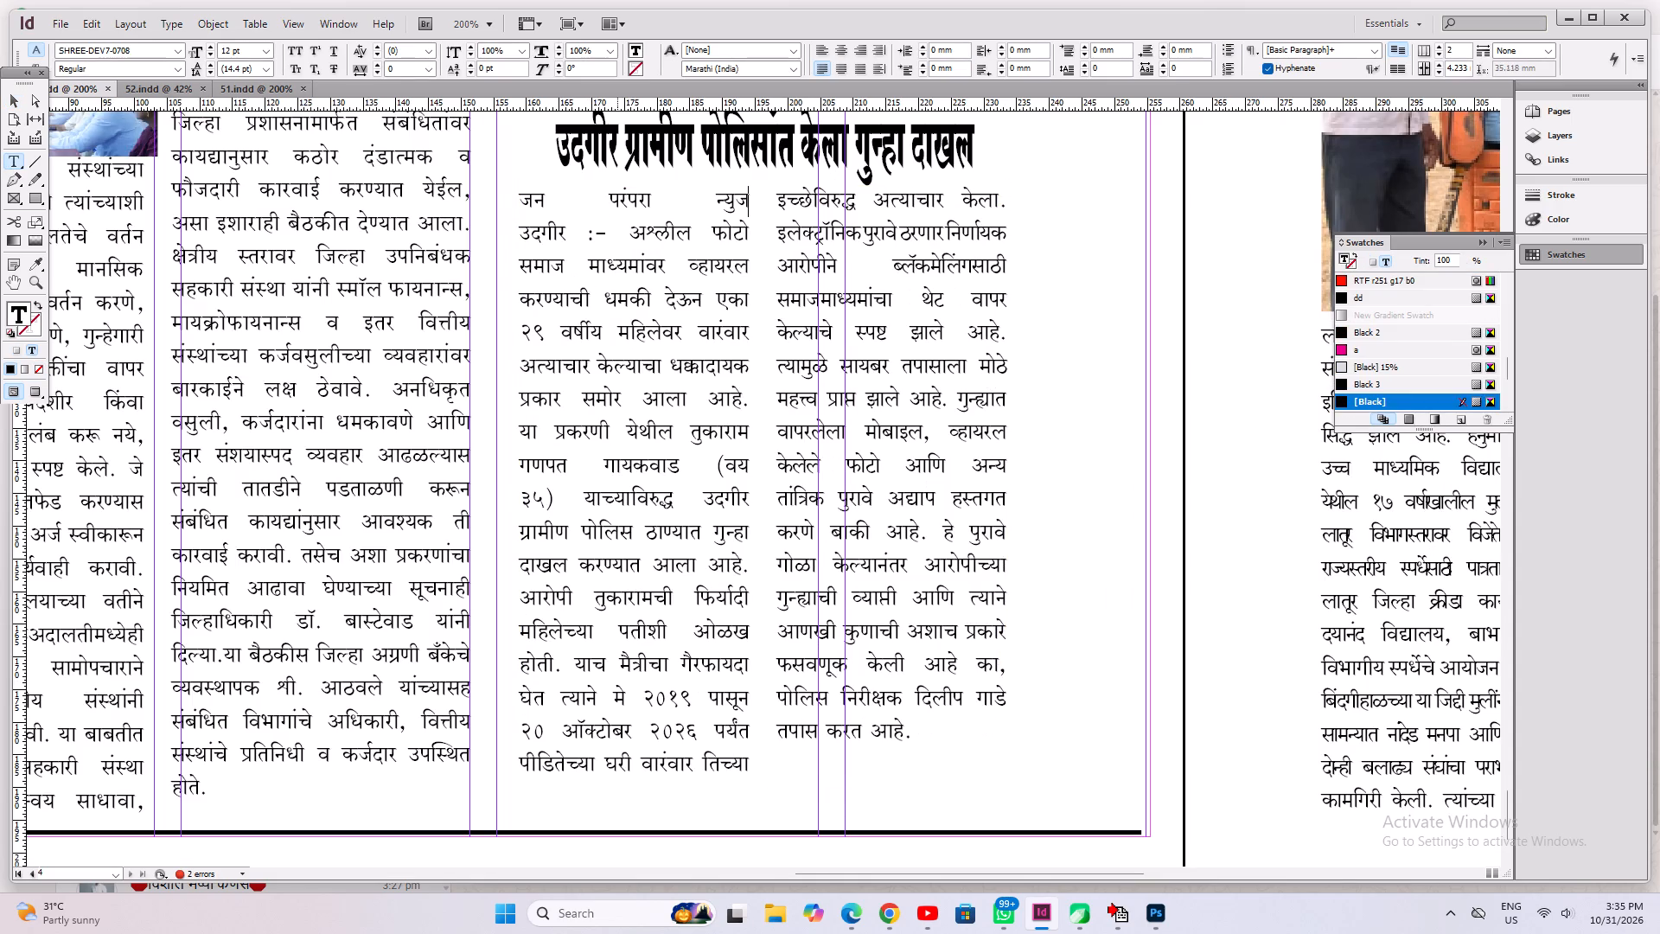
pyautogui.hotkey('shift', 'Home')
pyautogui.press('BackSpace')
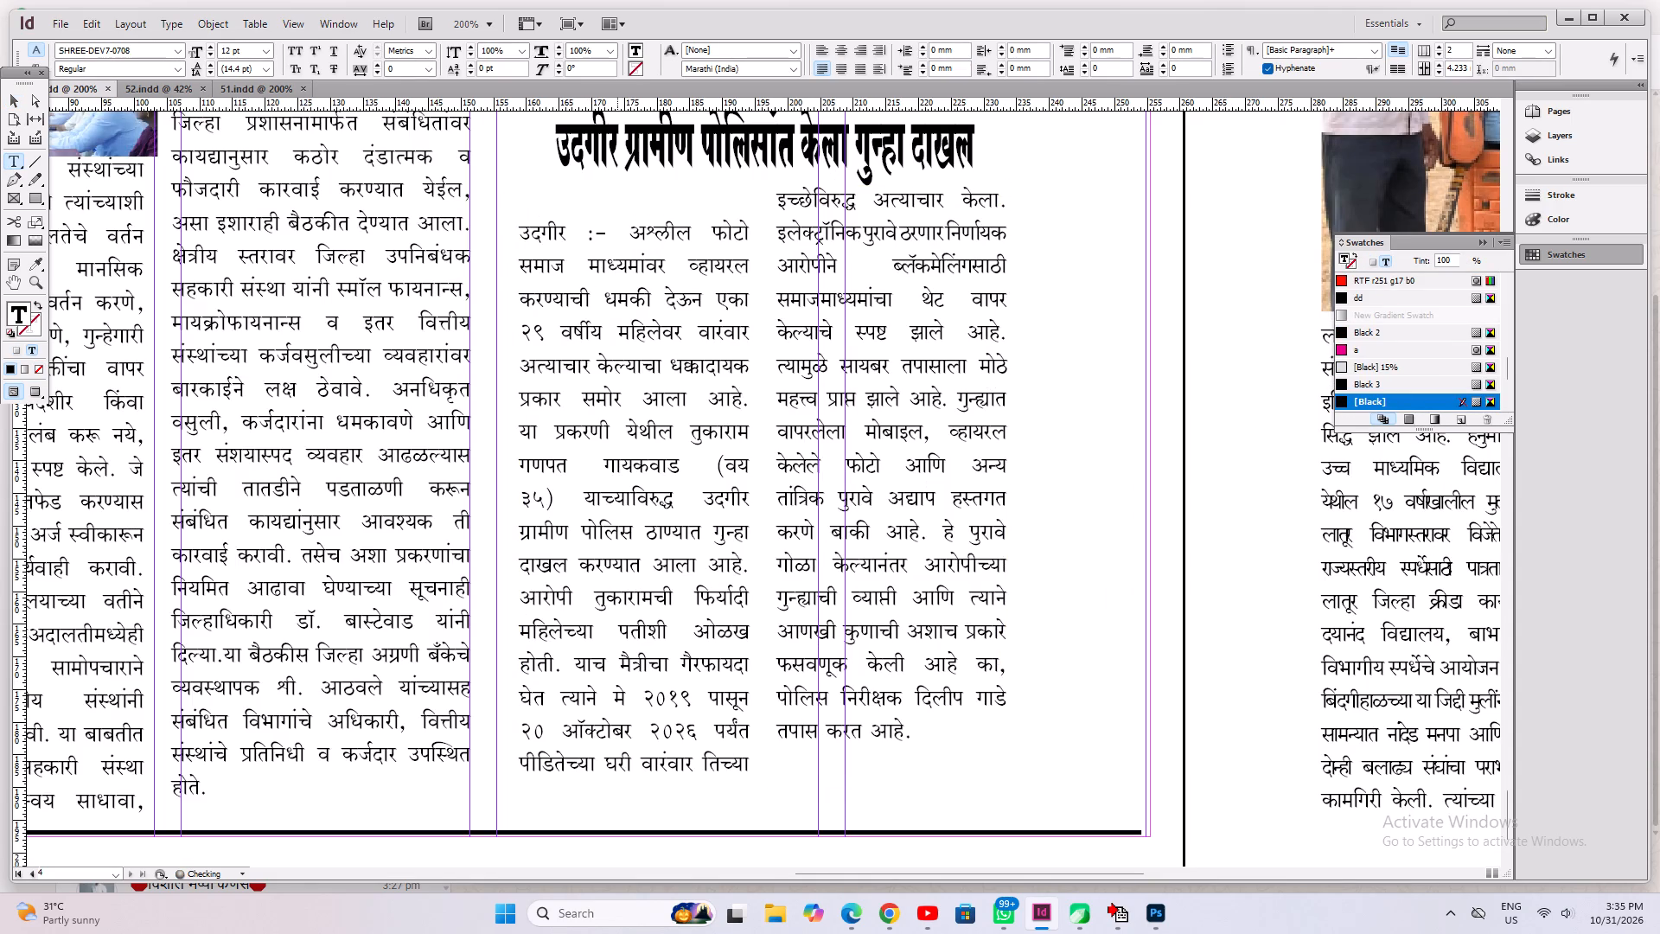
pyautogui.press('Down')
pyautogui.press('BackSpace')
pyautogui.hotkey('ctrl', 'a')
pyautogui.hotkey('ctrl', 'alt', 'c')
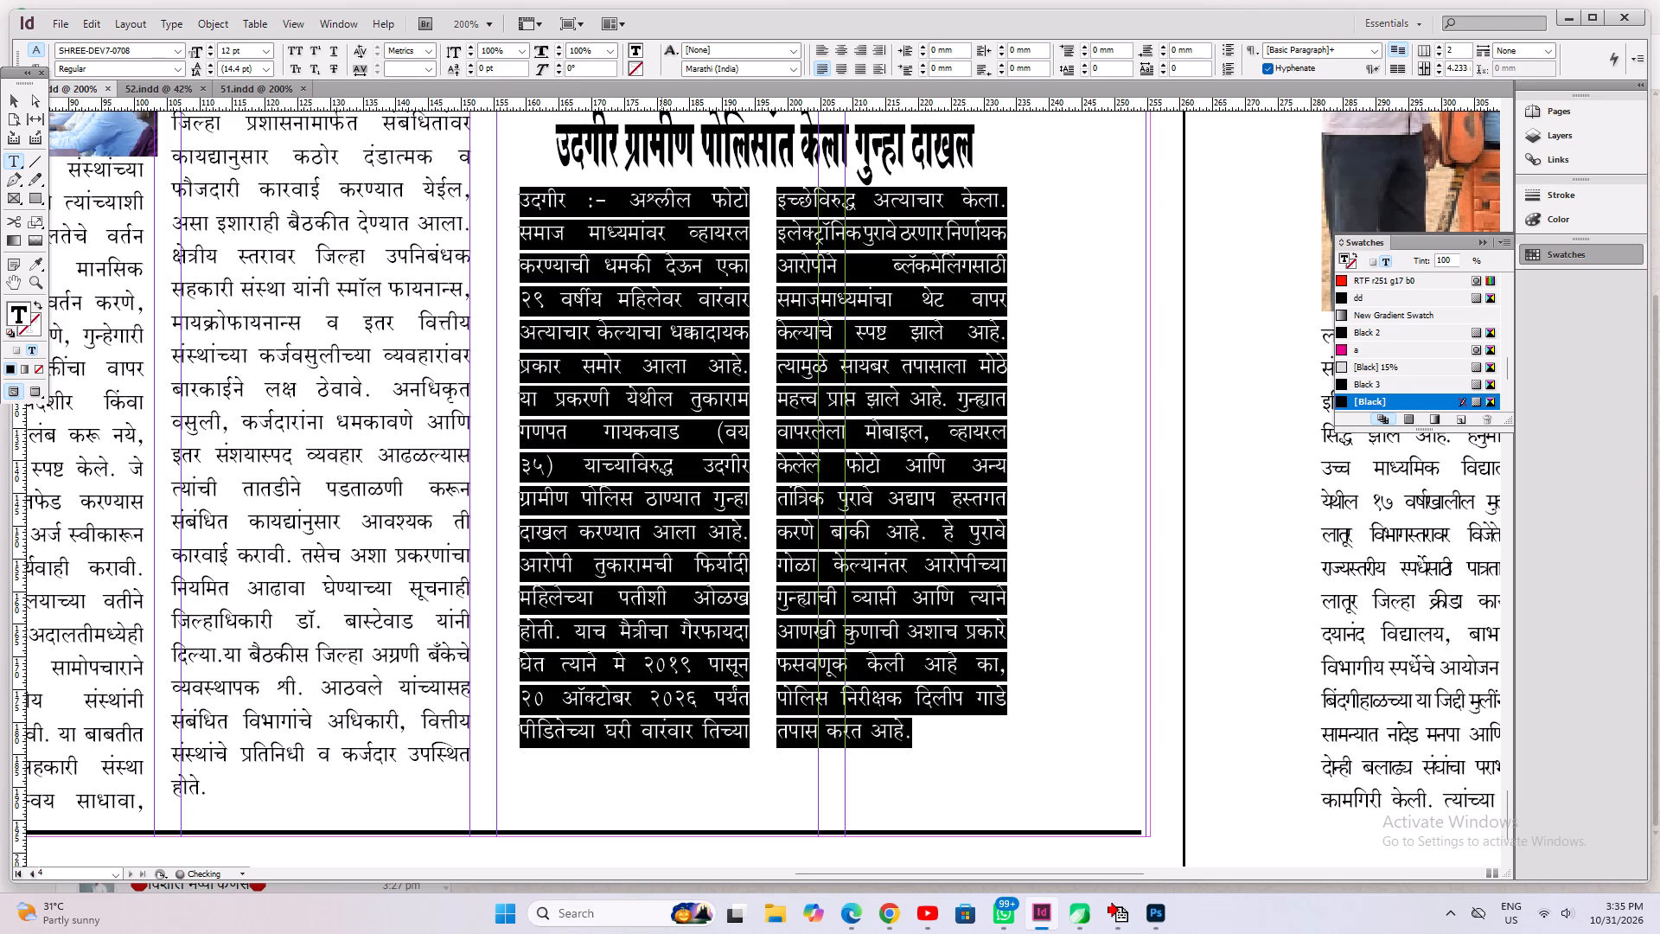
# Align the body text frame with page 4's last two columns, widen it to about 99 mm, and fit it to its content.
pyautogui.click(12, 96)
pyautogui.moveTo(712, 387); pyautogui.dragTo(690, 387)
pyautogui.moveTo(987, 464); pyautogui.dragTo(1148, 484)
pyautogui.hotkey('ctrl', 'alt', 'c')
pyautogui.keyDown('shift'); pyautogui.moveTo(964, 472); pyautogui.dragTo(967, 482); pyautogui.keyUp('shift')
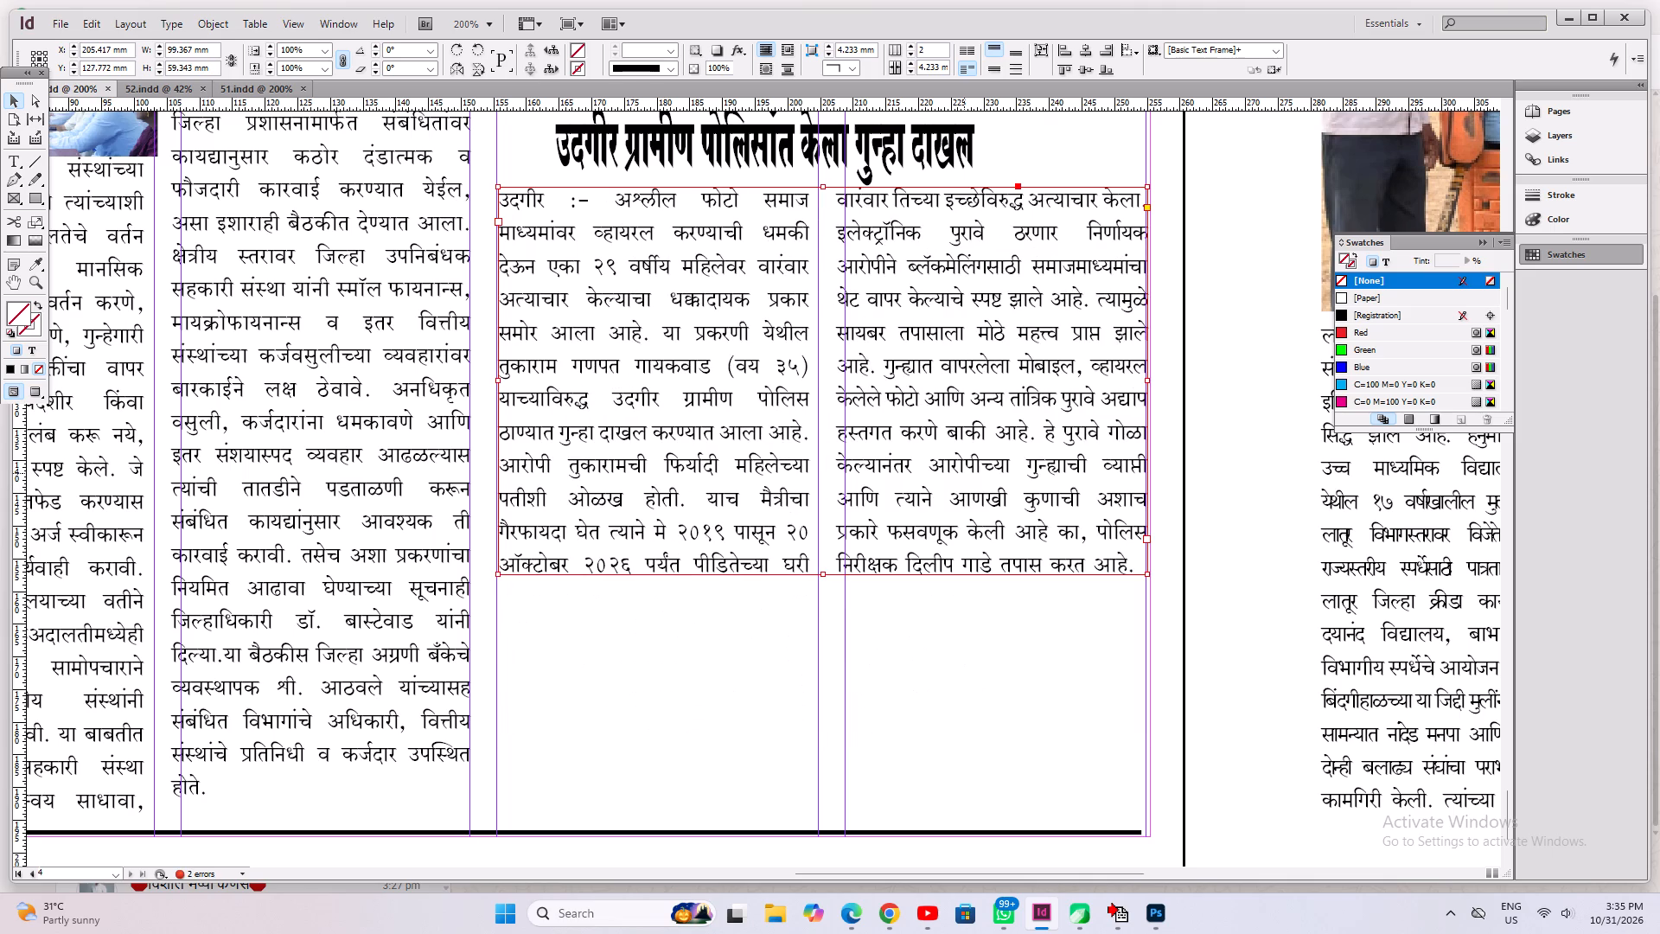
pyautogui.keyDown('shift'); pyautogui.moveTo(967, 482); pyautogui.dragTo(983, 504); pyautogui.keyUp('shift')
pyautogui.hotkey('ctrl', 'z')
# Scale the फोटो व्हायरलची धमकी headline to about 99 mm wide and 25 mm high across the last two columns.
pyautogui.scroll(1, 969, 510)
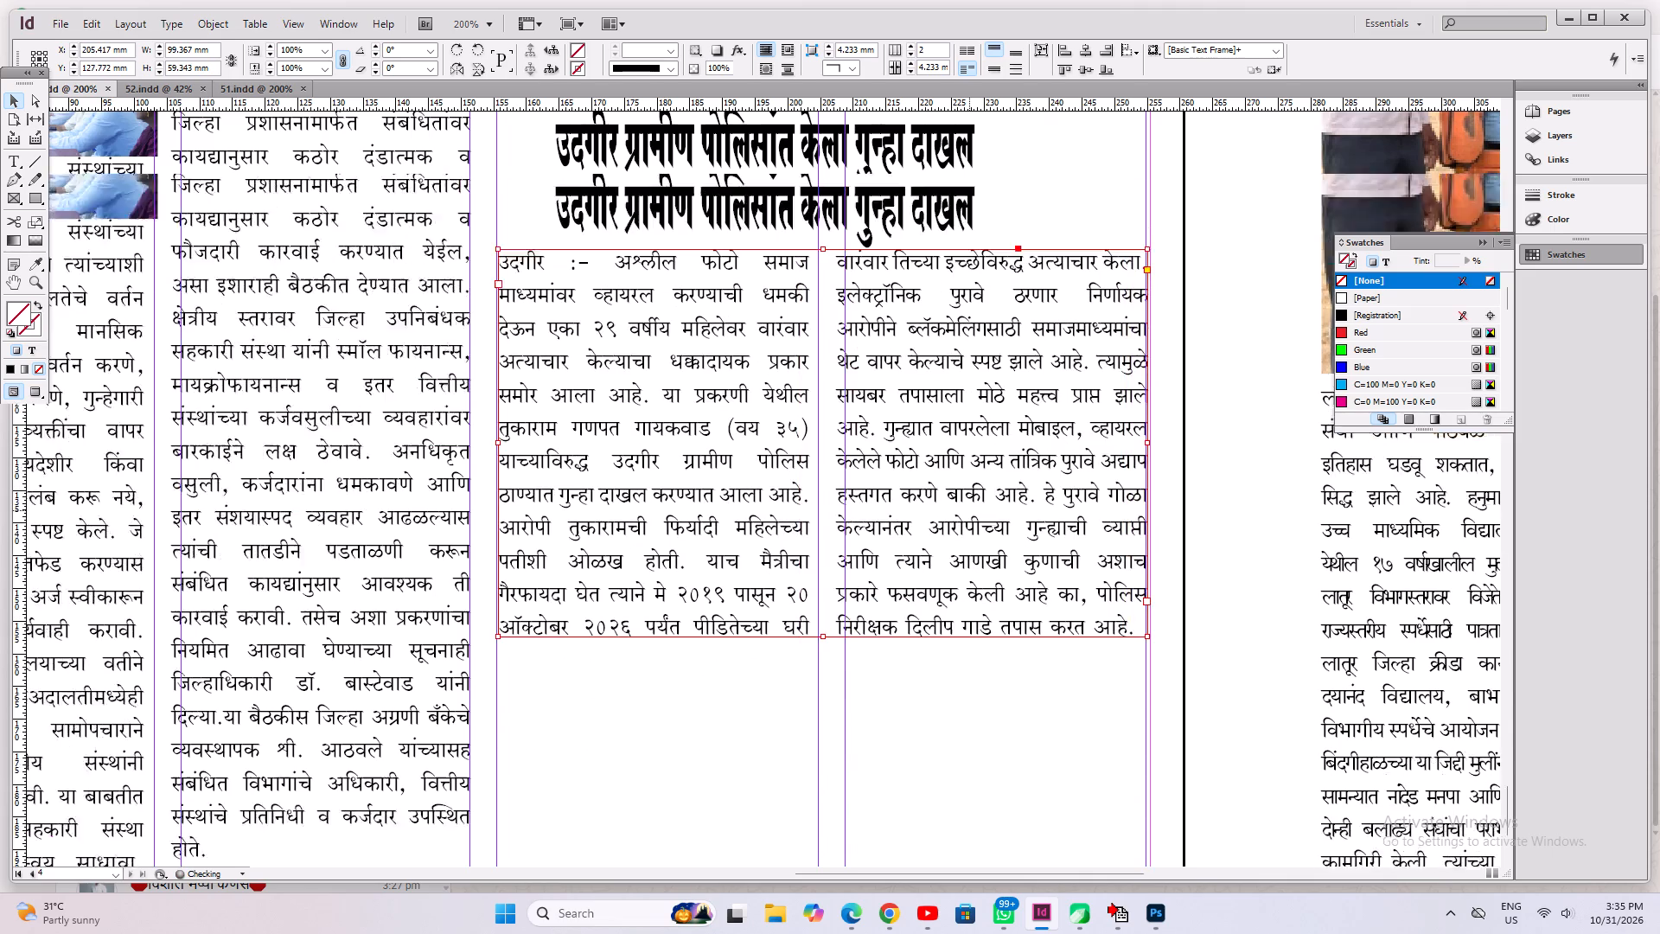
pyautogui.scroll(3, 969, 510)
pyautogui.click(843, 410)
pyautogui.keyDown('ctrl'); pyautogui.moveTo(1008, 345); pyautogui.dragTo(1012, 346); pyautogui.keyUp('ctrl')
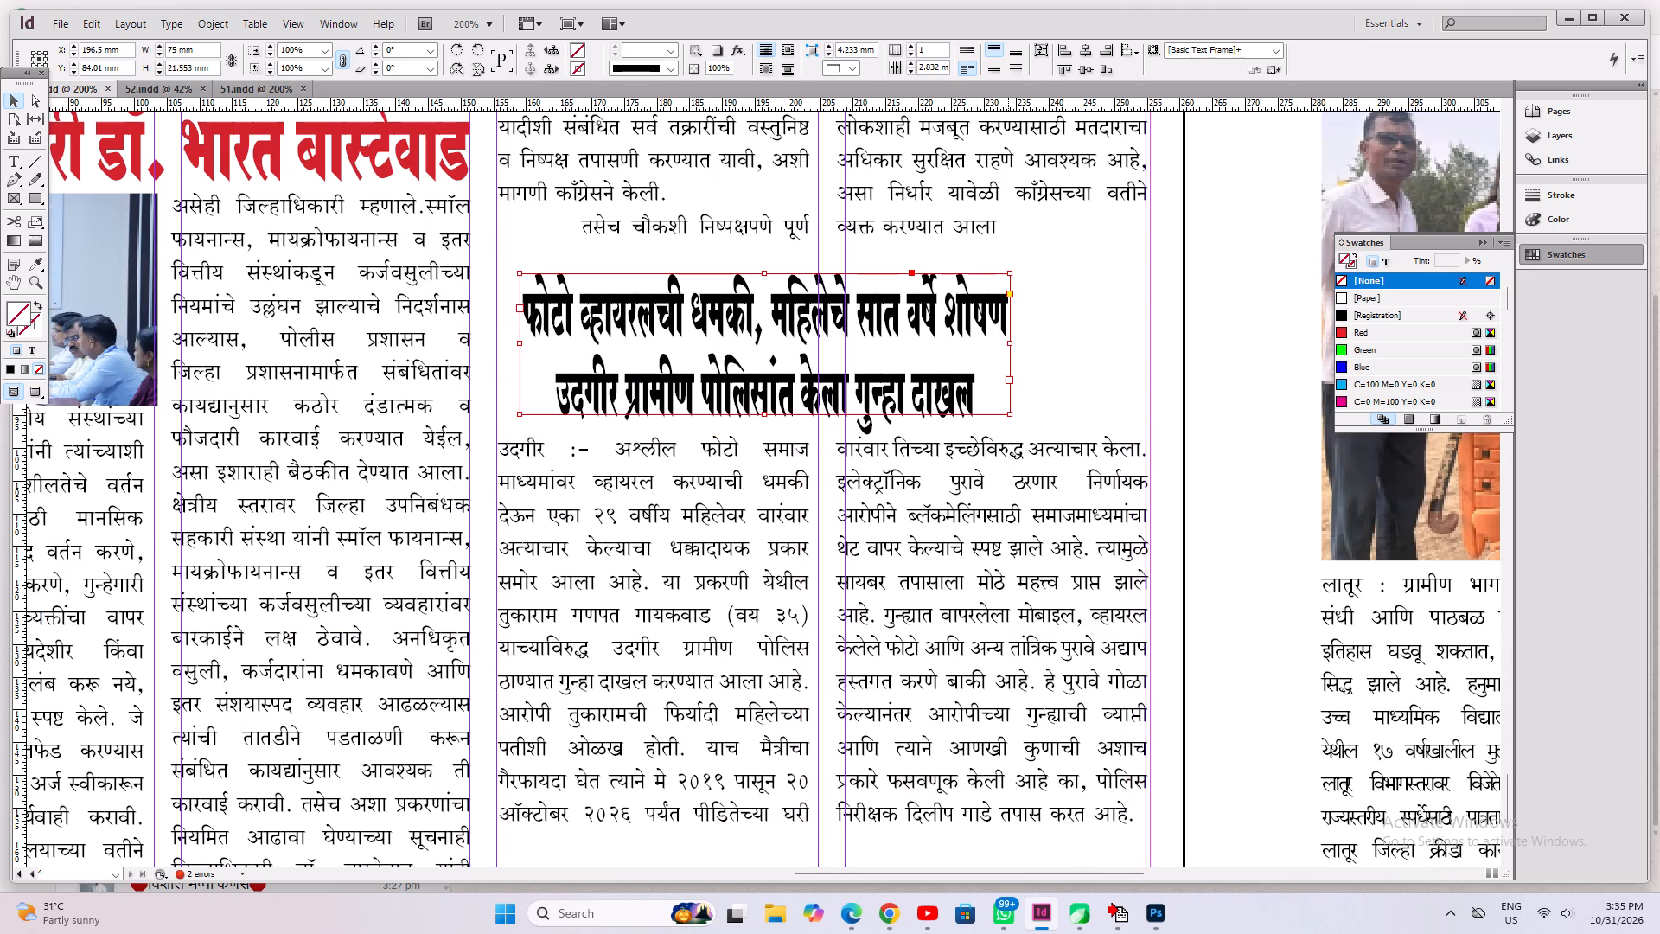
pyautogui.keyDown('ctrl'); pyautogui.moveTo(1012, 346); pyautogui.dragTo(1147, 412); pyautogui.keyUp('ctrl')
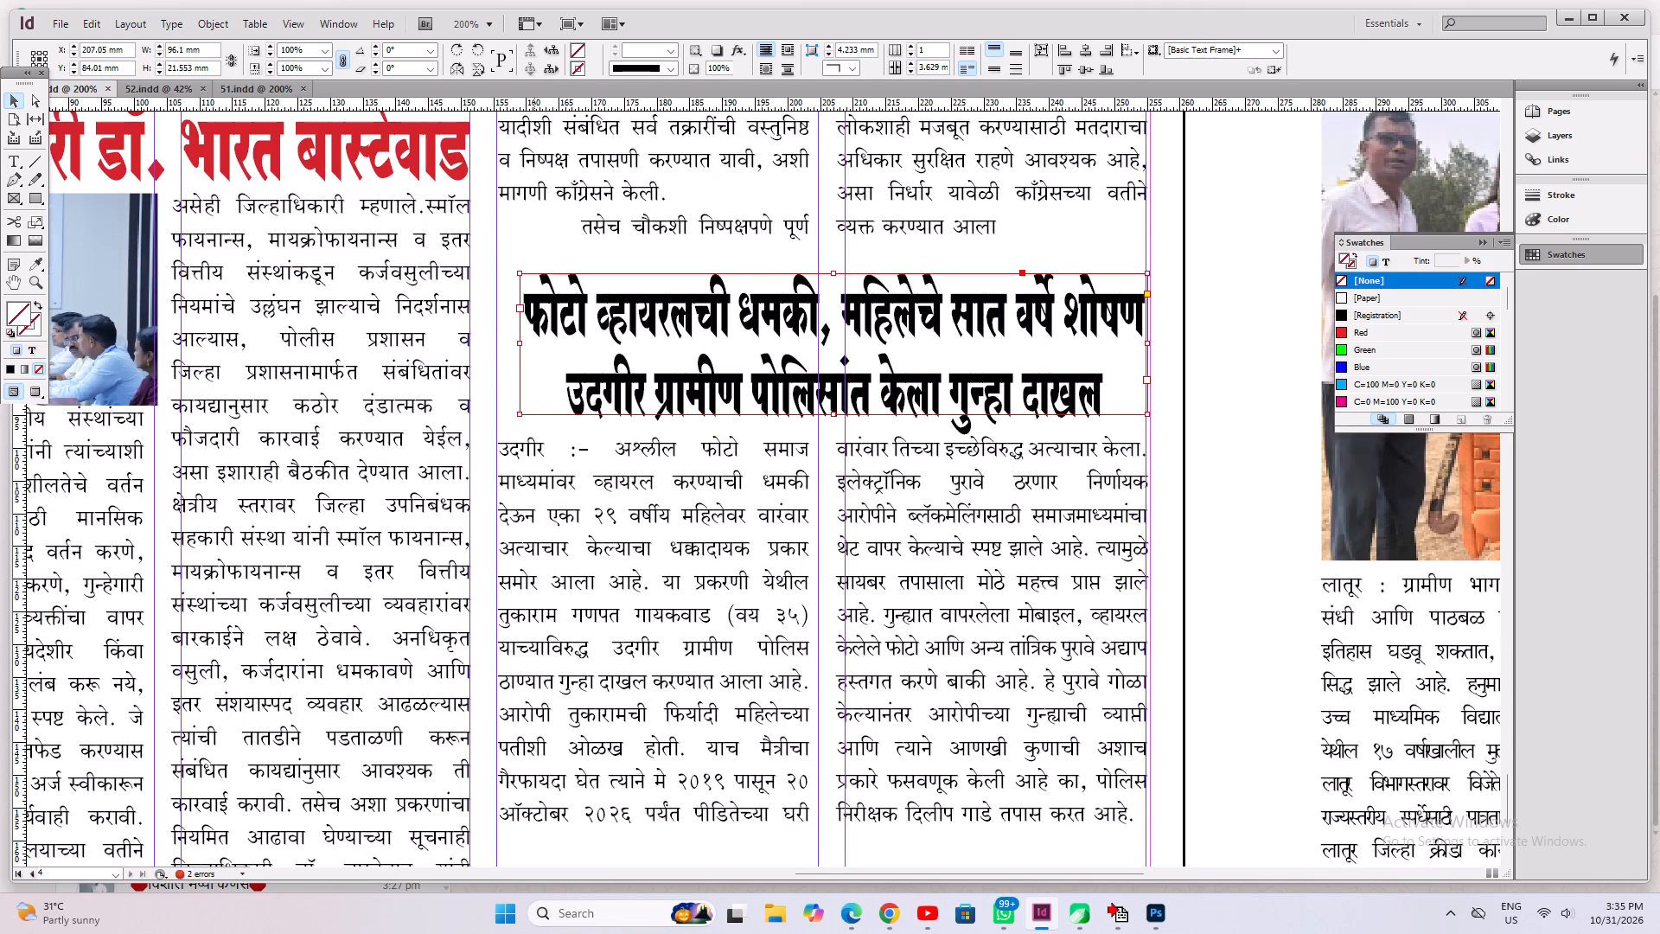
pyautogui.keyDown('ctrl'); pyautogui.moveTo(520, 413); pyautogui.dragTo(497, 436); pyautogui.keyUp('ctrl')
# Move the article's body text frame down so it clears the enlarged headline.
pyautogui.click(728, 585)
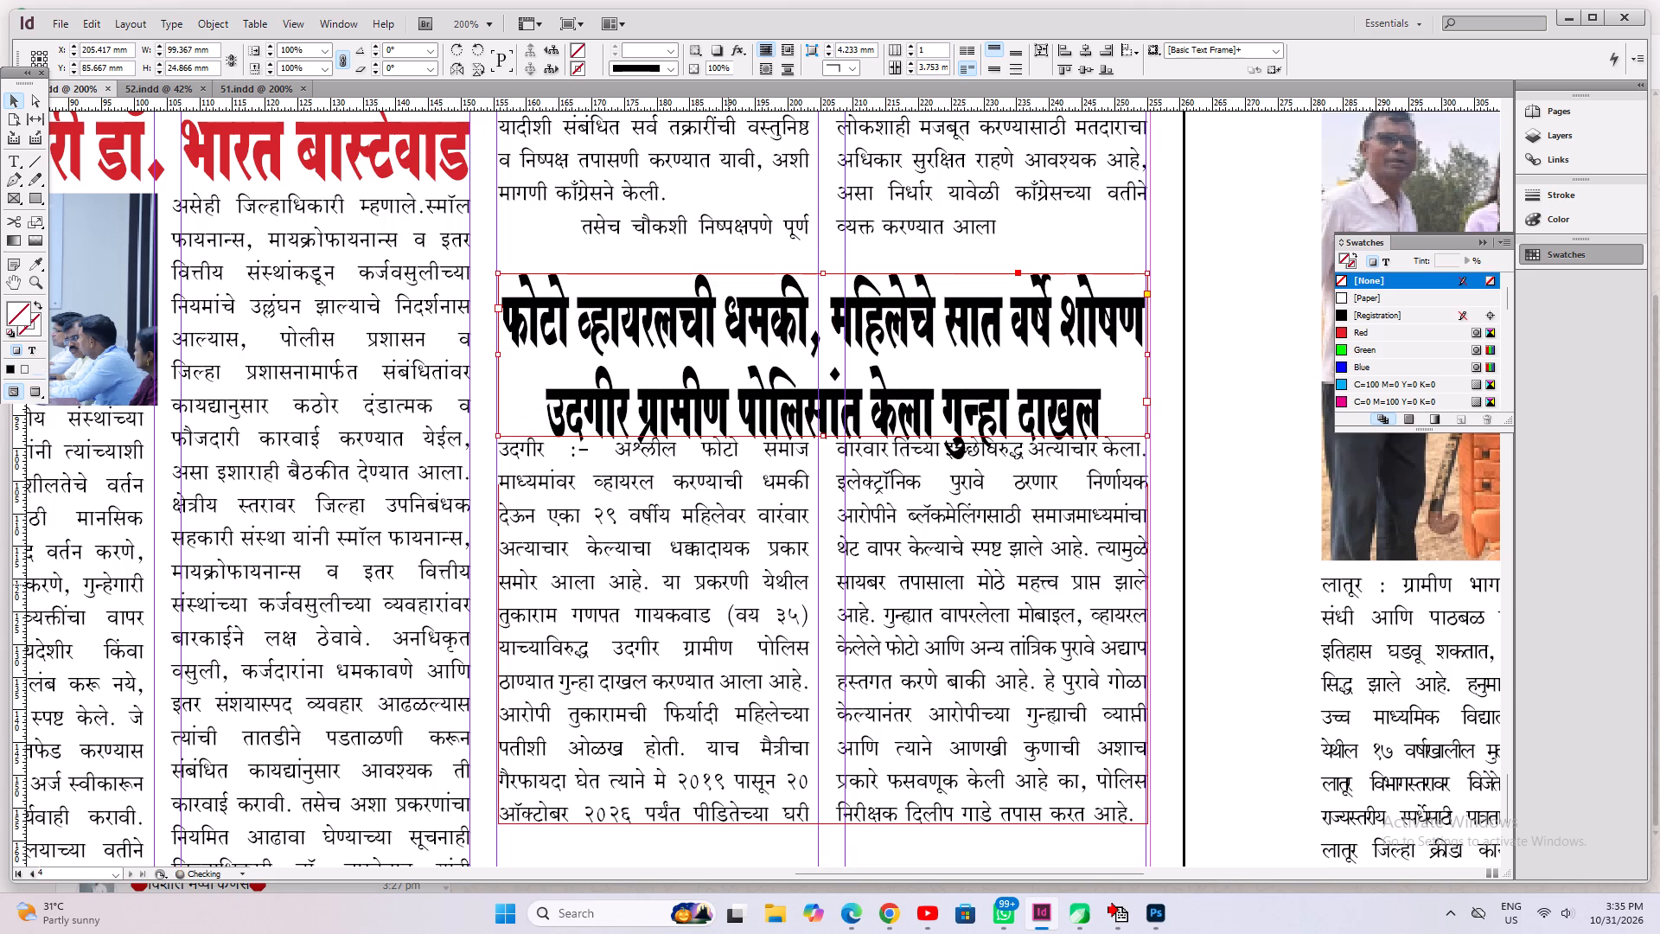
pyautogui.keyDown('shift'); pyautogui.moveTo(729, 585); pyautogui.dragTo(729, 615); pyautogui.keyUp('shift')
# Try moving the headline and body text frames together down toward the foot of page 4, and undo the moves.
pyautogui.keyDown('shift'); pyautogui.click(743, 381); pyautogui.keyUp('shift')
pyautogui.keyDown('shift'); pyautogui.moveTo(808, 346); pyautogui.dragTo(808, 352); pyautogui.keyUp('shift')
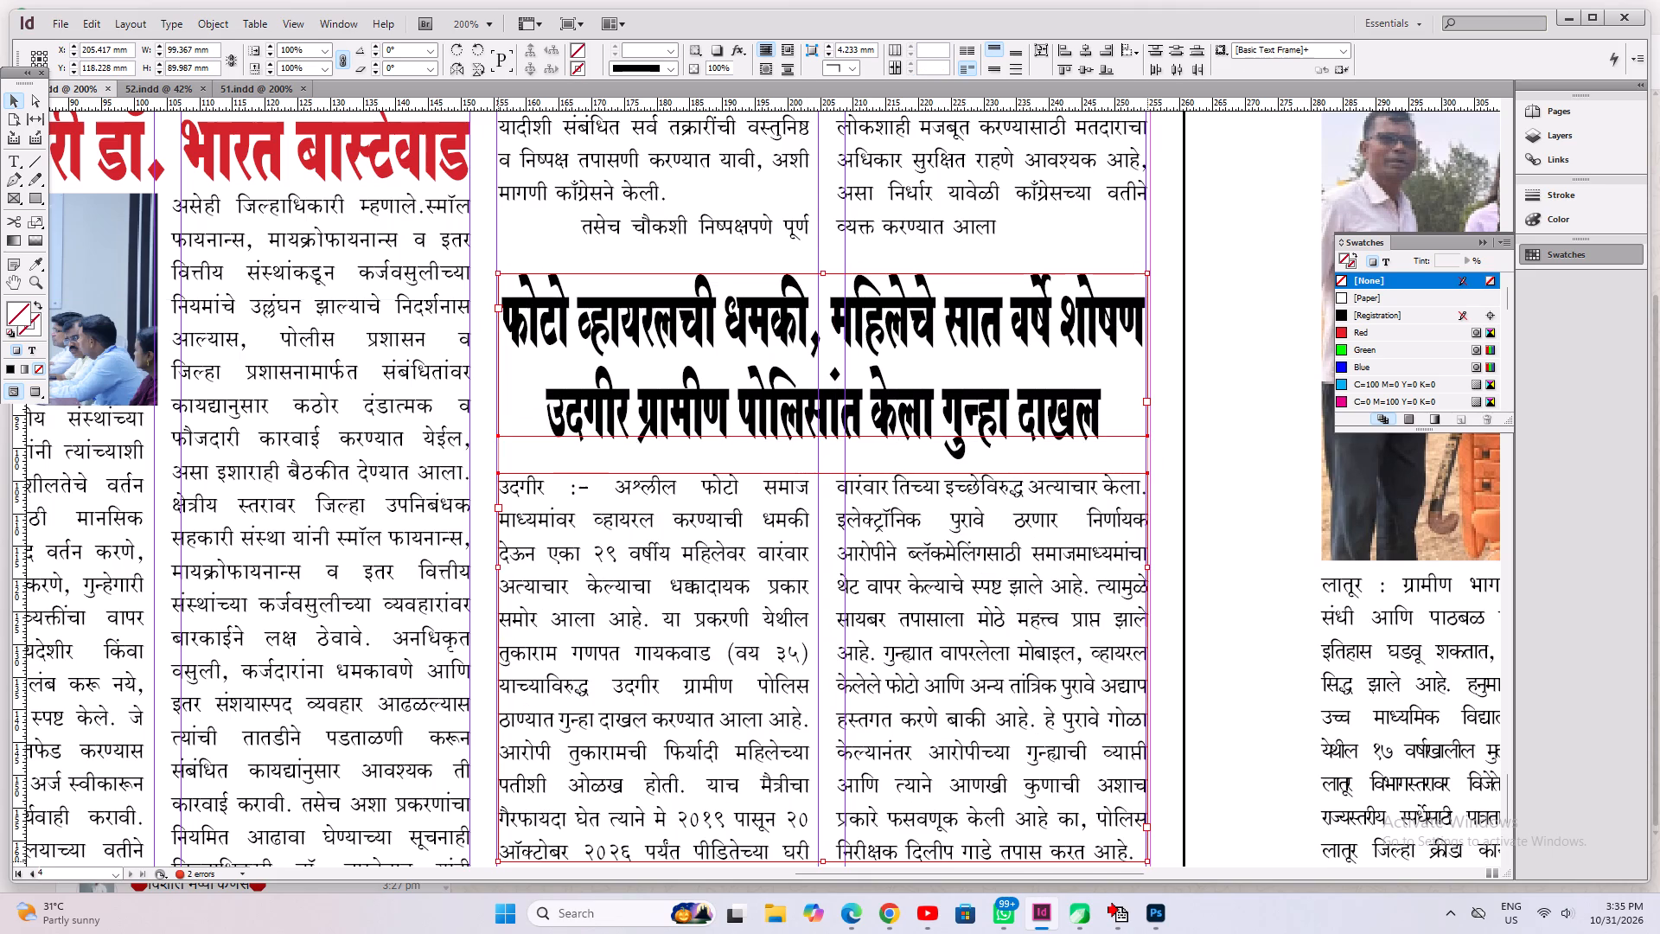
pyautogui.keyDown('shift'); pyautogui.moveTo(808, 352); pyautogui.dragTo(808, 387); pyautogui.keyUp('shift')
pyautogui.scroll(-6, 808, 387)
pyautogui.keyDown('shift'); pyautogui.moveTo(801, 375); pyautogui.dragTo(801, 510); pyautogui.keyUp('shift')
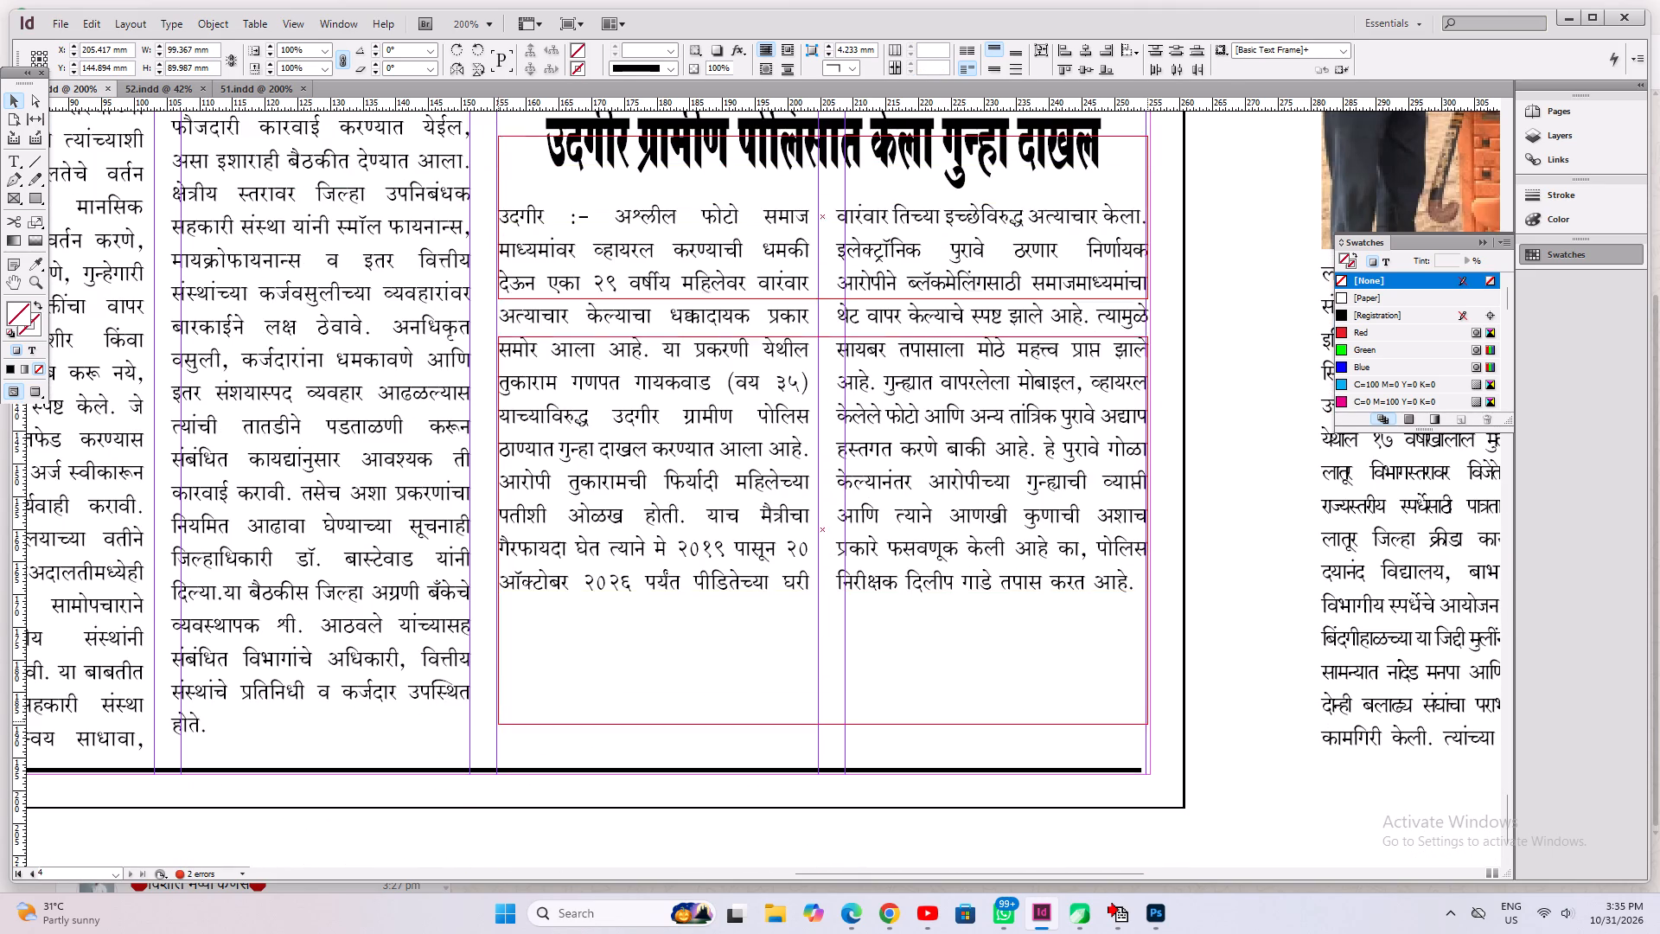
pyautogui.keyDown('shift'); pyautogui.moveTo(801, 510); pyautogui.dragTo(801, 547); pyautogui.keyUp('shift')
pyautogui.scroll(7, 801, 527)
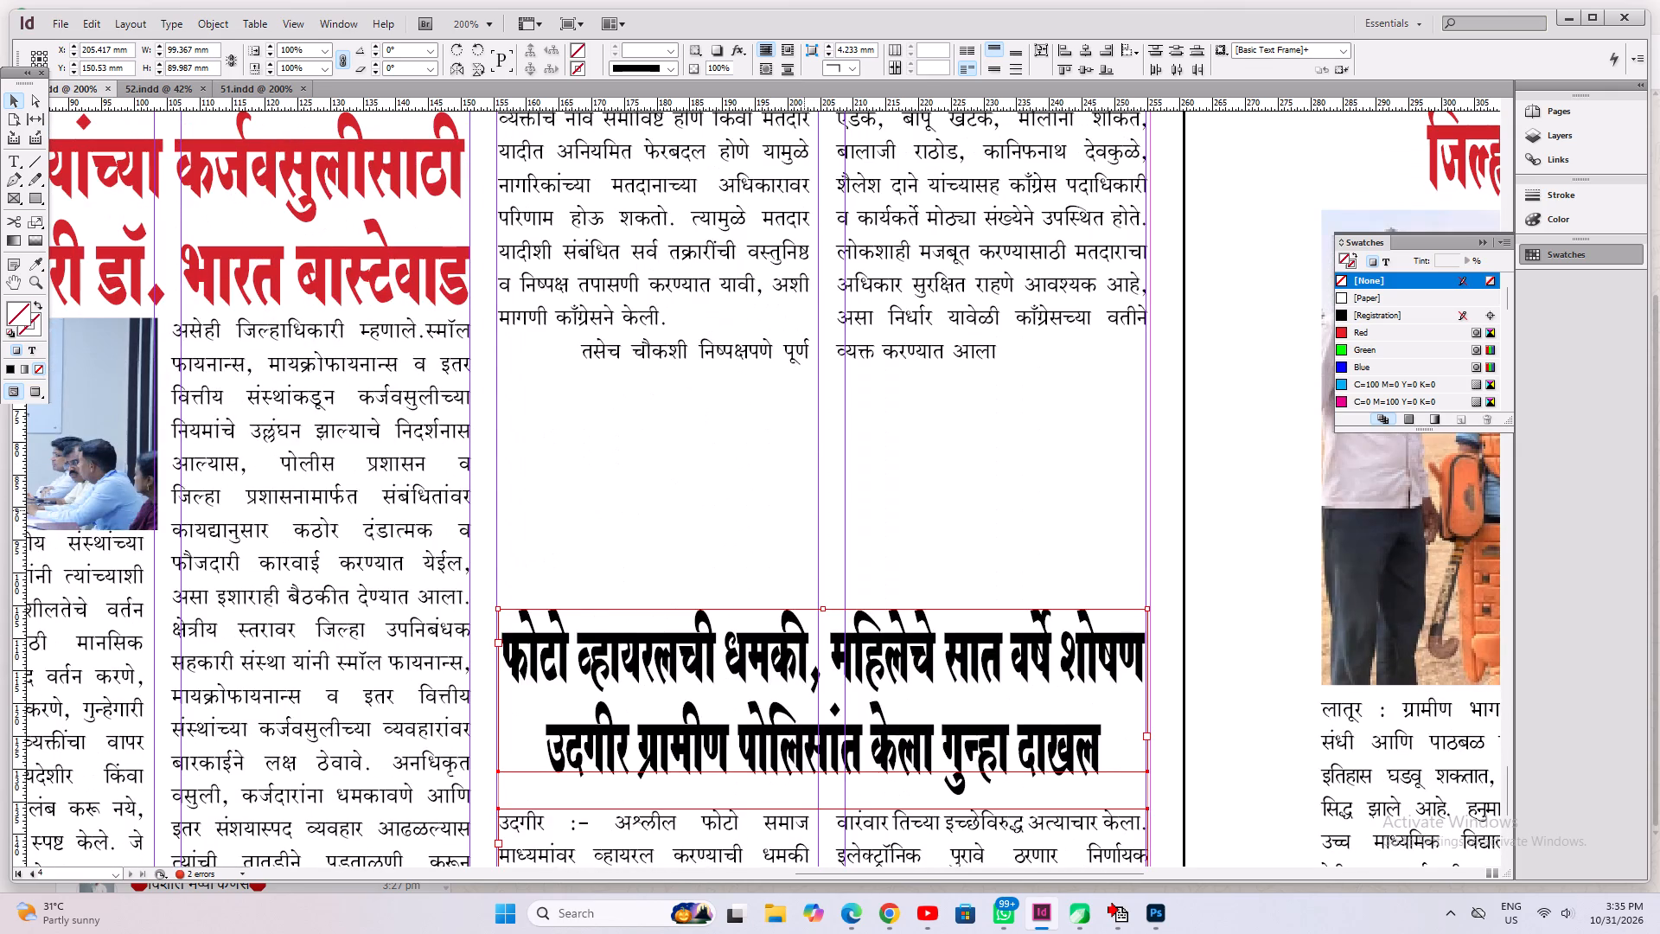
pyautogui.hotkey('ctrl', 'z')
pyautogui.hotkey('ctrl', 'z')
# Save the newspaper document.
pyautogui.hotkey('ctrl', '0')
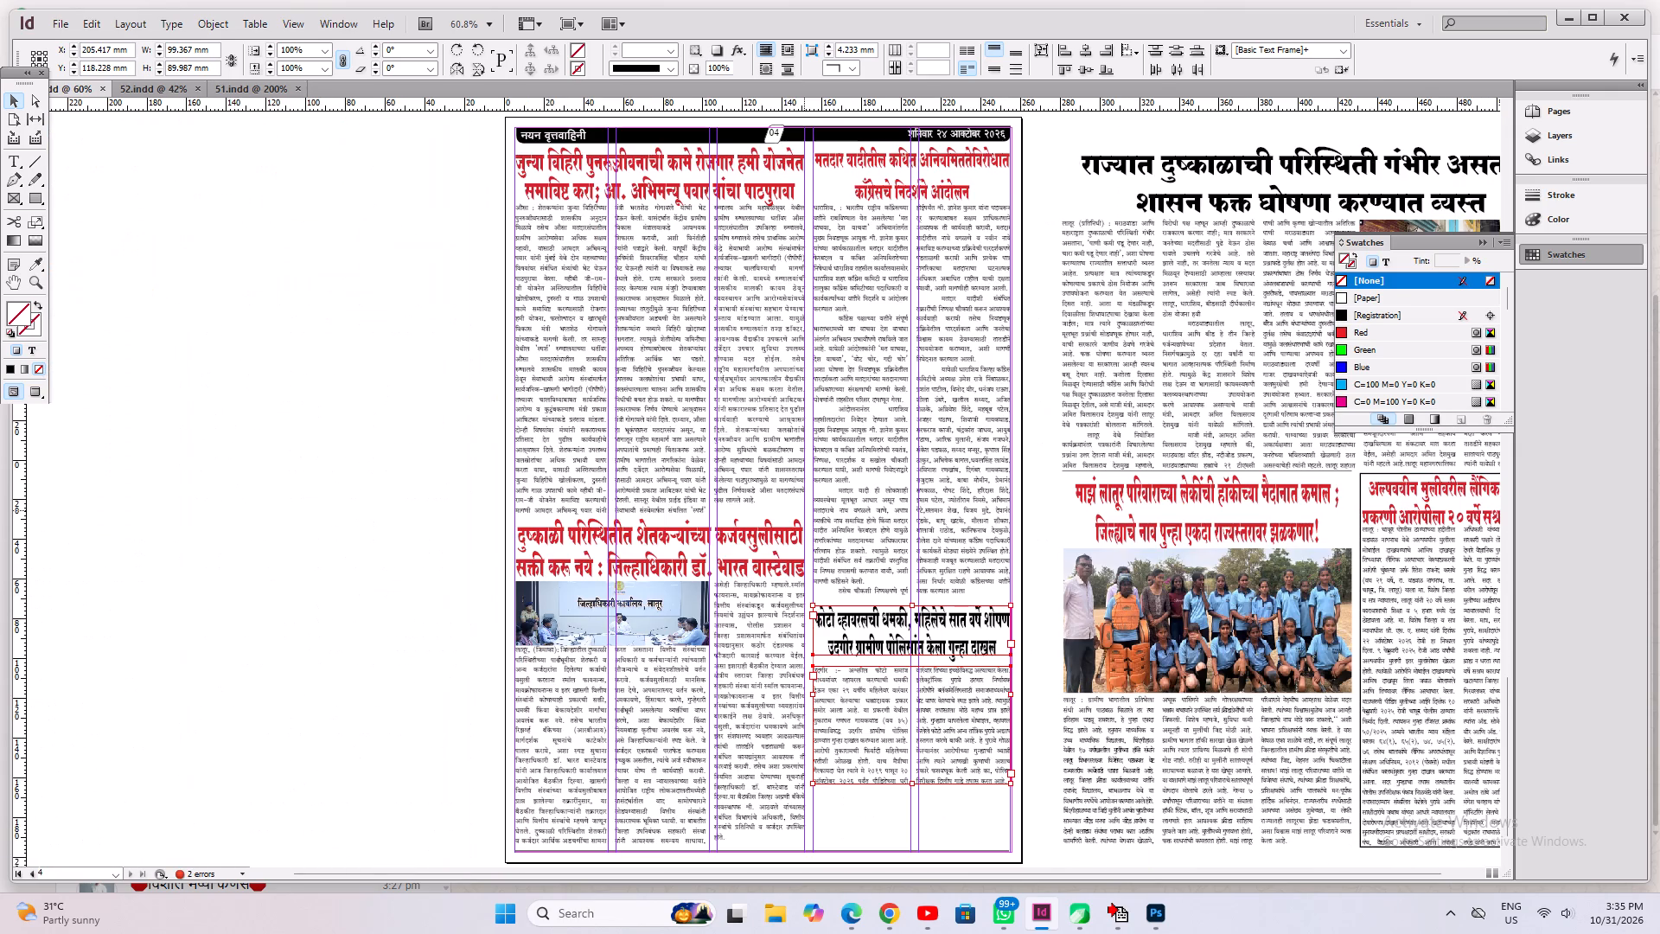
pyautogui.hotkey('ctrl', 's')
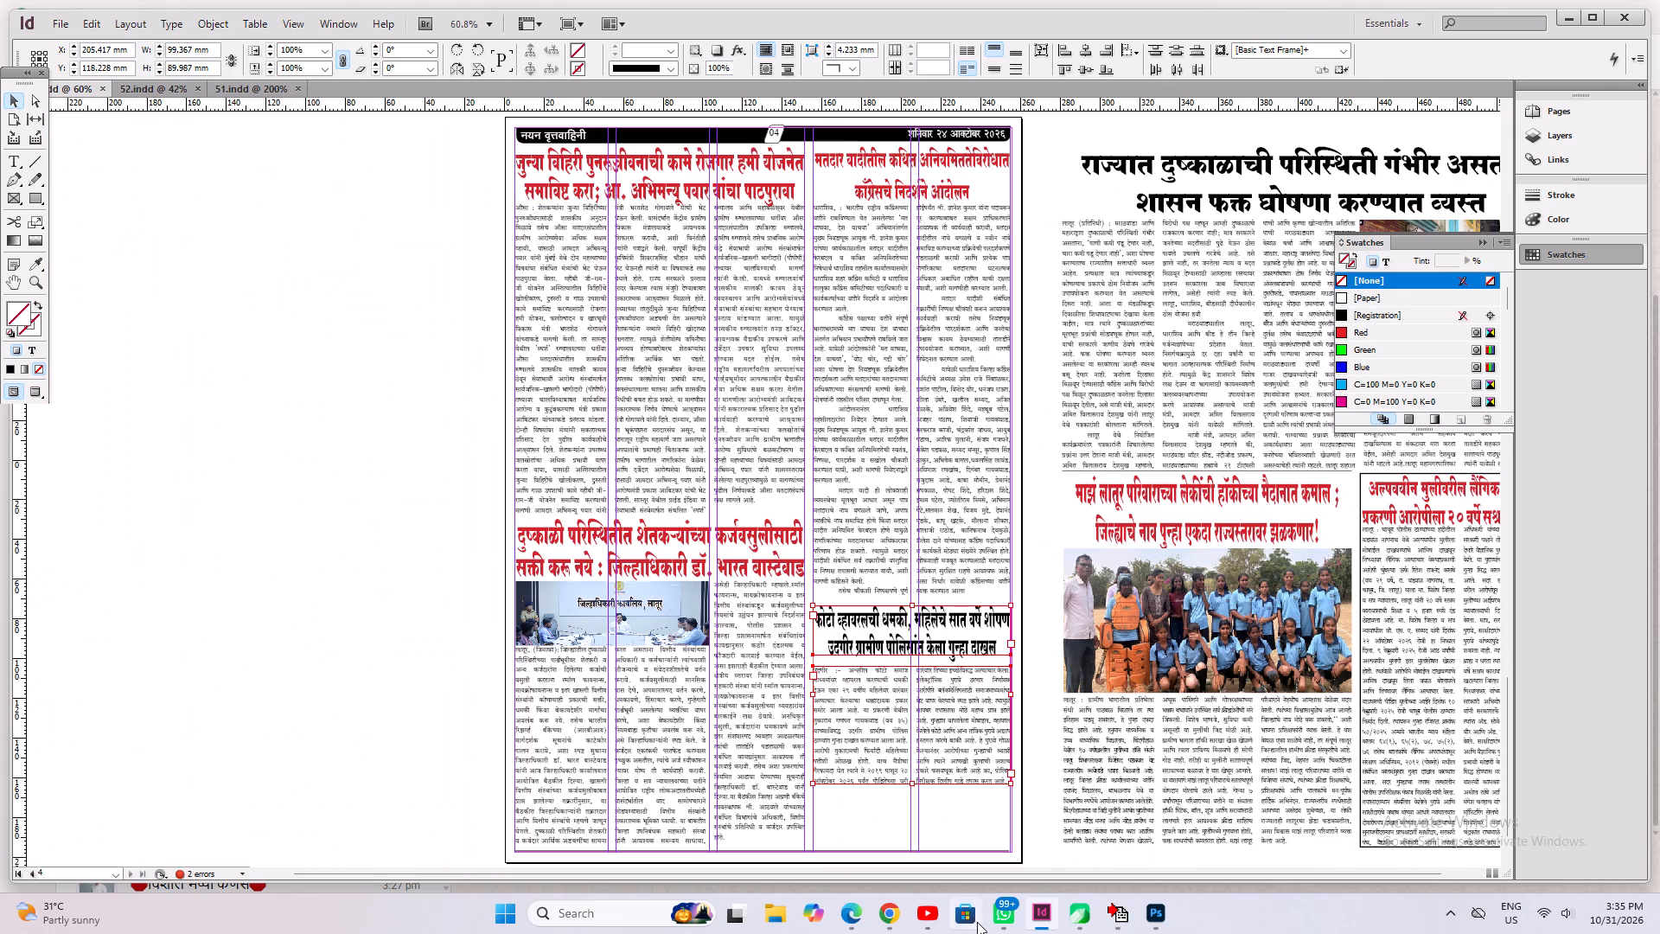
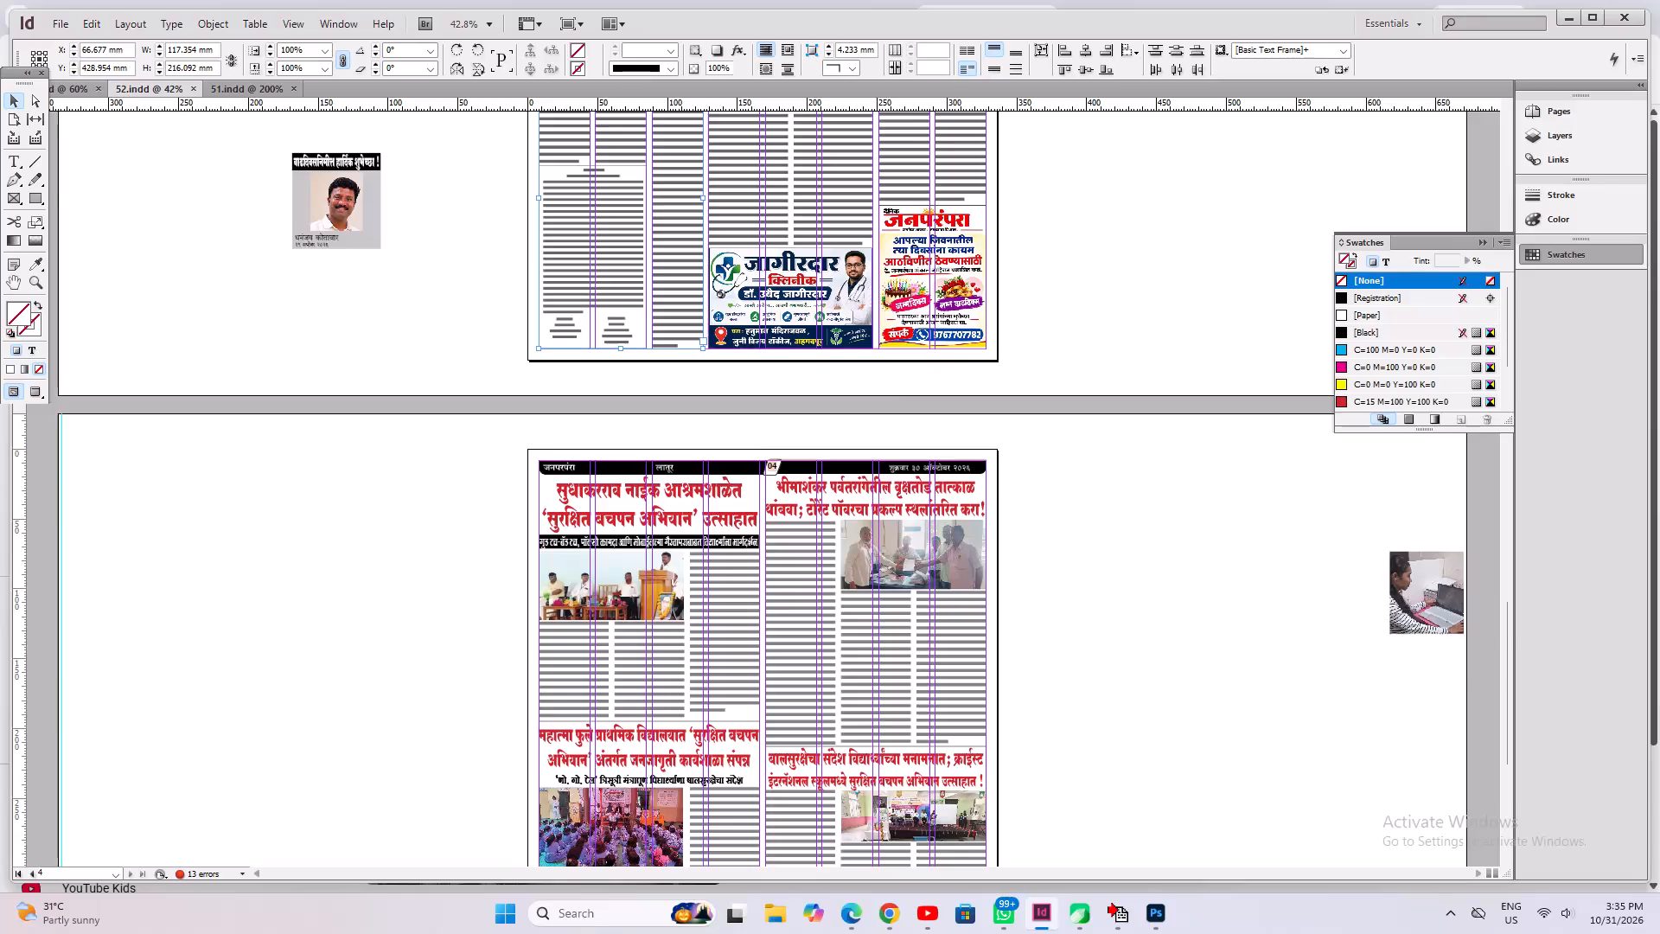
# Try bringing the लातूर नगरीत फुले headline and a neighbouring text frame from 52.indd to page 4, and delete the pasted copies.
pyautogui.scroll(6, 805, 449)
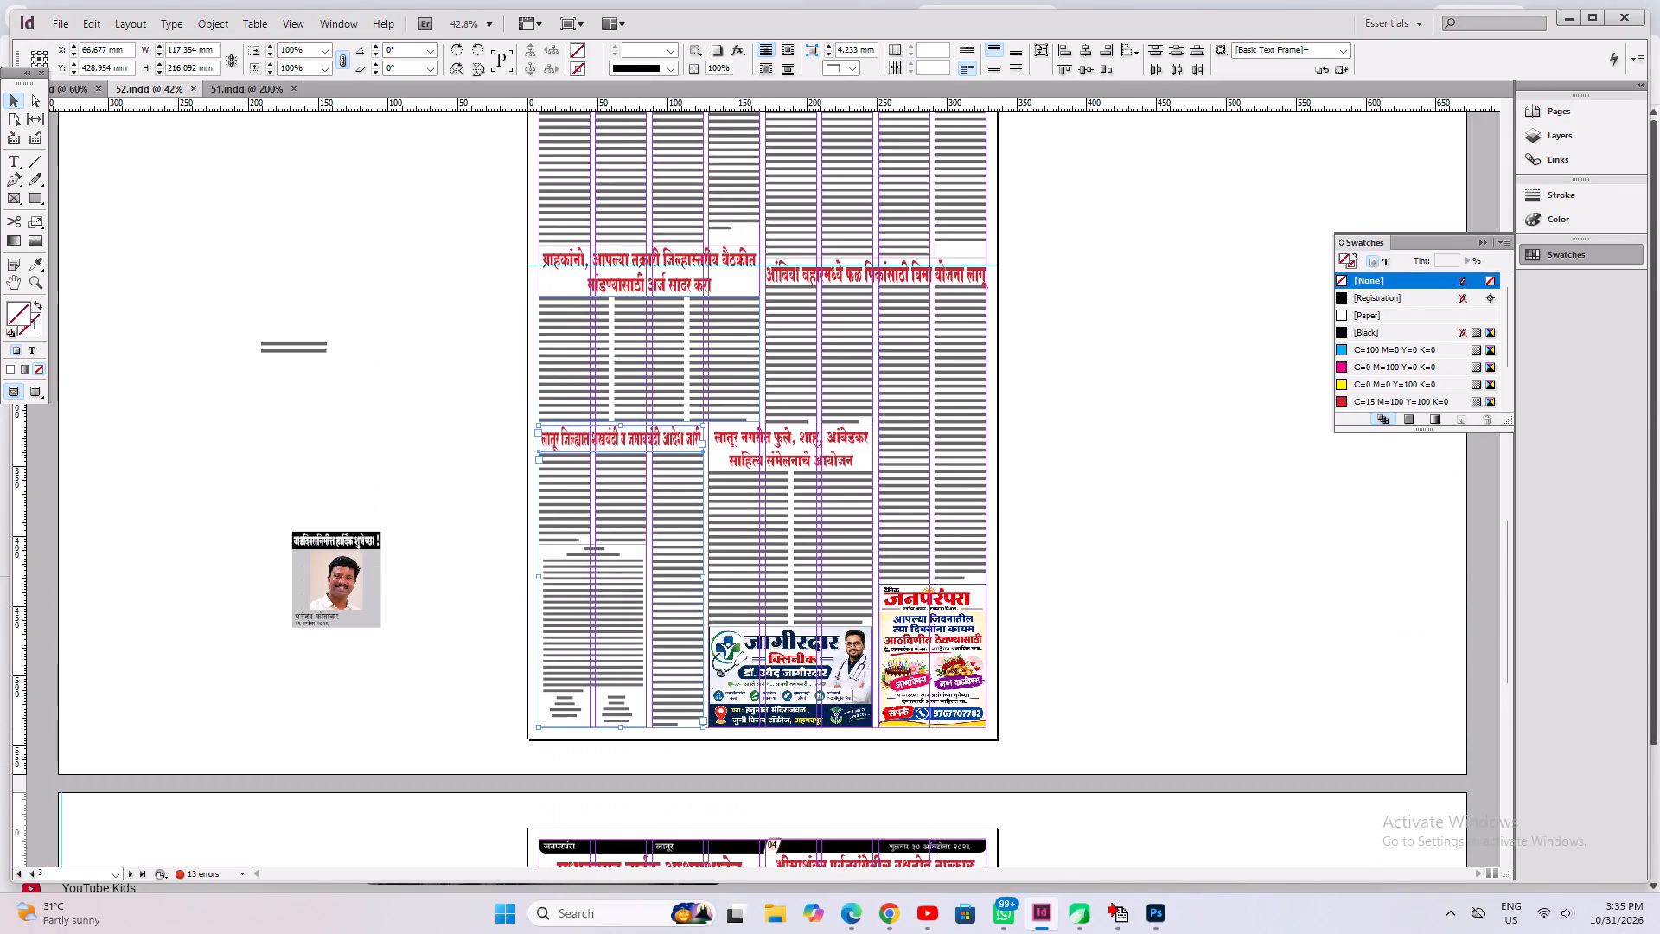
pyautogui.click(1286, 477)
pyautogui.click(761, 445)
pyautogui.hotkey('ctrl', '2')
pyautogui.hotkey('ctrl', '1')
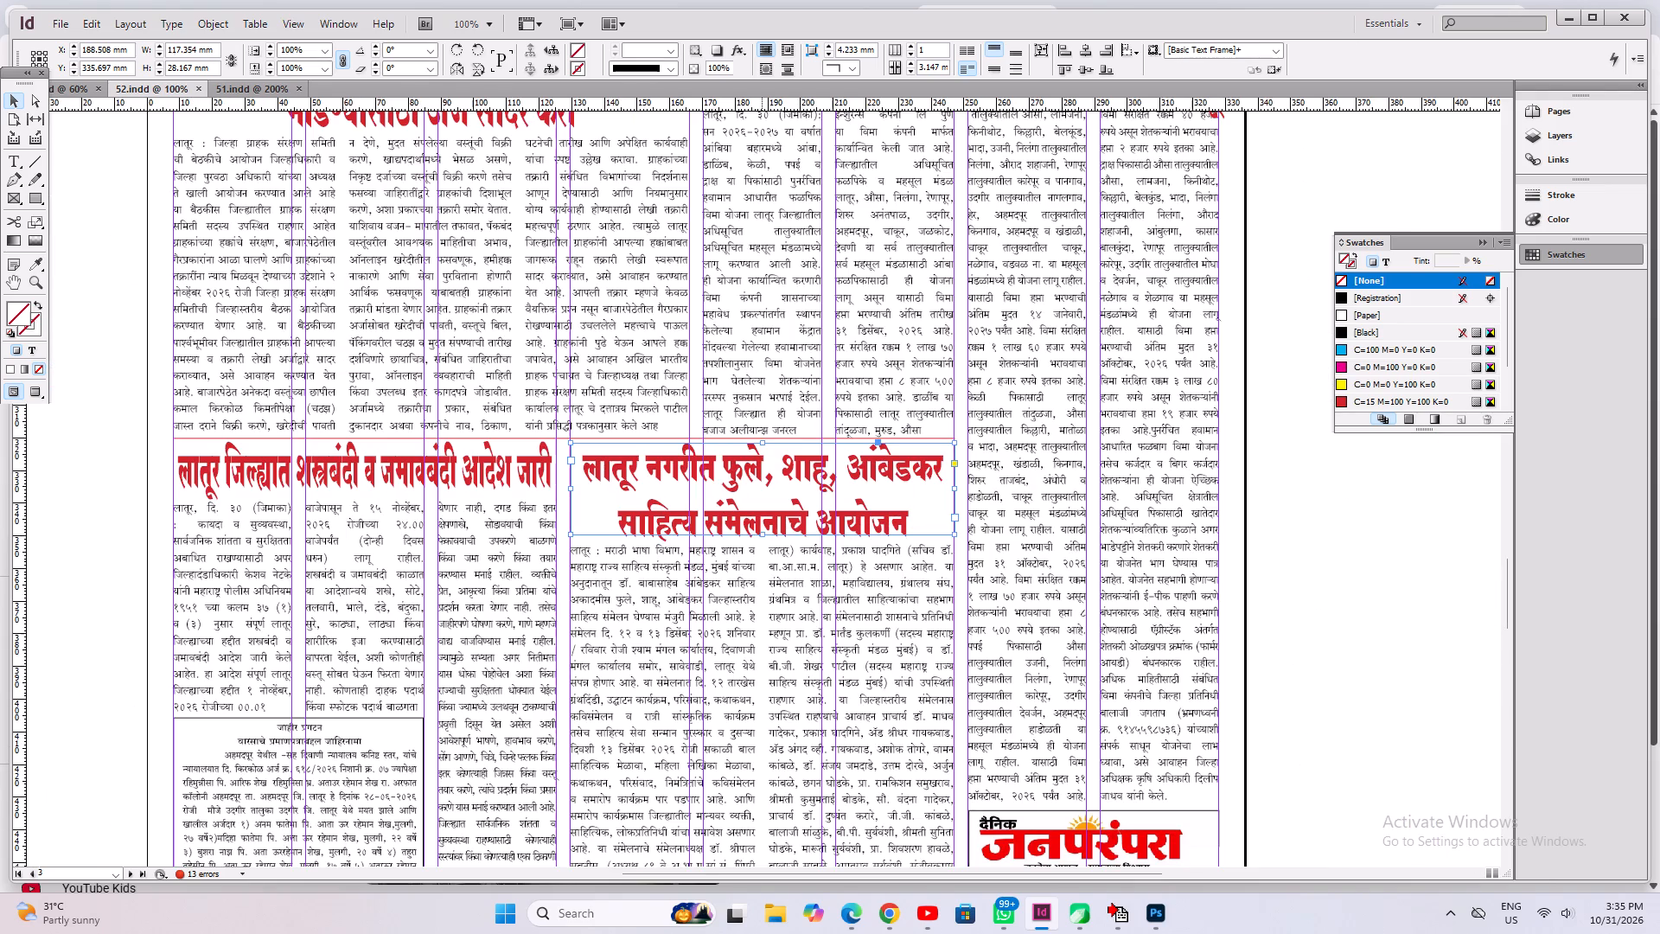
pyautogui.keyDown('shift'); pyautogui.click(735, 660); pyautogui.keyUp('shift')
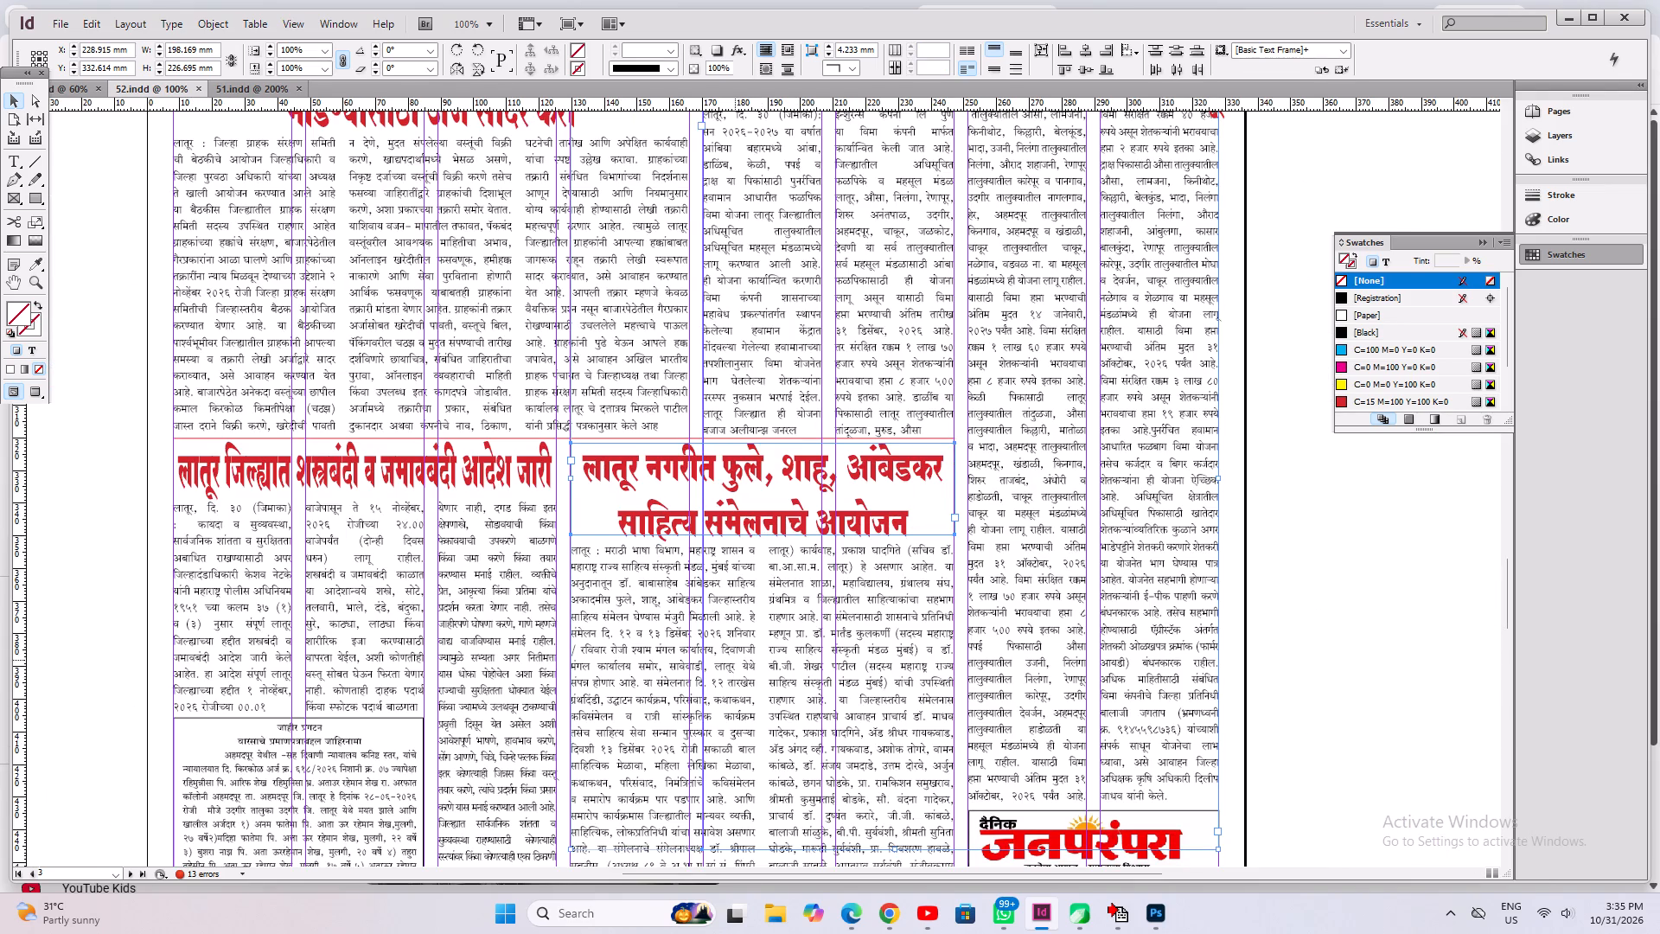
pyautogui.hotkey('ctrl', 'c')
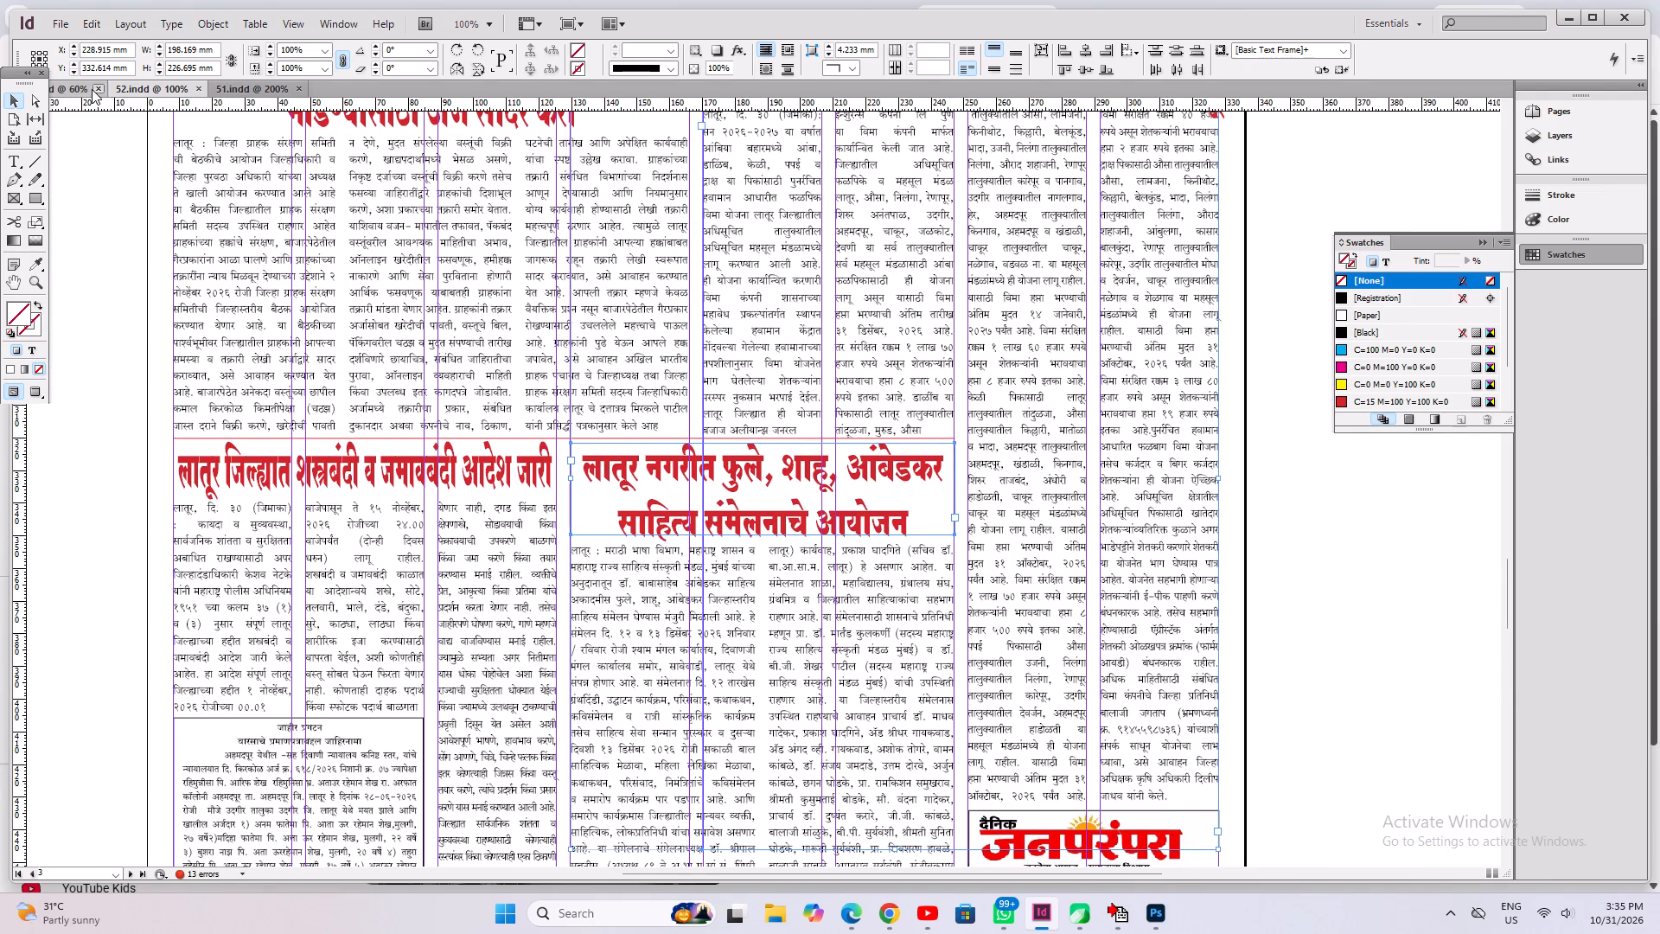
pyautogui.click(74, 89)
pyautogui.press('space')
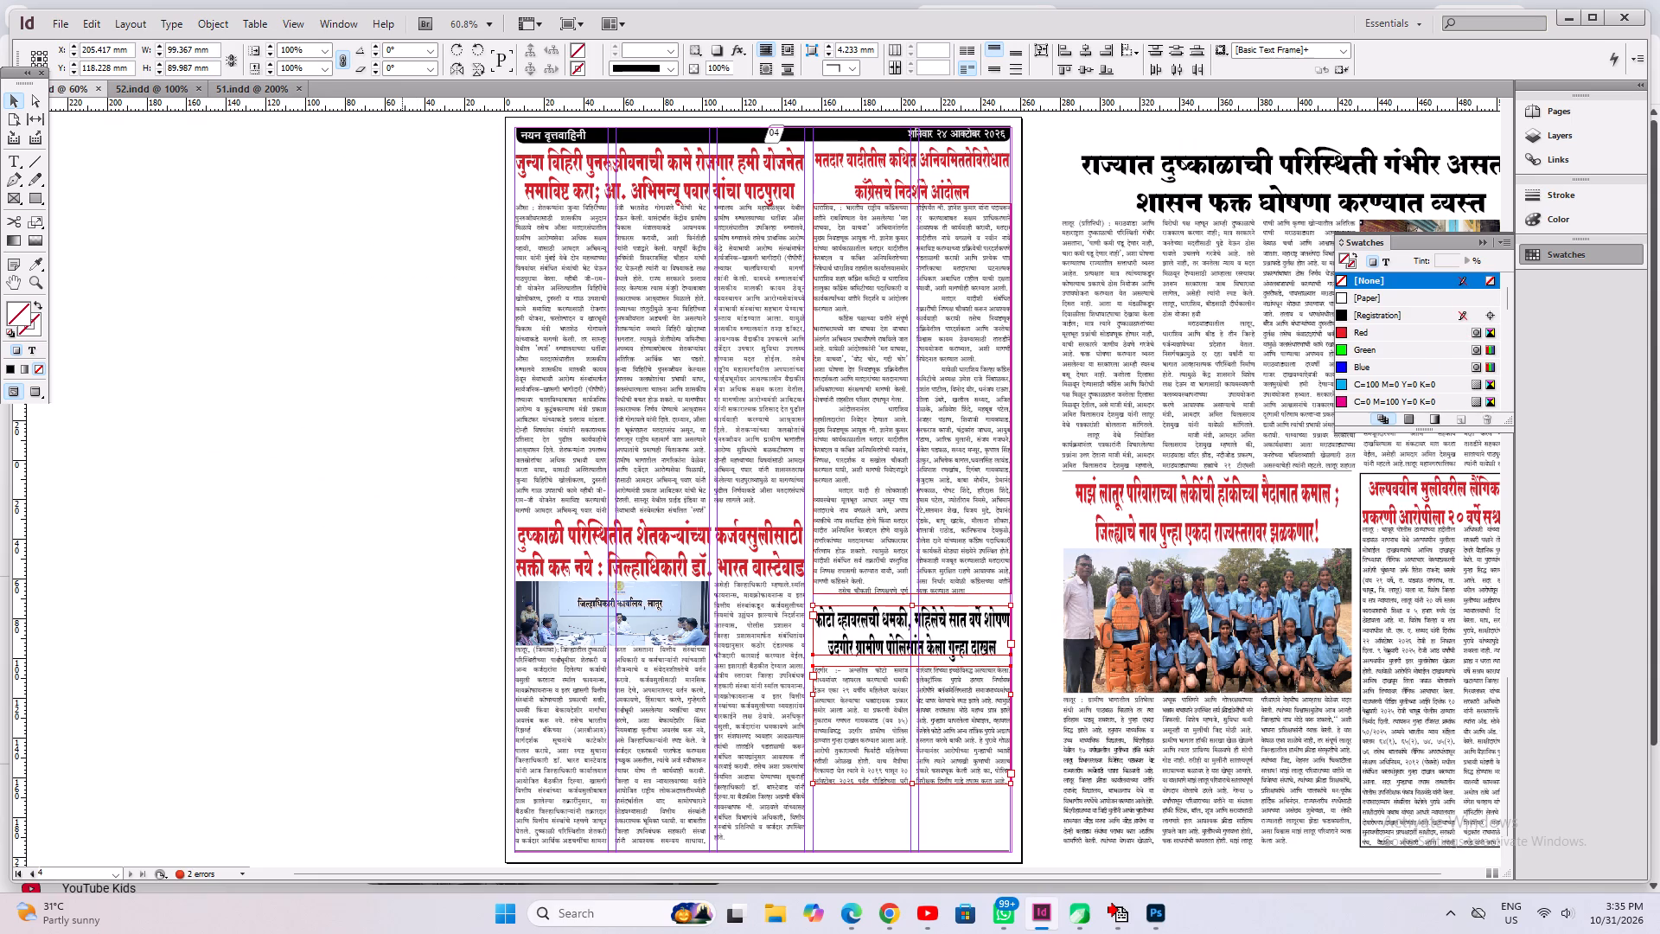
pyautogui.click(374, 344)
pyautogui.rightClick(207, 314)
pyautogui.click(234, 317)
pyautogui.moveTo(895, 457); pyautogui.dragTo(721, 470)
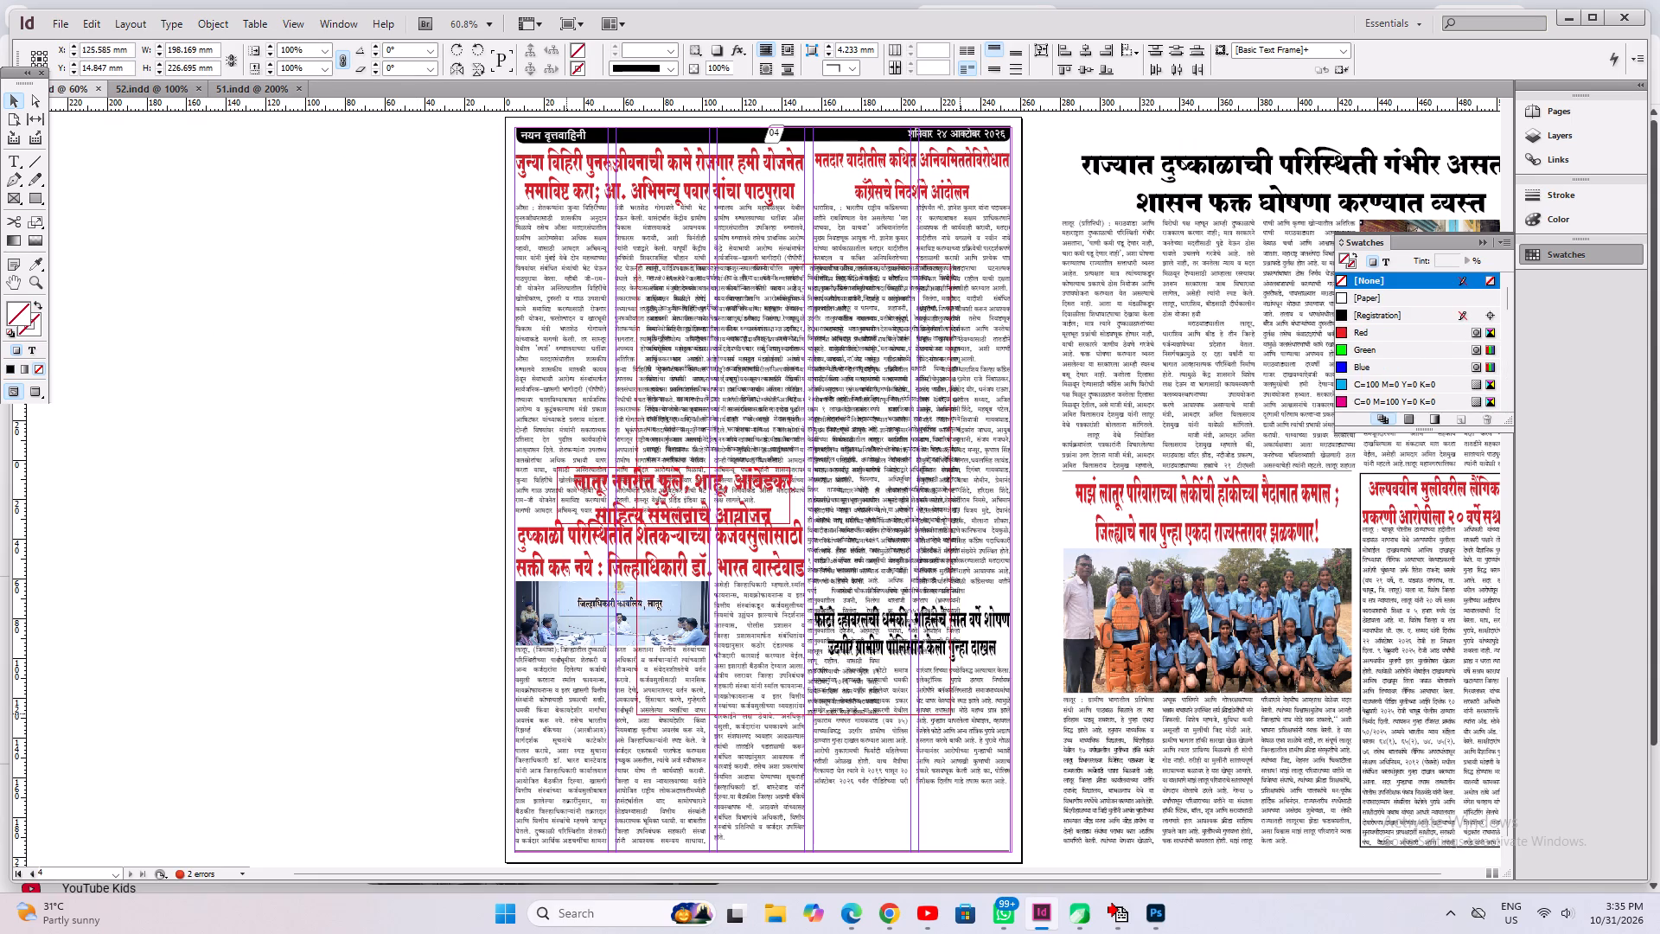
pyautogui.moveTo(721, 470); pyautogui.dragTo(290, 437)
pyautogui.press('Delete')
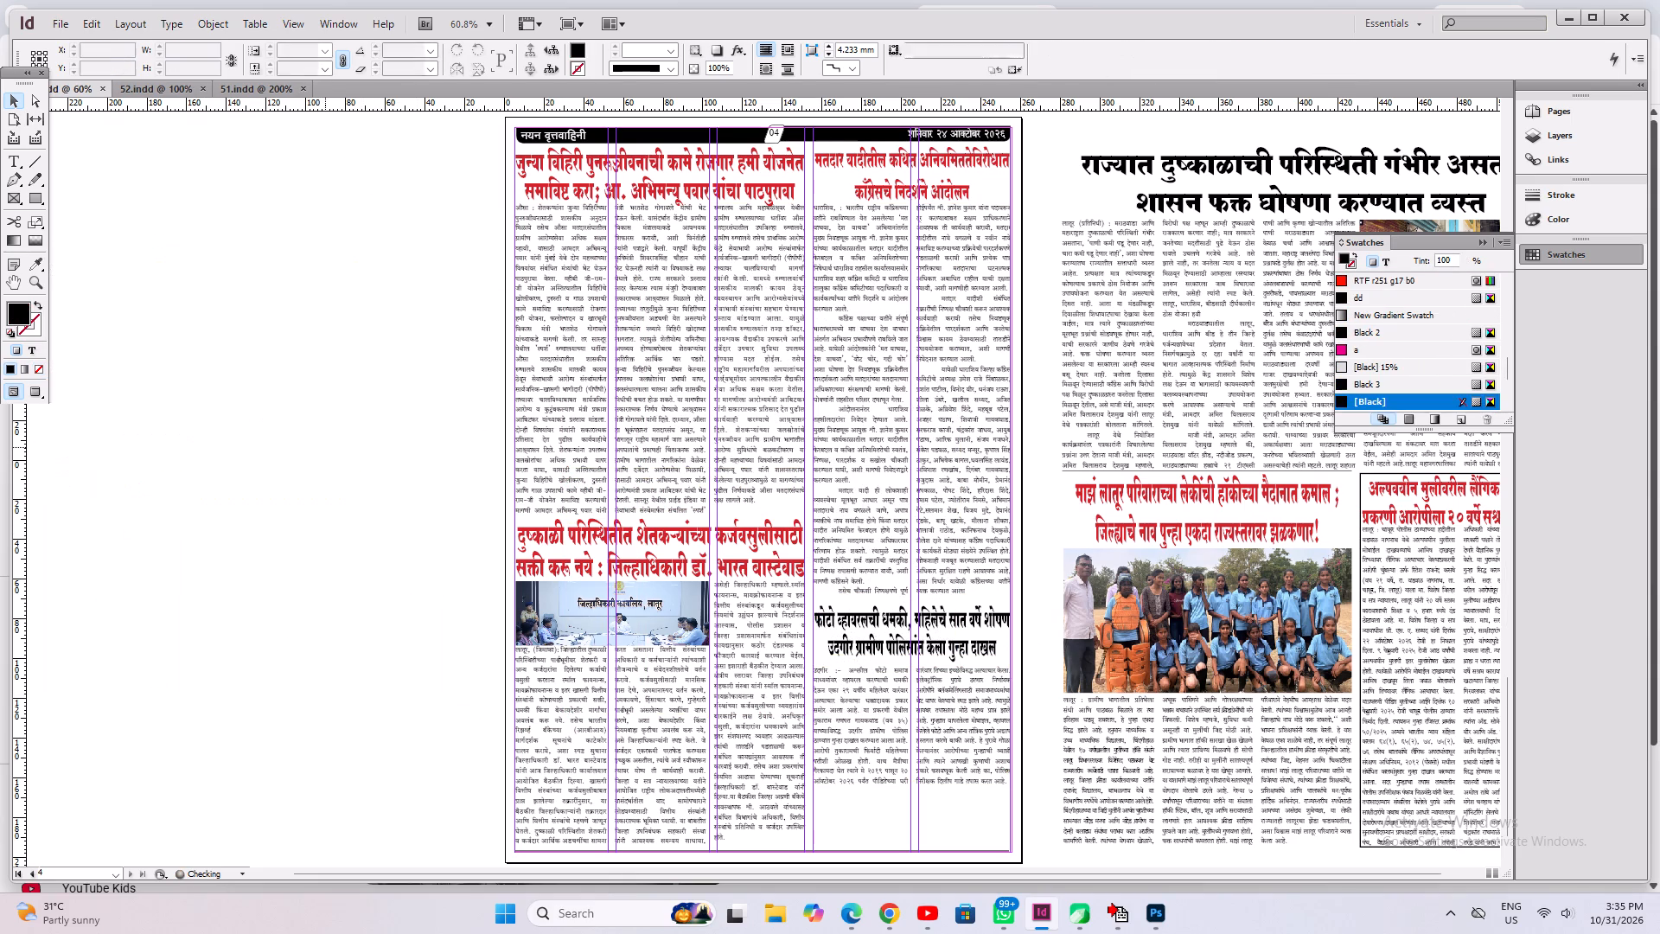
# Copy the लातूर नगरीत फुले, शाहू, आंबेडकर headline and its two-column body from 52.indd onto the pasteboard beside page 4.
pyautogui.click(163, 97)
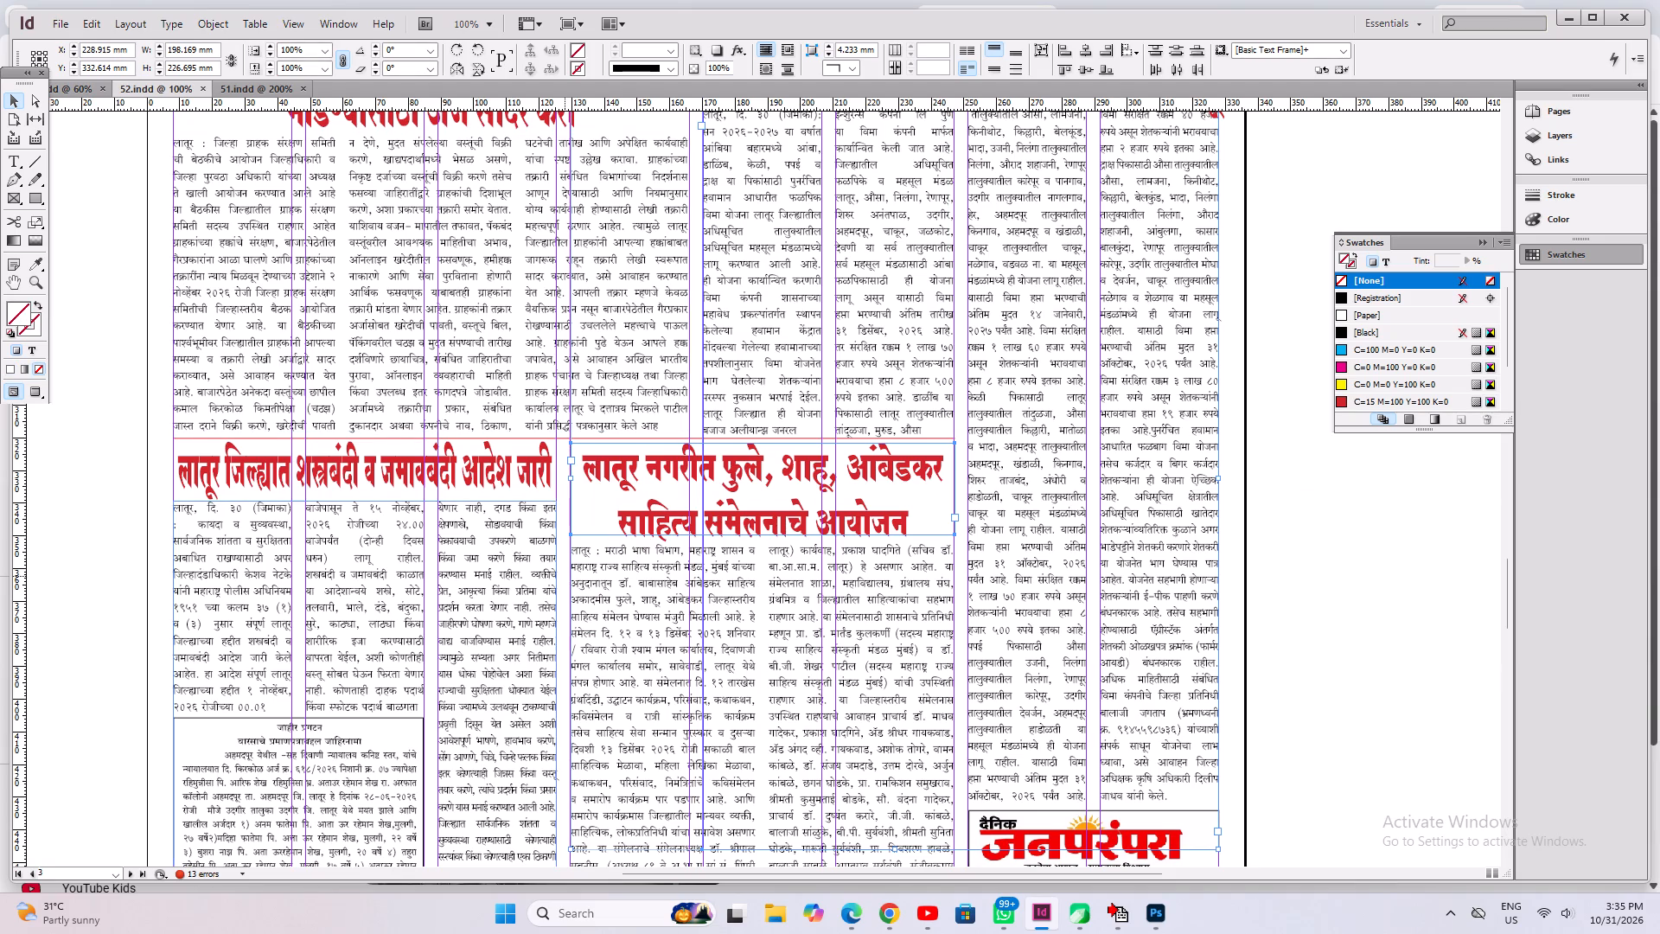
pyautogui.click(633, 620)
pyautogui.keyDown('shift'); pyautogui.click(659, 514); pyautogui.keyUp('shift')
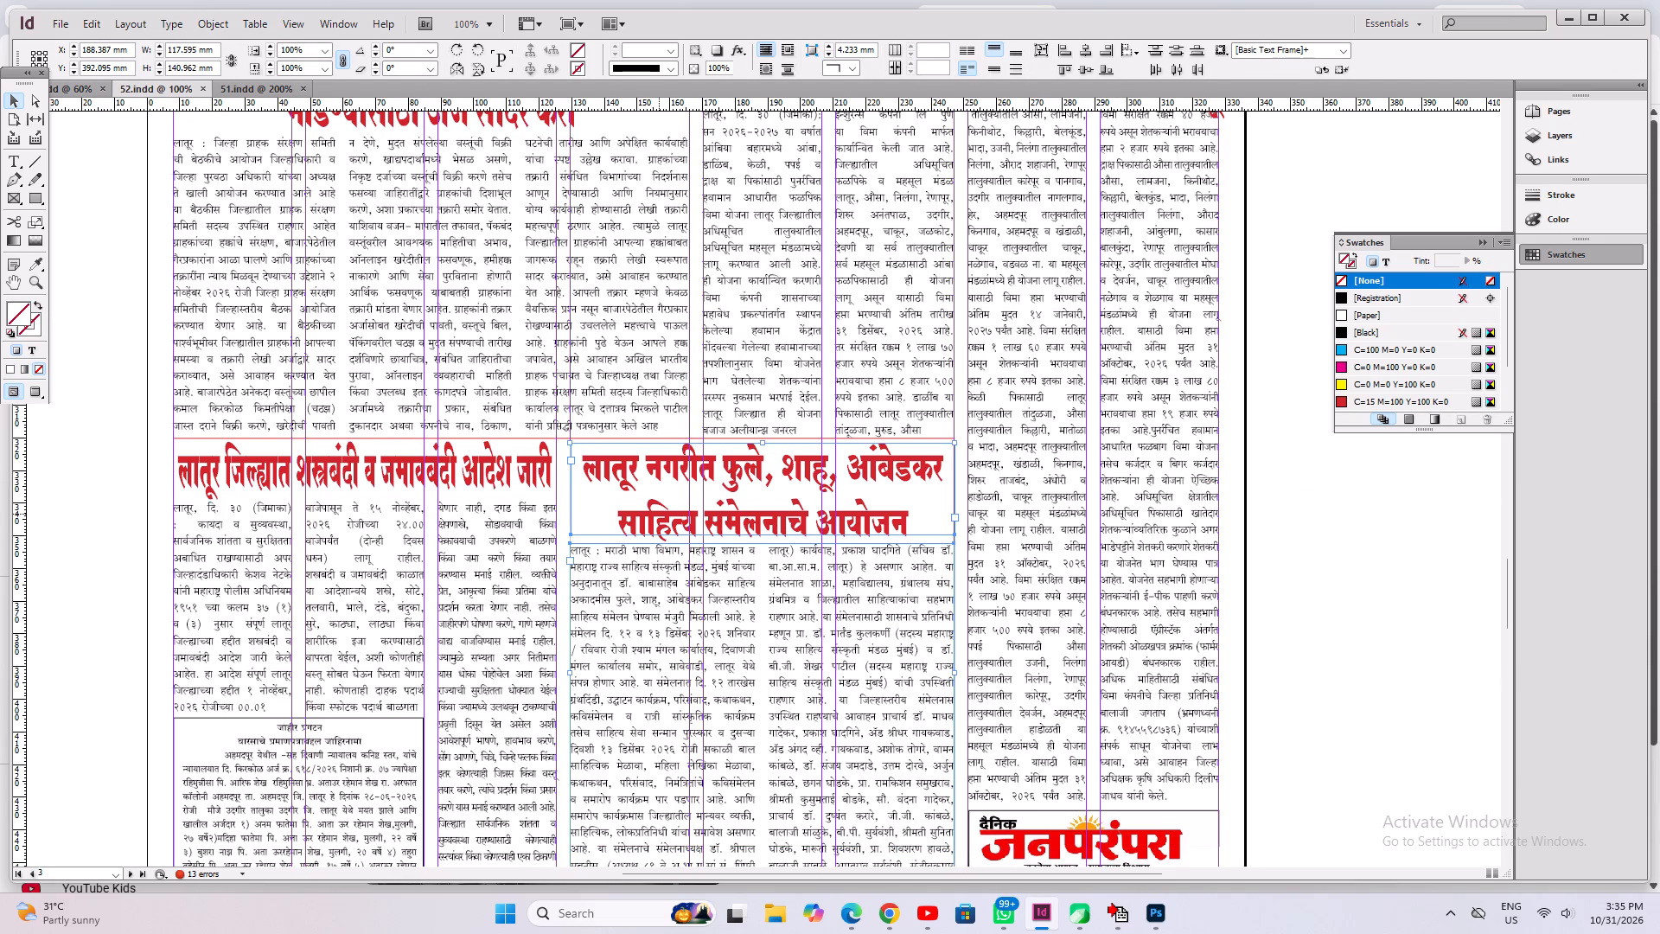
pyautogui.hotkey('ctrl', 'c')
pyautogui.click(61, 90)
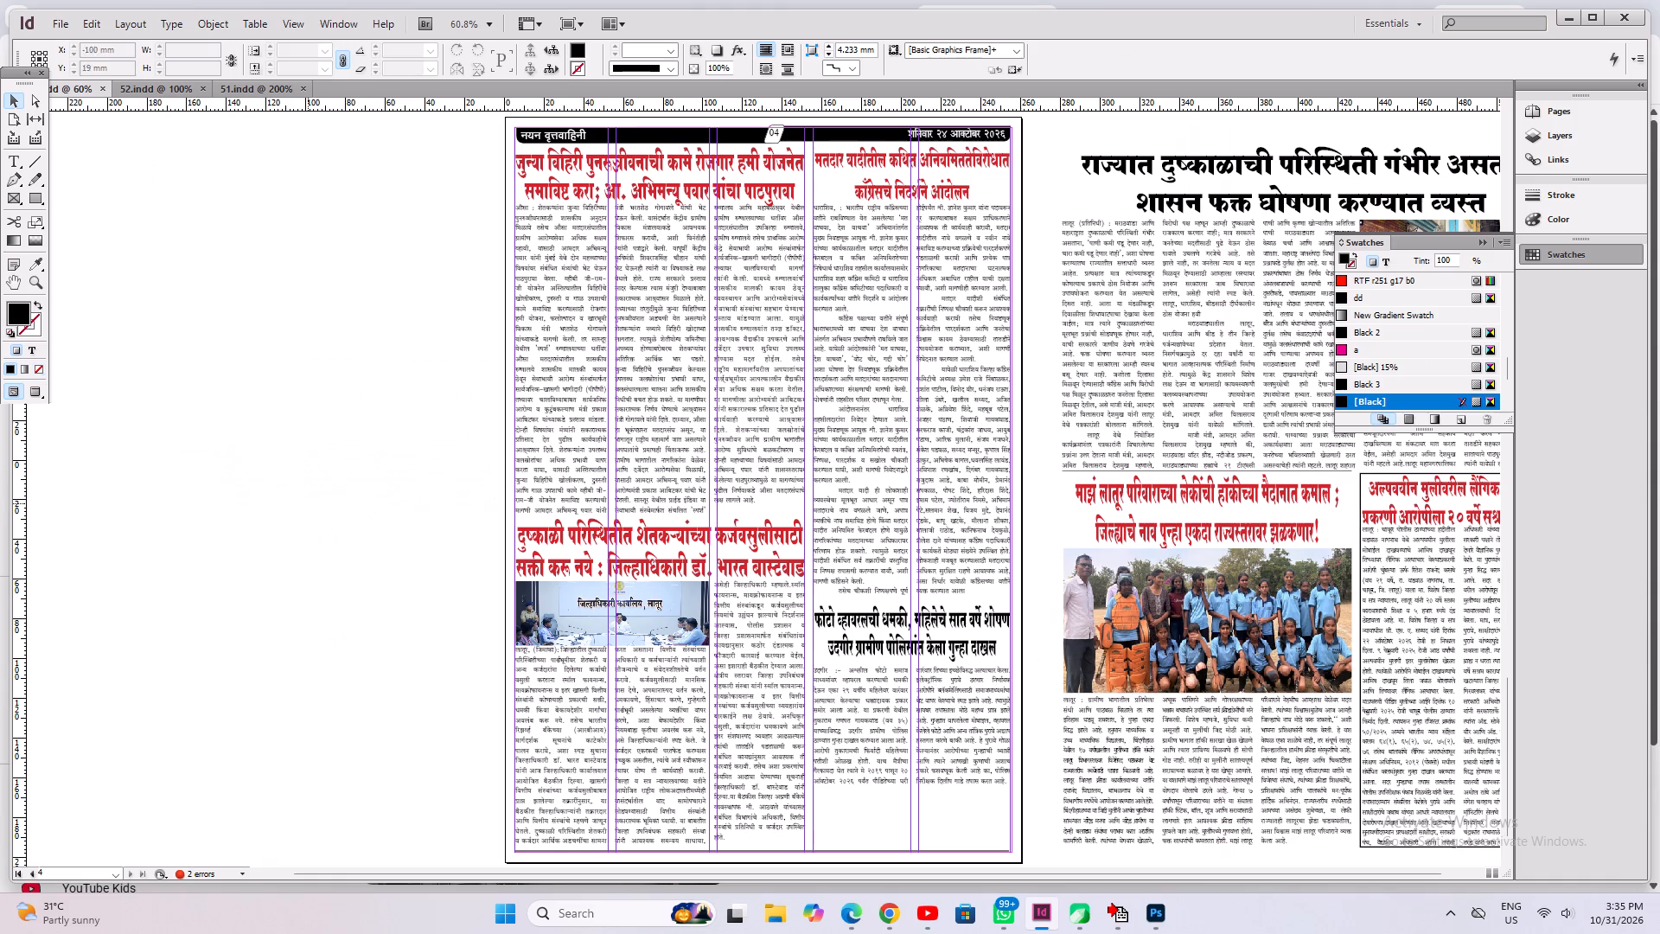
pyautogui.click(251, 497)
pyautogui.rightClick(215, 382)
pyautogui.click(255, 393)
pyautogui.moveTo(790, 485); pyautogui.dragTo(316, 485)
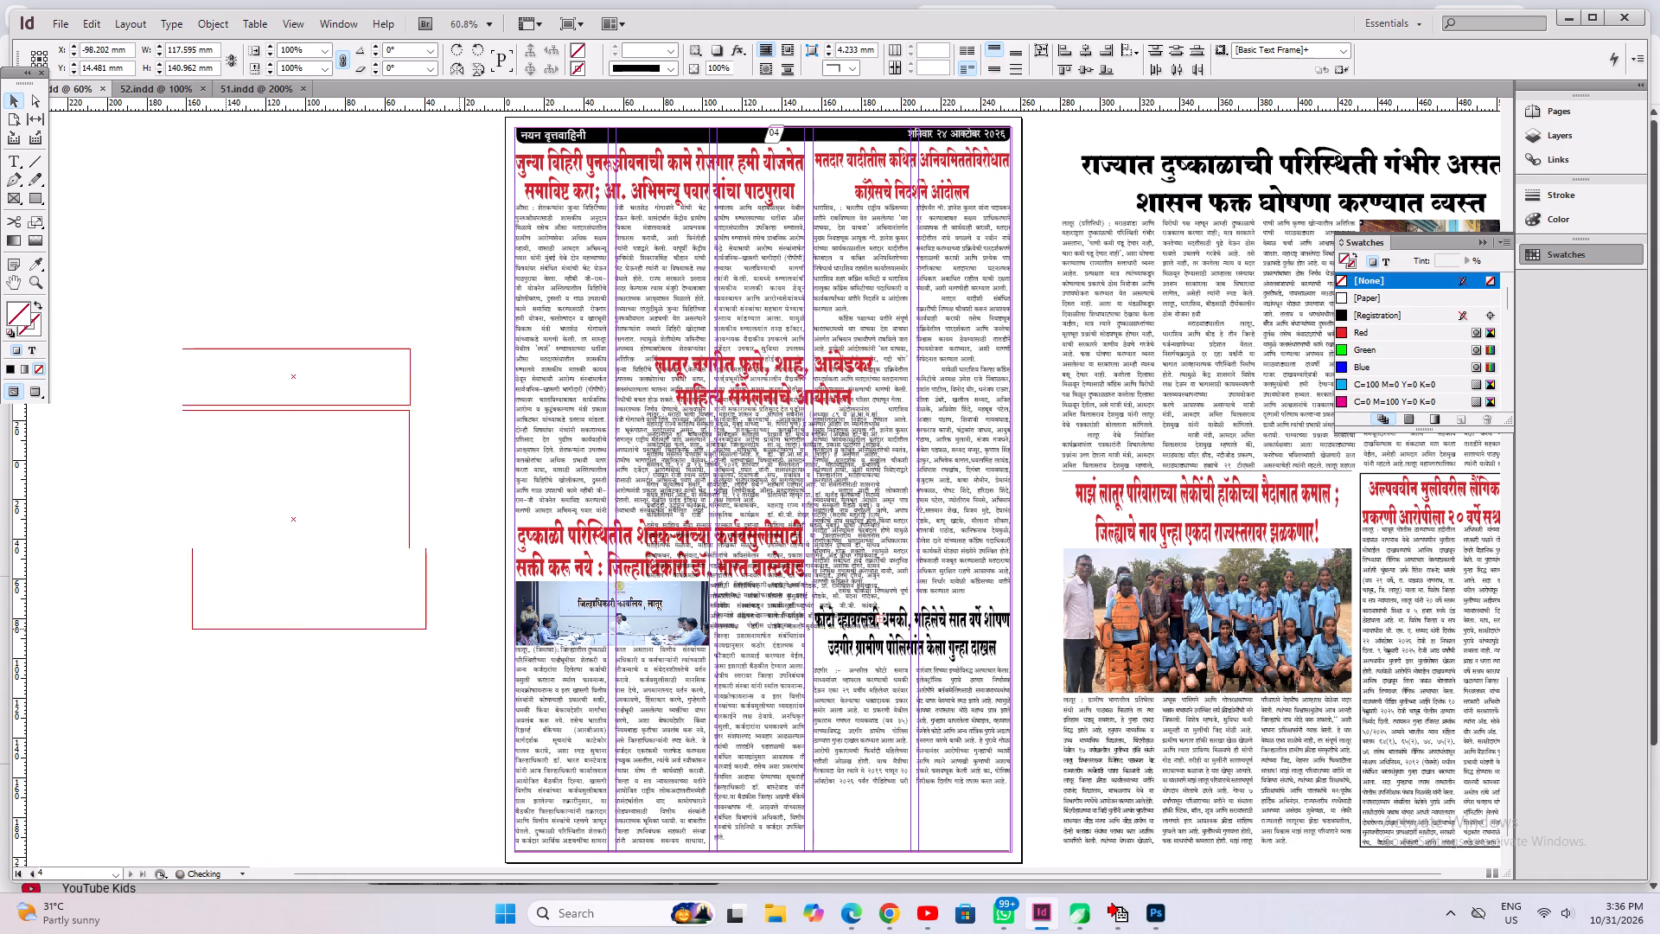
pyautogui.moveTo(316, 485); pyautogui.dragTo(304, 487)
pyautogui.click(467, 438)
# Nudge the body text frame of the मतदार यादीतील article on page 4 up slightly.
pyautogui.click(920, 182)
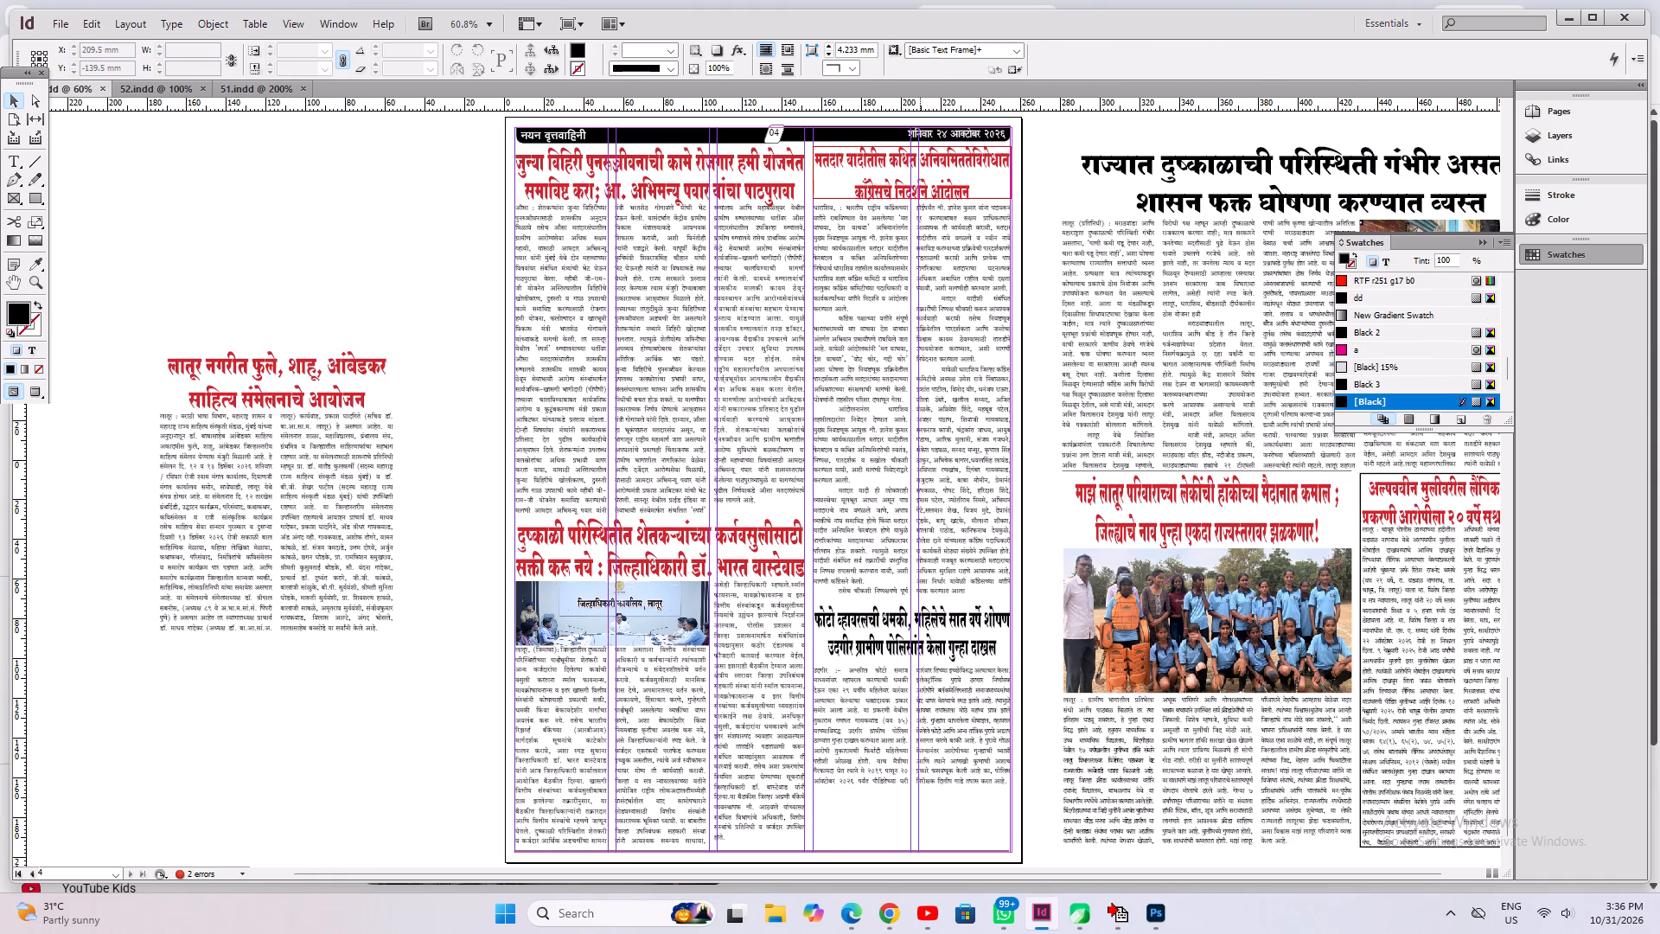
pyautogui.click(942, 391)
pyautogui.press('Up')
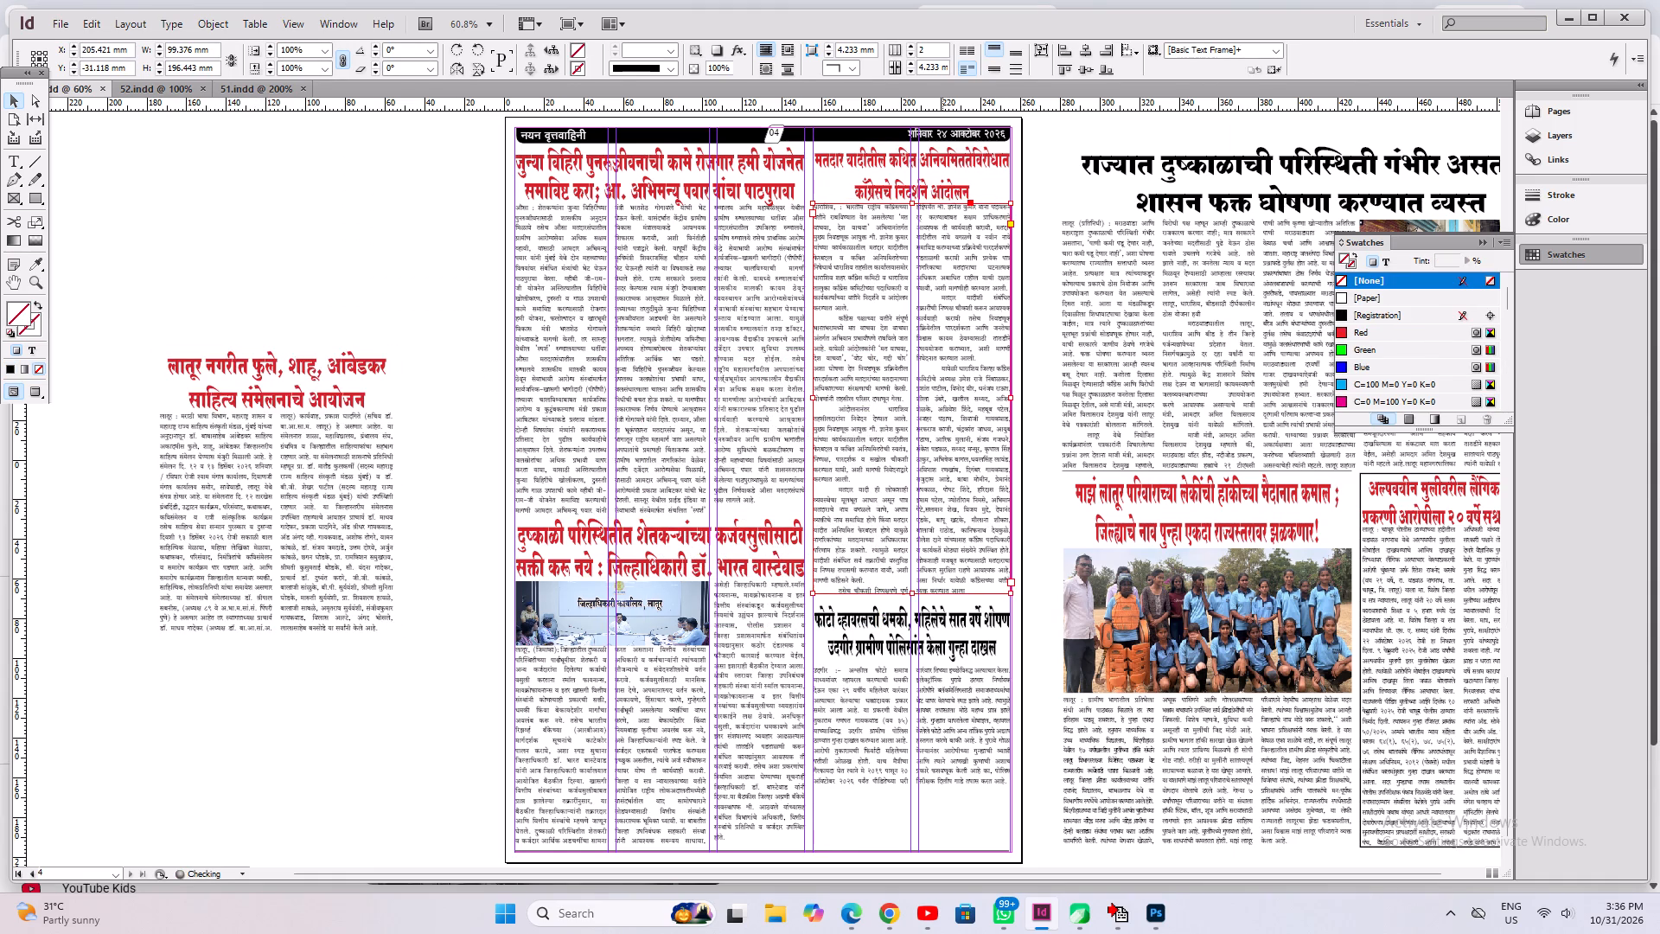
# Replace the फोटो व्हायरलची धमकी headline text on page 4 with the साहित्य संमेलनाचे आयोजन headline from the pasteboard and fit its frame.
pyautogui.click(343, 385)
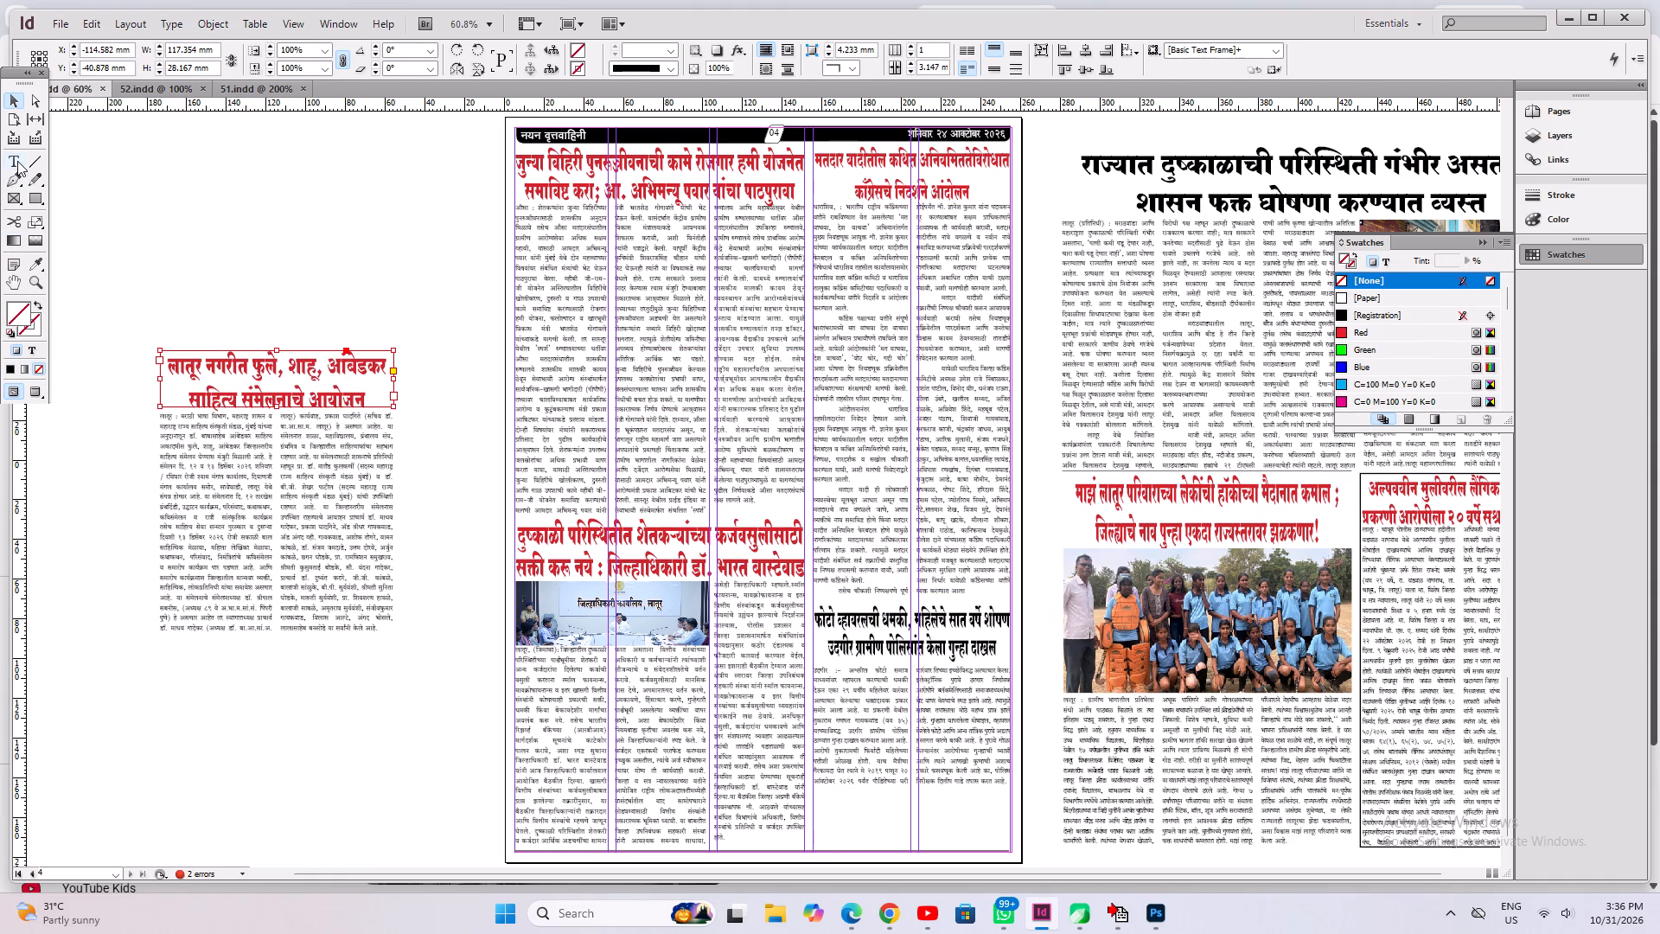
pyautogui.click(17, 161)
pyautogui.click(237, 363)
pyautogui.hotkey('ctrl', 'a')
pyautogui.hotkey('ctrl', 'x')
pyautogui.click(911, 642)
pyautogui.hotkey('ctrl', 'a')
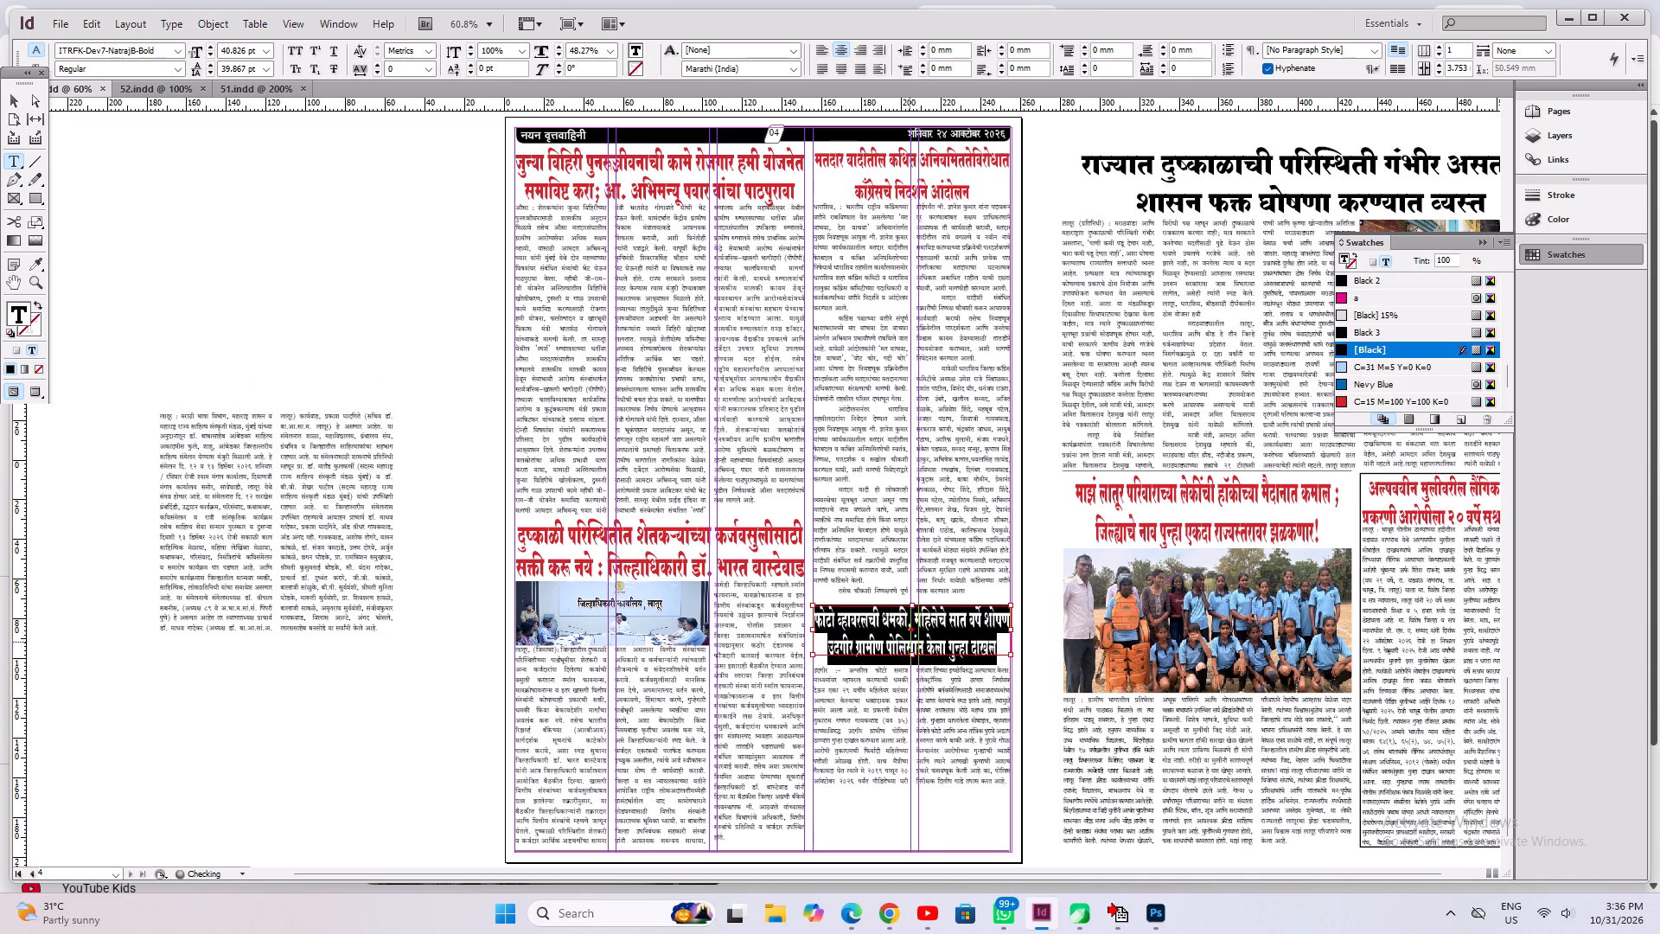
pyautogui.hotkey('ctrl', 'v')
pyautogui.hotkey('ctrl', 'a')
pyautogui.hotkey('ctrl', 'alt', 'c')
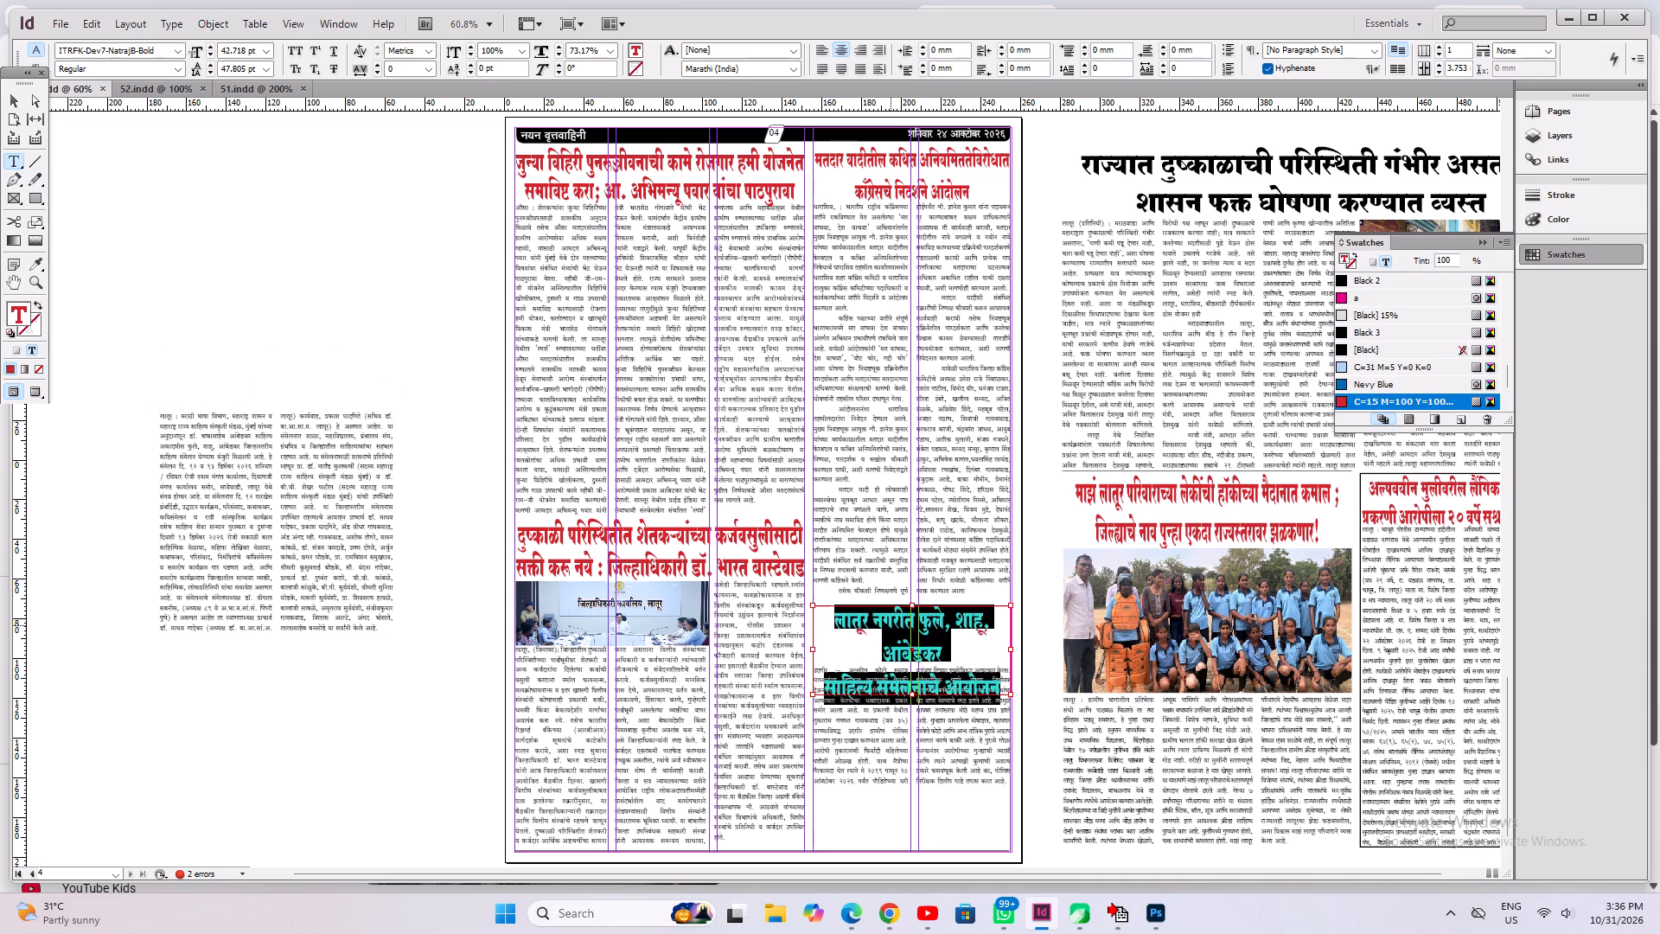
# Reduce the new headline's type size to 40.718 pt, justify its first line, centre the second line, and save.
pyautogui.hotkey('ctrl', 'shift', 'j')
pyautogui.hotkey('ctrl', 'shift', ',')
pyautogui.hotkey('ctrl', 'shift', ',')
pyautogui.hotkey('ctrl', 'shift', '.')
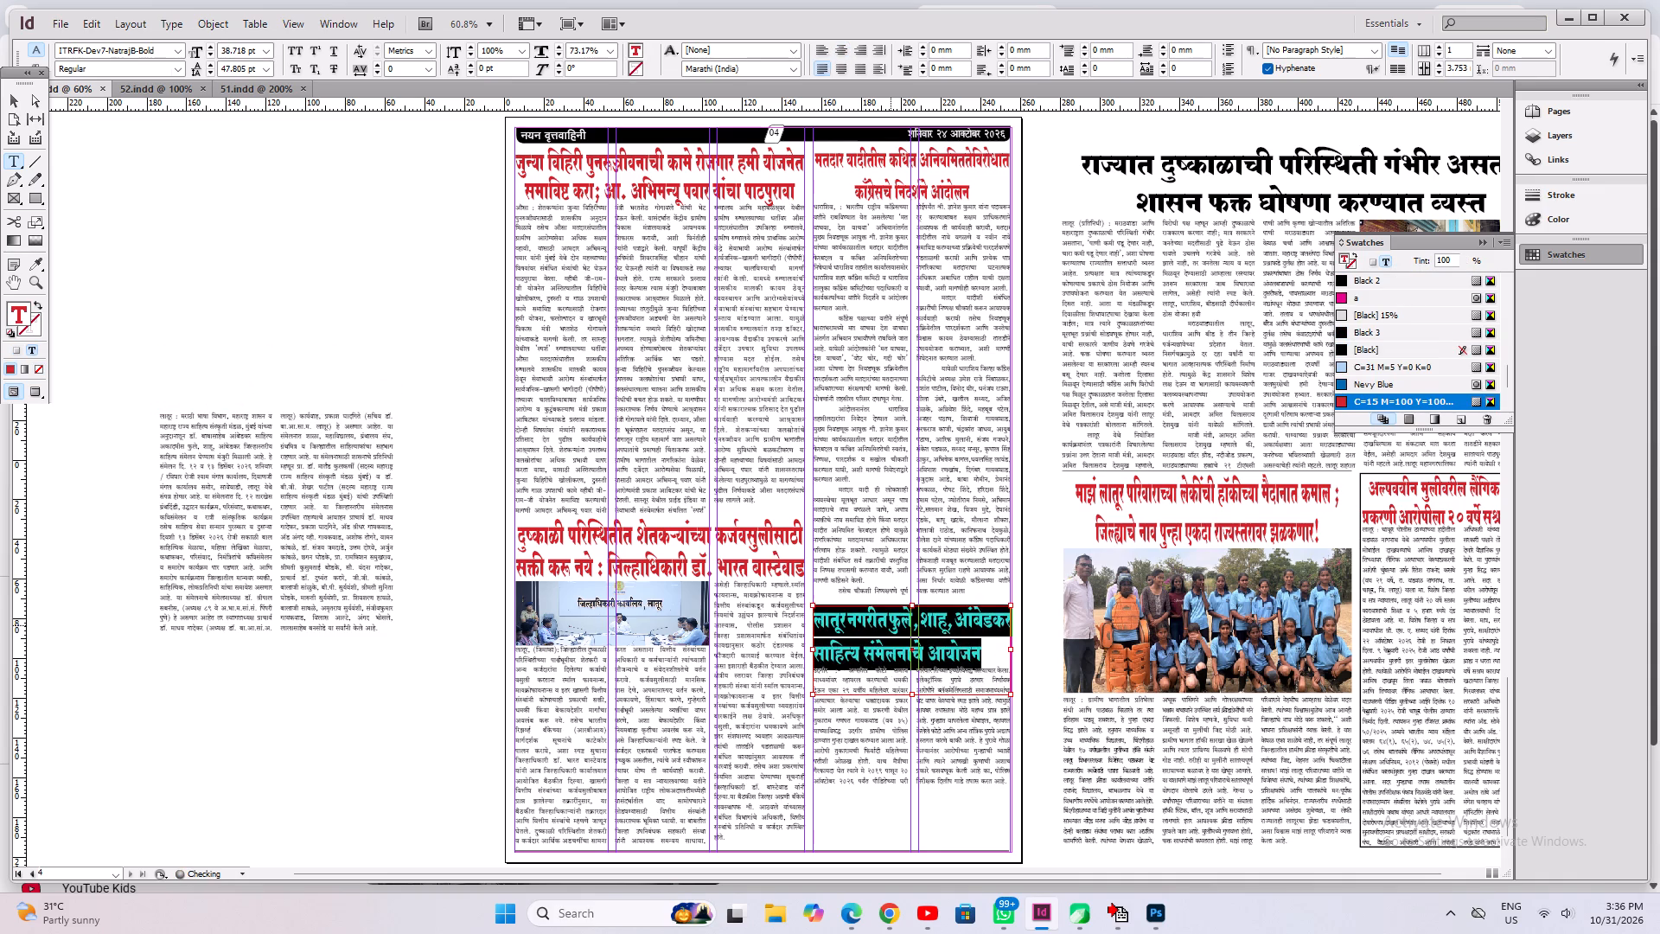
pyautogui.press('Left')
pyautogui.press('Left')
pyautogui.press('Right')
pyautogui.press('End')
pyautogui.press('Return')
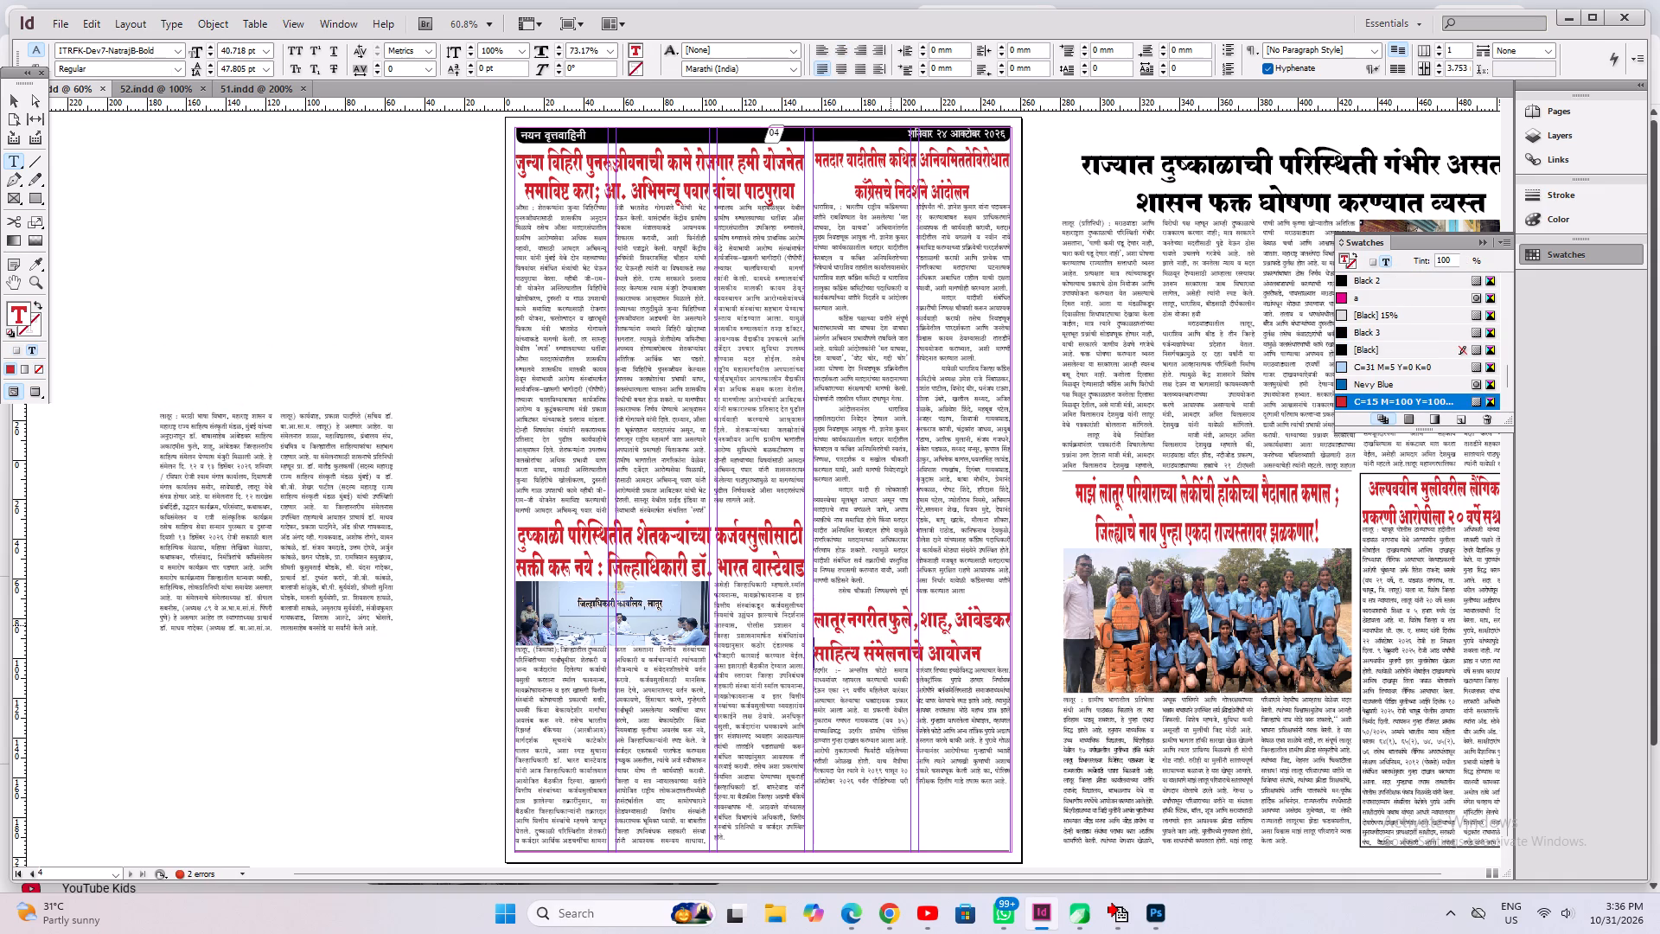
pyautogui.press('BackSpace')
pyautogui.press('Right')
pyautogui.hotkey('ctrl', 'shift', 'c')
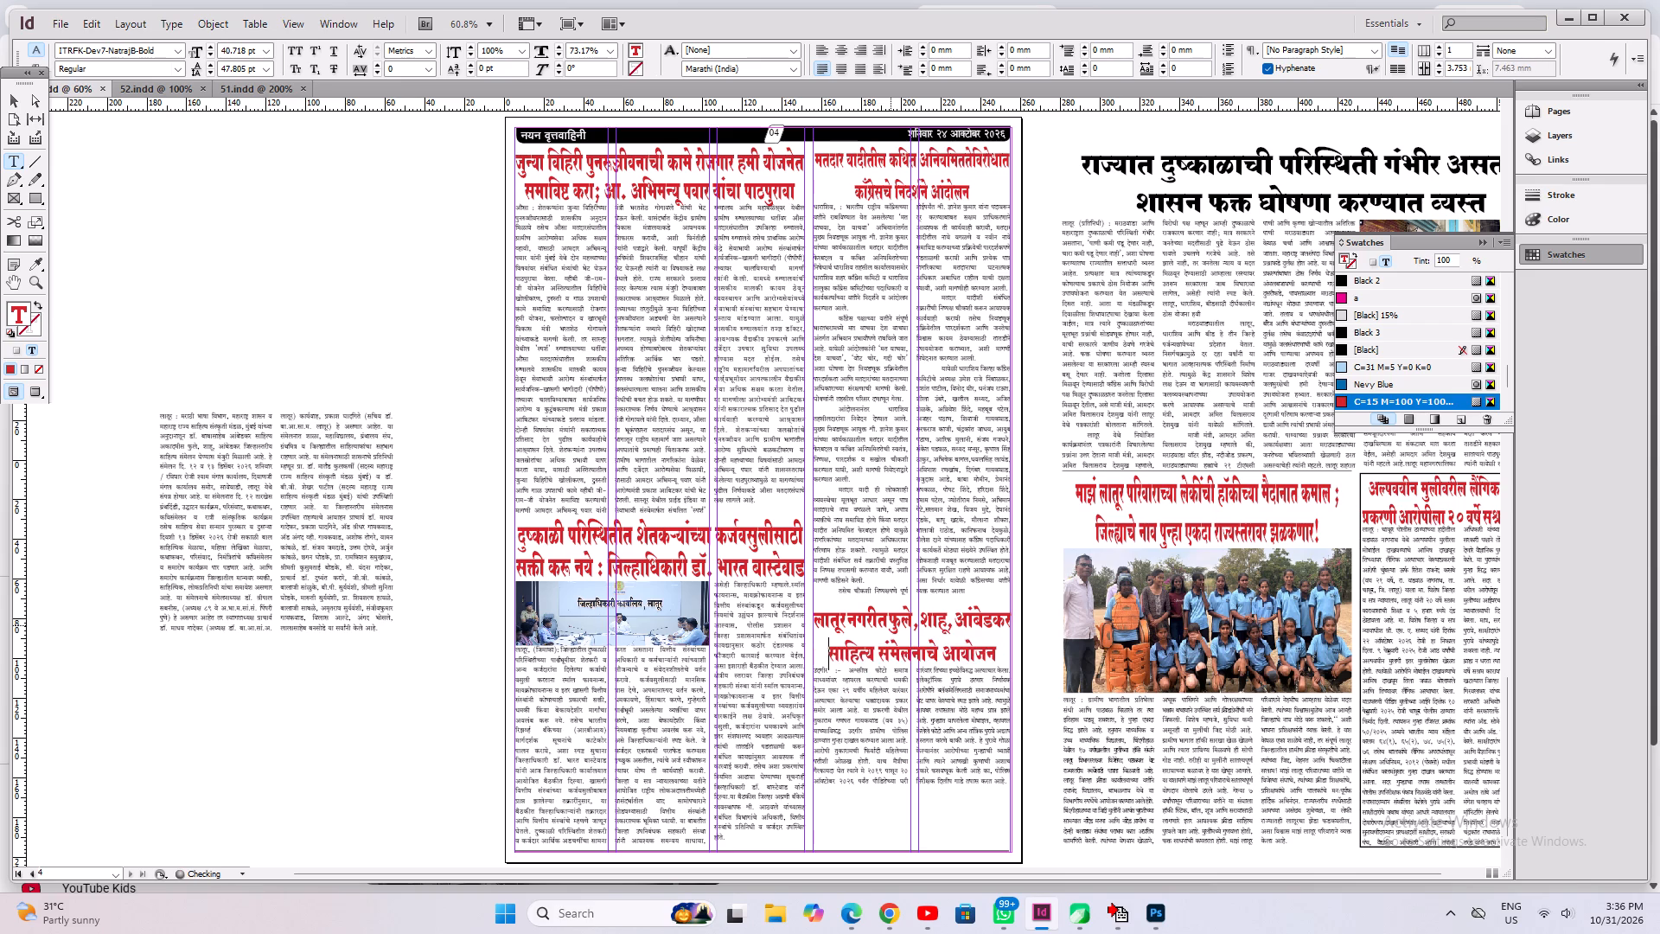
pyautogui.hotkey('ctrl', 's')
# Replace the body text under the new headline with the संमेलन article text from the pasteboard and fit the frame to it.
pyautogui.click(188, 431)
pyautogui.hotkey('ctrl', 'a')
pyautogui.hotkey('ctrl', 'x')
pyautogui.click(866, 745)
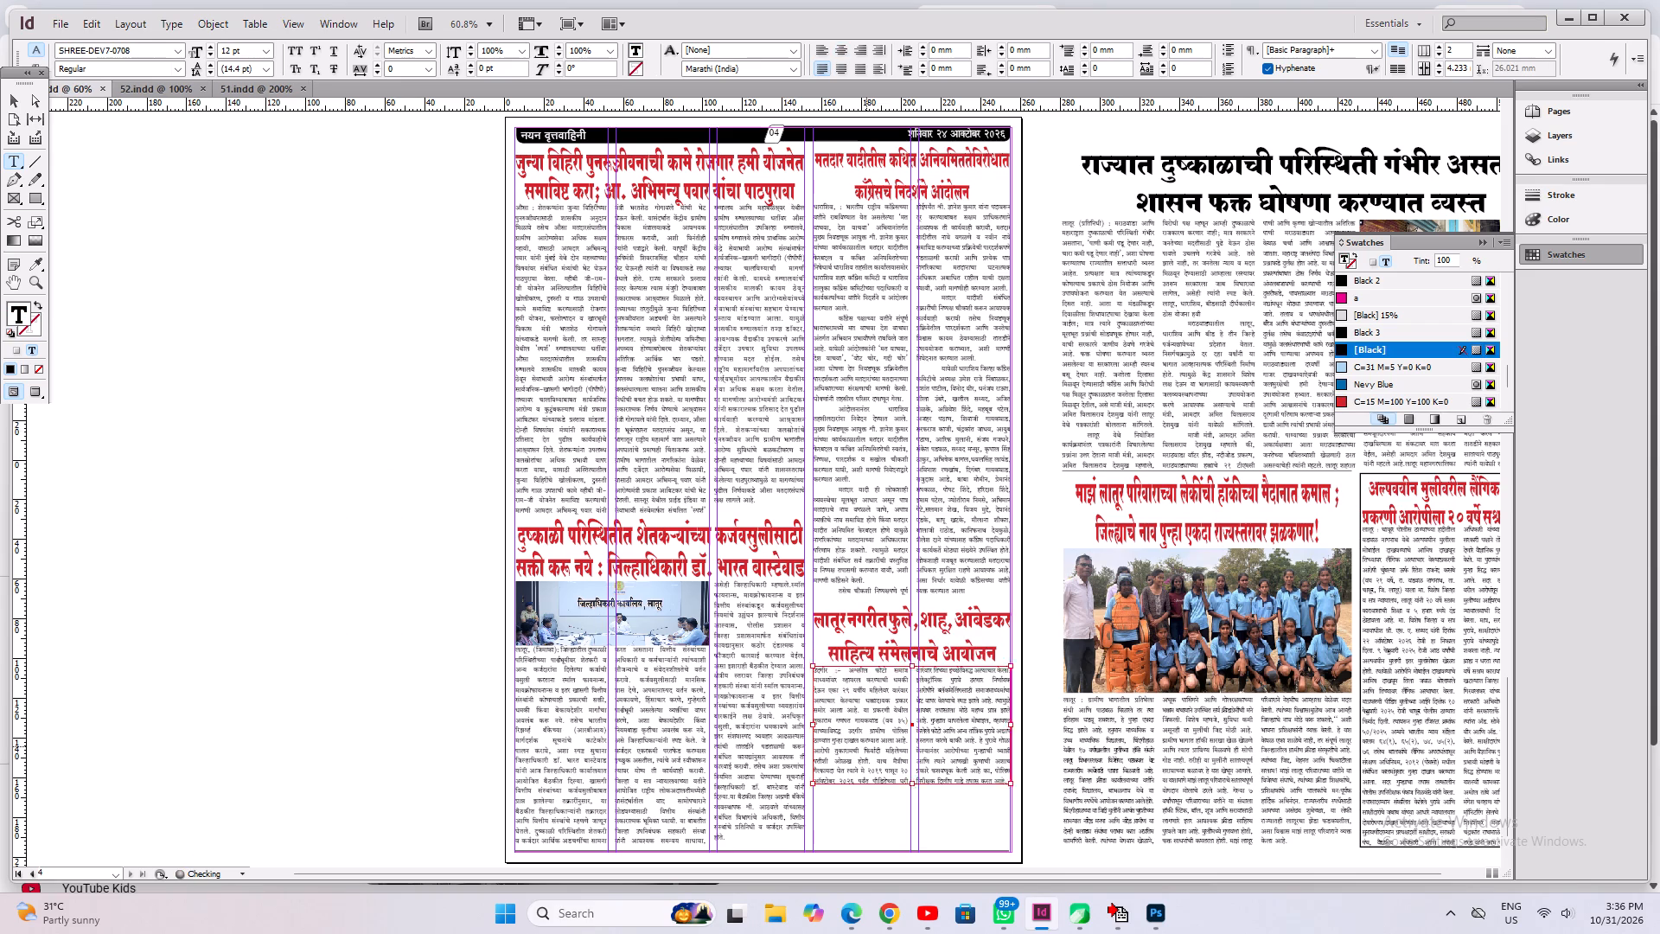
pyautogui.click(864, 744)
pyautogui.hotkey('ctrl', 'a')
pyautogui.hotkey('ctrl', 'v')
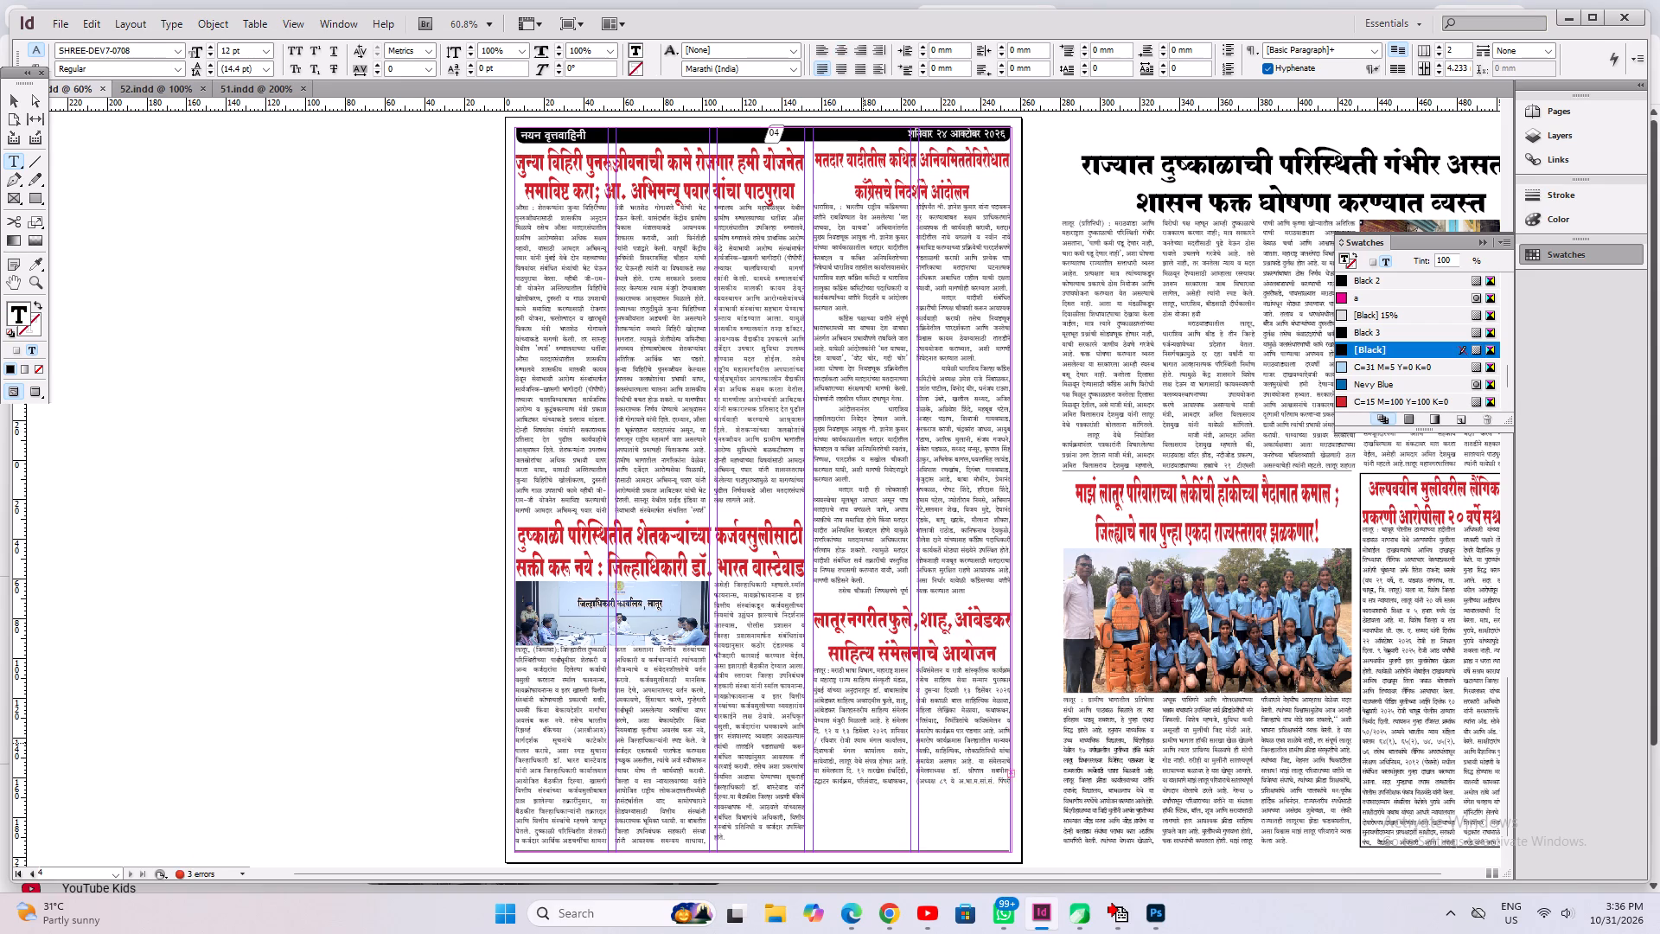
pyautogui.hotkey('ctrl', 'alt', 'c')
# Move the लातूर नगरीत फुले headline up beneath the preceding article, and raise its body text frame to follow it.
pyautogui.hotkey('ctrl', '2')
pyautogui.scroll(3, 862, 708)
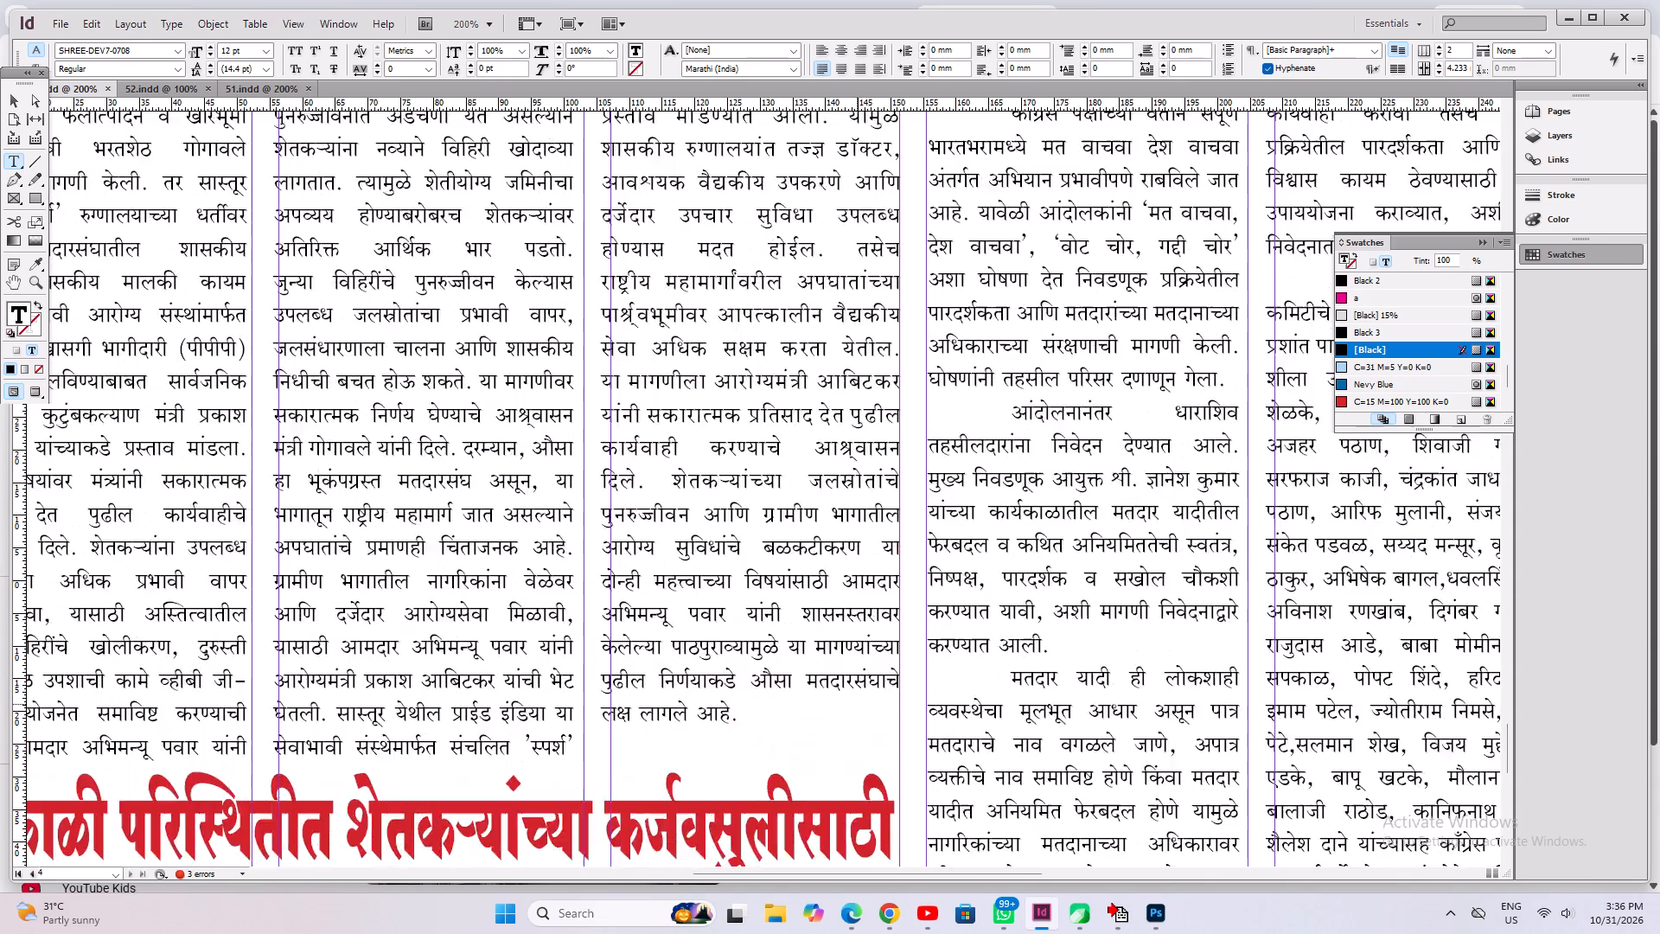
pyautogui.scroll(1, 857, 704)
pyautogui.keyDown('alt'); pyautogui.moveTo(998, 685); pyautogui.dragTo(263, 273); pyautogui.keyUp('alt')
pyautogui.keyDown('alt'); pyautogui.moveTo(529, 502); pyautogui.dragTo(455, 317); pyautogui.keyUp('alt')
pyautogui.keyDown('alt'); pyautogui.moveTo(436, 429); pyautogui.dragTo(437, 376); pyautogui.keyUp('alt')
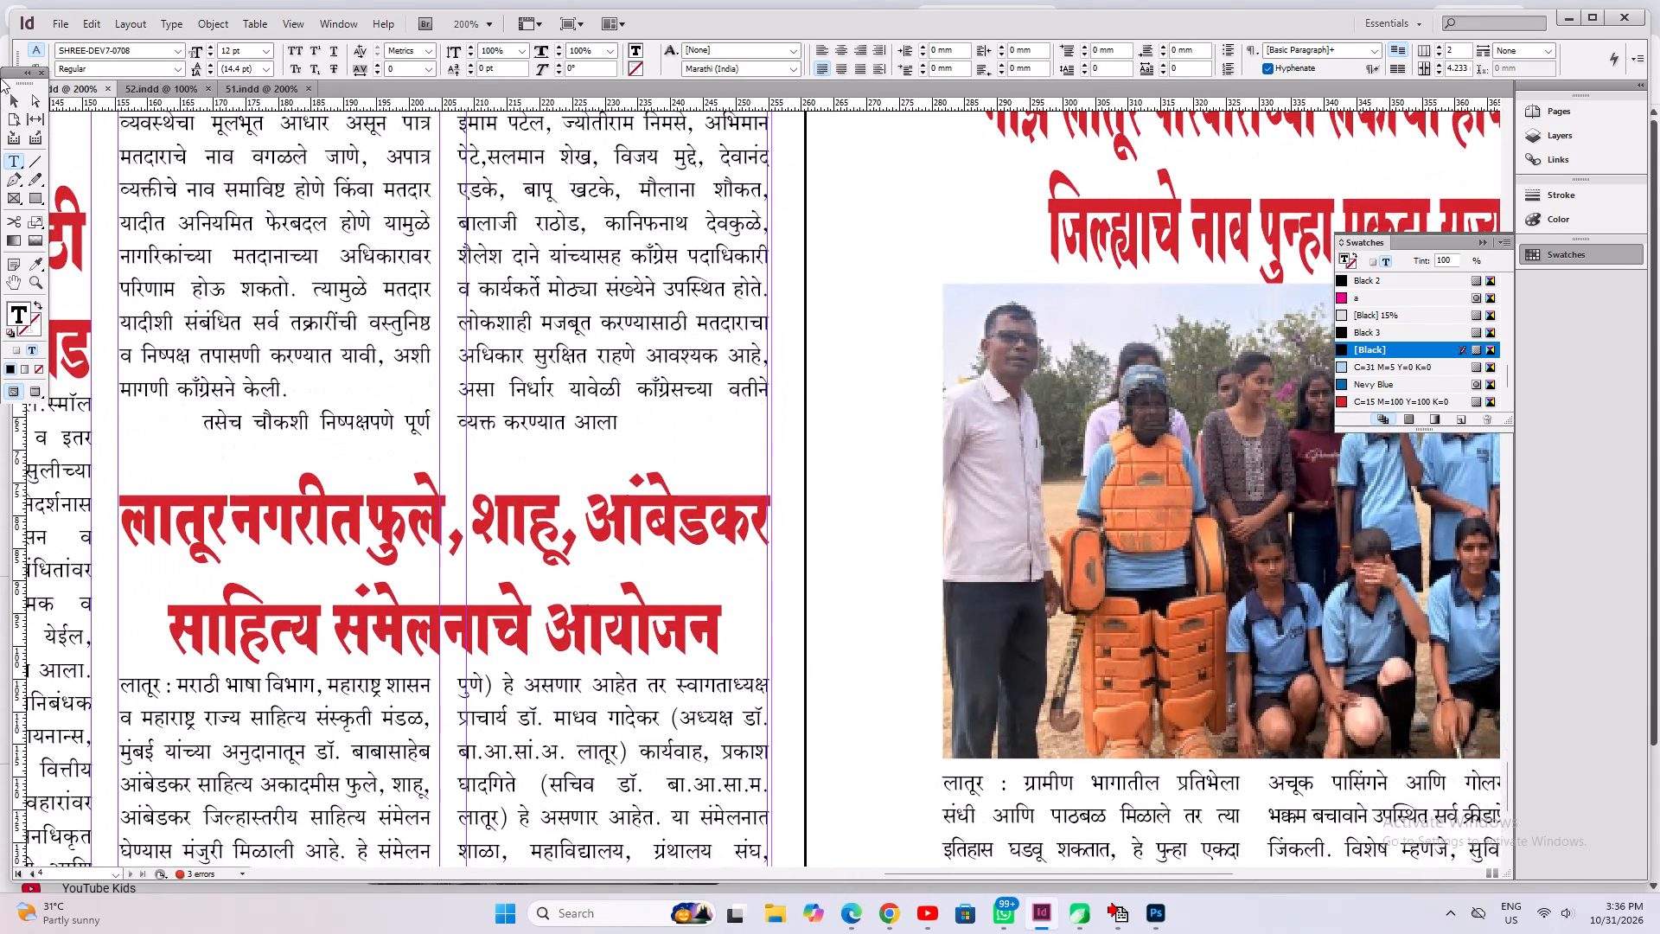
pyautogui.click(12, 102)
pyautogui.click(367, 547)
pyautogui.keyDown('shift'); pyautogui.moveTo(498, 511); pyautogui.dragTo(493, 488); pyautogui.keyUp('shift')
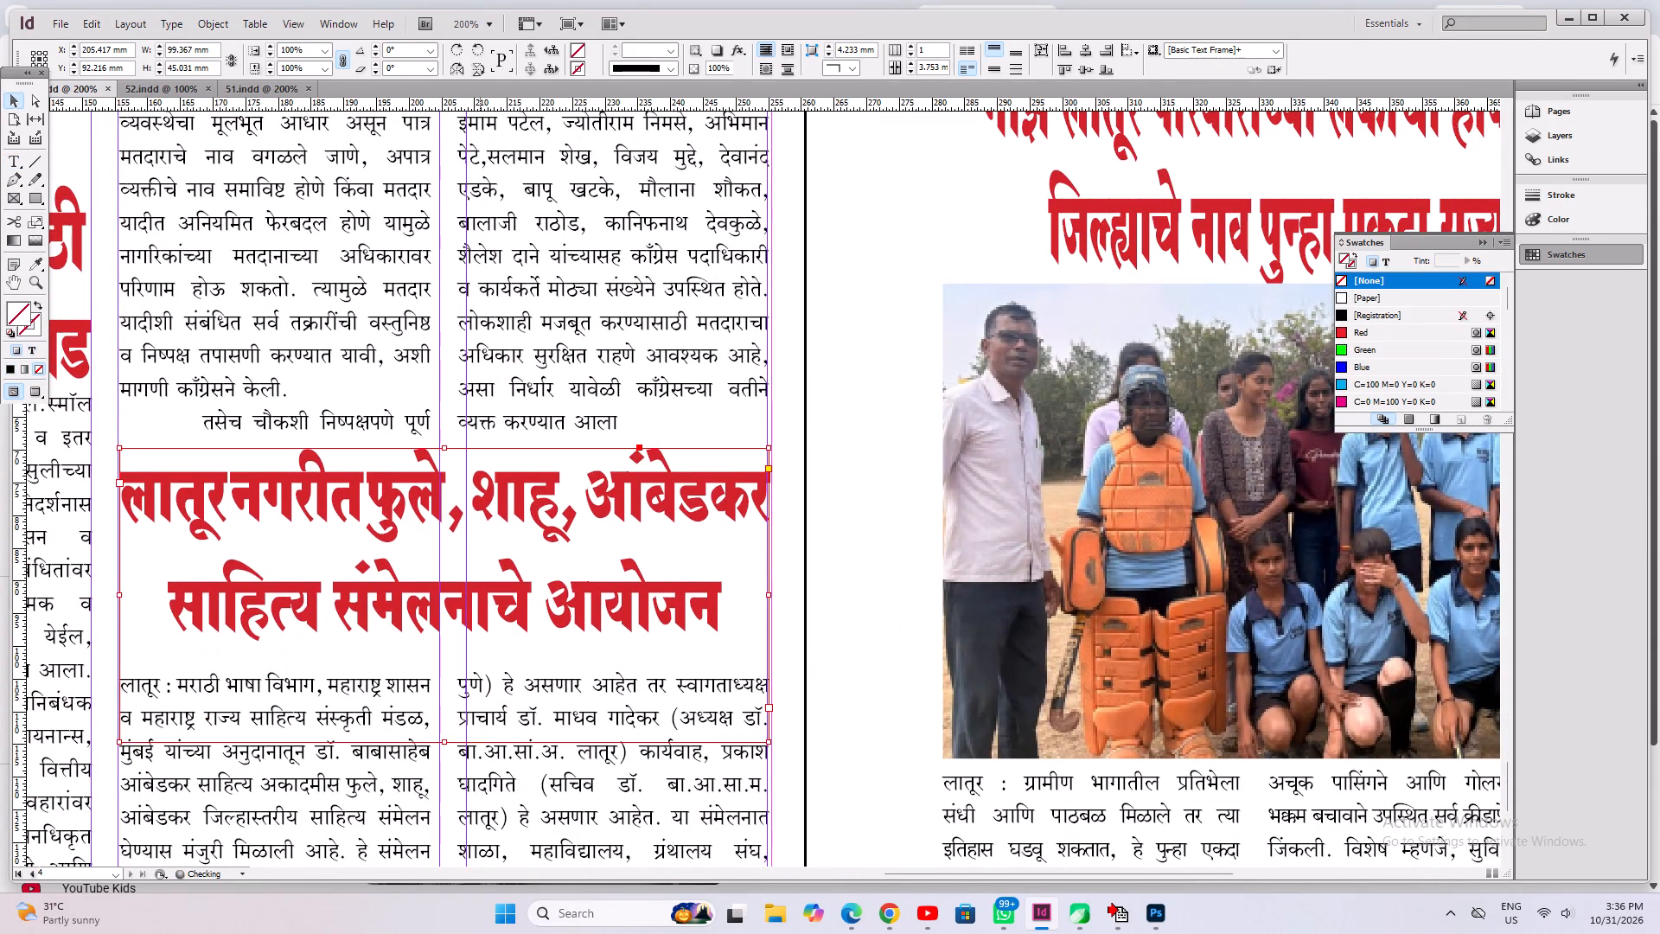
pyautogui.click(450, 741)
pyautogui.click(397, 792)
pyautogui.keyDown('shift'); pyautogui.moveTo(394, 772); pyautogui.dragTo(392, 741); pyautogui.keyUp('shift')
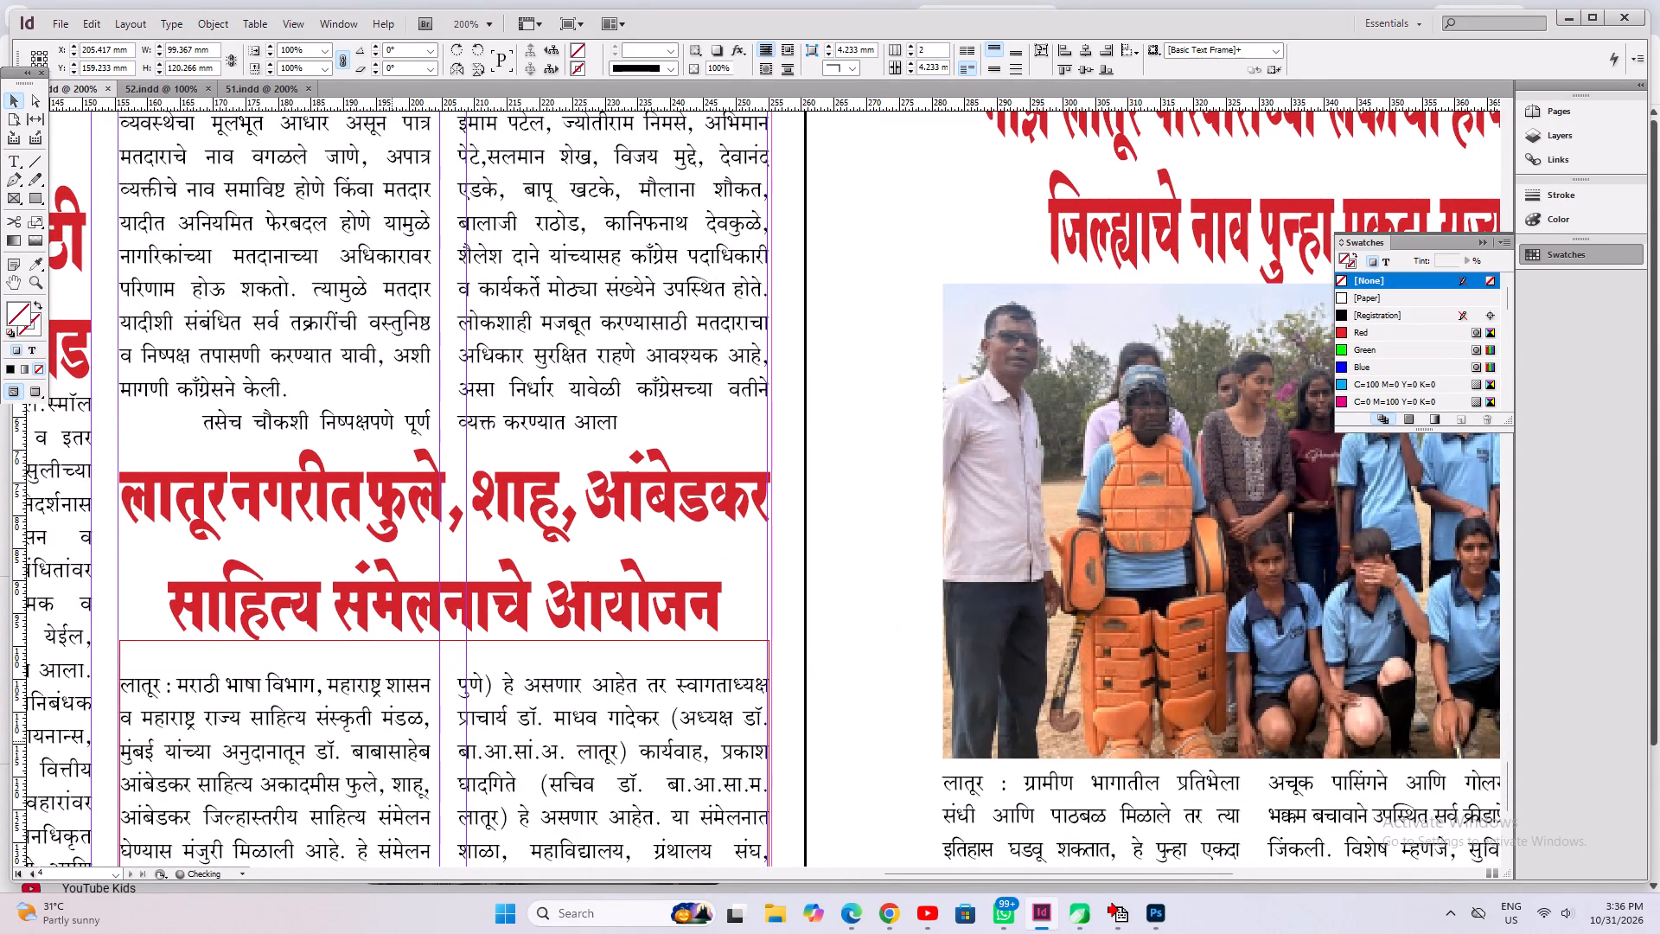
# Shorten the body text frame to about 98 mm high so it ends at page 4's bottom margin.
pyautogui.scroll(-16, 391, 748)
pyautogui.scroll(-4, 465, 701)
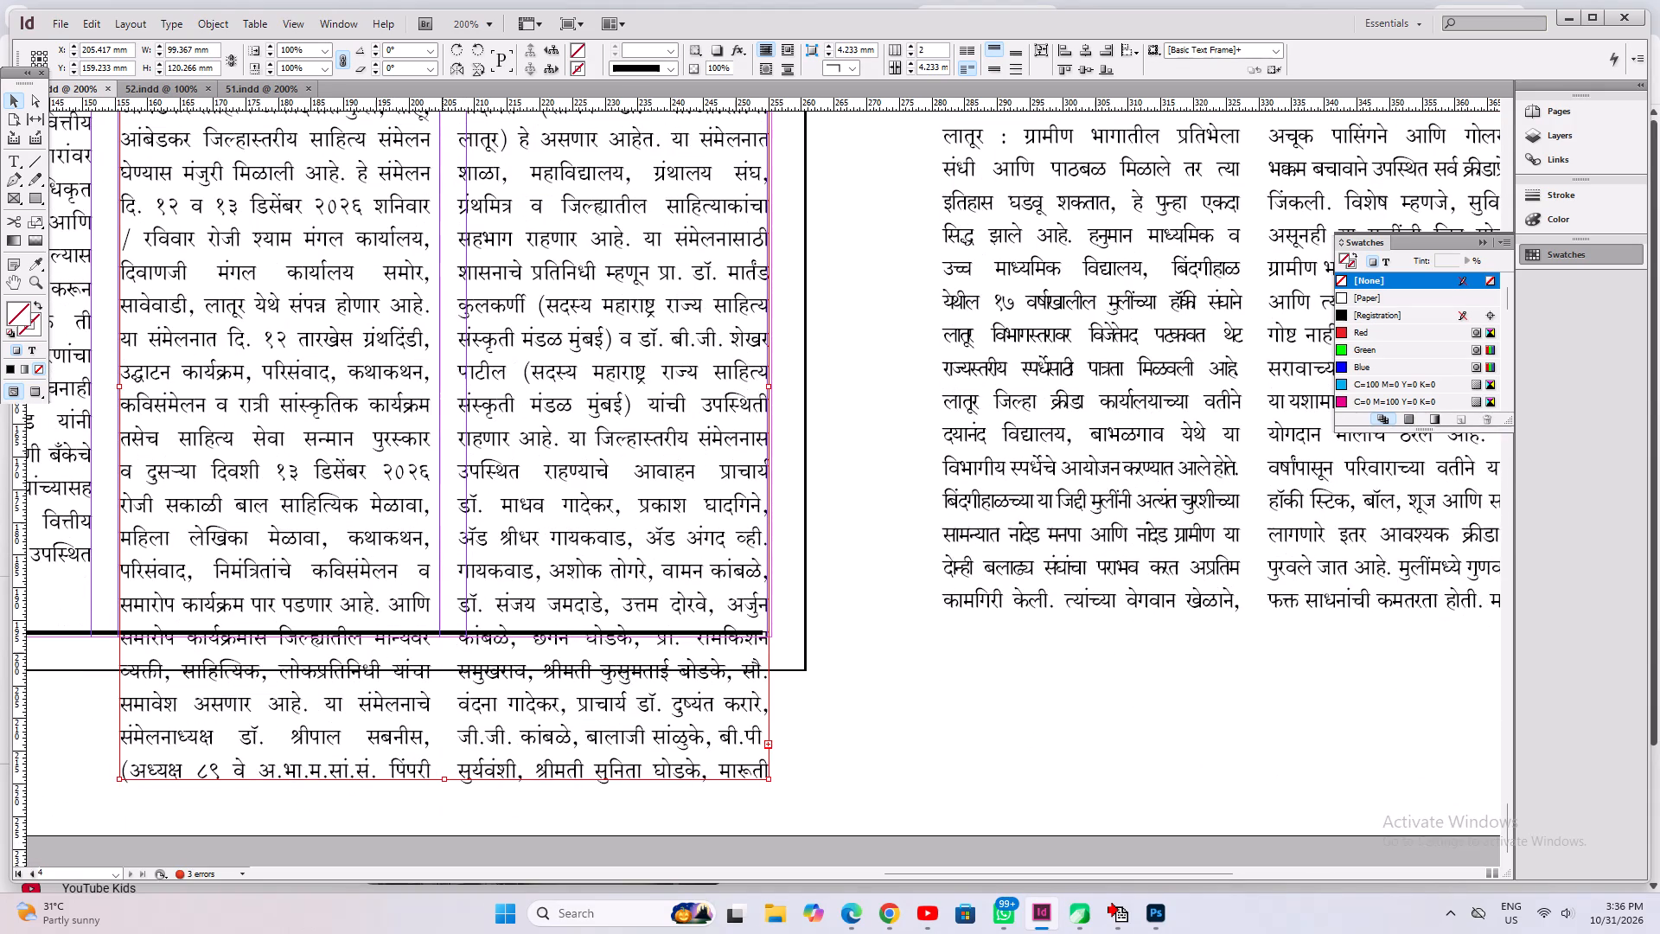
pyautogui.moveTo(445, 778); pyautogui.dragTo(443, 634)
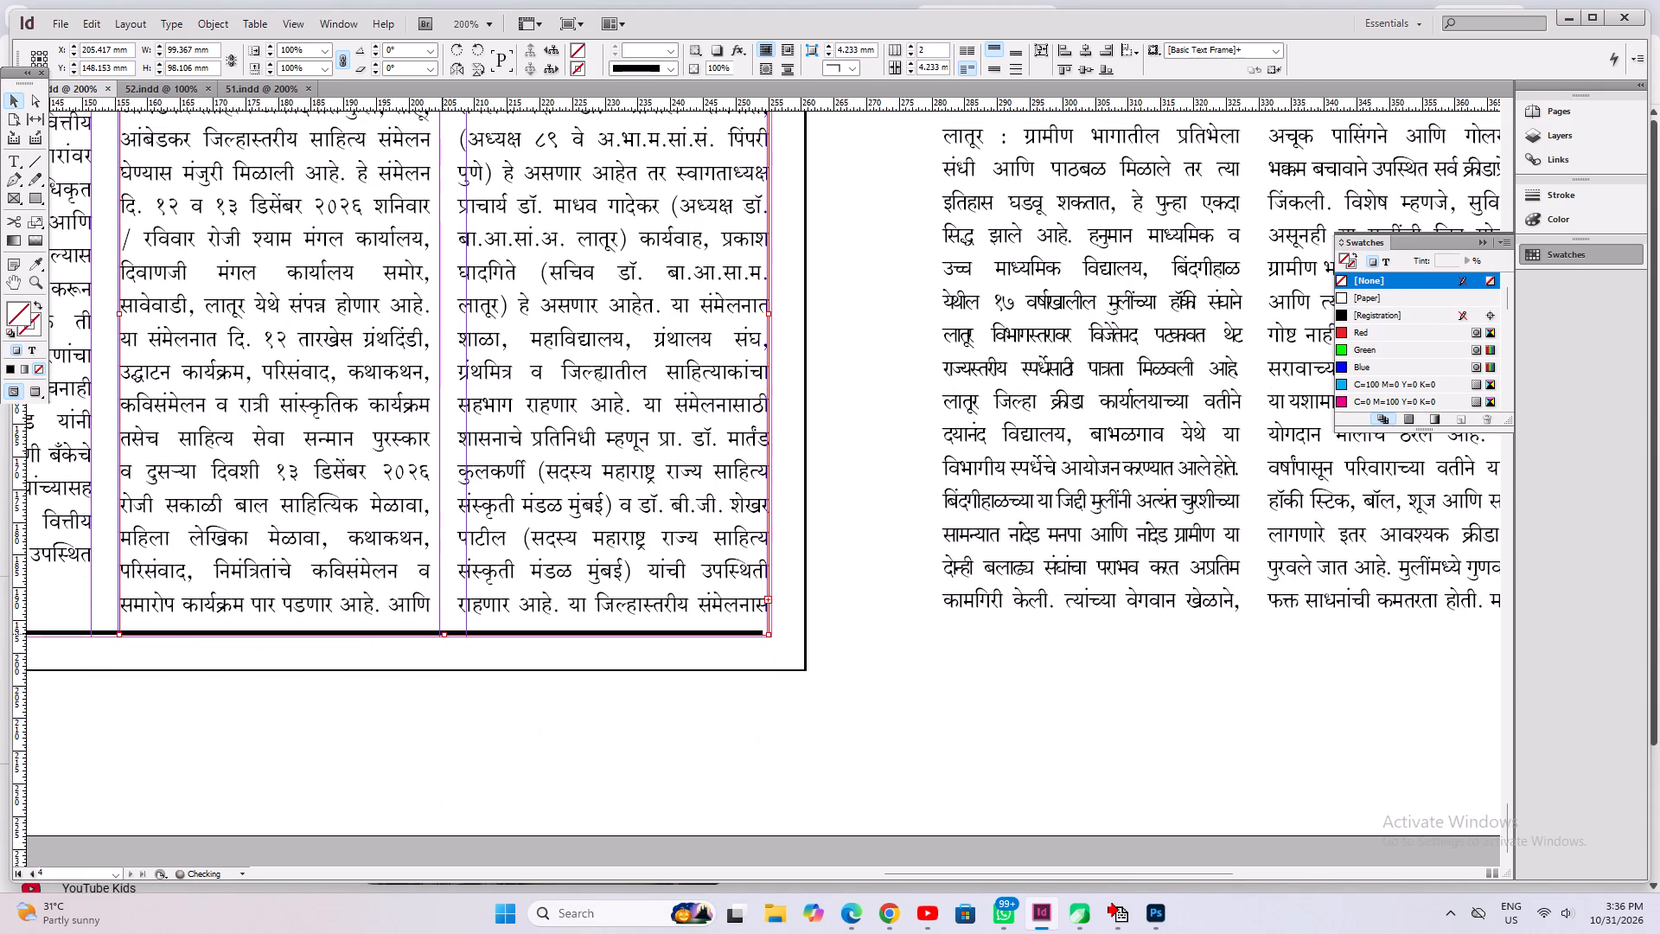
pyautogui.click(483, 714)
# End the visible article text after राहणार आहे. with a paragraph break at the foot of the last column, and save.
pyautogui.click(15, 159)
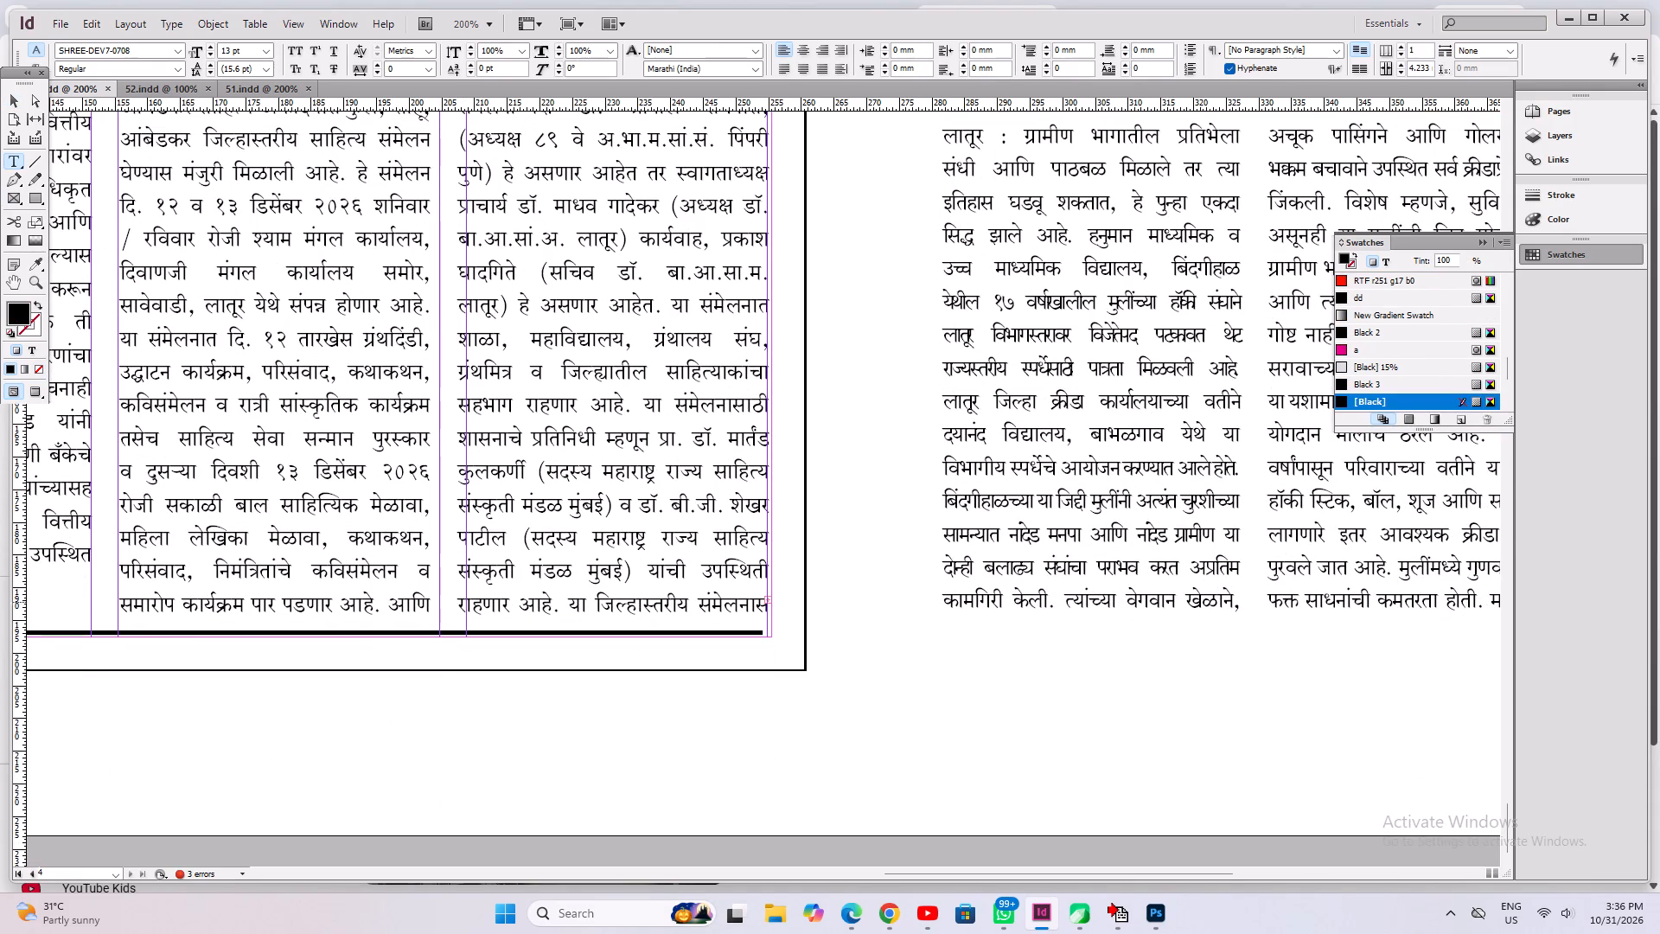
pyautogui.click(557, 598)
pyautogui.press('Right')
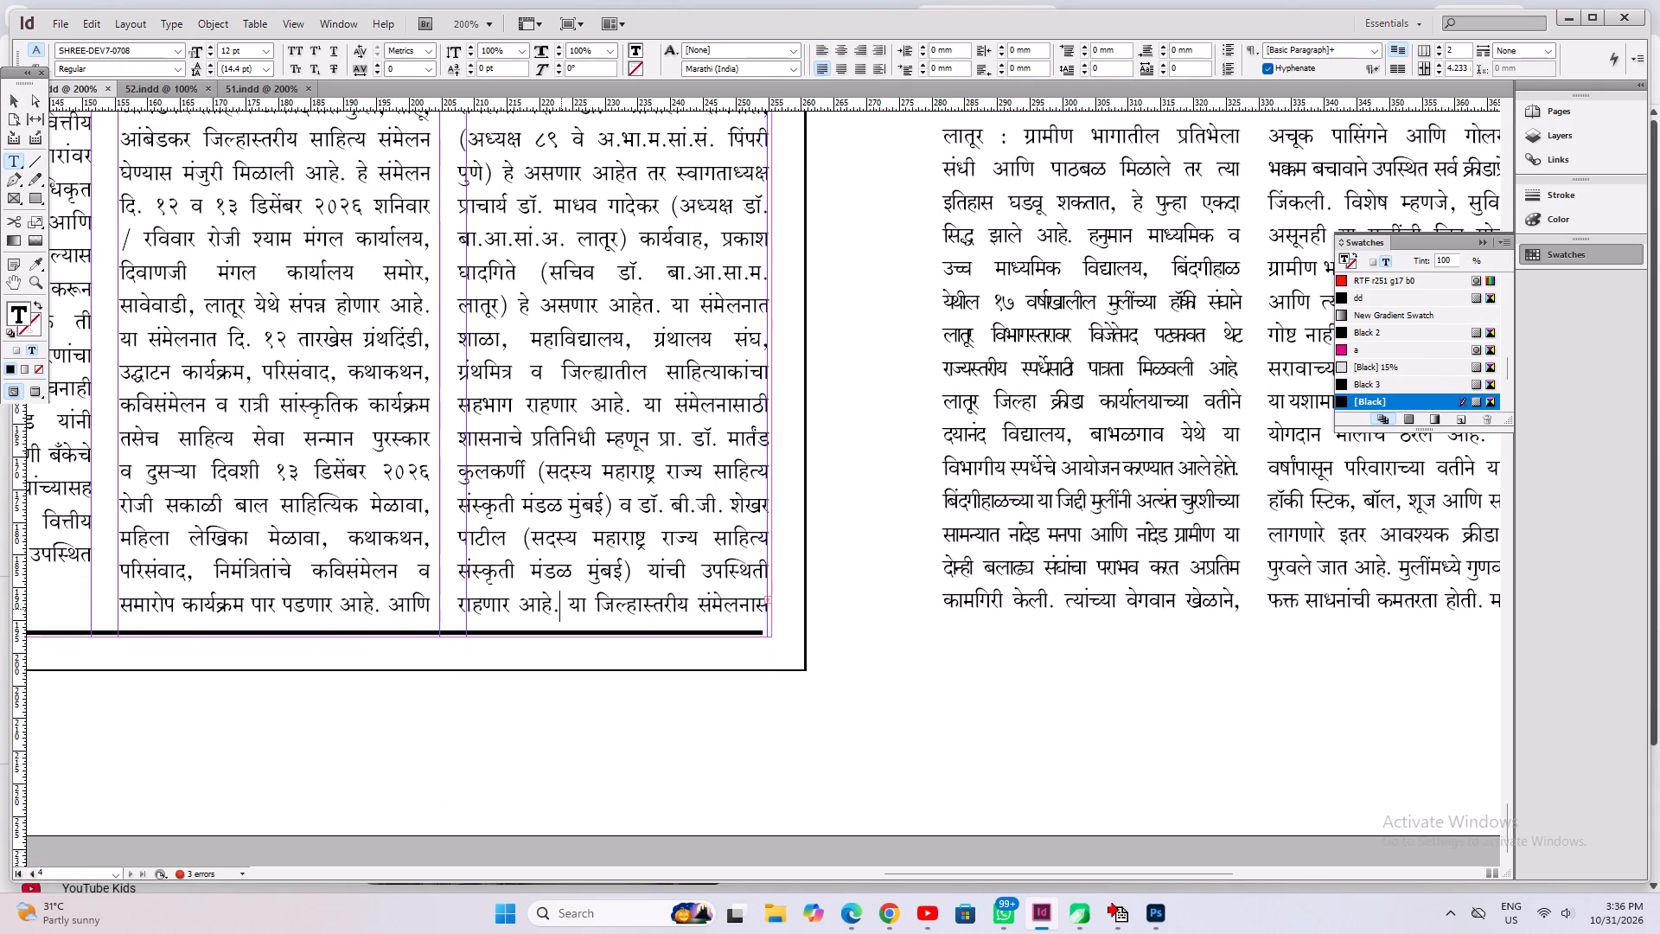
pyautogui.press('Return')
pyautogui.hotkey('ctrl', 's')
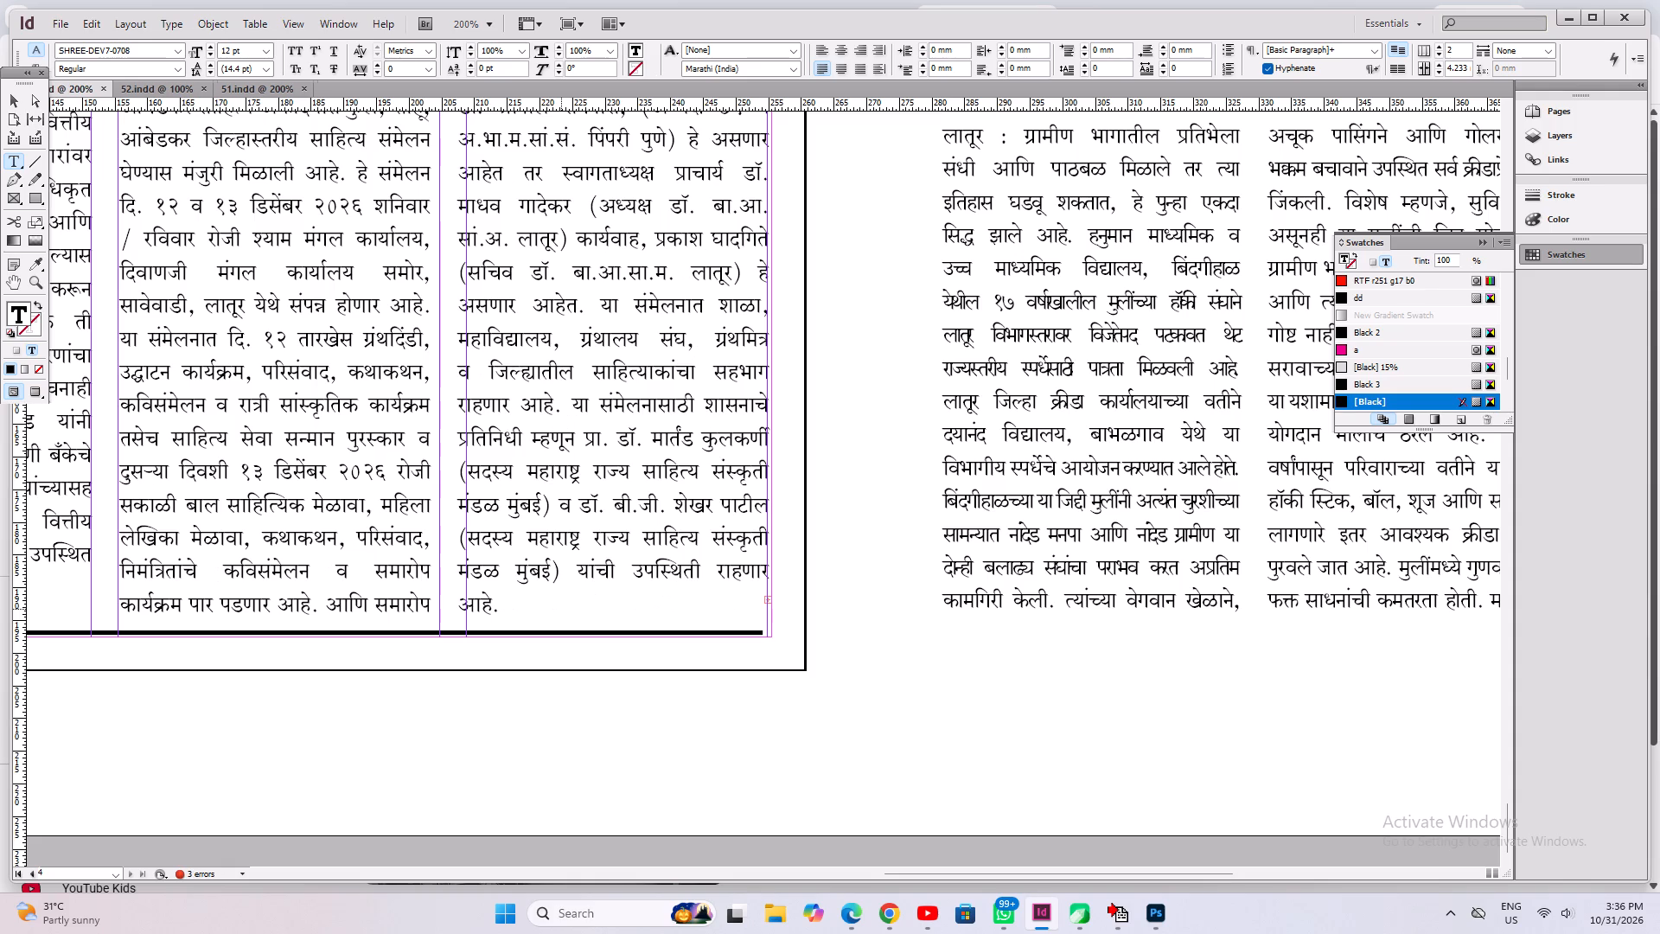
pyautogui.hotkey('ctrl', '0')
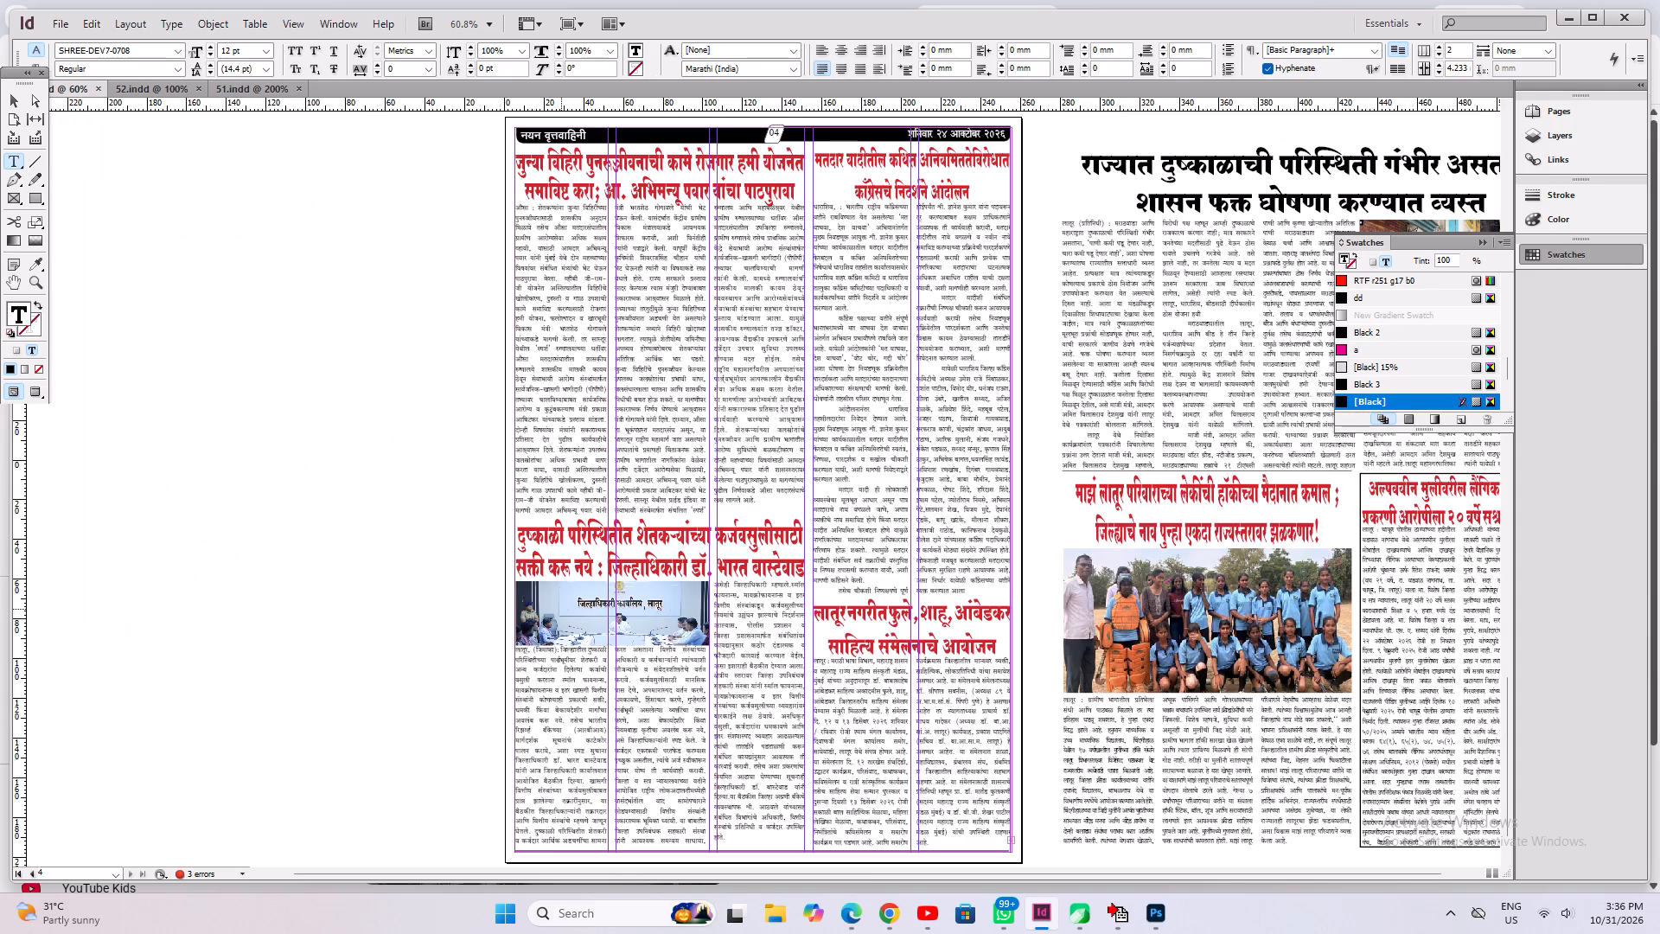
pyautogui.hotkey('ctrl', 's')
pyautogui.hotkey('ctrl', 's')
# Delete the two emptied text frames left on the pasteboard beside page 4.
pyautogui.click(19, 101)
pyautogui.hotkey('ctrl', 'a')
pyautogui.hotkey('ctrl', 's')
pyautogui.click(259, 519)
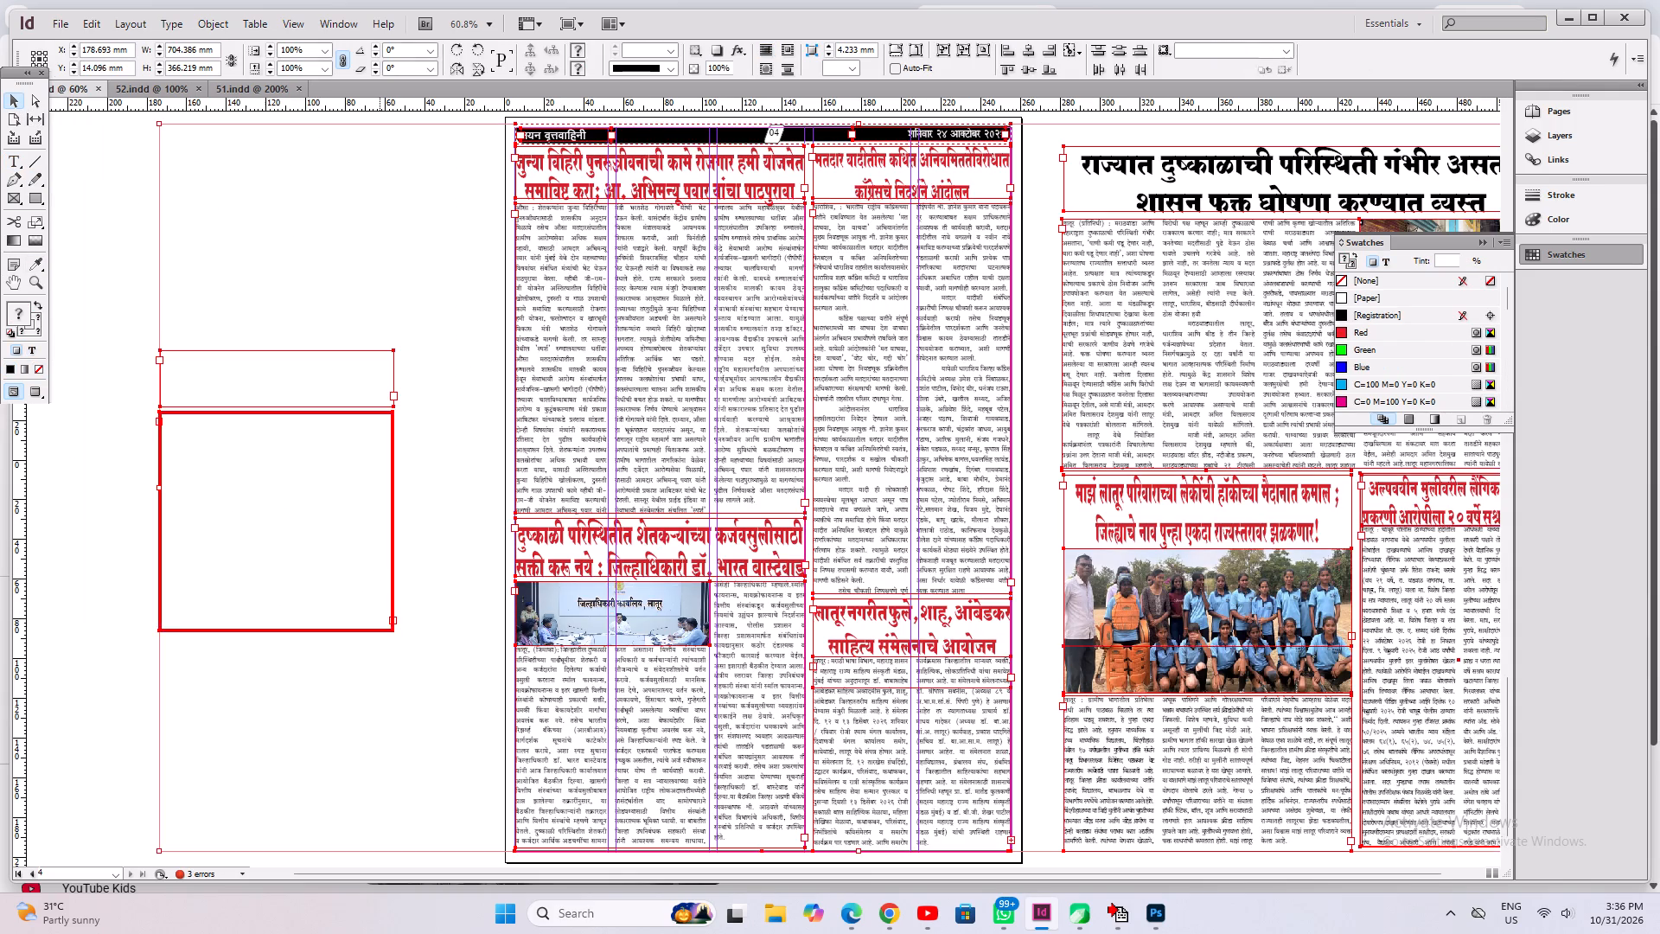
pyautogui.click(380, 219)
pyautogui.moveTo(387, 219); pyautogui.dragTo(254, 579)
pyautogui.press('Delete')
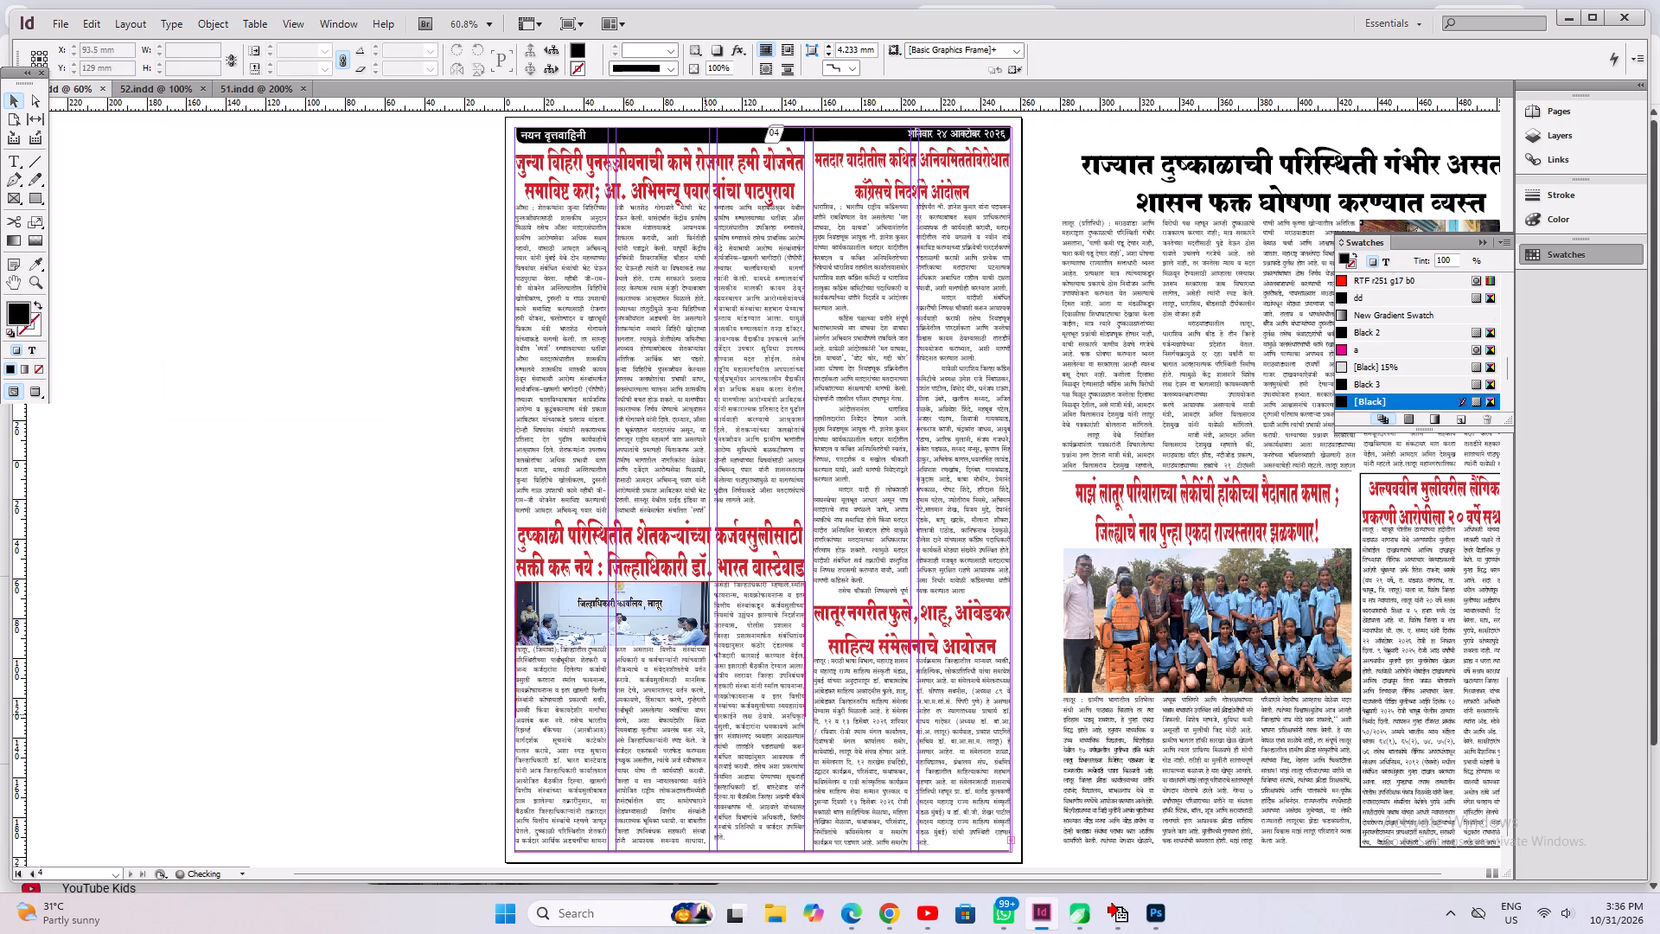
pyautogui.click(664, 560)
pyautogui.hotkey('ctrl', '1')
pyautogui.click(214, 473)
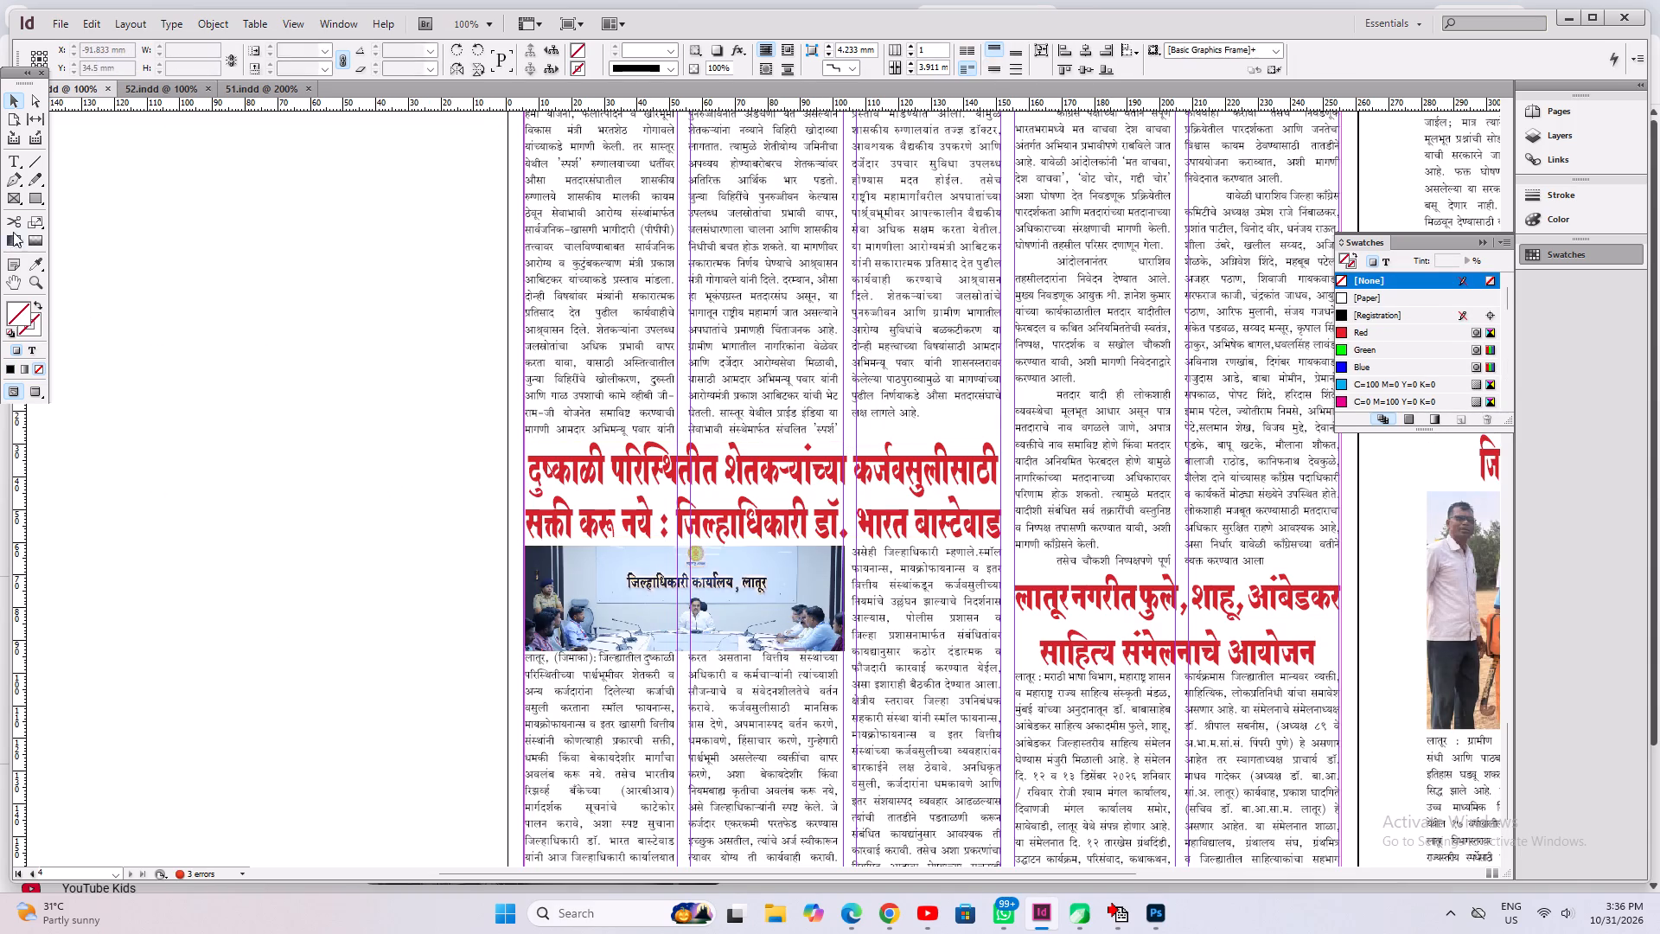
# Draw a horizontal 1 pt black rule about 146 mm long above the दुष्काळी परिस्थितीत headline, spanning its three columns.
pyautogui.click(41, 163)
pyautogui.keyDown('shift'); pyautogui.moveTo(523, 439); pyautogui.dragTo(827, 454); pyautogui.keyUp('shift')
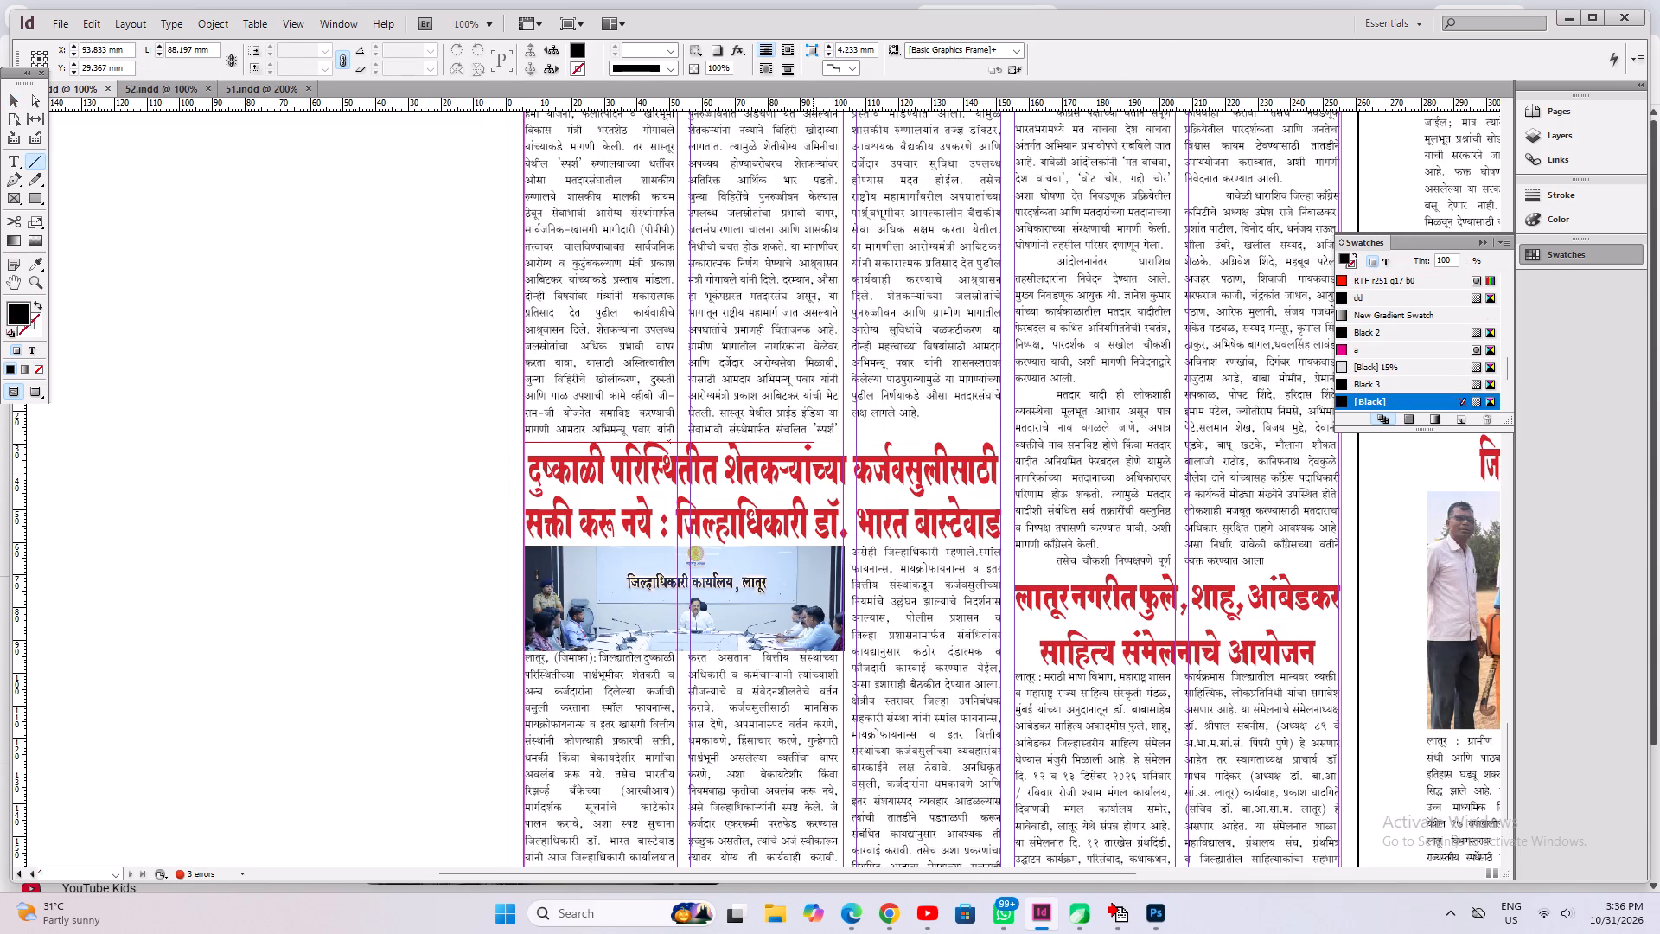
pyautogui.keyDown('shift'); pyautogui.moveTo(827, 454); pyautogui.dragTo(1004, 496); pyautogui.keyUp('shift')
pyautogui.press('Up')
pyautogui.press('Up')
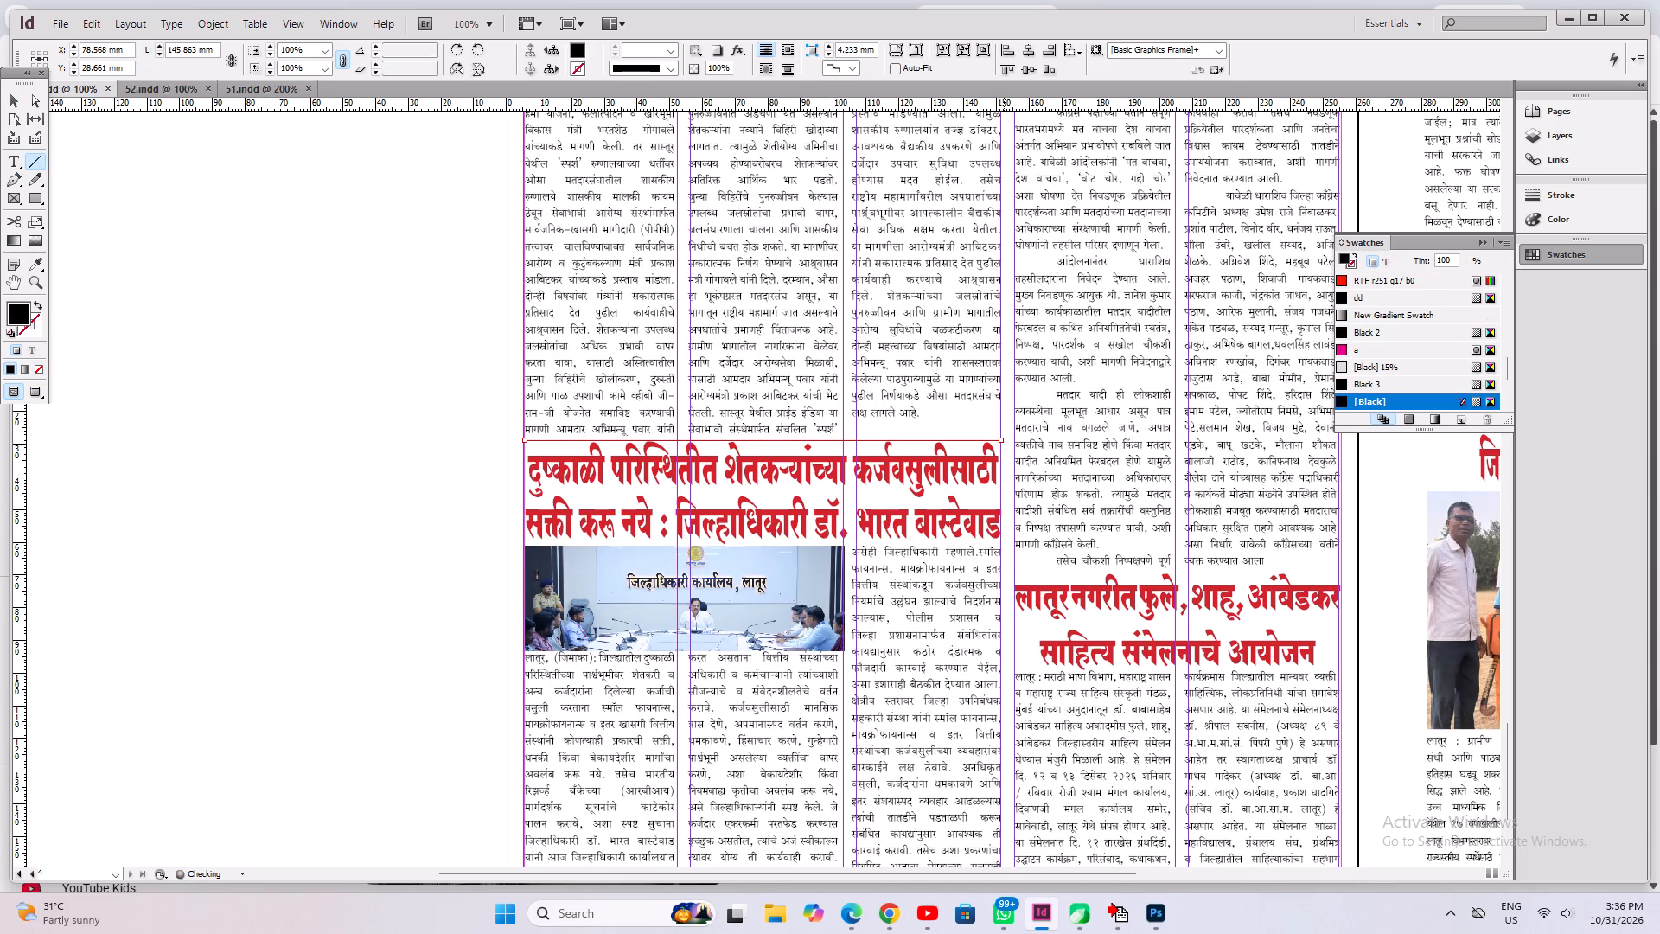
pyautogui.click(672, 45)
pyautogui.click(667, 105)
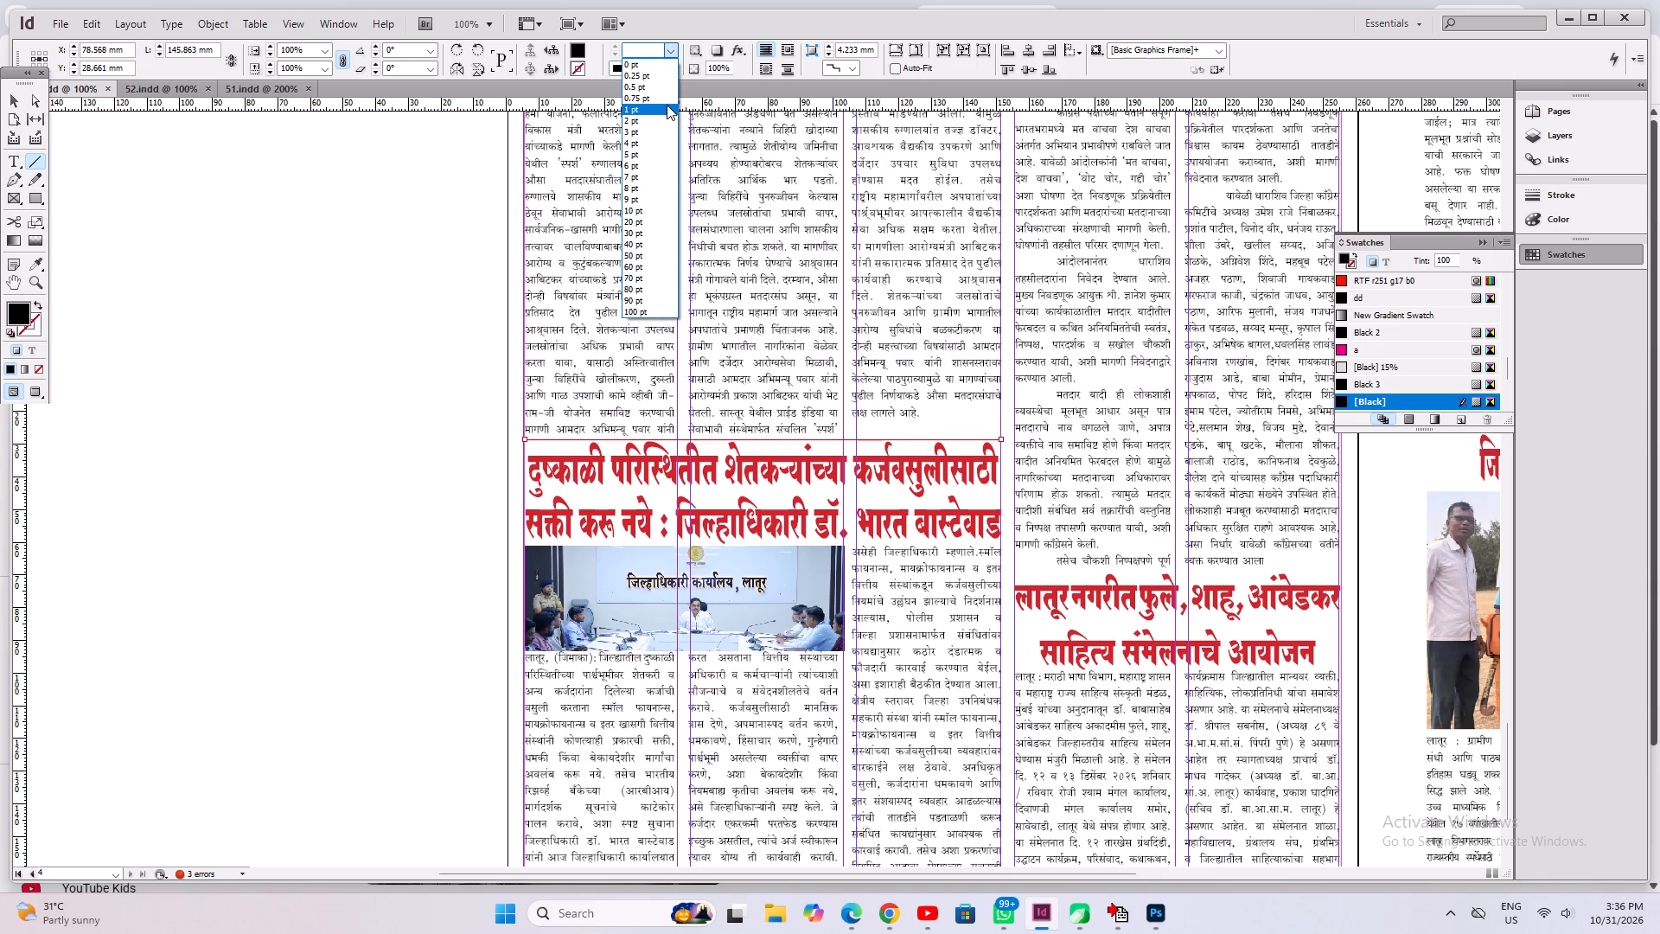
pyautogui.click(8, 108)
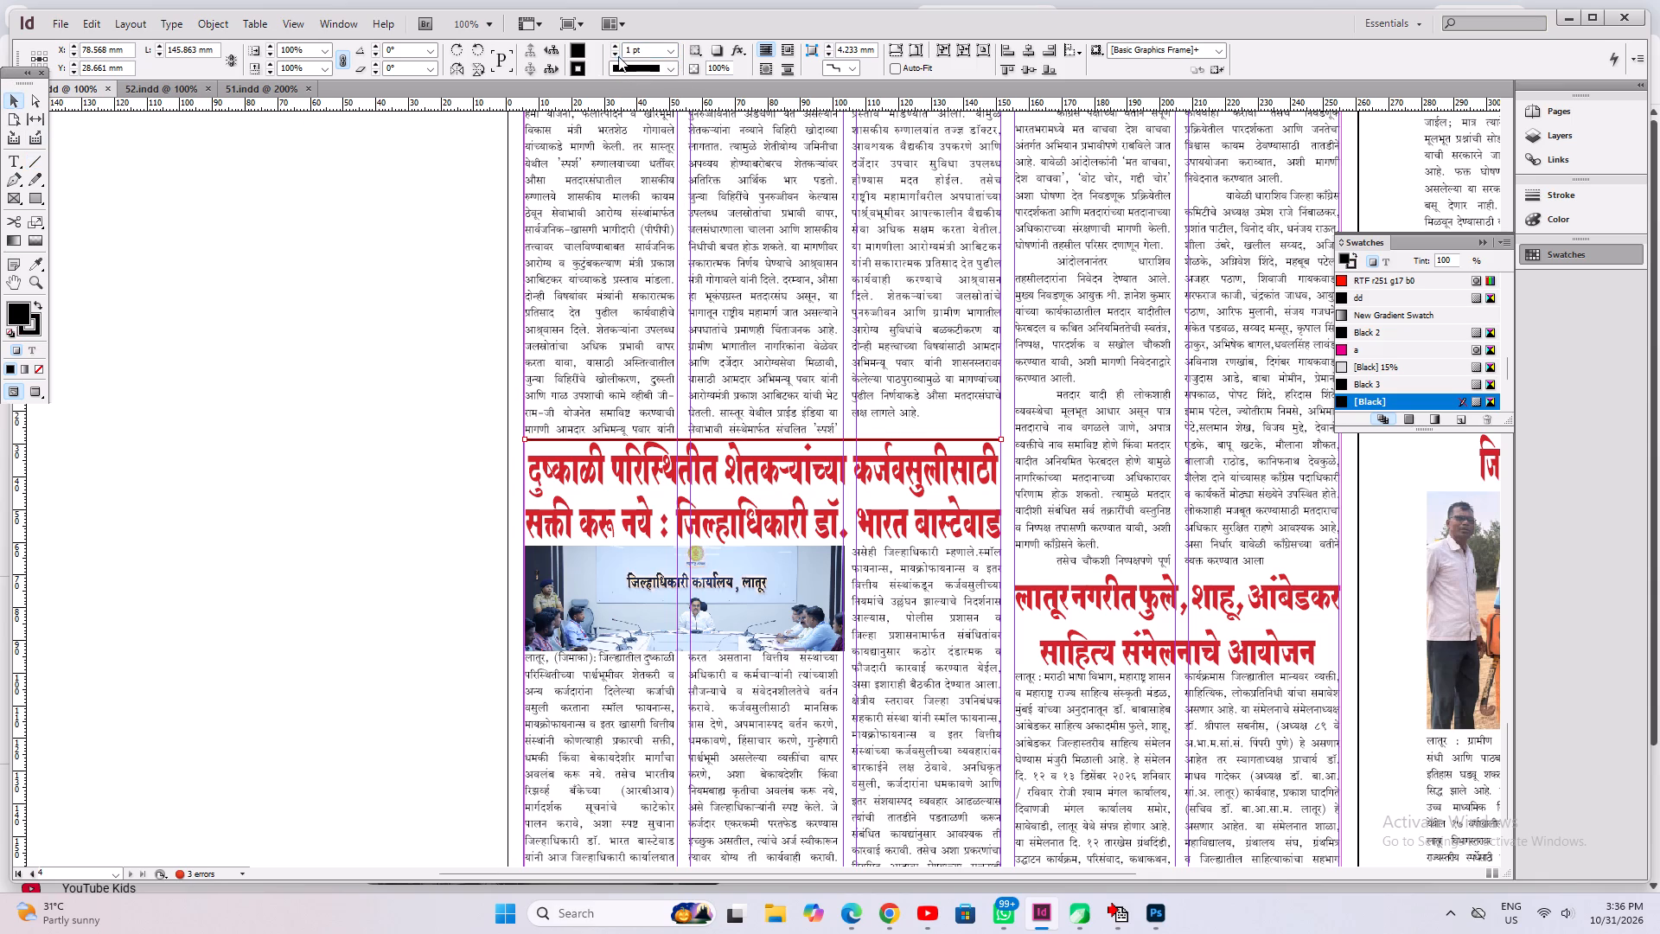
pyautogui.click(618, 56)
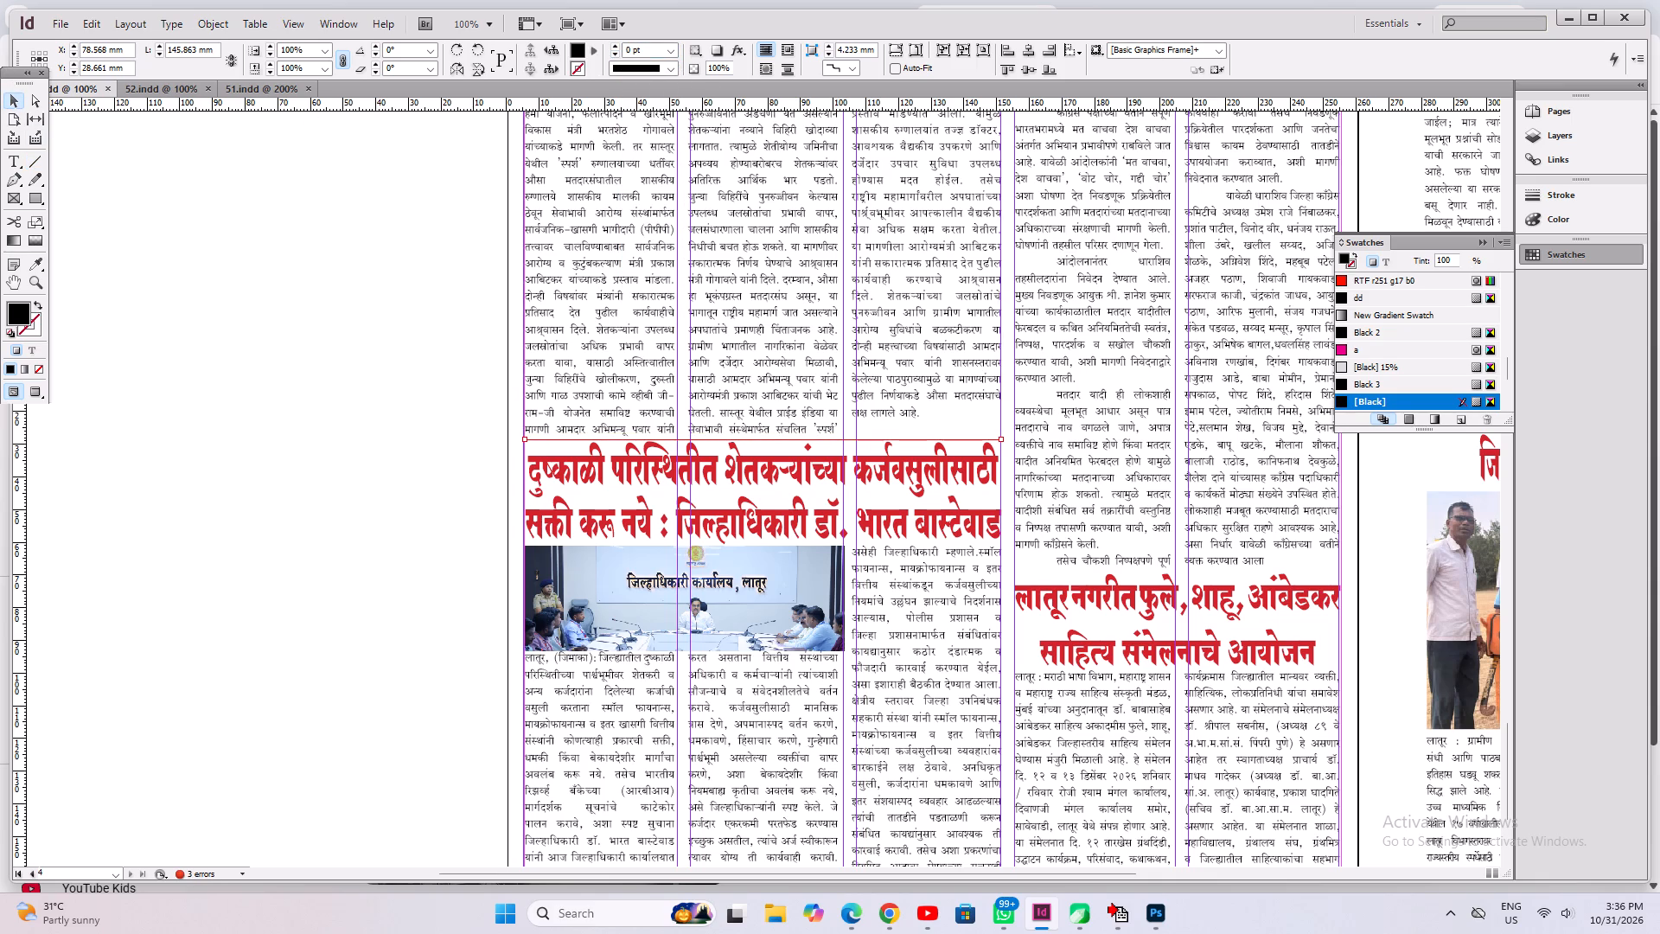
pyautogui.click(613, 46)
# Nudge the मतदार यादीतील article's headline and body text frames slightly upward together on page 4.
pyautogui.press('space')
pyautogui.press('space')
pyautogui.press('space')
pyautogui.press('space')
pyautogui.press('space')
pyautogui.press('space')
pyautogui.press('space')
pyautogui.press('space')
pyautogui.press('space')
pyautogui.press('space')
pyautogui.press('space')
pyautogui.press('space')
pyautogui.press('space')
pyautogui.press('space')
pyautogui.press('space')
pyautogui.press('space')
pyautogui.press('space')
pyautogui.press('space')
pyautogui.press('space')
pyautogui.moveTo(1084, 553); pyautogui.dragTo(733, 793)
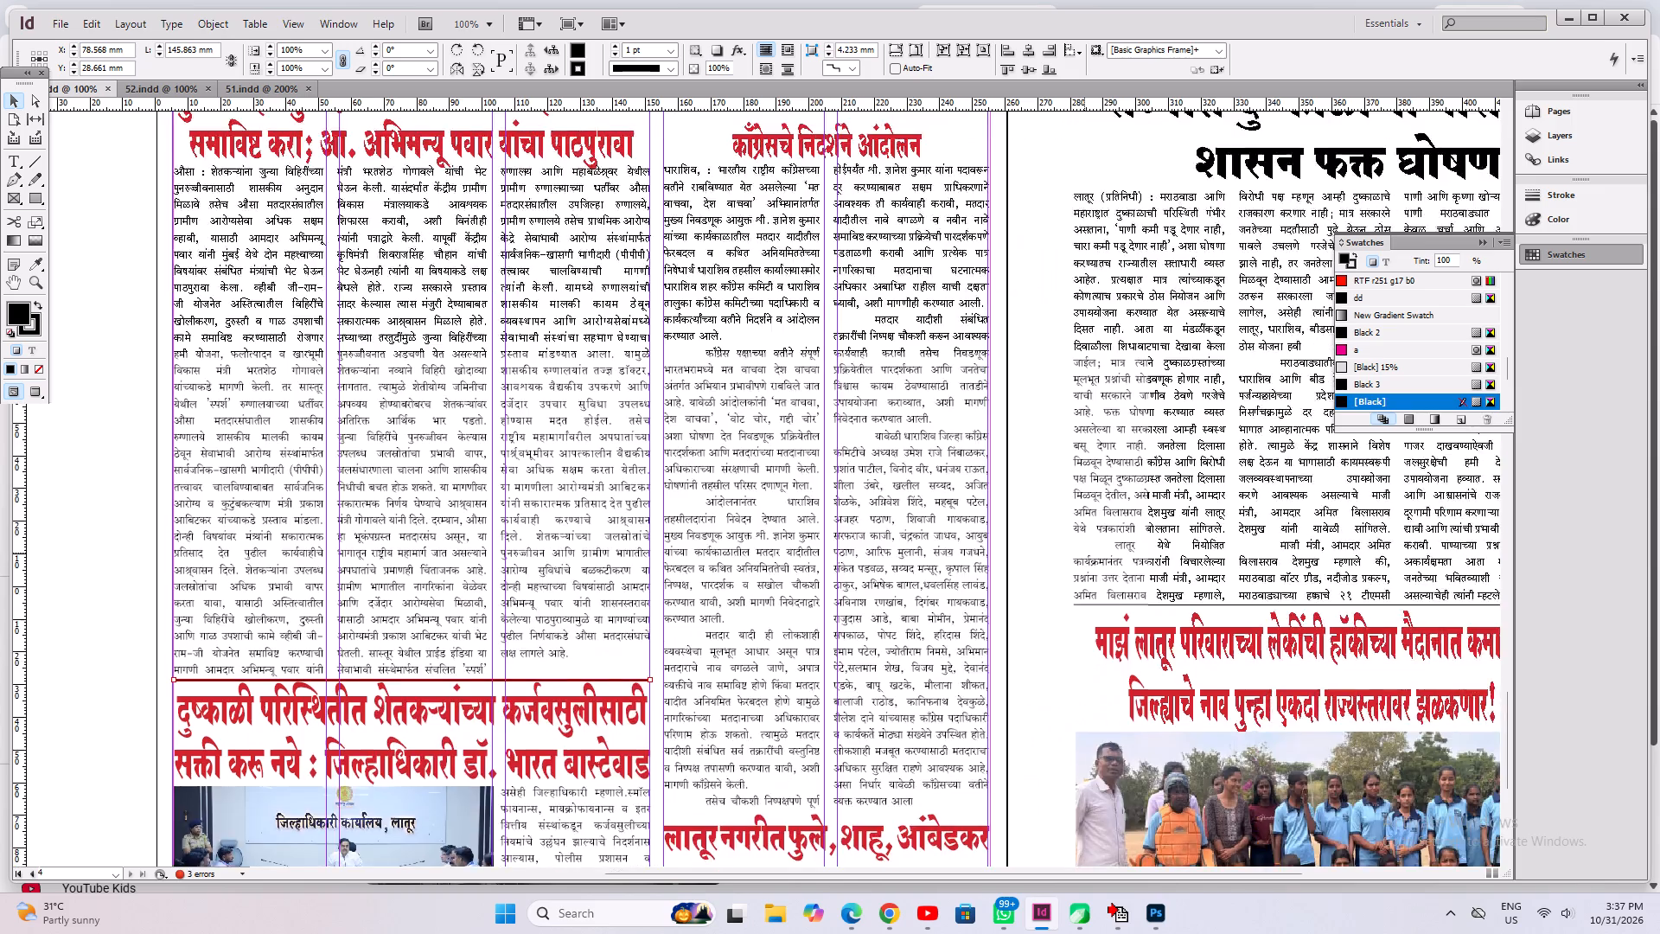
pyautogui.moveTo(917, 521); pyautogui.dragTo(901, 598)
pyautogui.click(988, 199)
pyautogui.moveTo(991, 182); pyautogui.dragTo(885, 327)
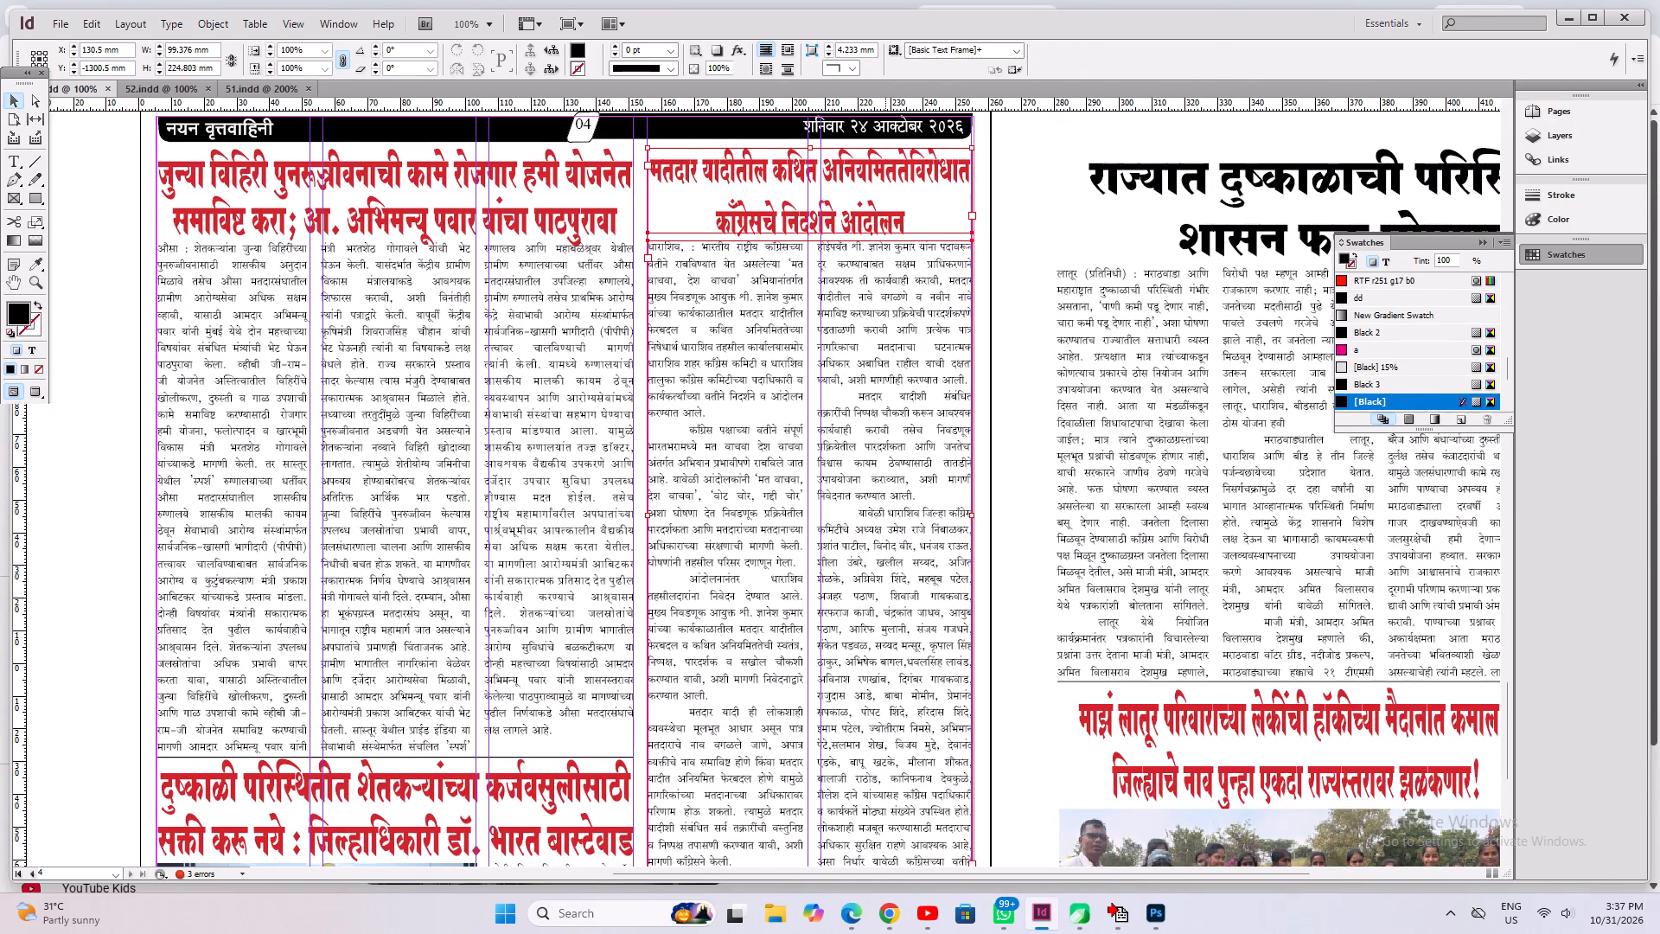
pyautogui.press('Up')
pyautogui.press('Up')
pyautogui.press('Up')
pyautogui.scroll(-8, 885, 327)
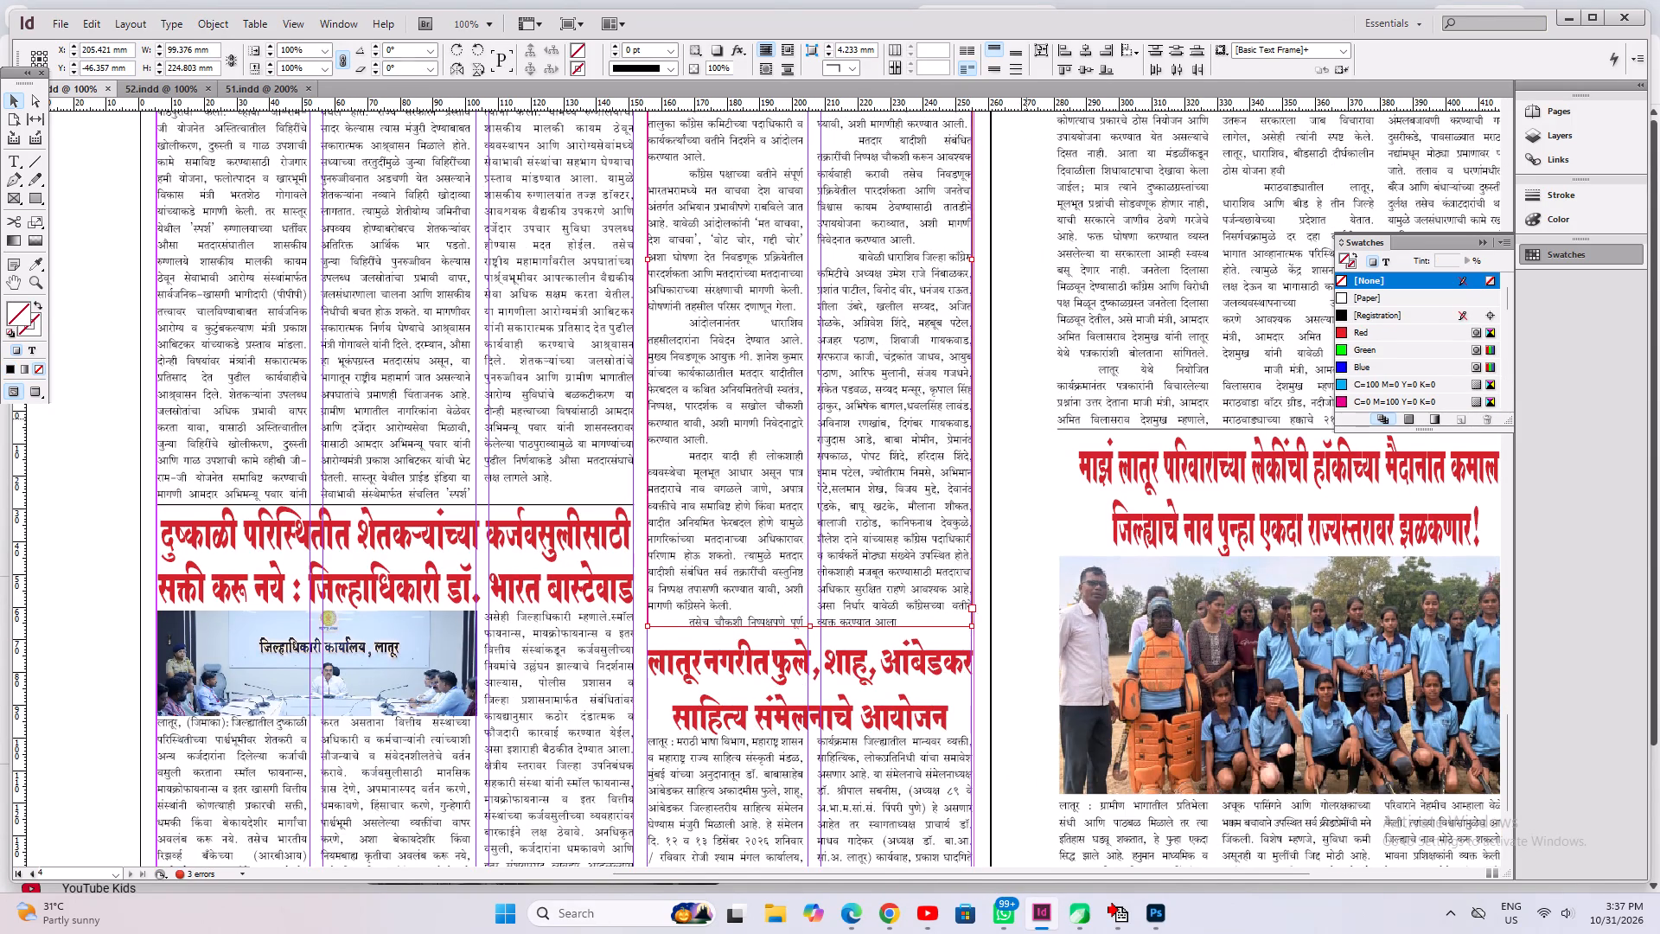
pyautogui.click(1026, 419)
# Duplicate the 1 pt rule above the लातूर नगरीत फुले headline, shorten it to about 99 mm across its two columns, and save.
pyautogui.keyDown('ctrl'); pyautogui.click(423, 503); pyautogui.keyUp('ctrl')
pyautogui.keyDown('alt'); pyautogui.moveTo(422, 504); pyautogui.dragTo(846, 603); pyautogui.keyUp('alt')
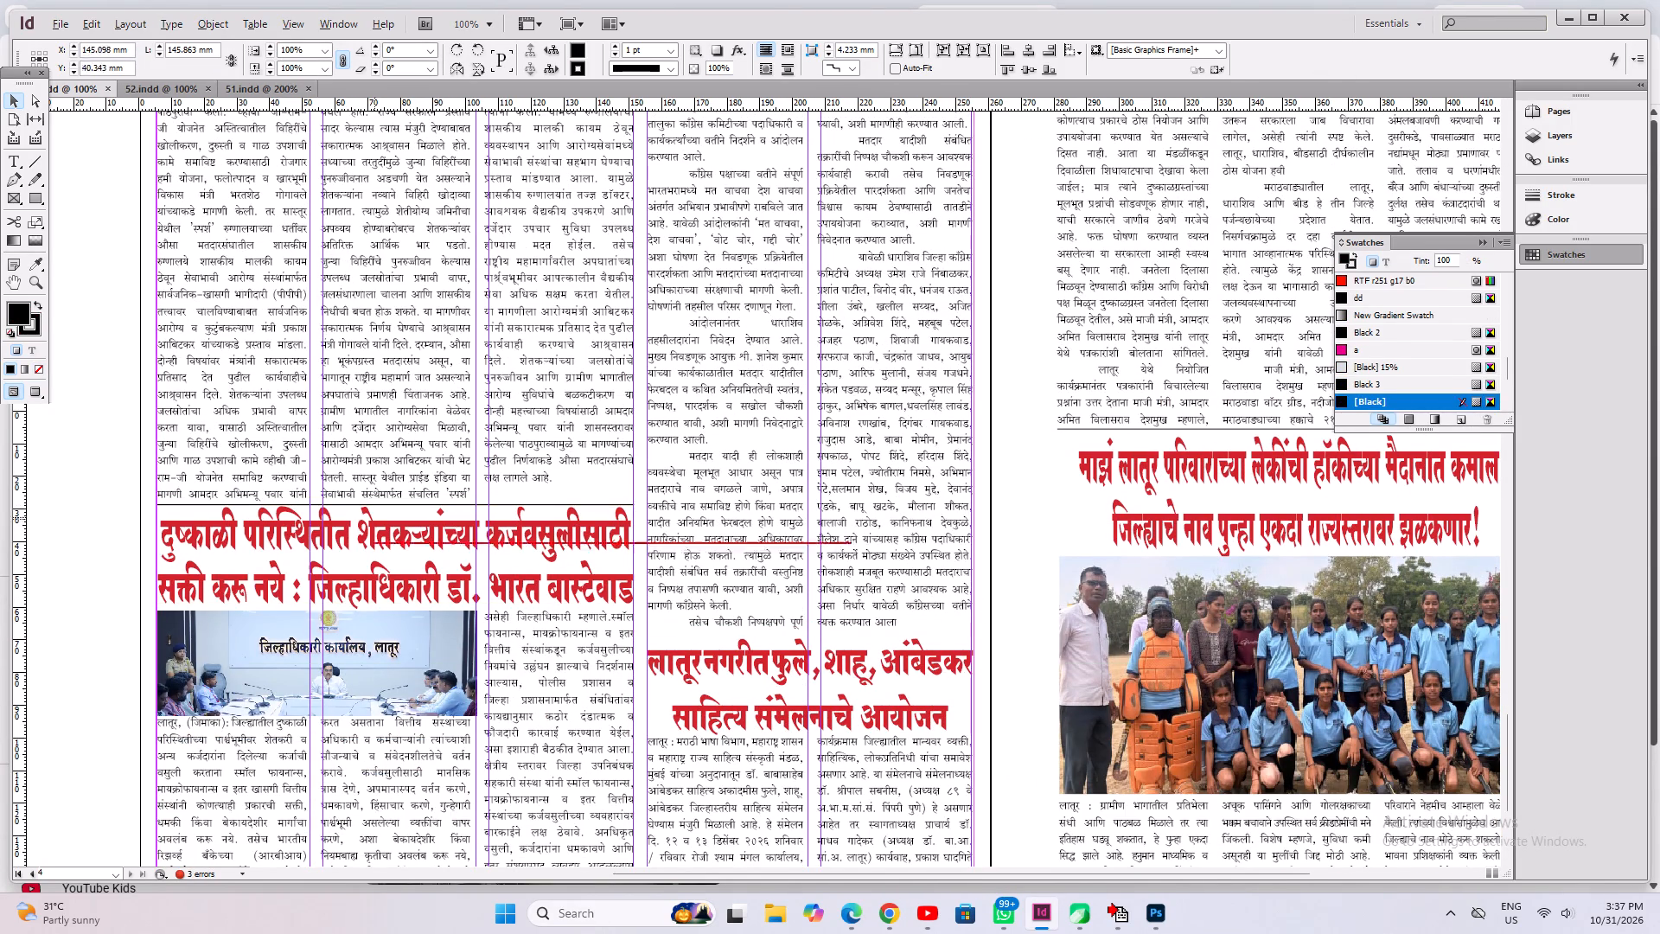
pyautogui.keyDown('alt'); pyautogui.moveTo(846, 603); pyautogui.dragTo(911, 633); pyautogui.keyUp('alt')
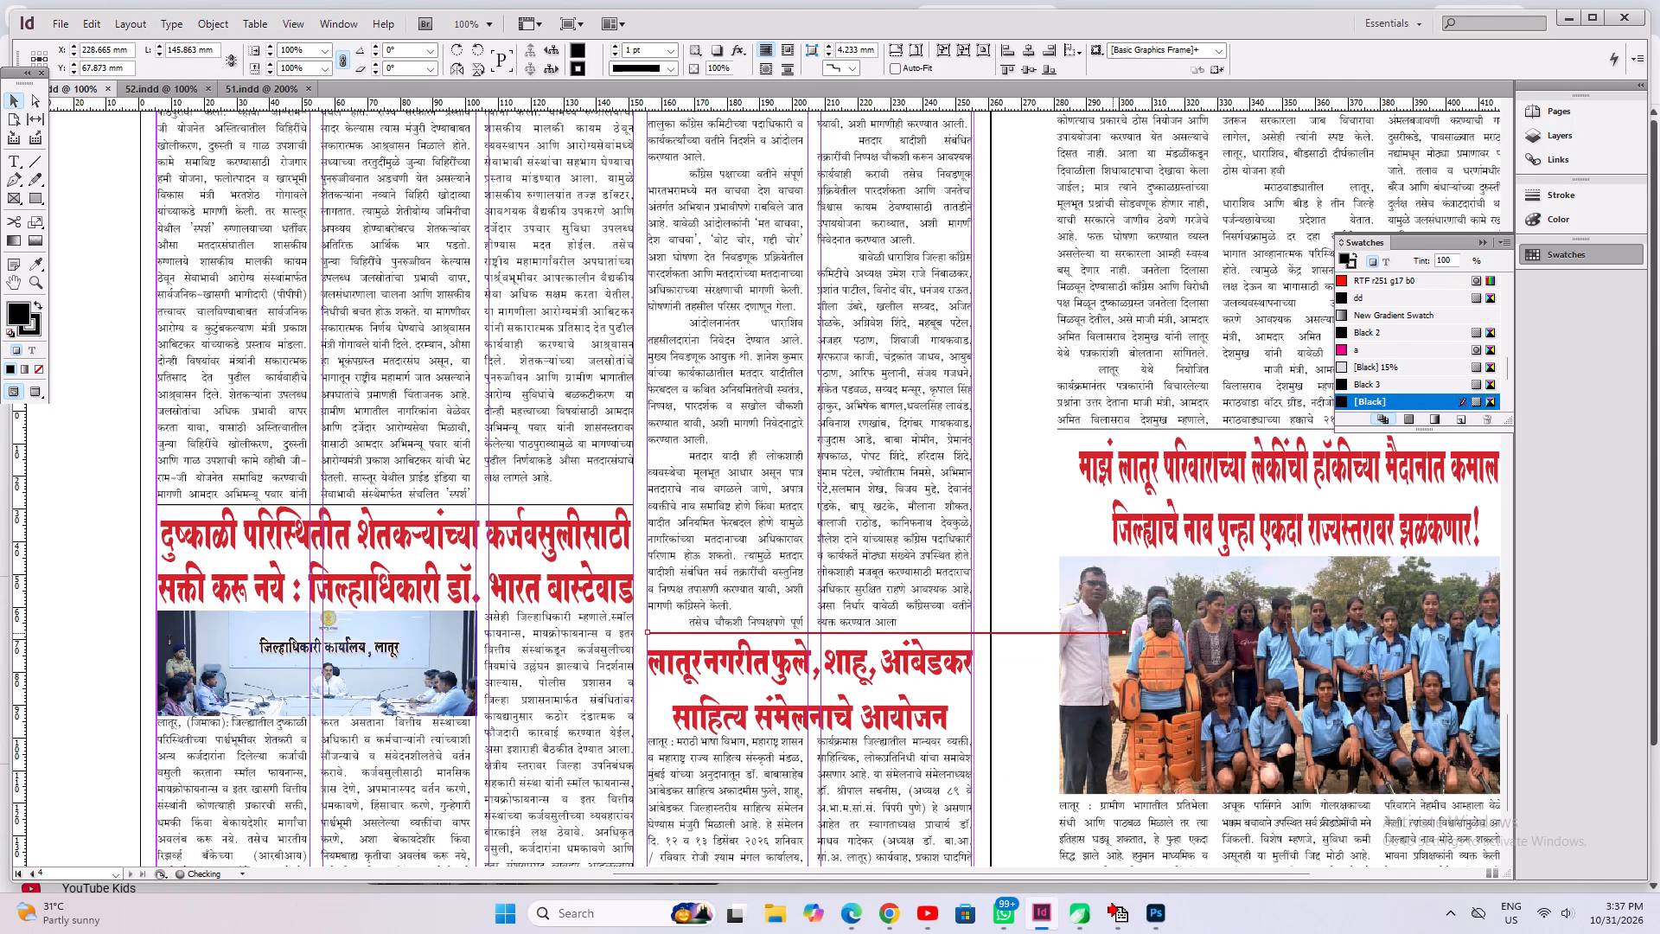
pyautogui.moveTo(1127, 636); pyautogui.dragTo(972, 670)
pyautogui.hotkey('ctrl', 's')
pyautogui.hotkey('ctrl', '0')
pyautogui.hotkey('ctrl', 'a')
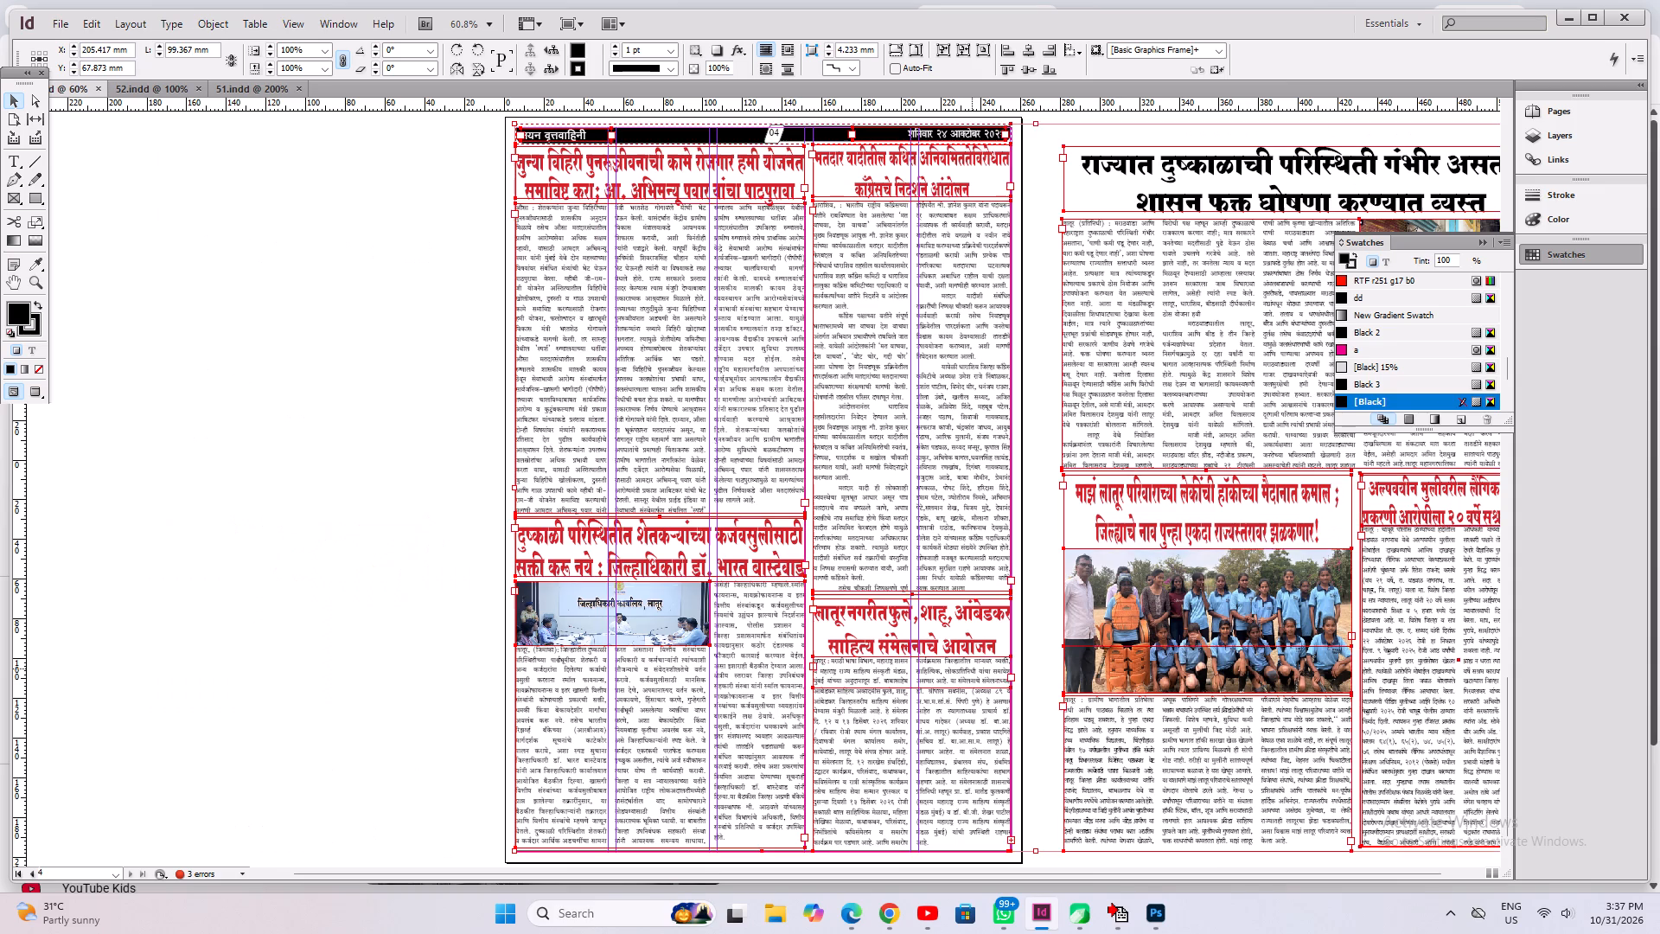
pyautogui.hotkey('ctrl', 's')
# Go back through the document to page 2 and examine the संपादकीय editorial column.
pyautogui.click(250, 522)
pyautogui.press('space')
pyautogui.press('space')
pyautogui.press('space')
pyautogui.press('space')
pyautogui.press('space')
pyautogui.press('space')
pyautogui.press('space')
pyautogui.press('space')
pyautogui.press('space')
pyautogui.press('space')
pyautogui.press('space')
pyautogui.press('space')
pyautogui.press('space')
pyautogui.press('space')
pyautogui.press('space')
pyautogui.press('space')
pyautogui.press('space')
pyautogui.press('space')
pyautogui.press('space')
pyautogui.press('space')
pyautogui.moveTo(787, 573); pyautogui.dragTo(643, 64)
pyautogui.moveTo(692, 416); pyautogui.dragTo(607, 899)
pyautogui.moveTo(765, 462); pyautogui.dragTo(657, 793)
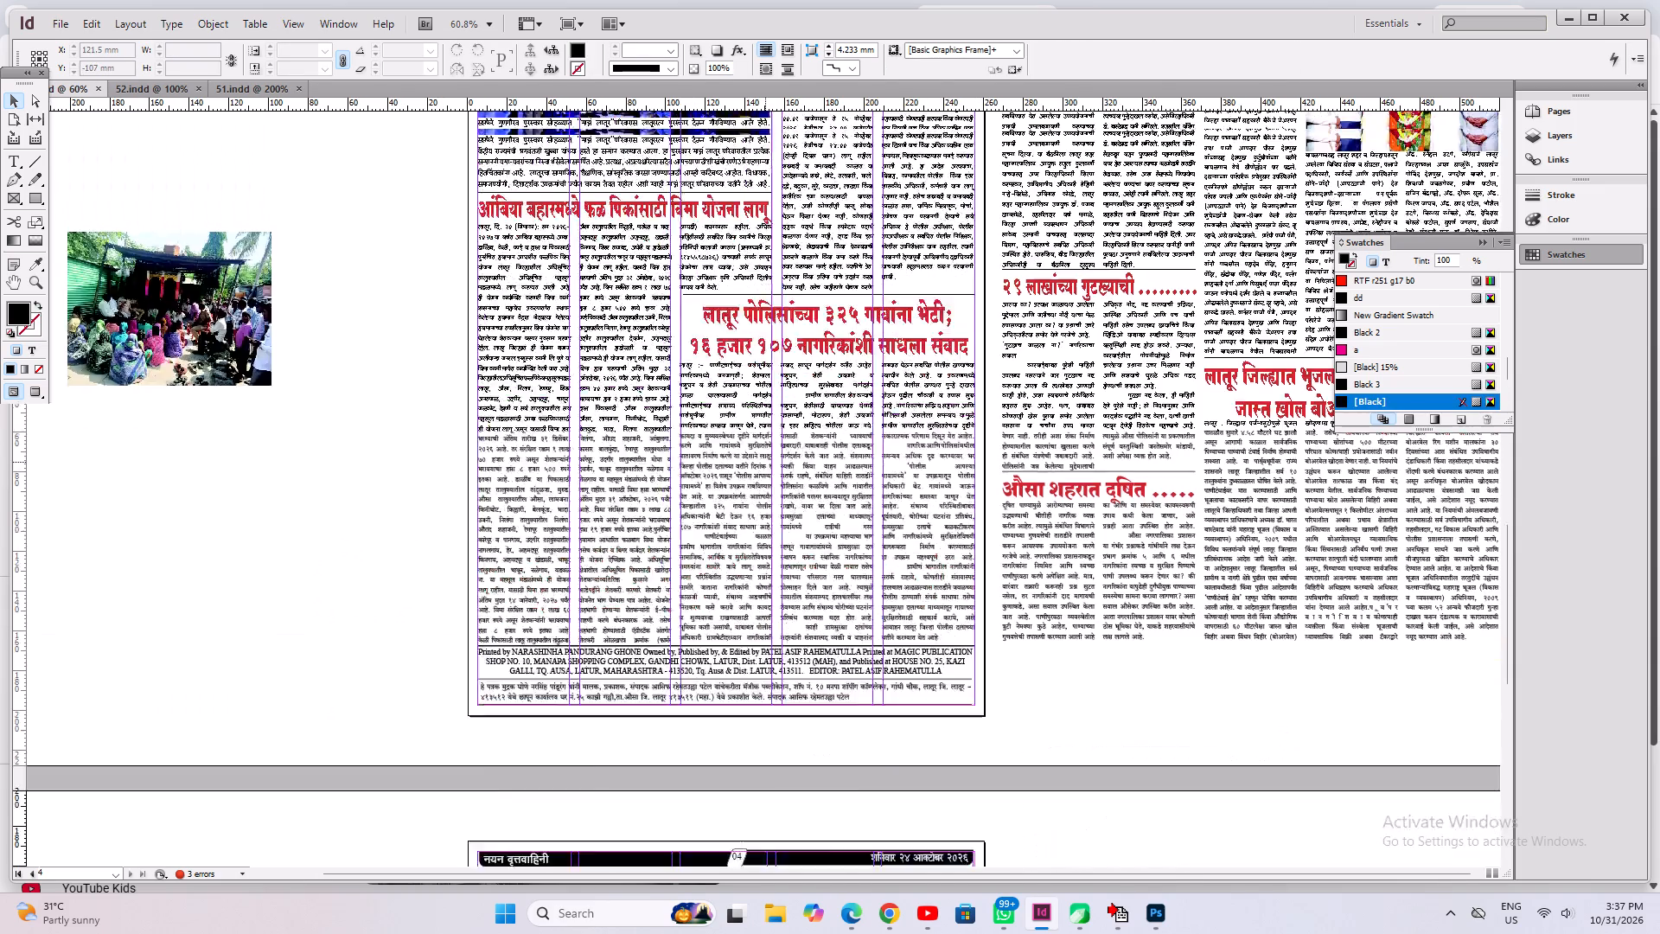
pyautogui.moveTo(657, 793); pyautogui.dragTo(648, 817)
pyautogui.moveTo(699, 498); pyautogui.dragTo(572, 812)
pyautogui.moveTo(682, 402); pyautogui.dragTo(603, 853)
pyautogui.moveTo(709, 359); pyautogui.dragTo(642, 777)
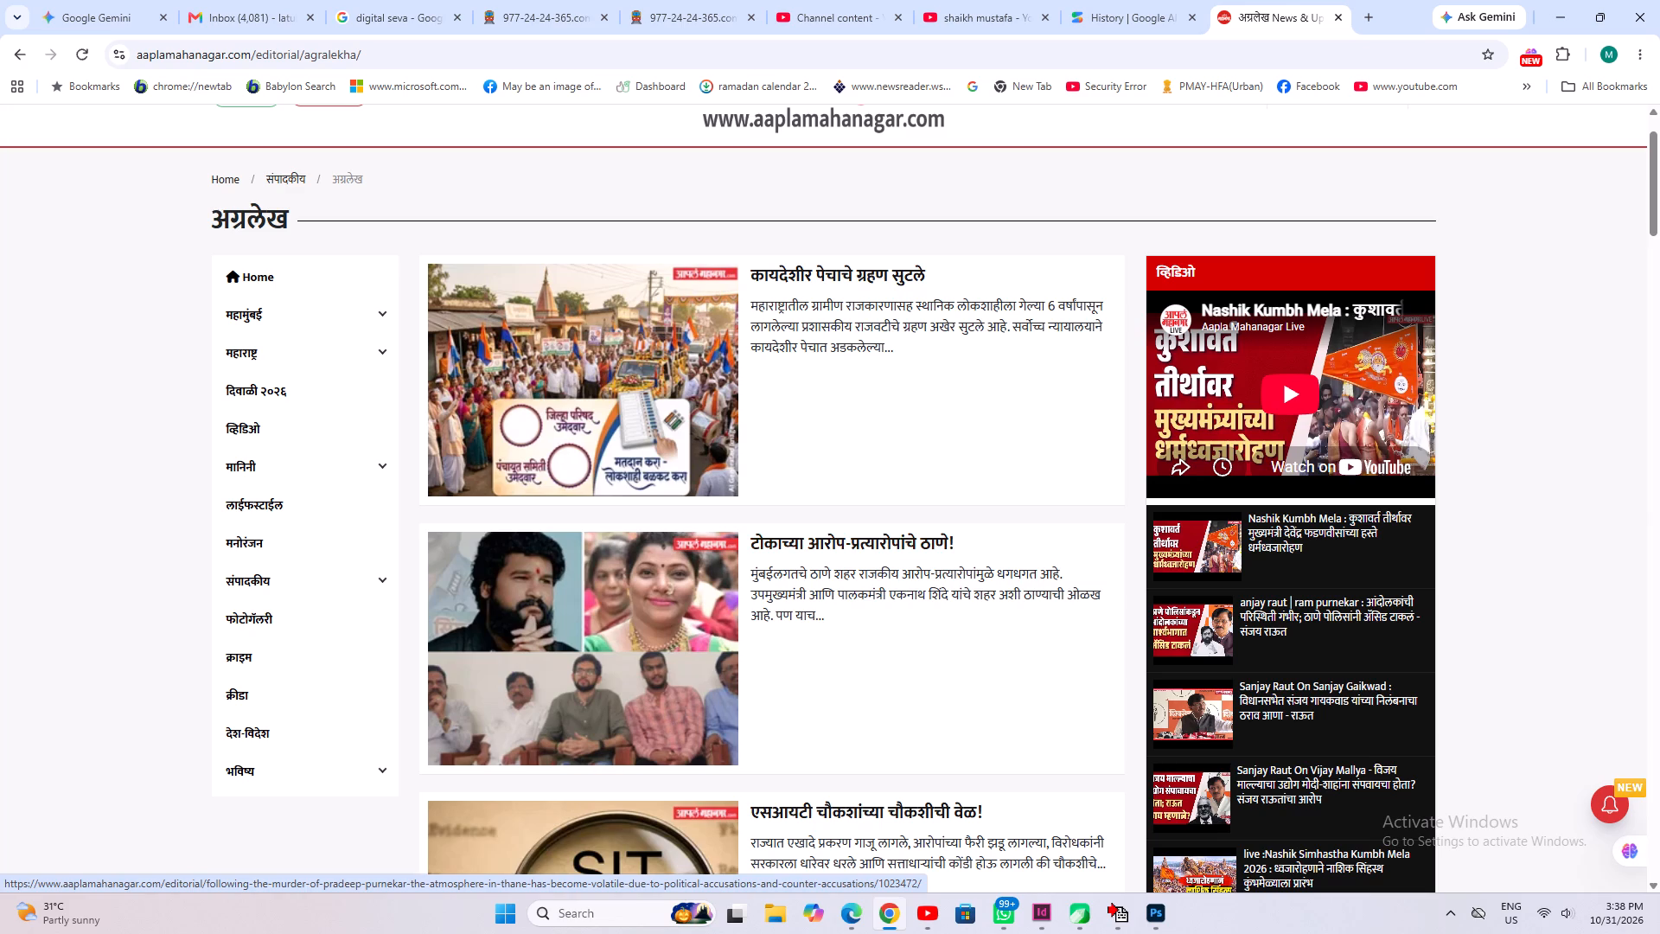
pyautogui.click(844, 265)
# Copy the web editorial's full title, कायदेशीर पेचाचे ग्रहण सुटले.
pyautogui.doubleClick(489, 322)
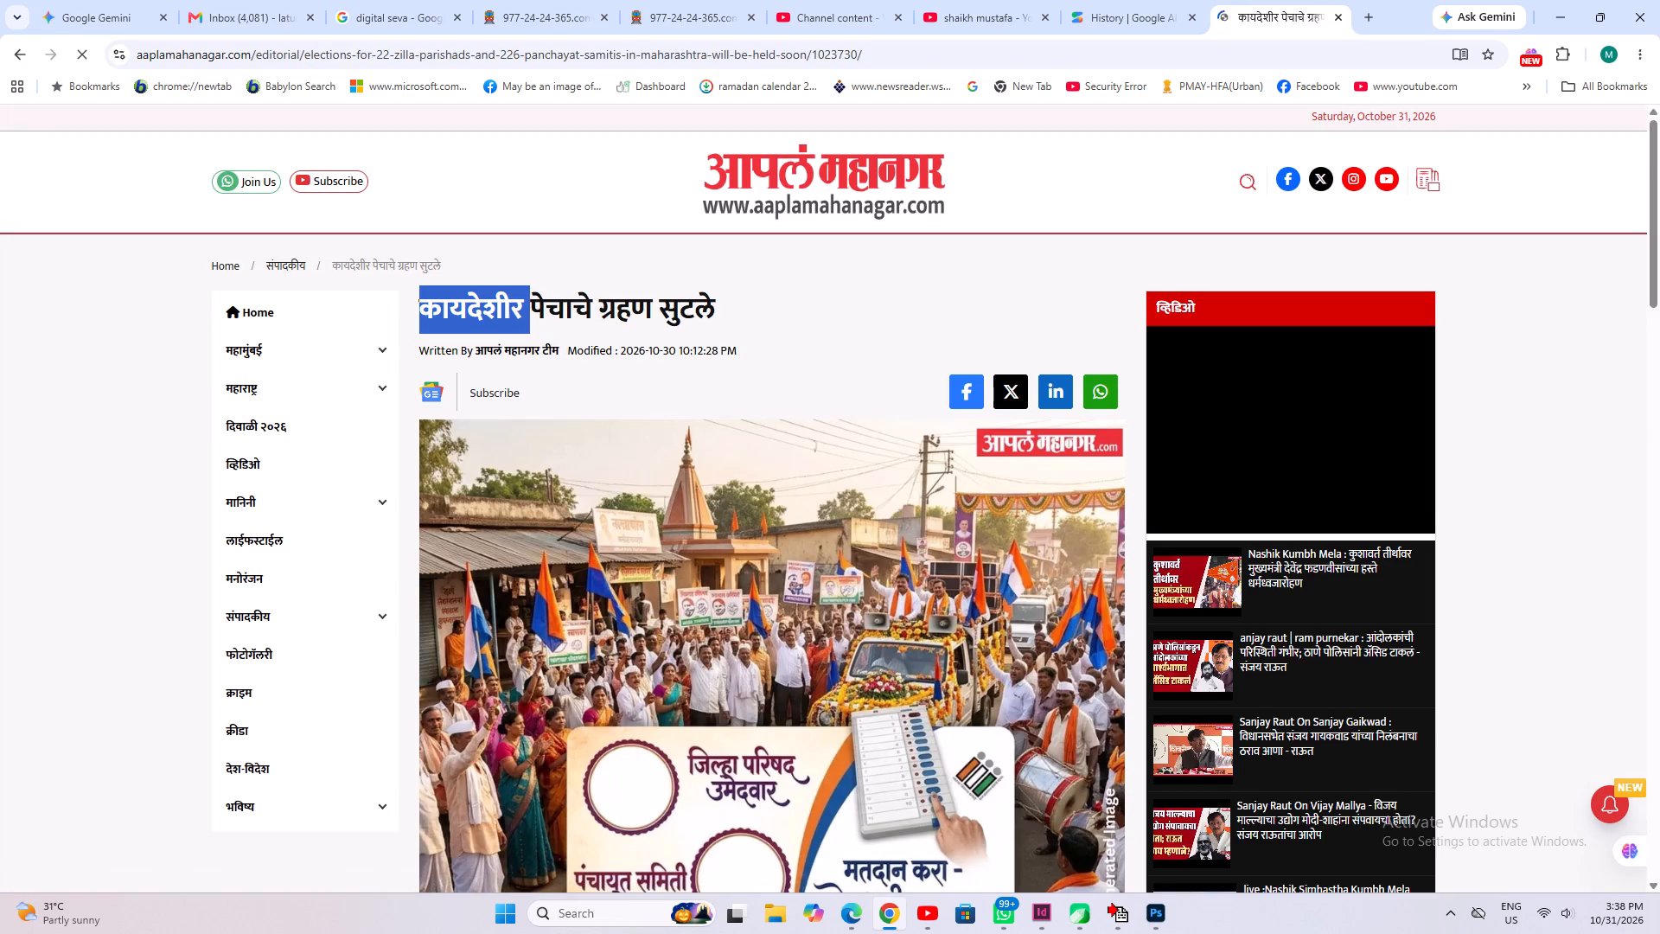
pyautogui.click(489, 322)
pyautogui.rightClick(511, 309)
pyautogui.click(536, 327)
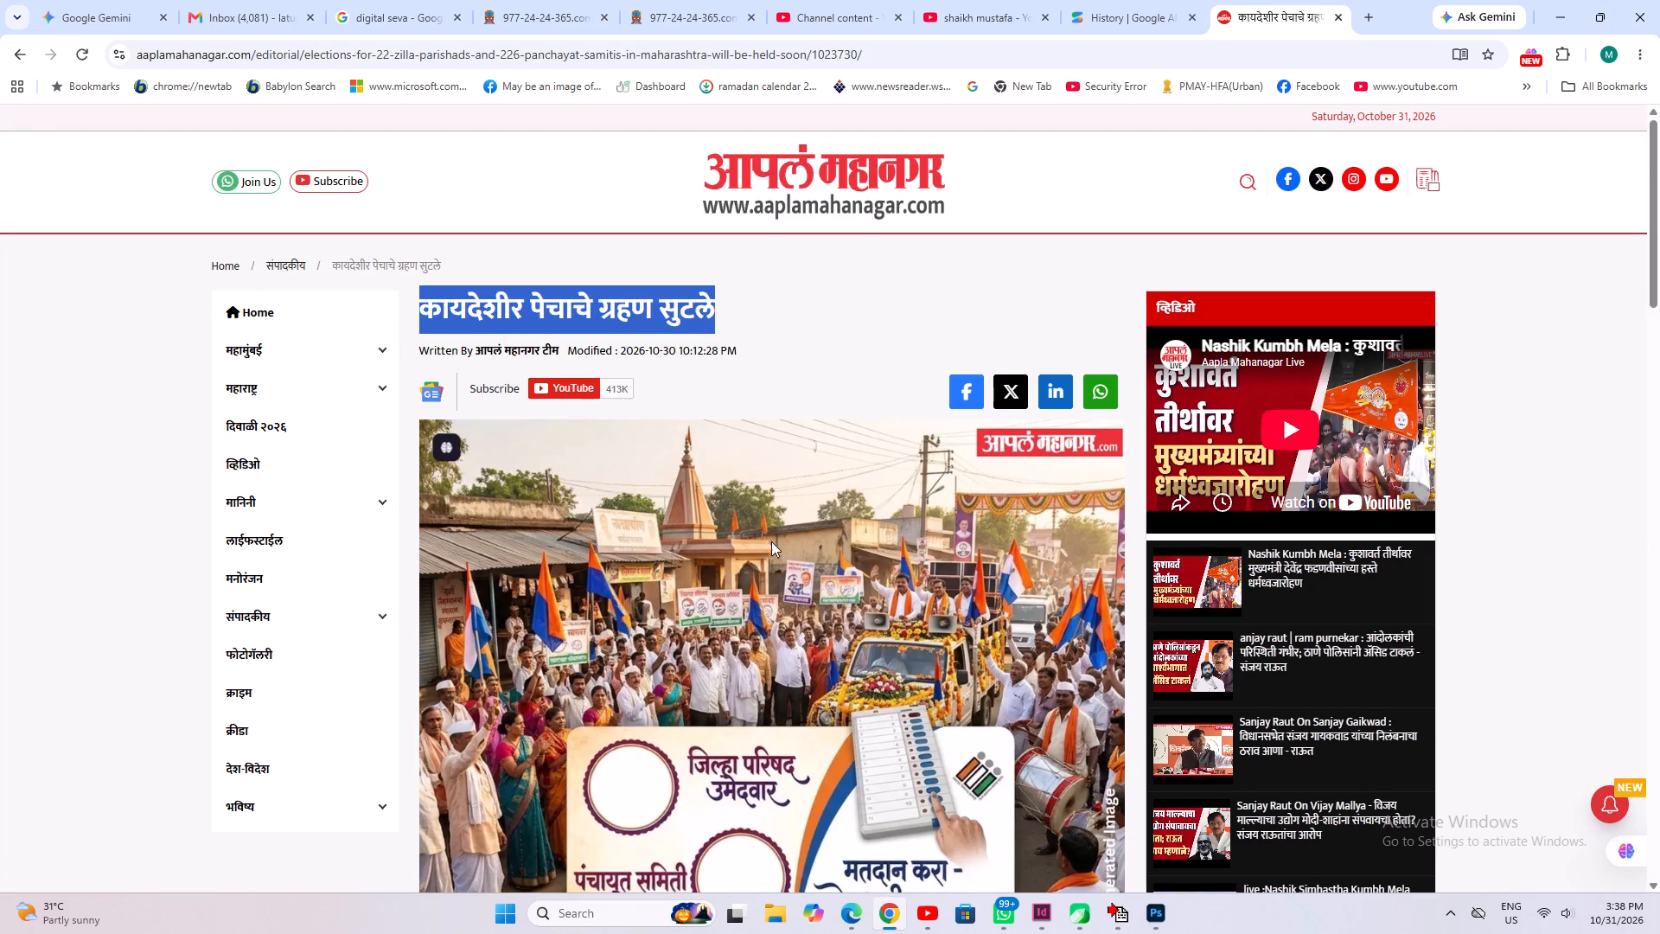
pyautogui.scroll(-4, 801, 618)
pyautogui.scroll(2, 682, 628)
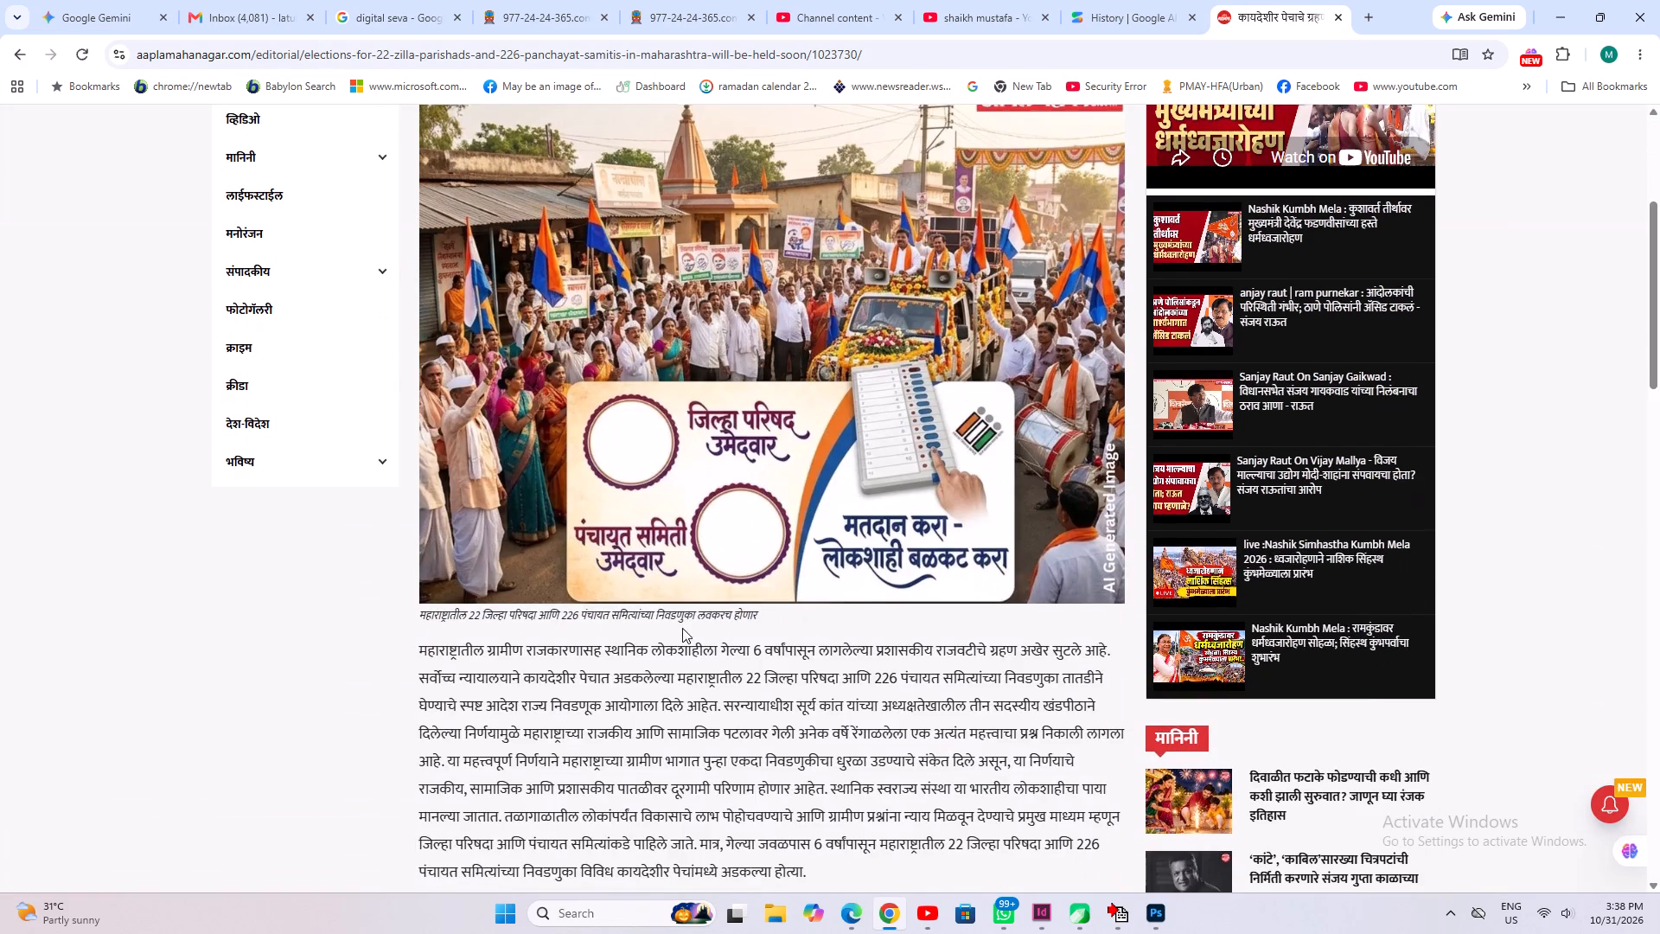
pyautogui.scroll(3, 682, 628)
pyautogui.rightClick(610, 311)
pyautogui.click(658, 328)
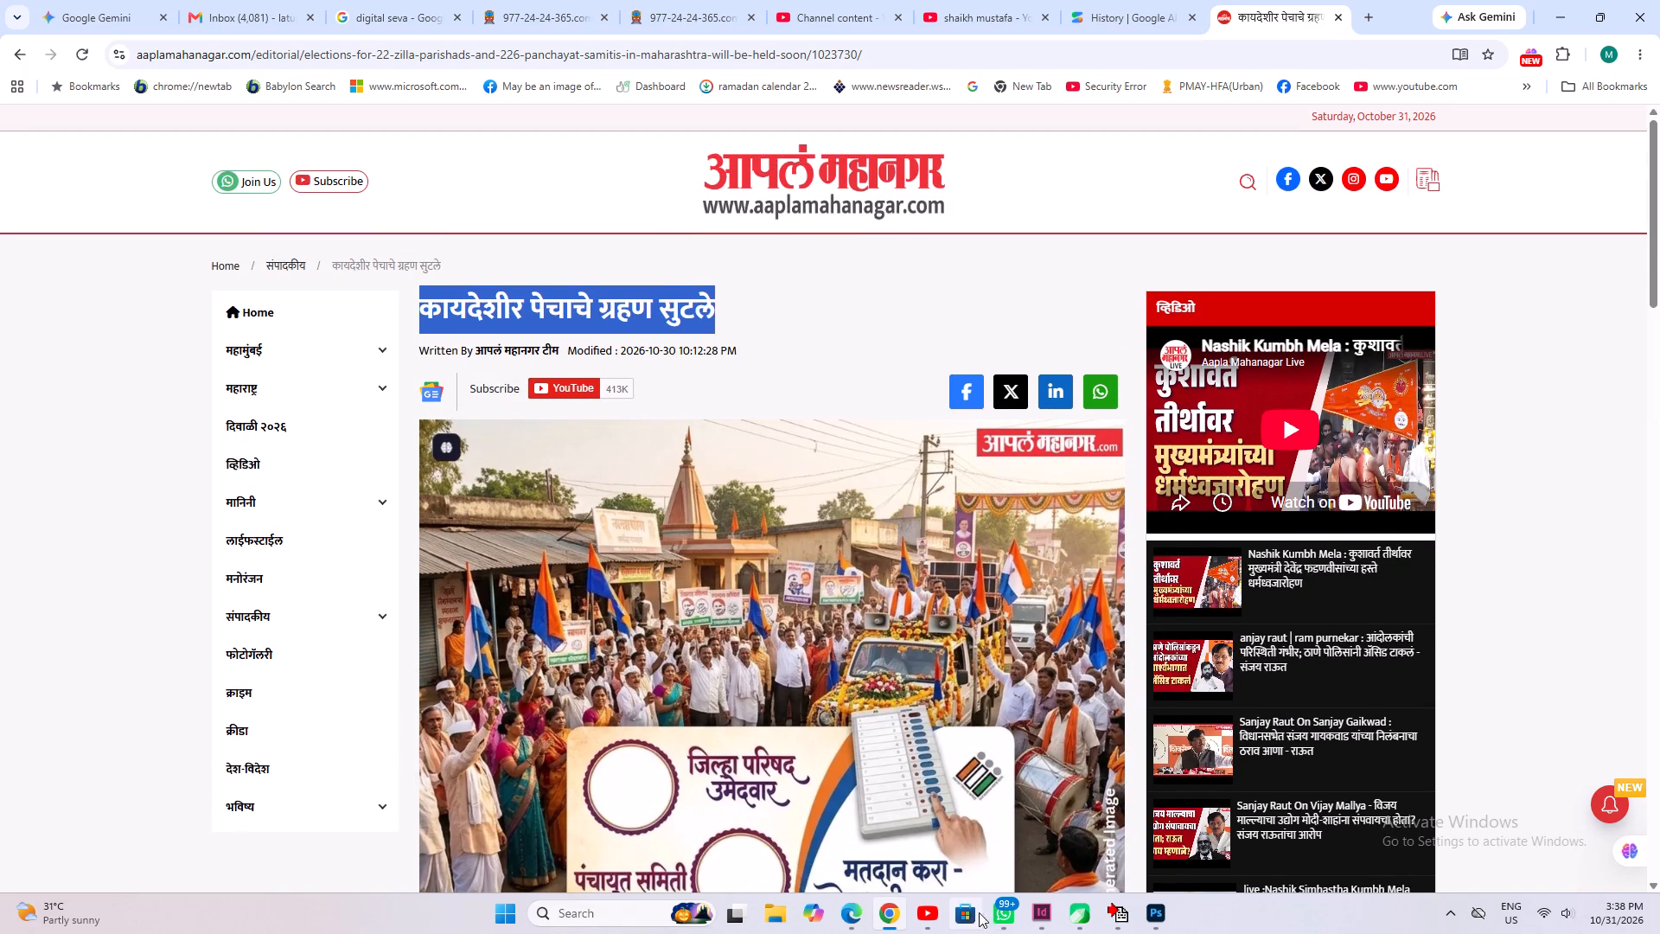
# Switch to Exchange Utility and convert the copied title from Unicode to Shree-Lipi 7.0, overwriting Untitled.txt.
pyautogui.click(1112, 916)
pyautogui.click(1001, 867)
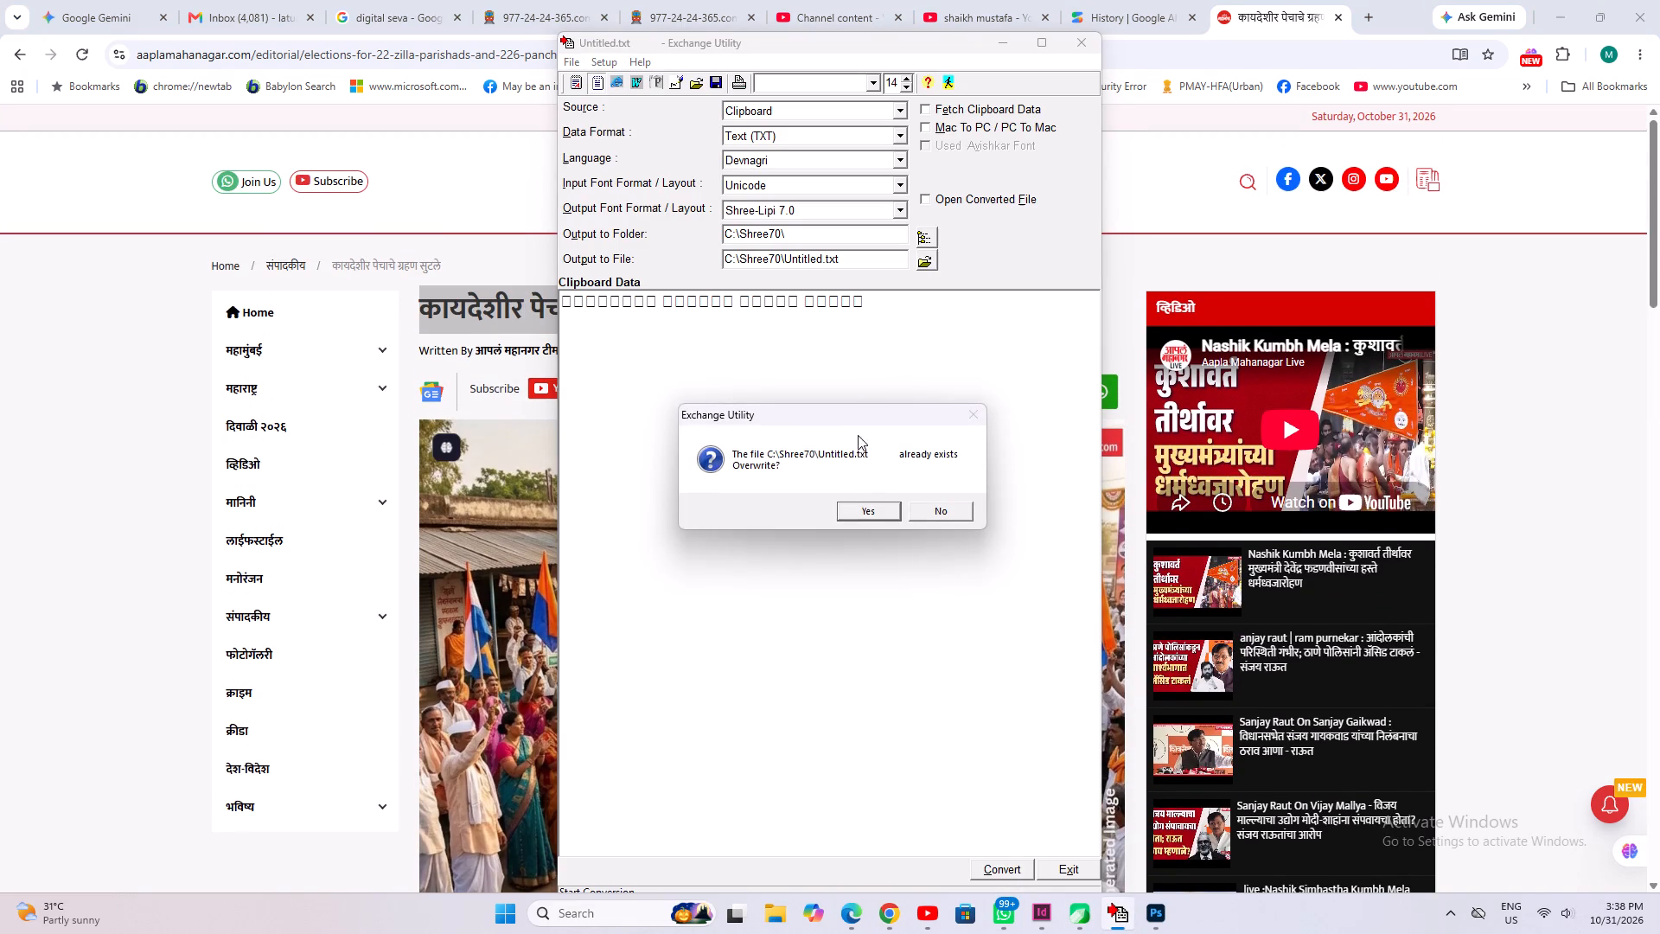
pyautogui.click(877, 502)
pyautogui.click(952, 512)
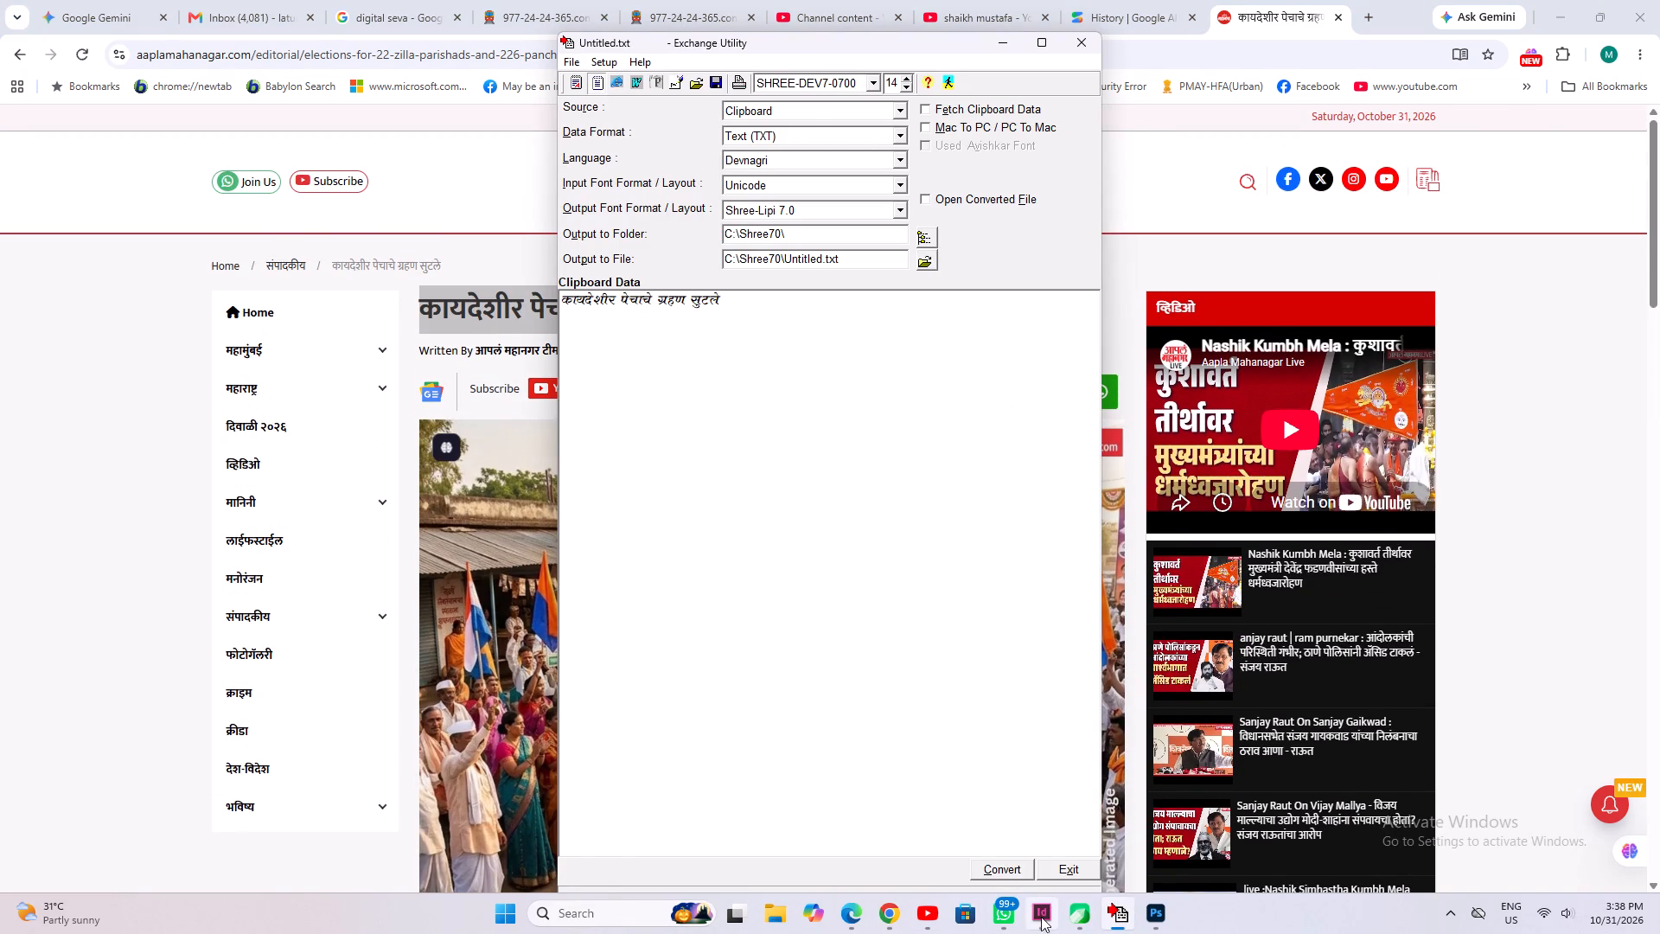
# Back in InDesign, replace the headline under संपादकीय on page 2 with the converted title कायदेशीर पेचाचे ग्रहण सुटले.
pyautogui.click(1035, 917)
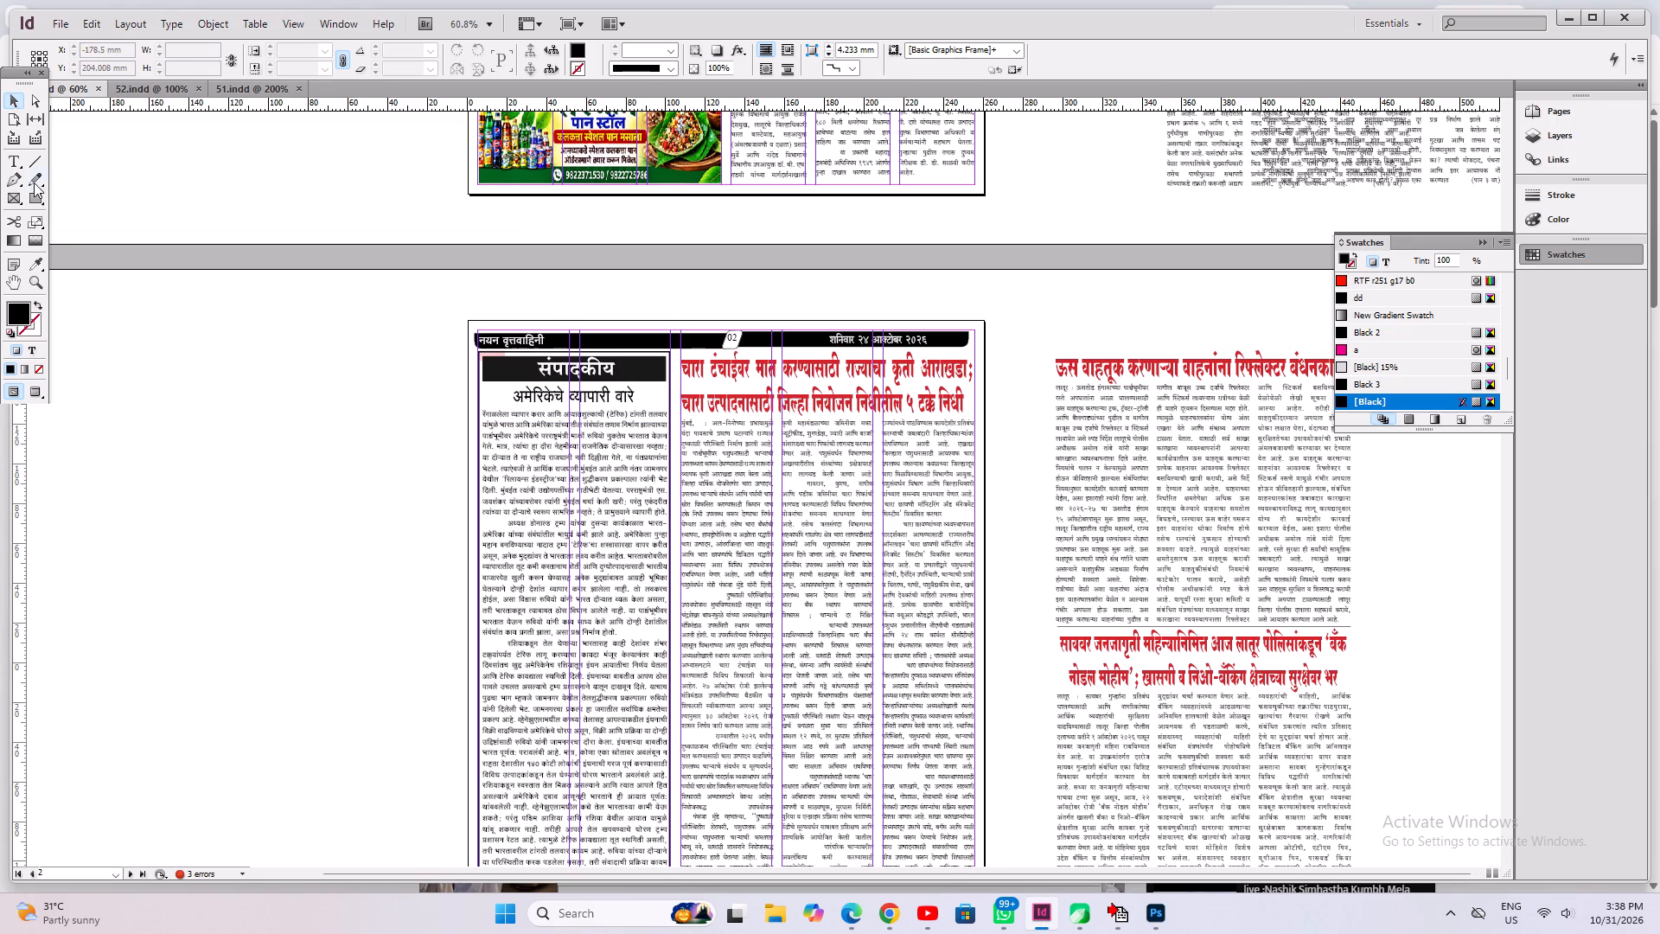
pyautogui.click(17, 163)
pyautogui.click(574, 390)
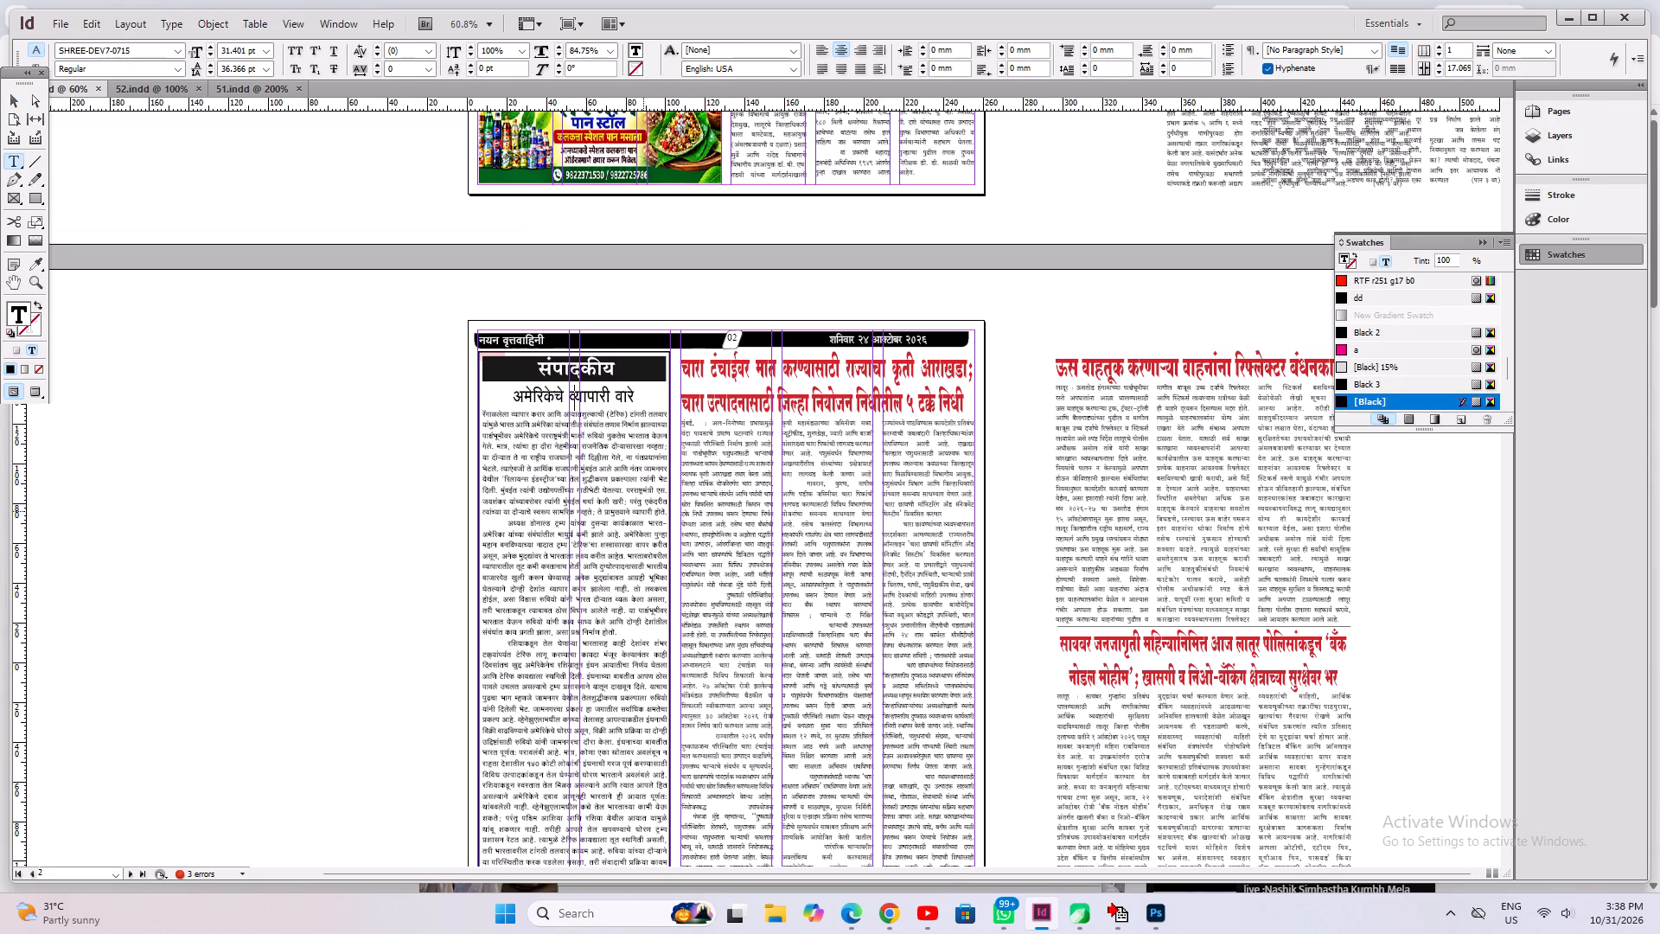
pyautogui.hotkey('ctrl', 'a')
pyautogui.hotkey('ctrl', 'v')
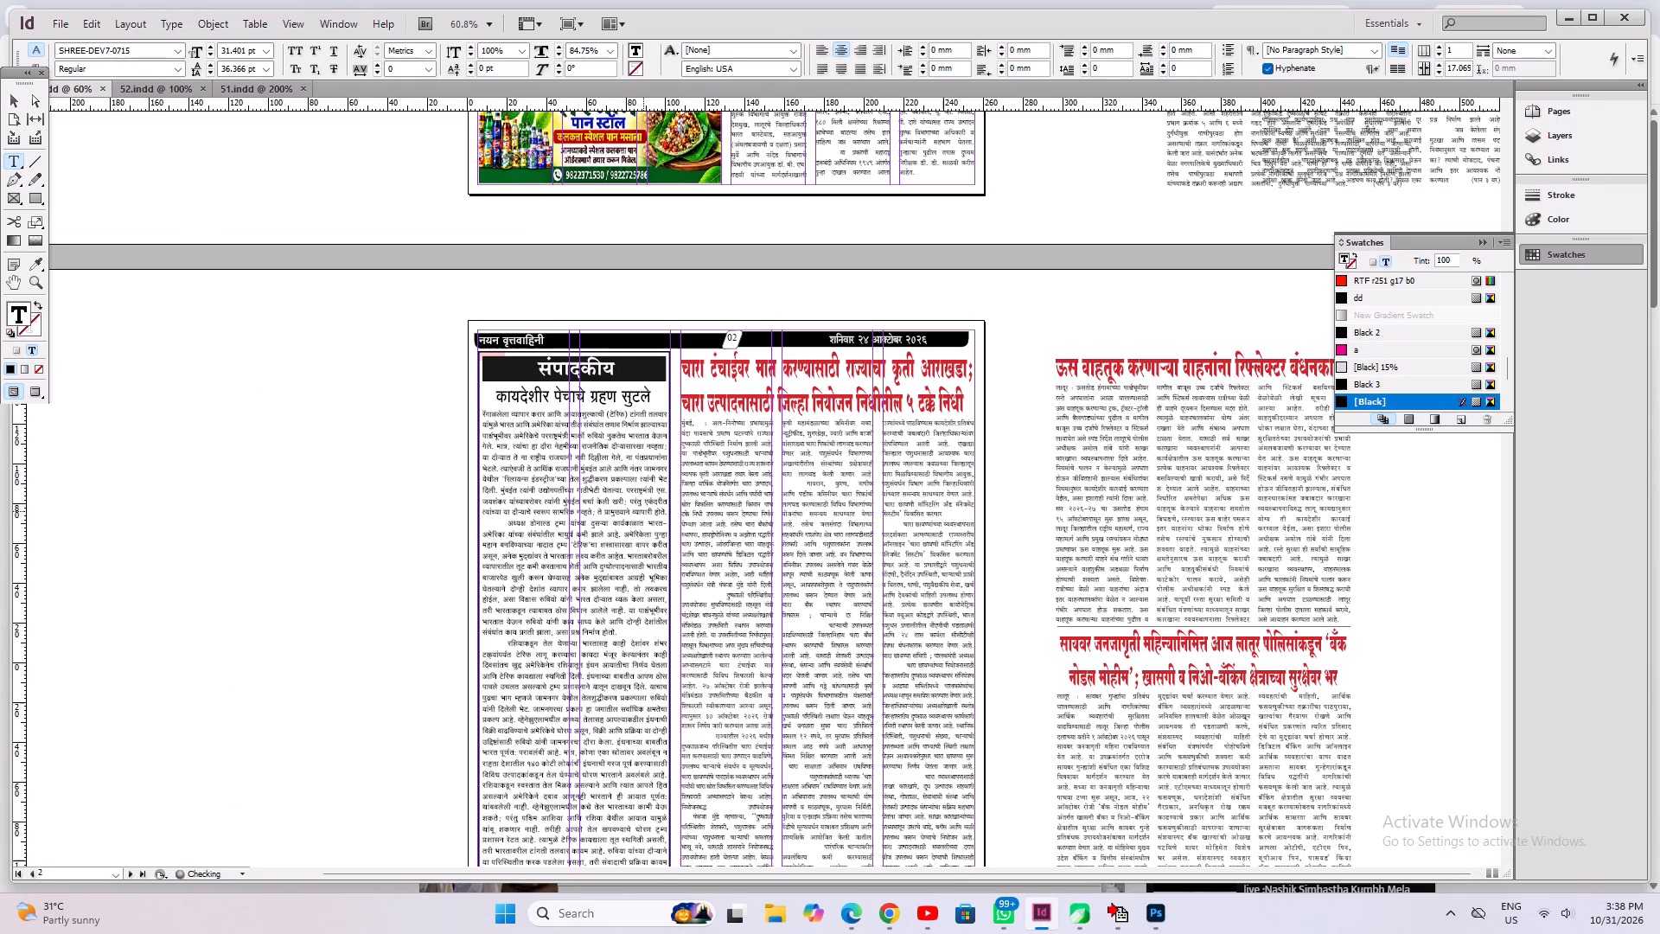
# Switch to Chrome and copy the web editorial's full body text, from महाराष्ट्रातील ग्रामीण राजकारणासह through its last paragraph before Next Story.
pyautogui.click(1051, 925)
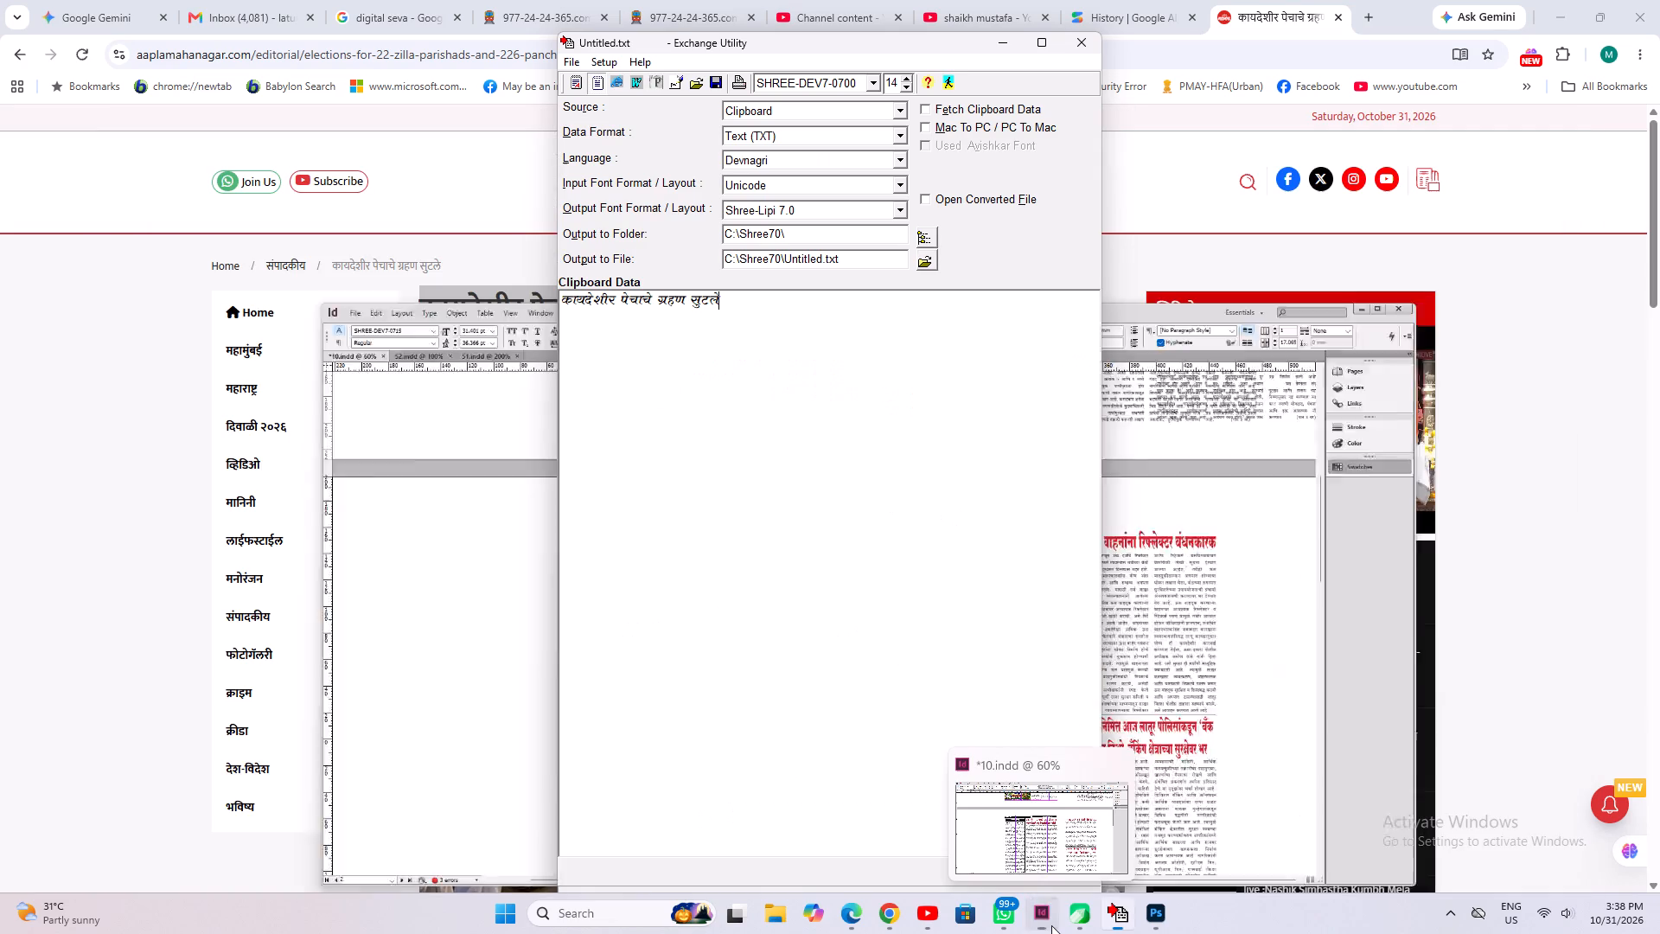
pyautogui.click(105, 609)
pyautogui.scroll(-6, 1089, 550)
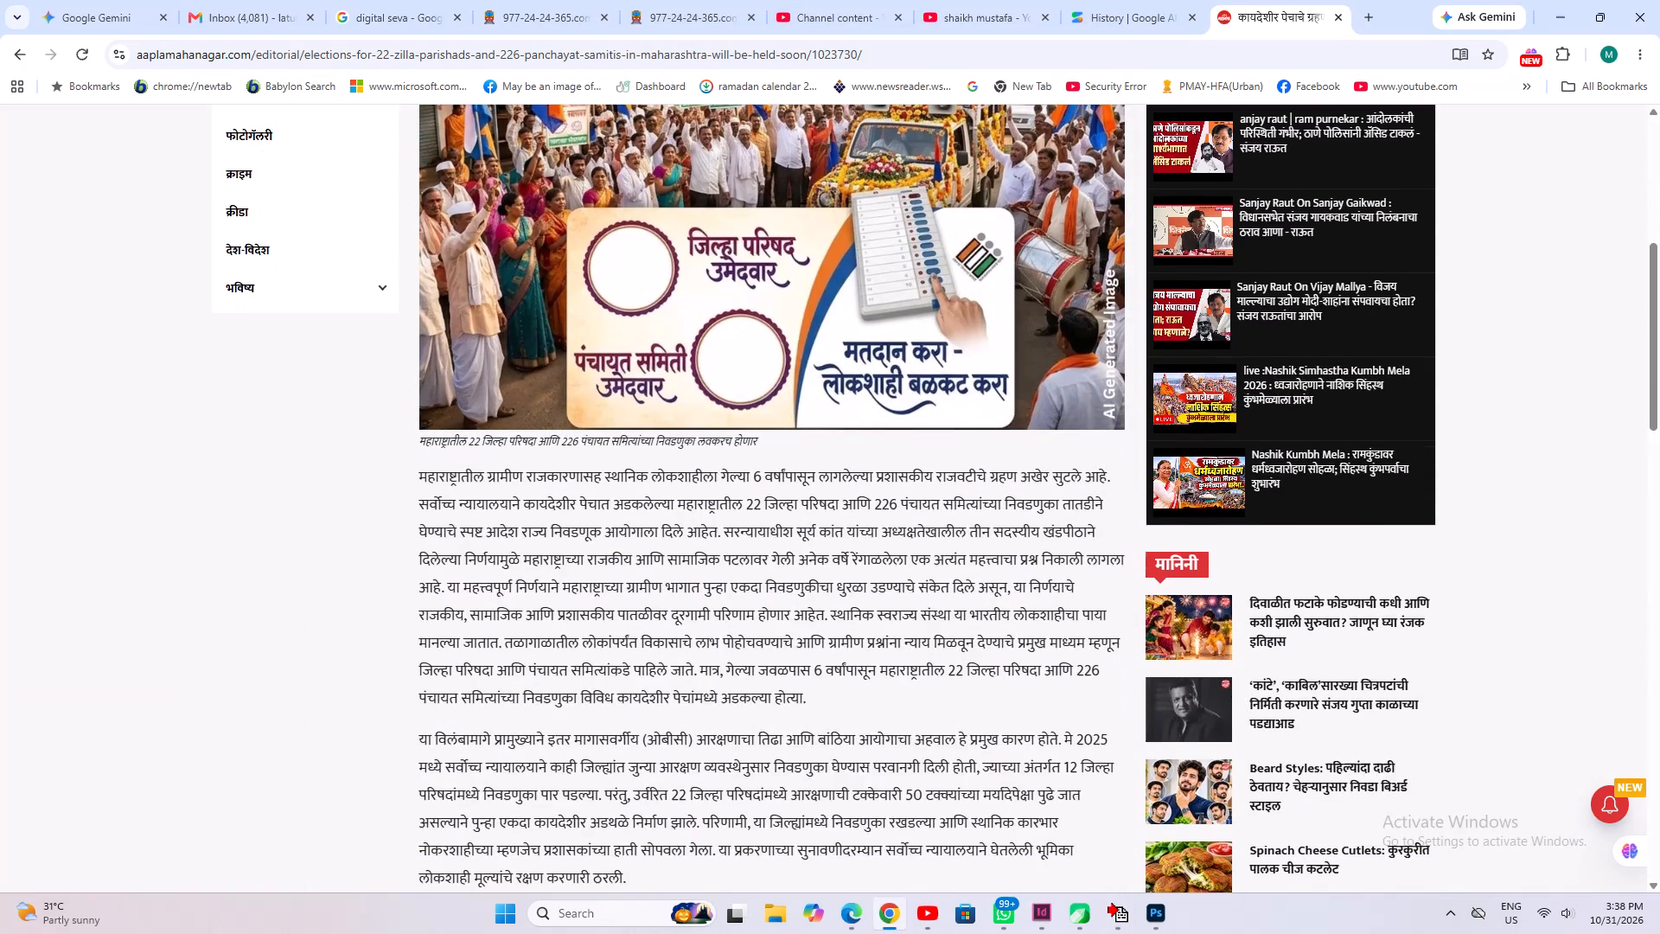
pyautogui.moveTo(416, 477); pyautogui.dragTo(569, 752)
pyautogui.scroll(-3, 569, 752)
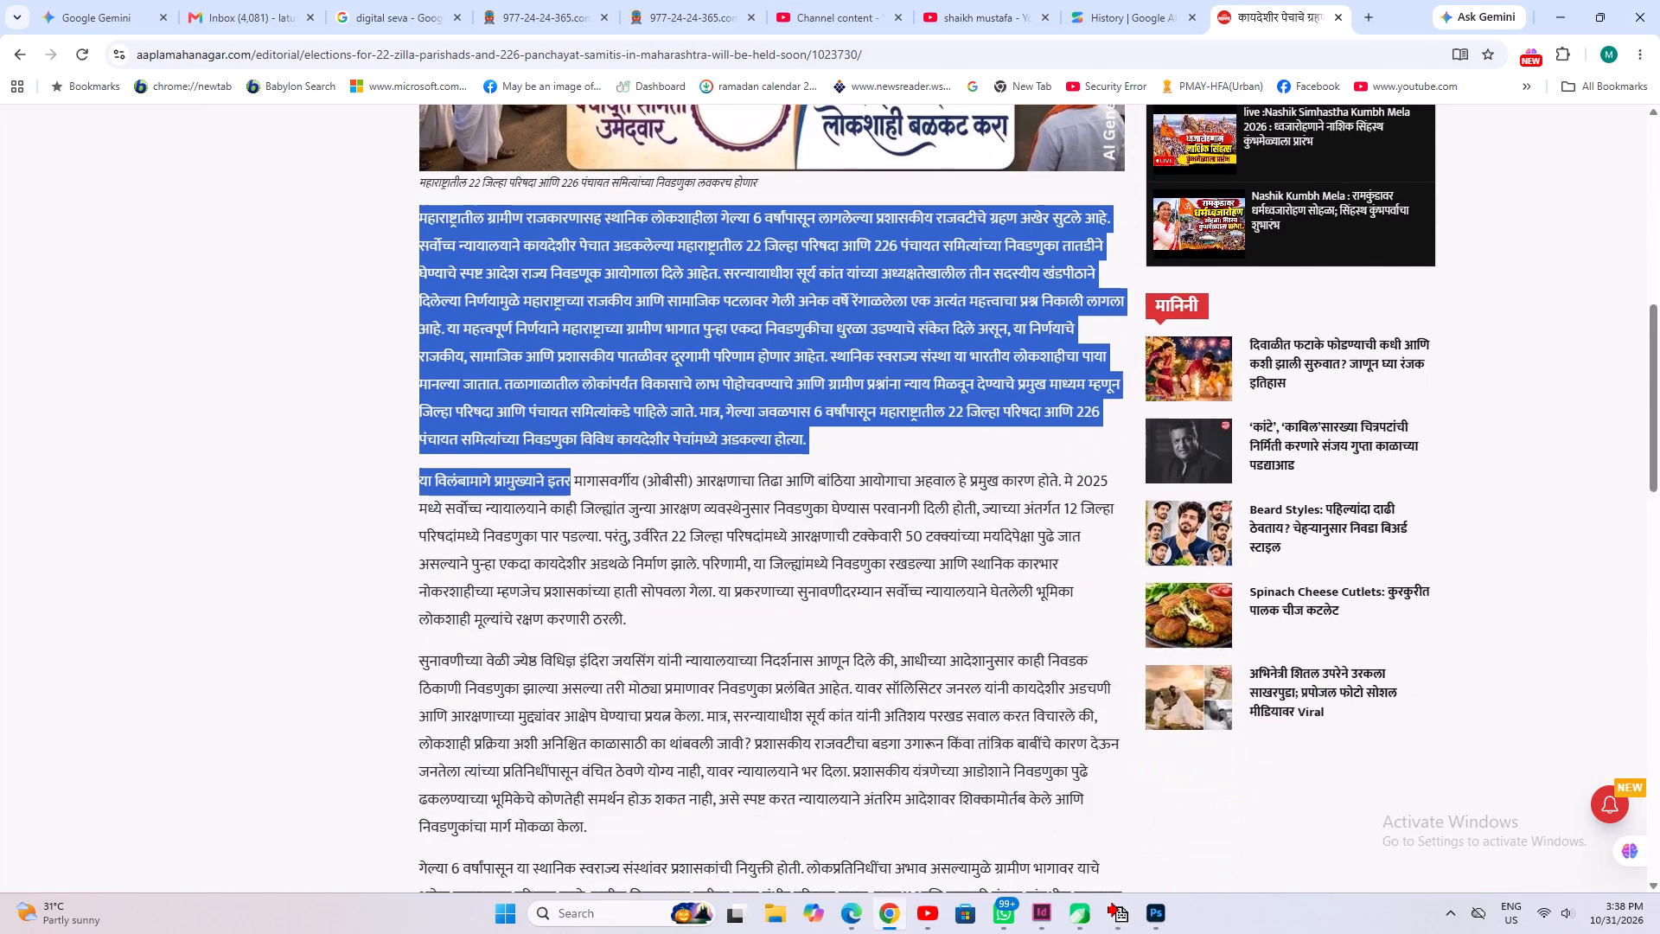
pyautogui.moveTo(569, 752); pyautogui.dragTo(613, 768)
pyautogui.scroll(-5, 613, 769)
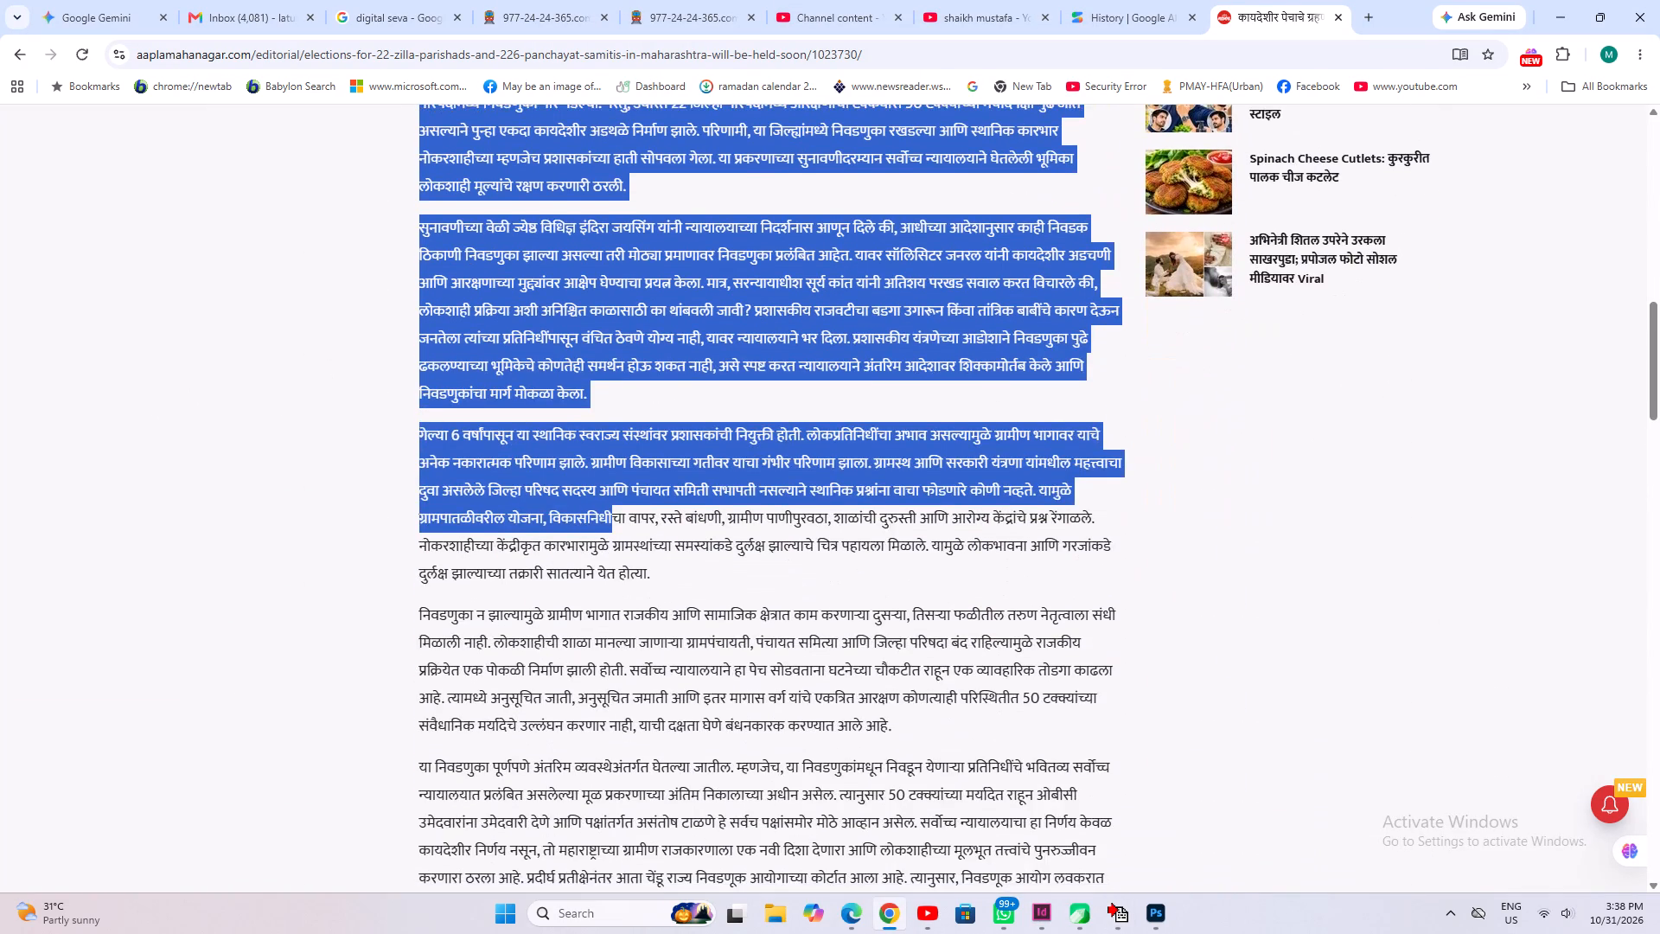
pyautogui.moveTo(613, 768); pyautogui.dragTo(1137, 762)
pyautogui.scroll(-2, 613, 768)
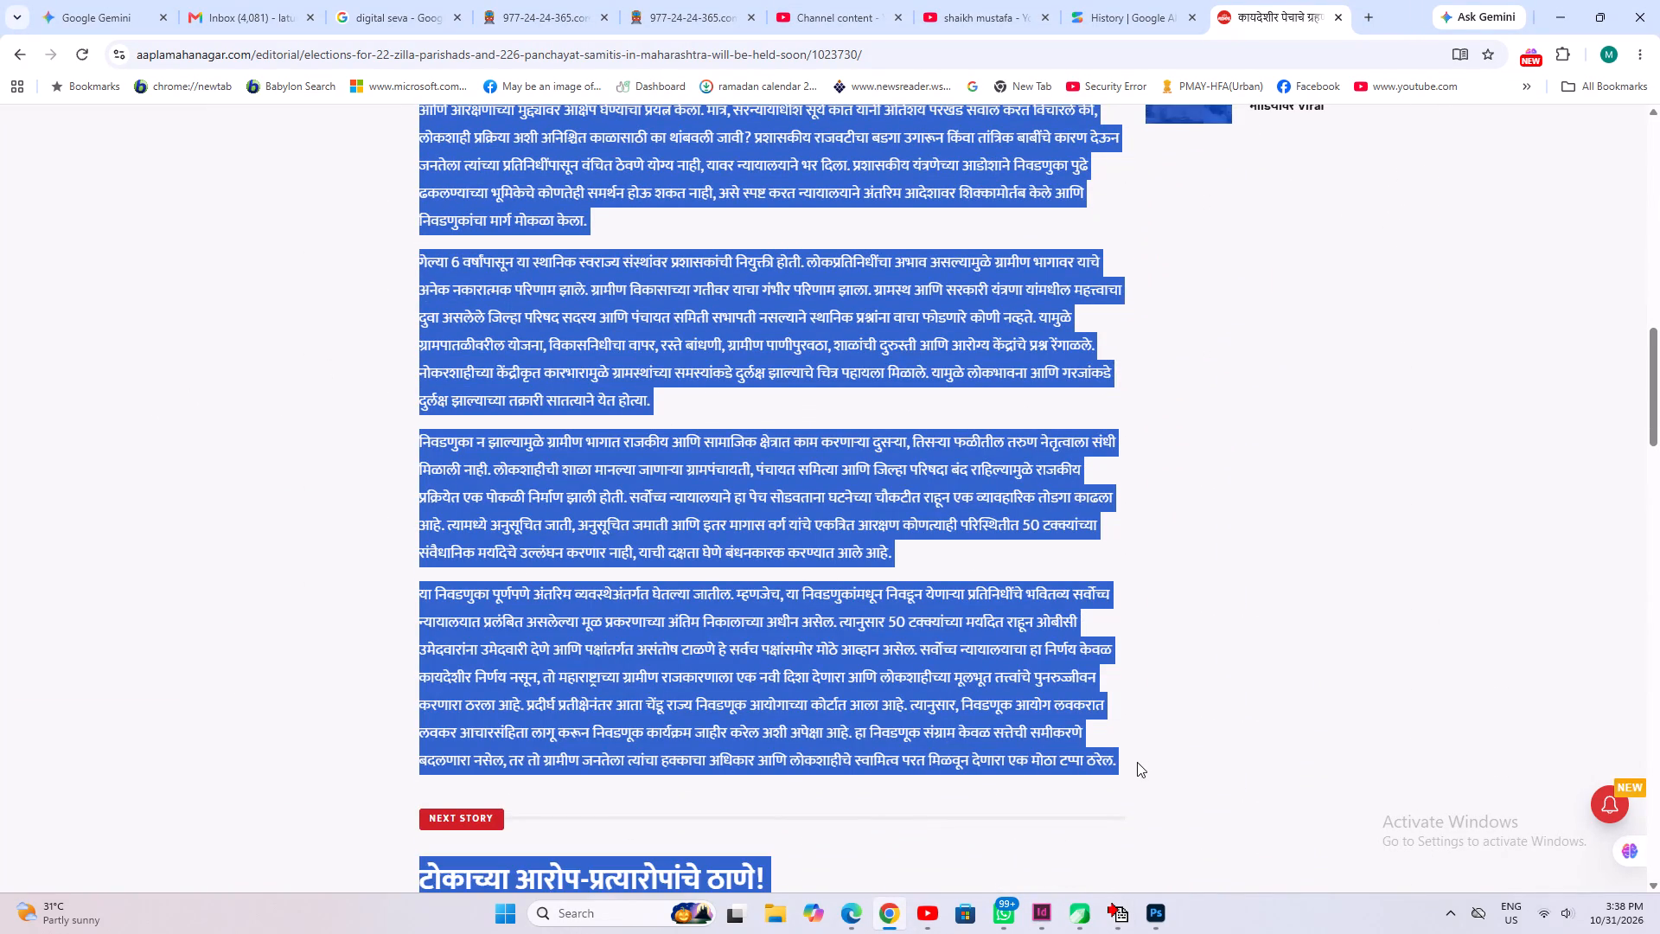
pyautogui.moveTo(1137, 762); pyautogui.dragTo(1126, 764)
pyautogui.scroll(6, 712, 538)
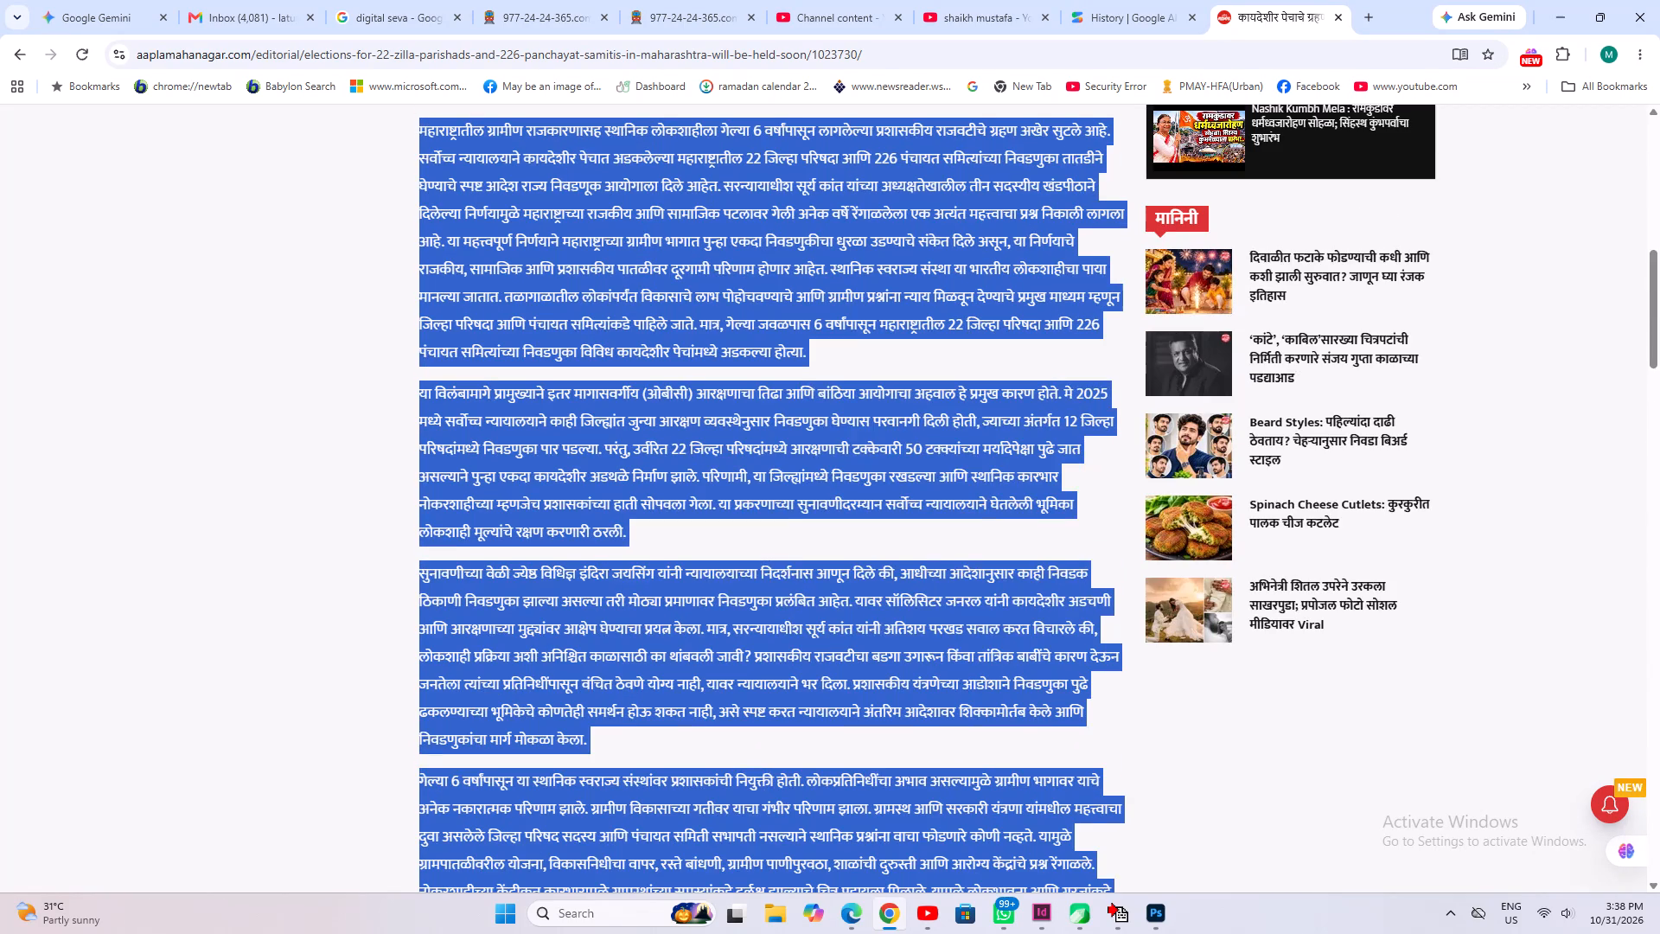
pyautogui.rightClick(686, 374)
pyautogui.click(725, 387)
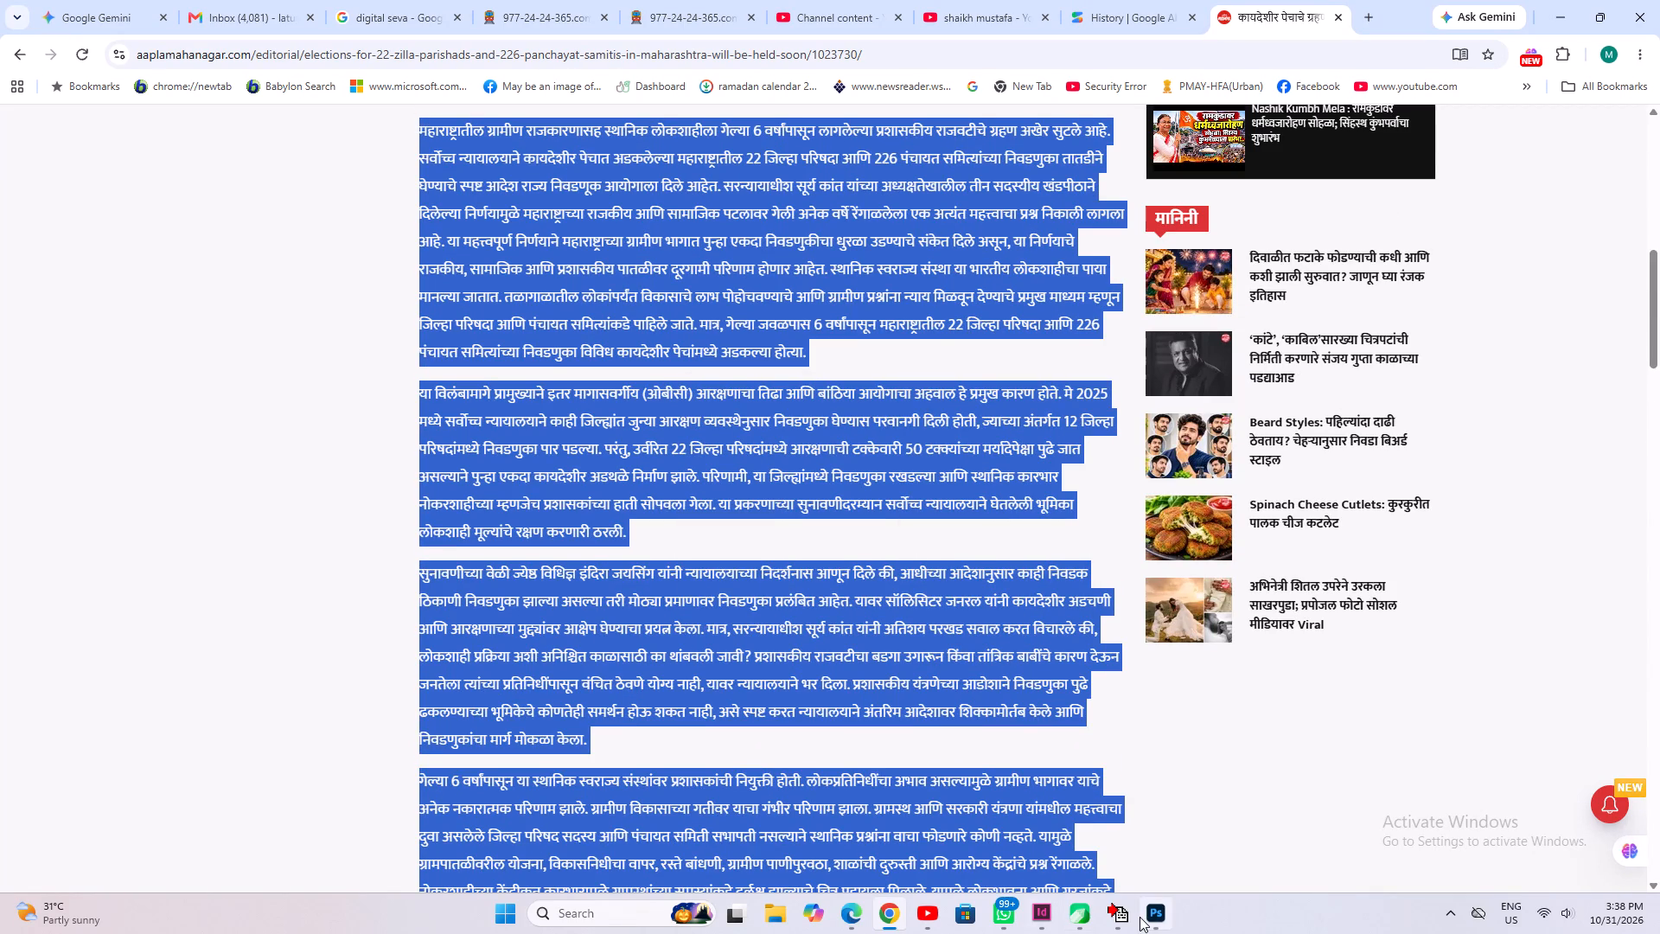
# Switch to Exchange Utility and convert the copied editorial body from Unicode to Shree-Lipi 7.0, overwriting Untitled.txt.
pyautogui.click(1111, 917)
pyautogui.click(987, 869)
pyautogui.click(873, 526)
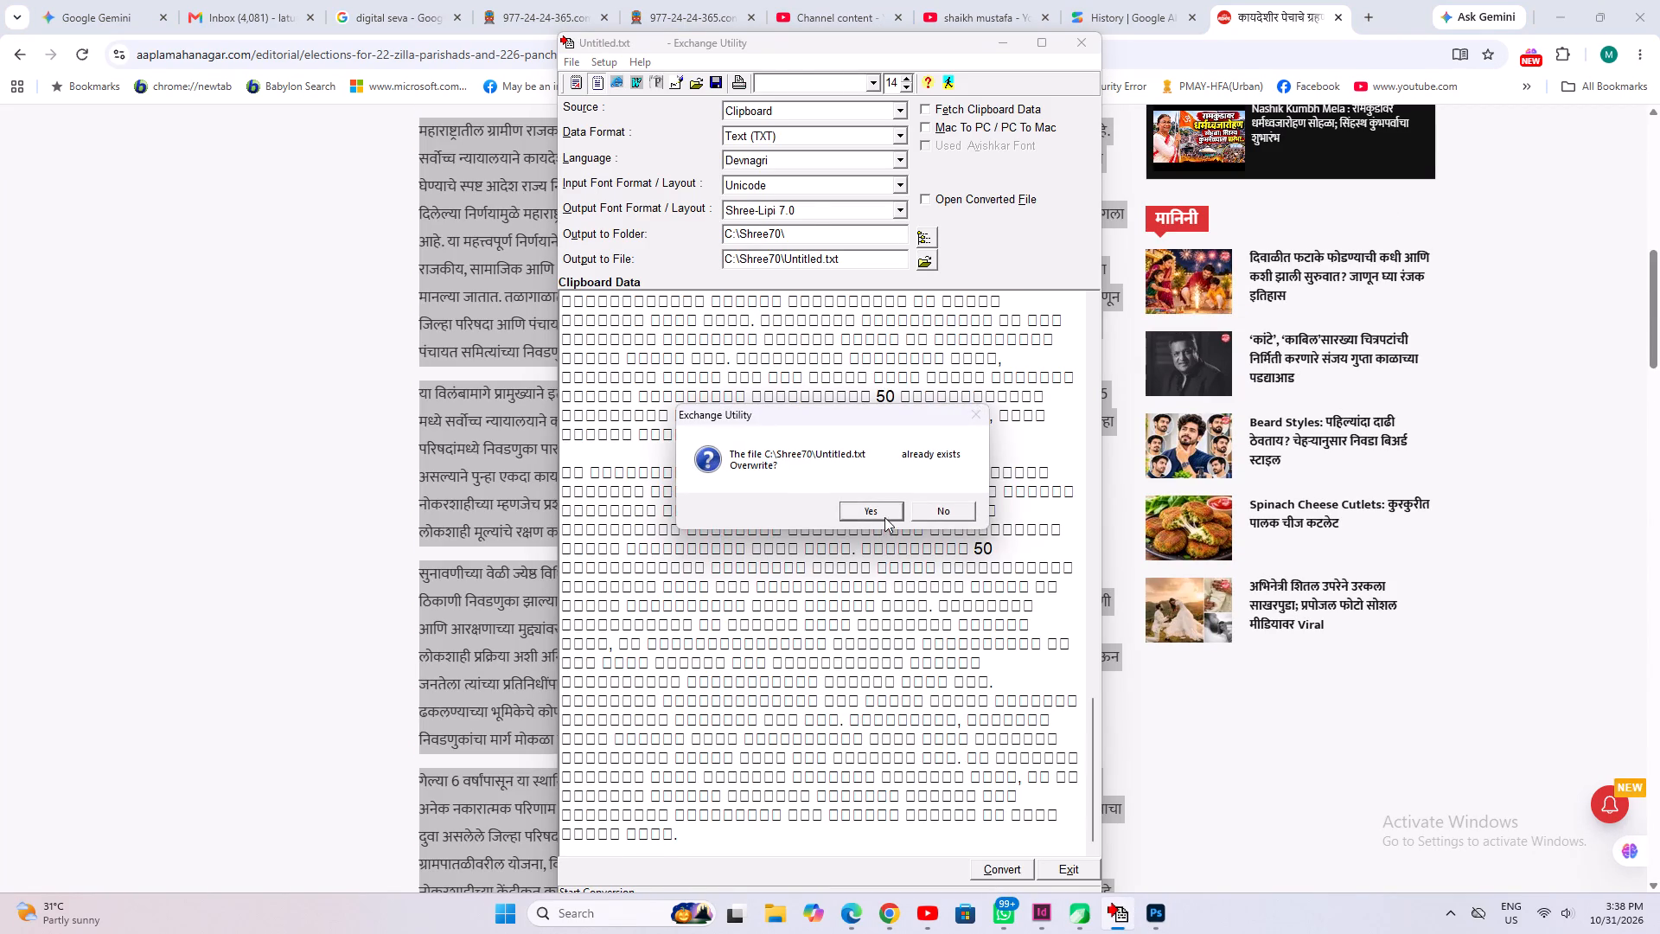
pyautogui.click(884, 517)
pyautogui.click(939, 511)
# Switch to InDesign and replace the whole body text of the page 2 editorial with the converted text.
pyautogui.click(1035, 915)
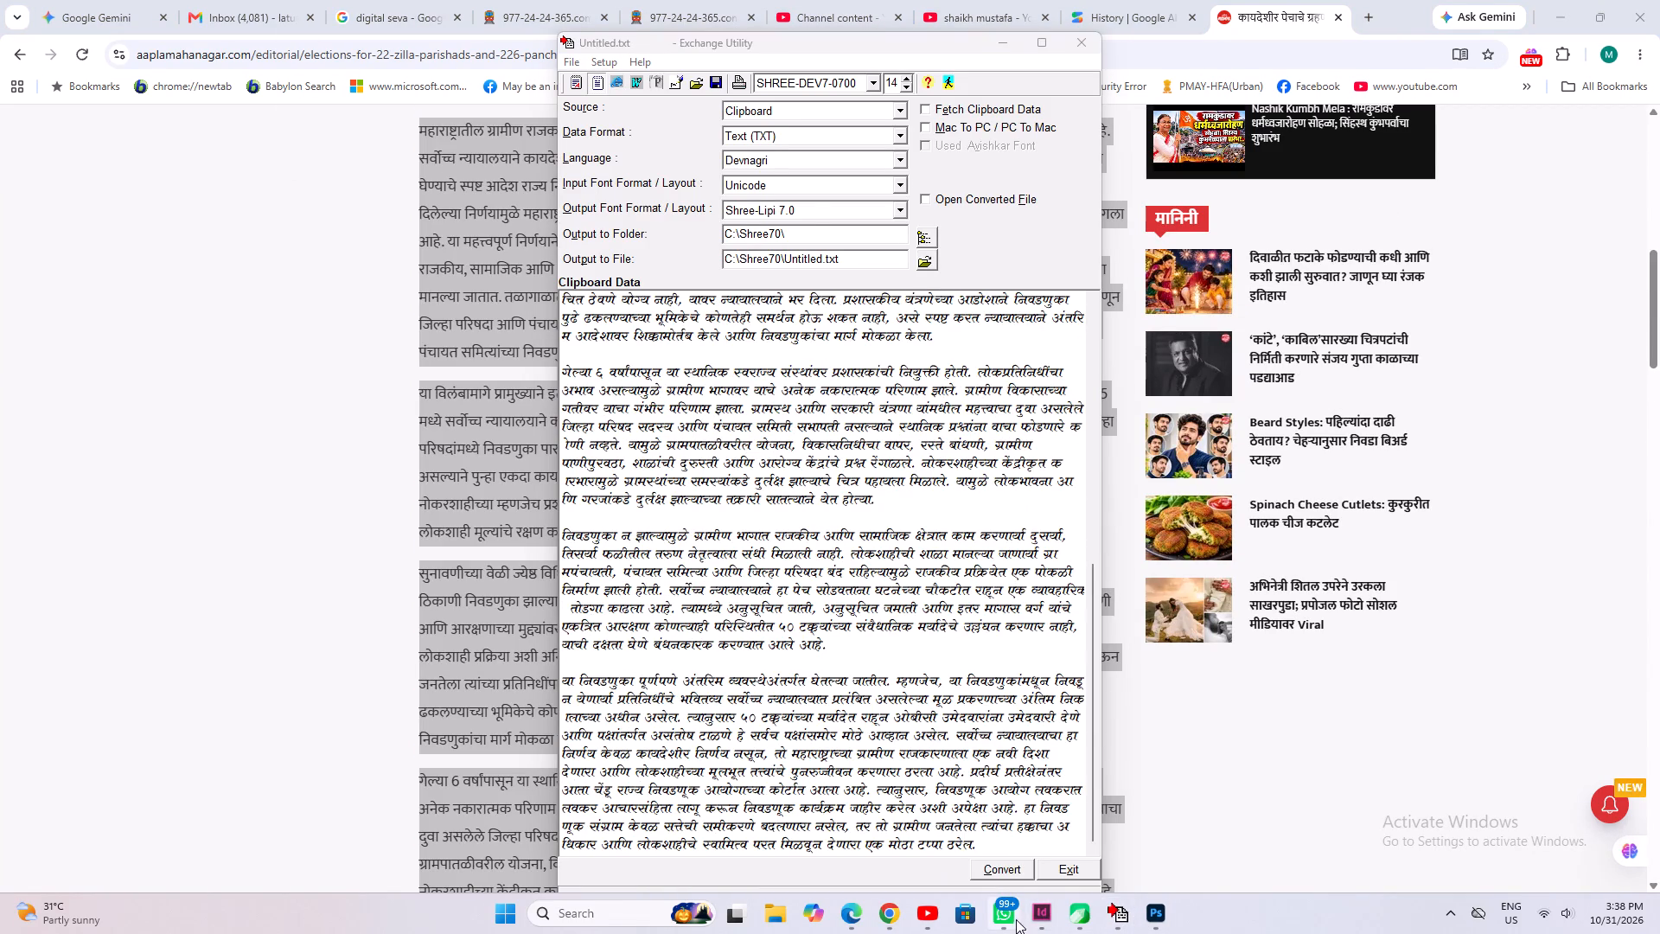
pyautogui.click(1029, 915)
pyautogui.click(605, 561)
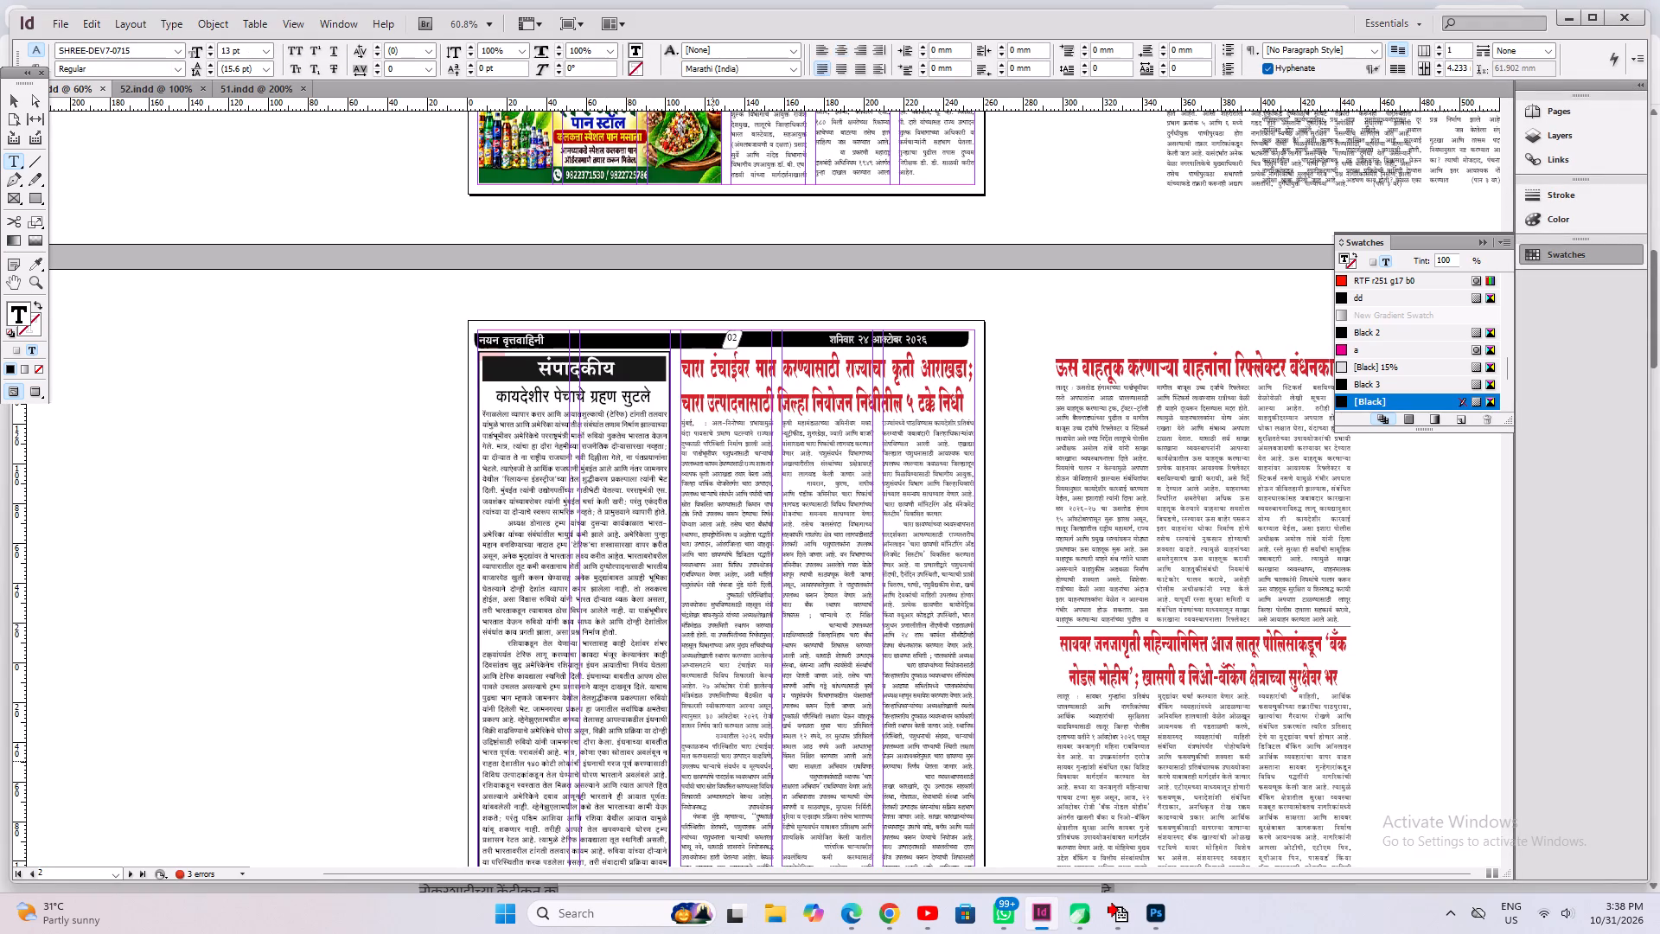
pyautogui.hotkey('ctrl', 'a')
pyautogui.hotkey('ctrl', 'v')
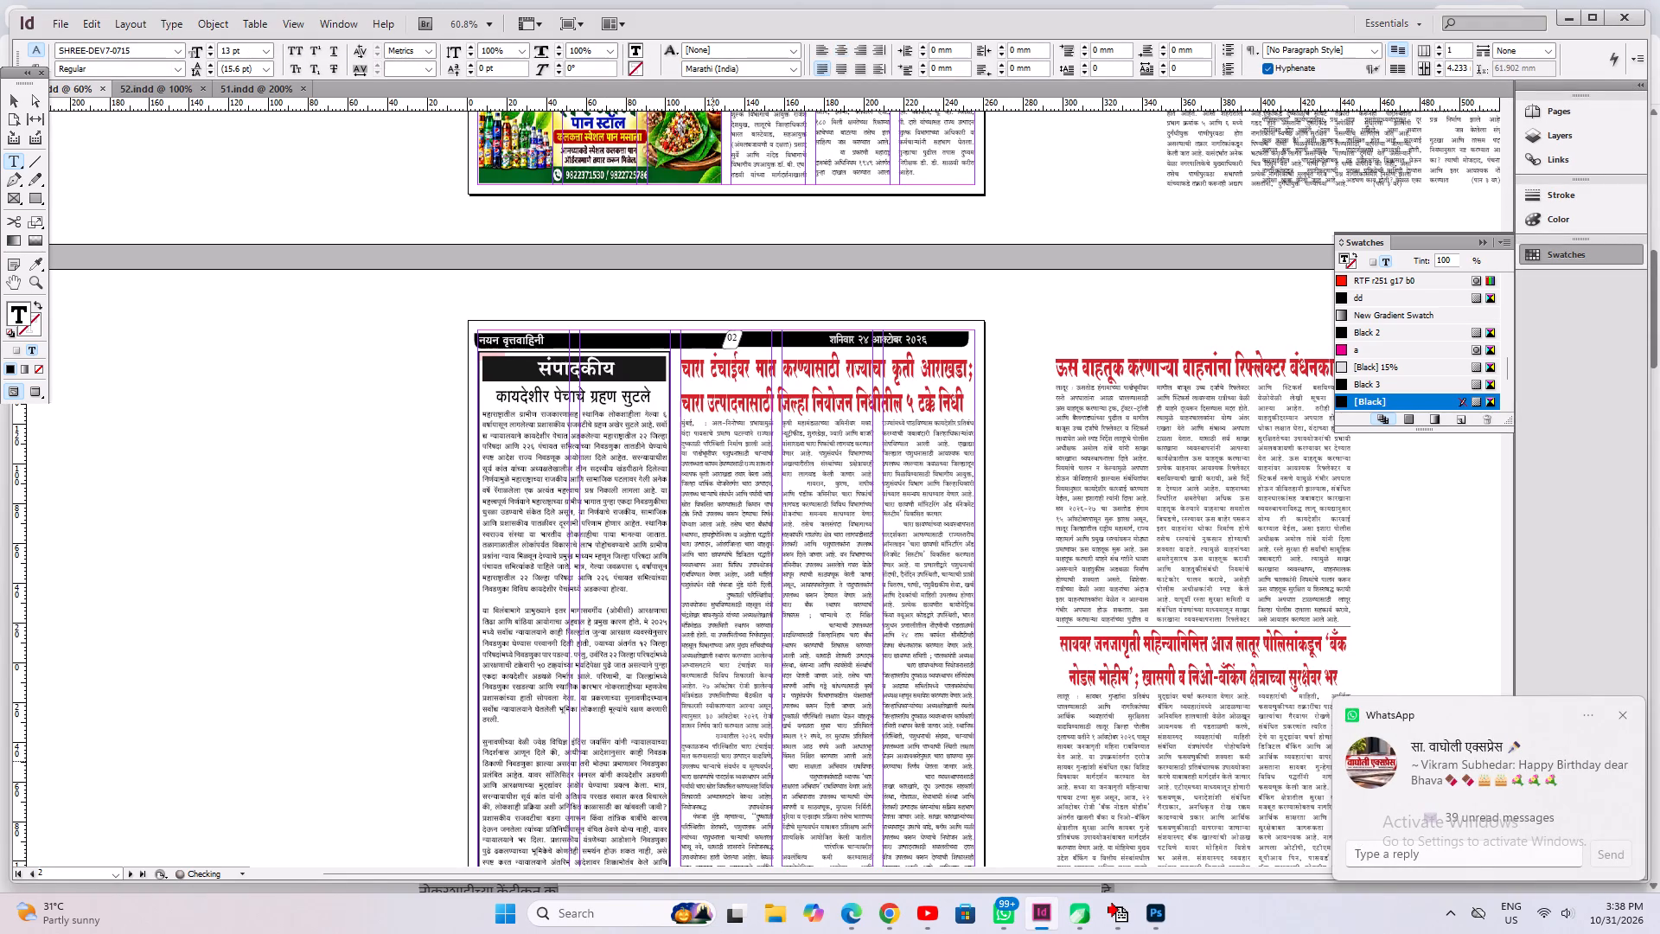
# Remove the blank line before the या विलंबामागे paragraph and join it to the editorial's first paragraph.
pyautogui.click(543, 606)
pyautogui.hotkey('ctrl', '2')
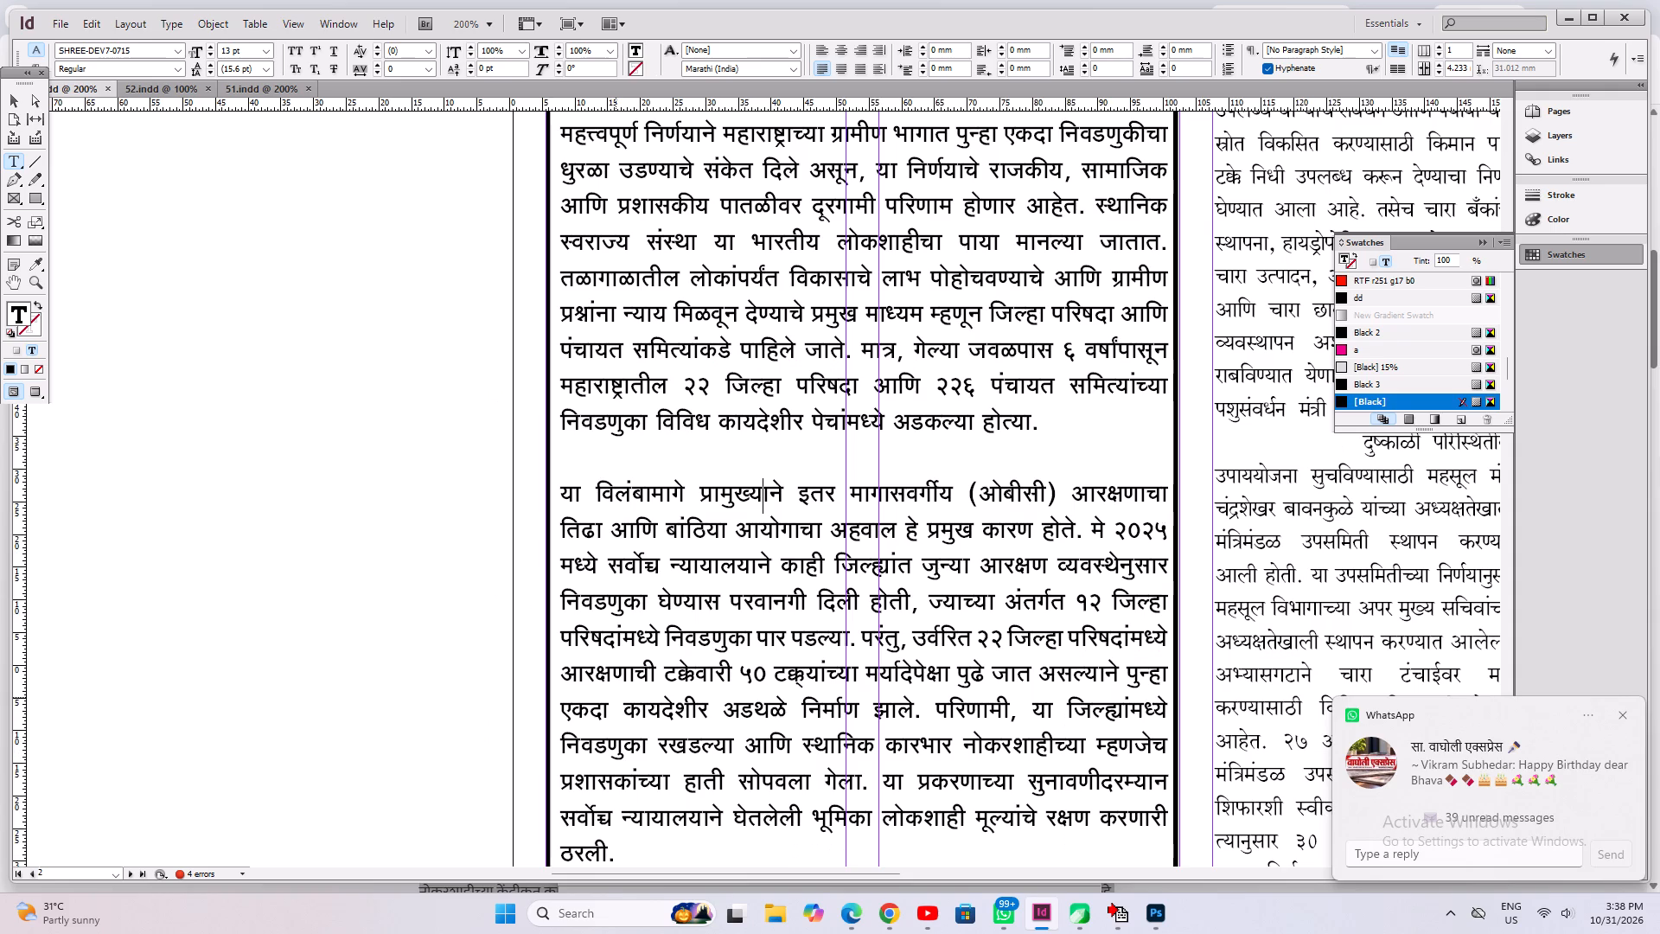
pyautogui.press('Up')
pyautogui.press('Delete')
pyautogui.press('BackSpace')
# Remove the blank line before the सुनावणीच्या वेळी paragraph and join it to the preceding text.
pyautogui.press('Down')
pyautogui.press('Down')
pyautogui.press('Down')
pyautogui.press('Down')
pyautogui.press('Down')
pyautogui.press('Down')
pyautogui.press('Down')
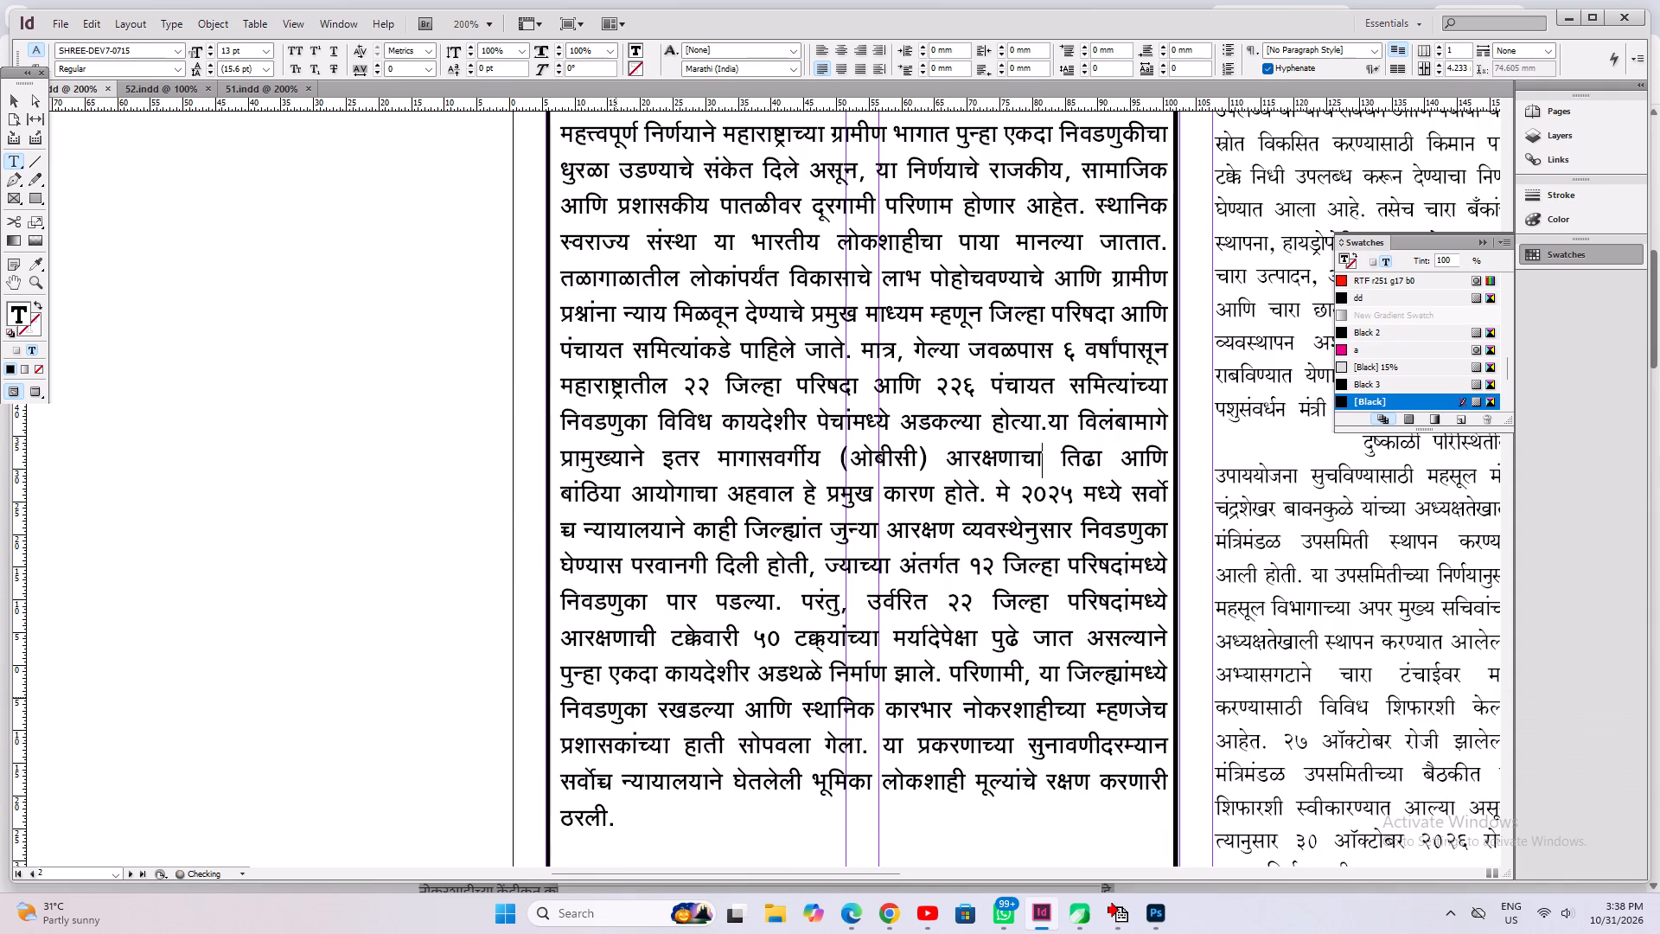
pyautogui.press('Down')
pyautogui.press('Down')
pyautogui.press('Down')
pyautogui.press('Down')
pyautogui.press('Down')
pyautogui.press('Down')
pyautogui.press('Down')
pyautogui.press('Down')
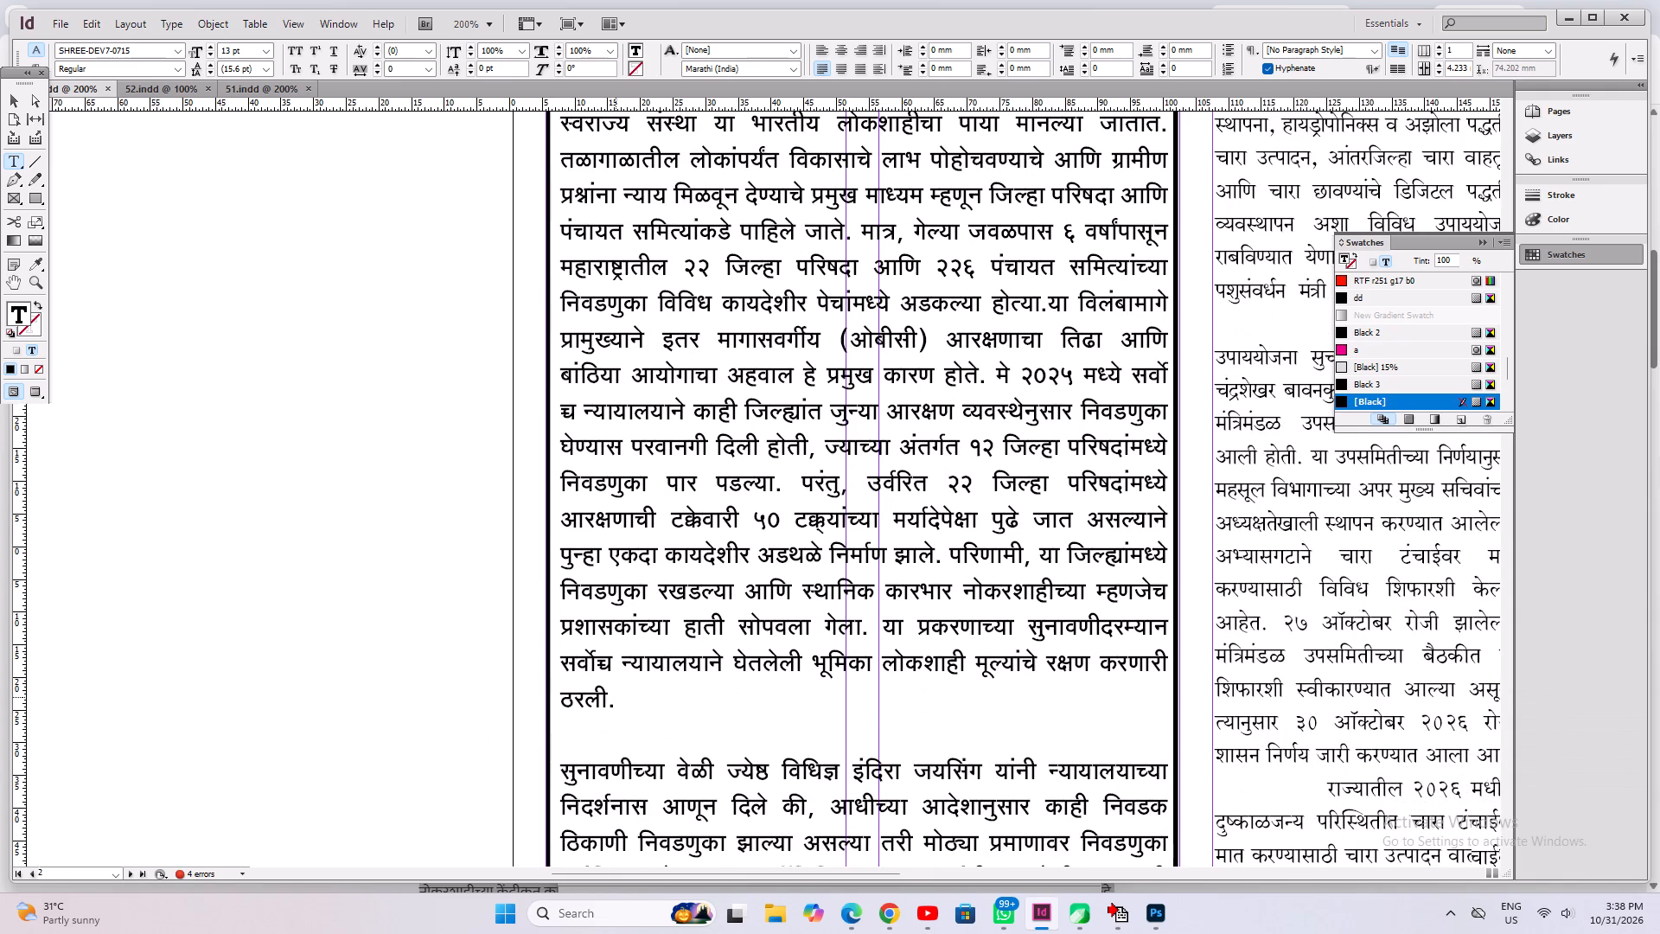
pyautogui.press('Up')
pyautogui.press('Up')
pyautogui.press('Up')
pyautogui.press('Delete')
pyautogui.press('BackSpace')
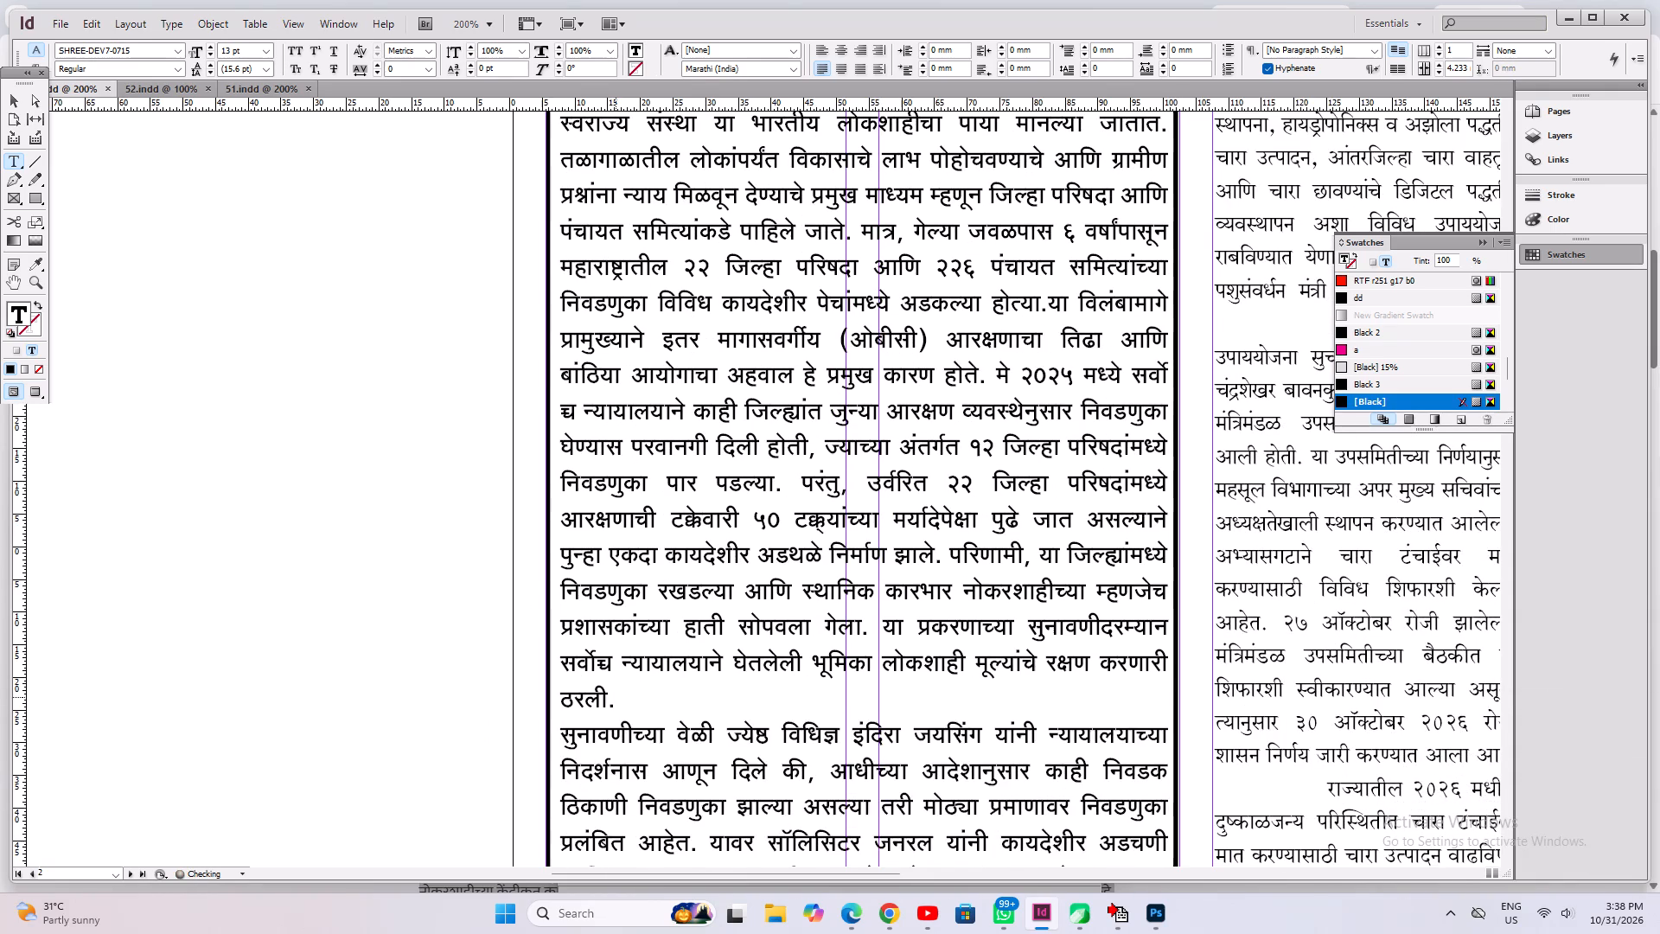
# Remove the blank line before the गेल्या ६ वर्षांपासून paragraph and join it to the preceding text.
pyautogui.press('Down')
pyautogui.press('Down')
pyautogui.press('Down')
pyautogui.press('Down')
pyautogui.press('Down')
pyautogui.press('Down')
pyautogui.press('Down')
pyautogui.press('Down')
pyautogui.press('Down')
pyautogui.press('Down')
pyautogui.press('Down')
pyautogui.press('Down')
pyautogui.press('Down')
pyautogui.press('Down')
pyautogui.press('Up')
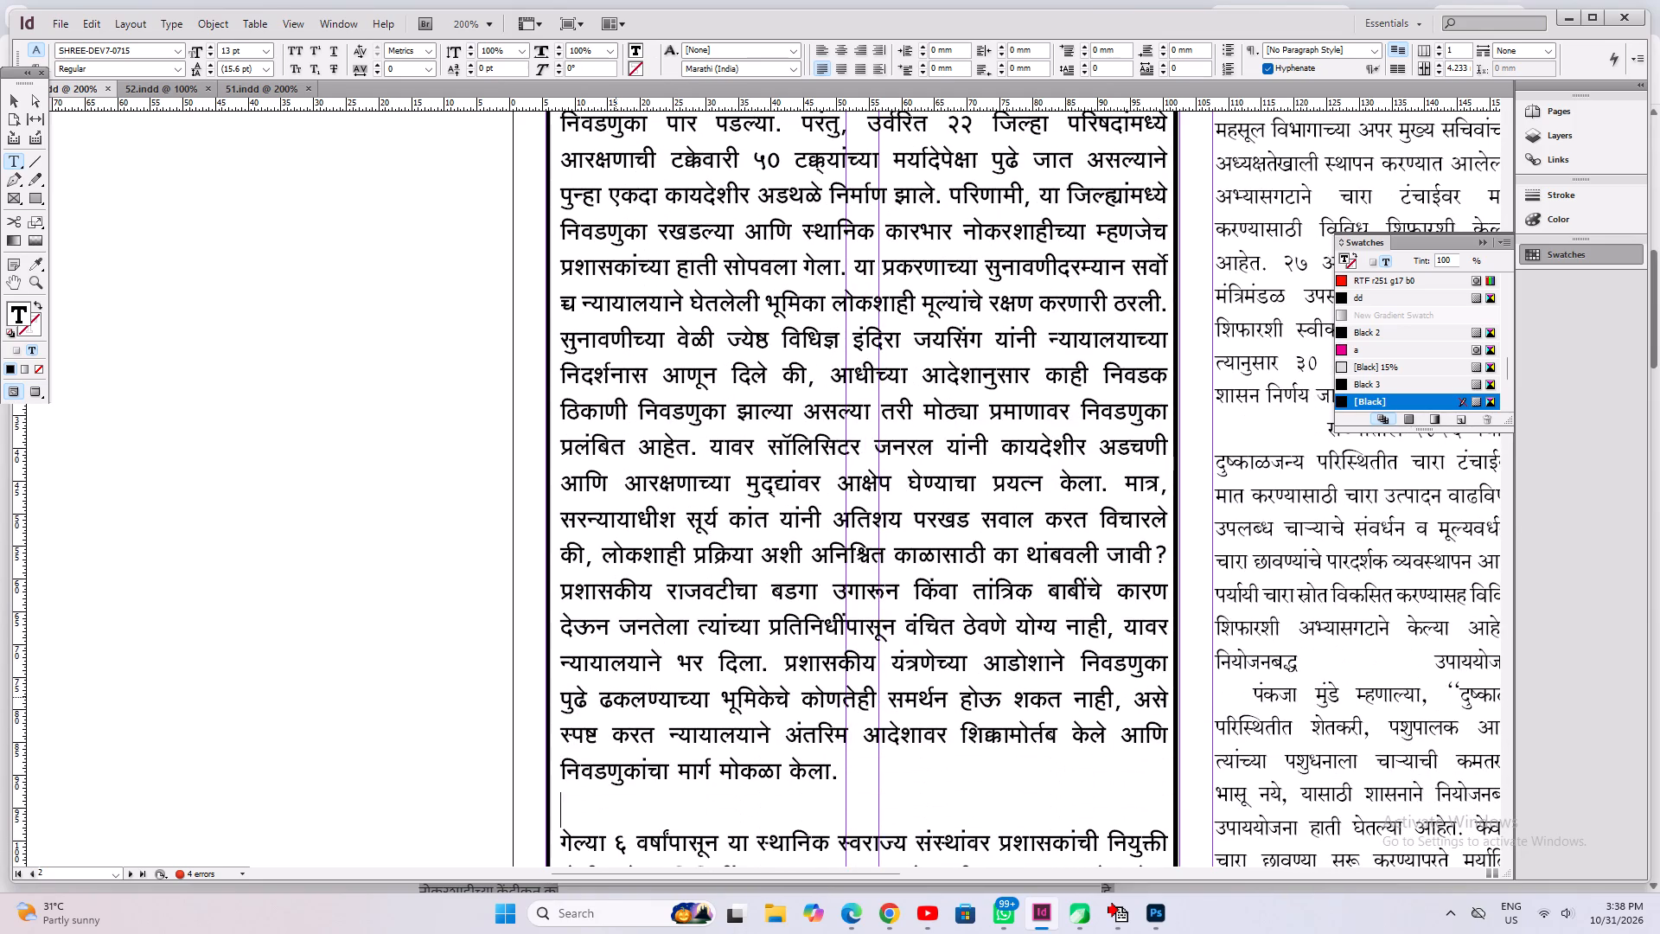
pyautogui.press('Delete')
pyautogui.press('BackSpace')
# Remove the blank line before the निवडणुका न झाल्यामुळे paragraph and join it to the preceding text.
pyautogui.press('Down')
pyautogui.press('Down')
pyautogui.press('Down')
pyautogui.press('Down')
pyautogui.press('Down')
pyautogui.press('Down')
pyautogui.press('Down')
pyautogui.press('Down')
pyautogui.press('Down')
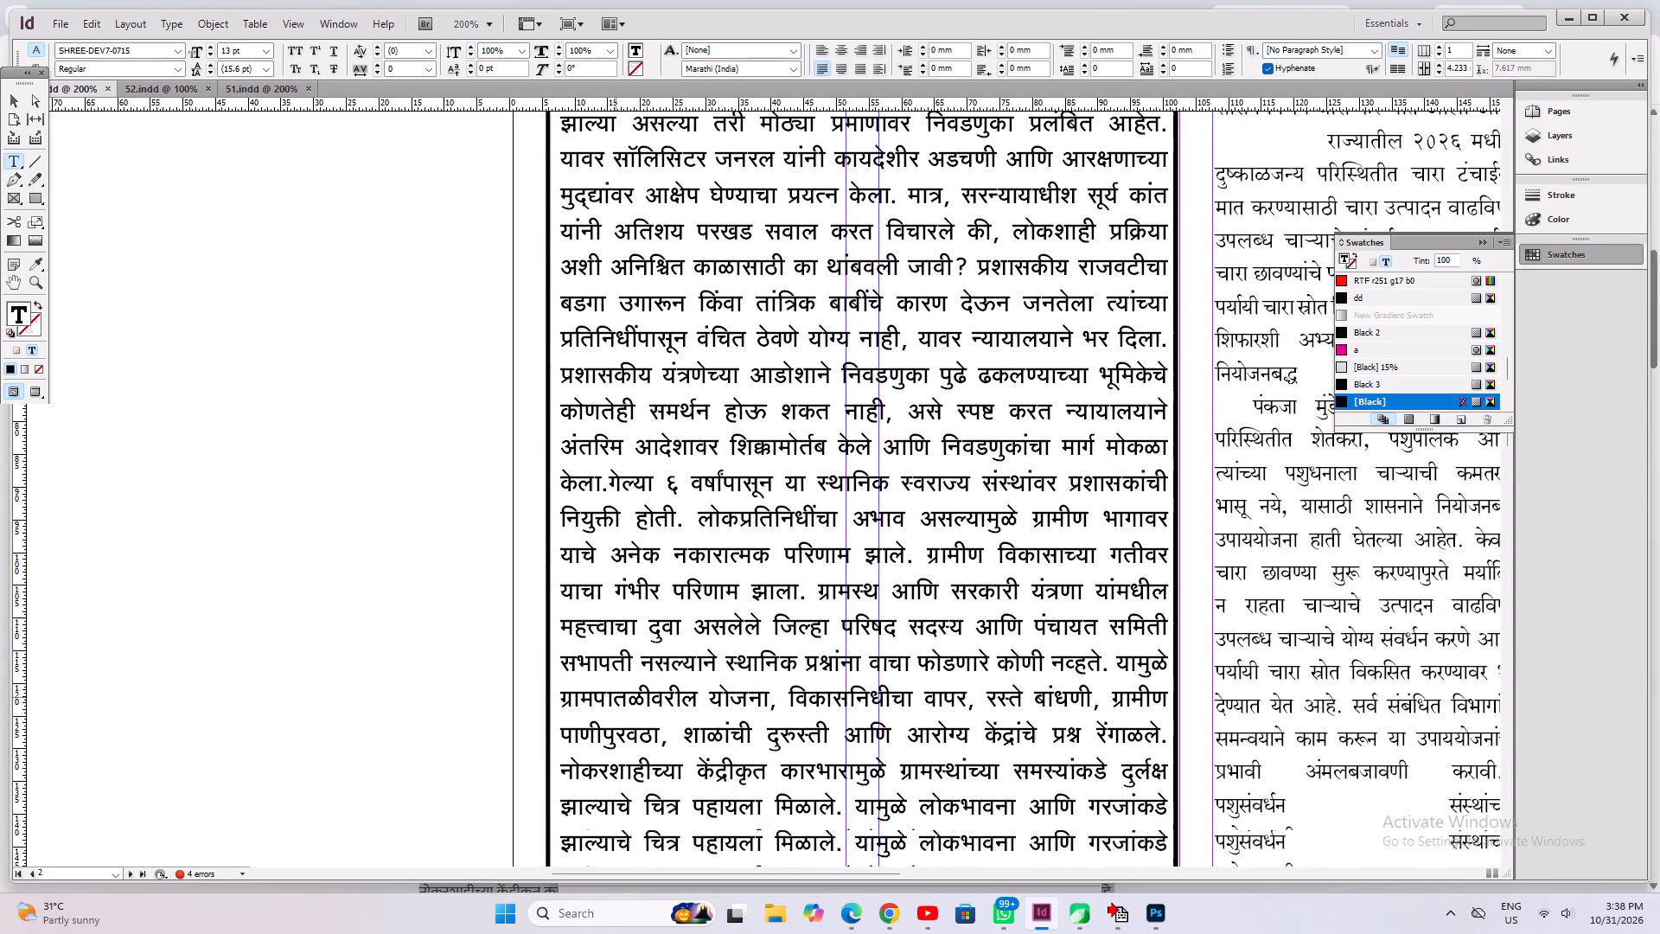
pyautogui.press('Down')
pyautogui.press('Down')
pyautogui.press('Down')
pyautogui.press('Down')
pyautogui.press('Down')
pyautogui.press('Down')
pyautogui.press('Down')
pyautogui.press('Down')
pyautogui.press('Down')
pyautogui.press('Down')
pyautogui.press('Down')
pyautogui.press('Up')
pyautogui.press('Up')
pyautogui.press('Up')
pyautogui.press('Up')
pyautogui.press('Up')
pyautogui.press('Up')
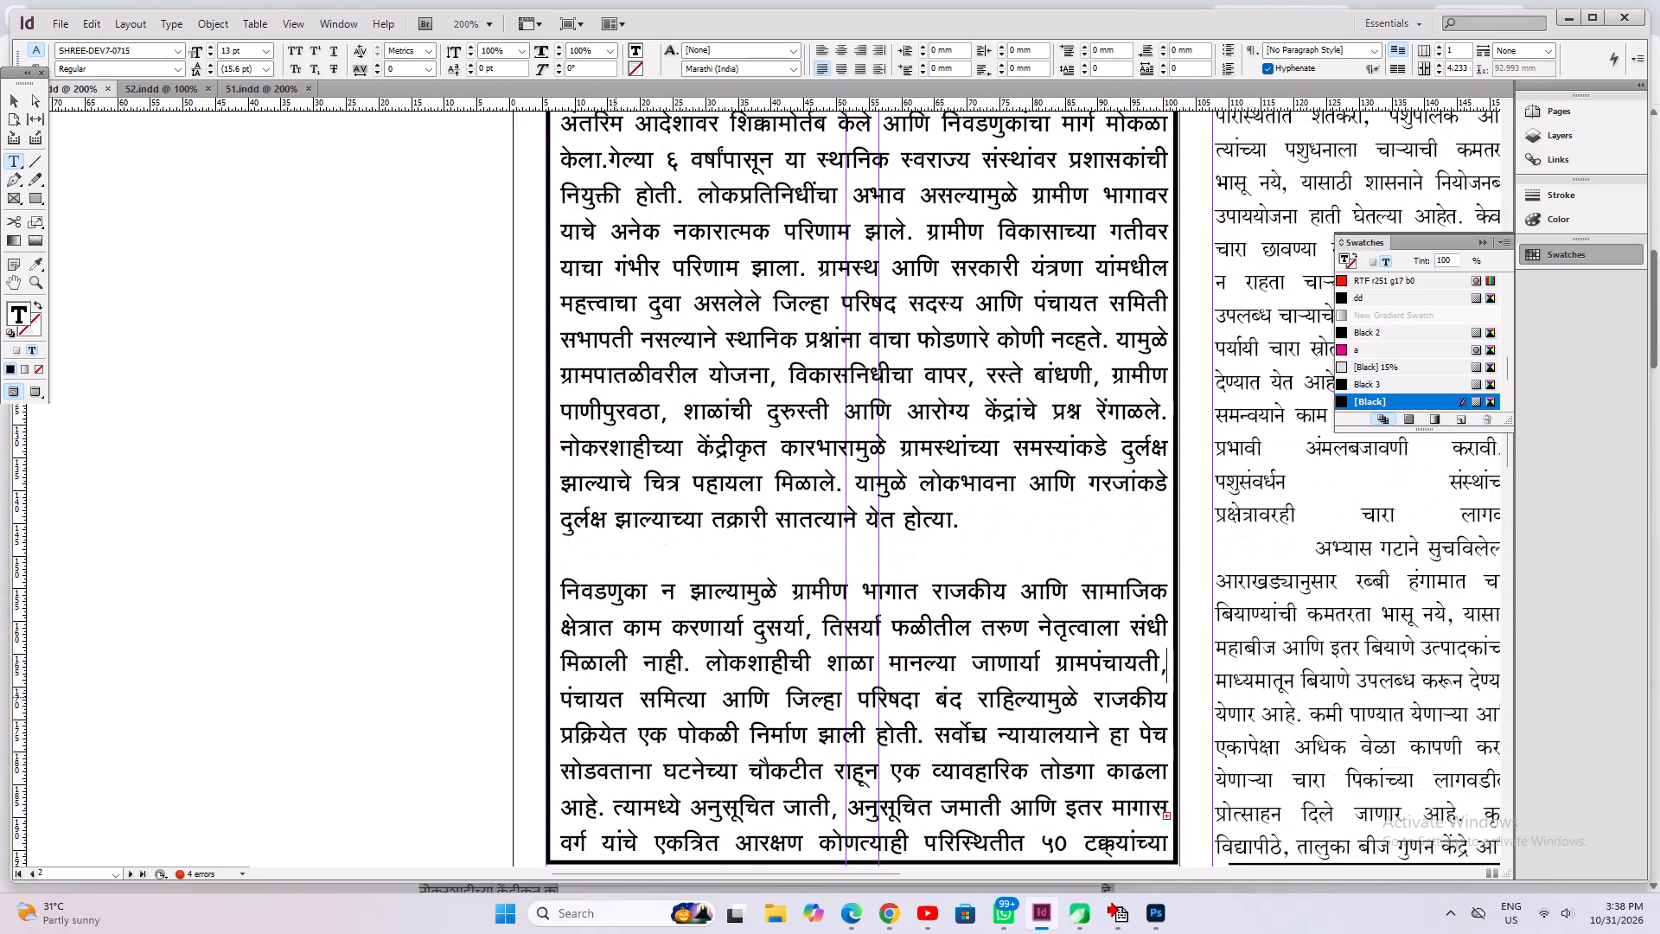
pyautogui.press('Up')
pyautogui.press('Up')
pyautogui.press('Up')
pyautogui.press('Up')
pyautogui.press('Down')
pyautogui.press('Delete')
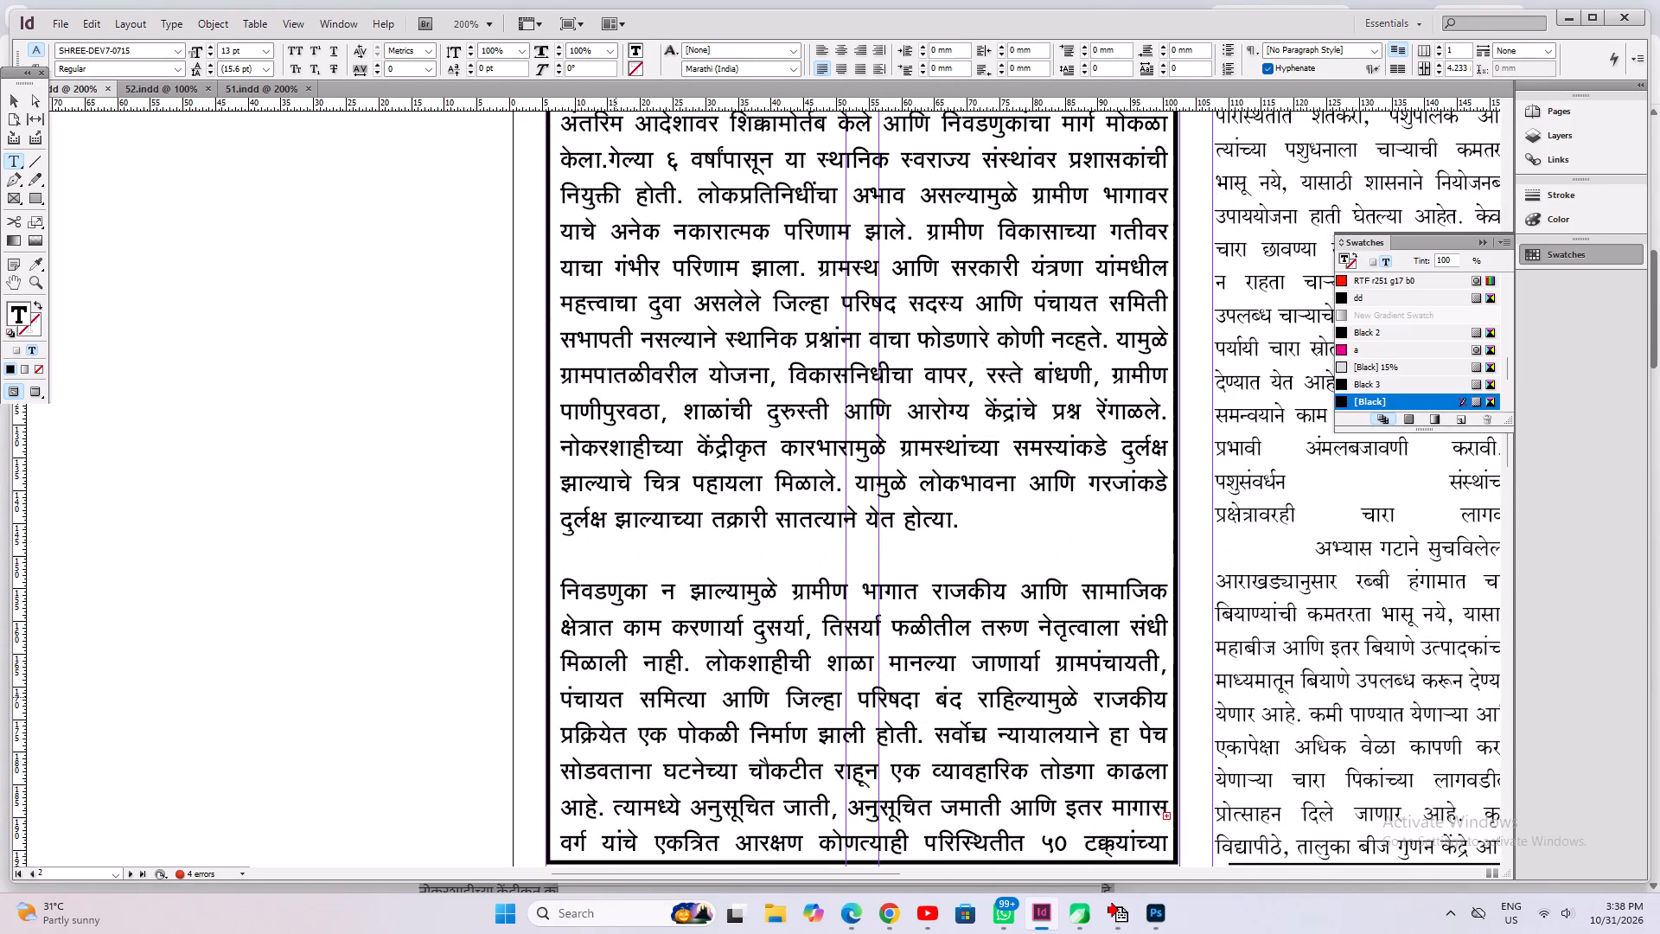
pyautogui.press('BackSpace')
# Nudge the editorial body frame on page 2 up to a Y position of 33.111 mm.
pyautogui.press('Down')
pyautogui.press('Down')
pyautogui.press('Down')
pyautogui.press('Down')
pyautogui.press('Down')
pyautogui.press('Down')
pyautogui.press('Down')
pyautogui.press('Down')
pyautogui.press('Down')
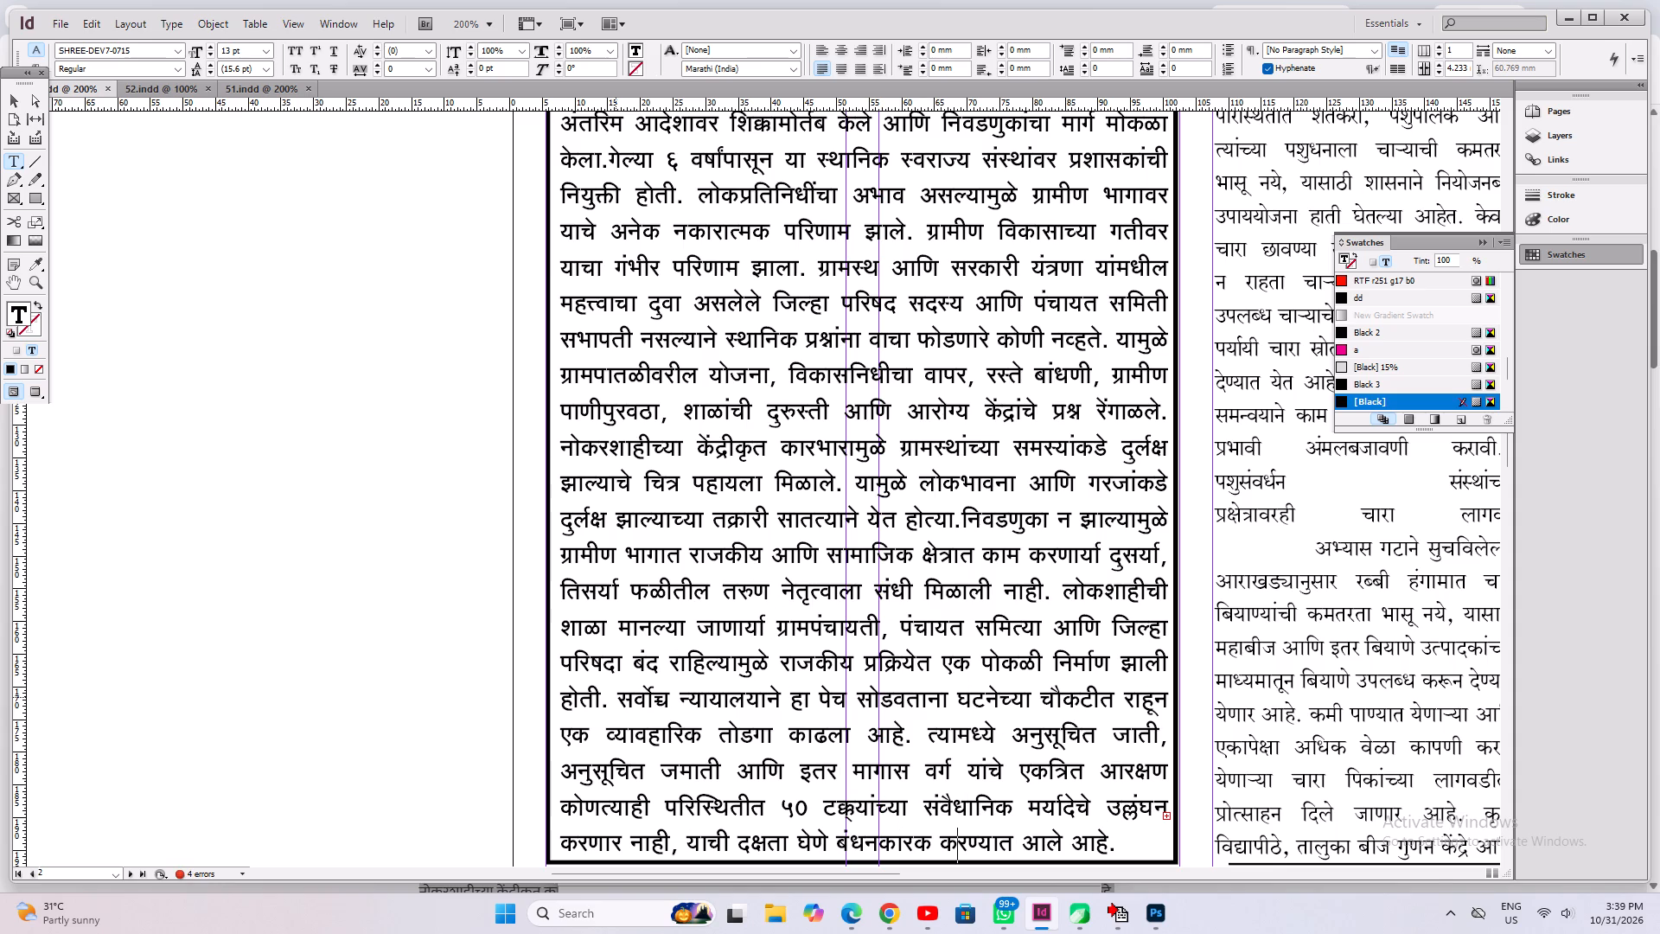
pyautogui.hotkey('ctrl', '0')
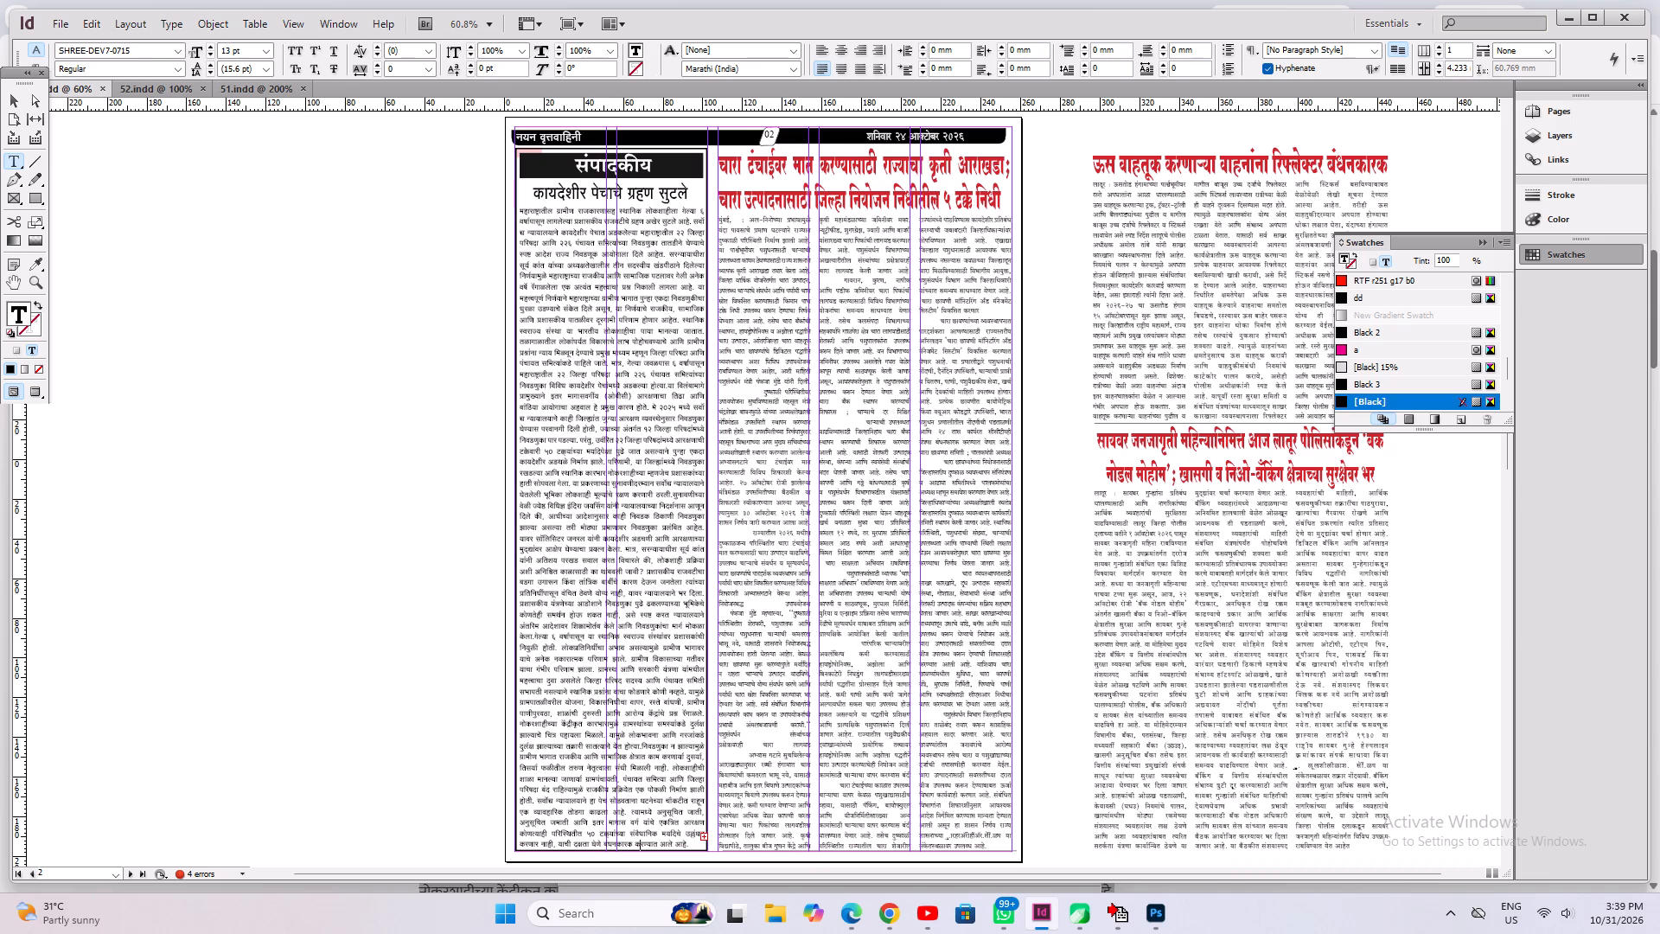
pyautogui.click(1, 98)
pyautogui.click(19, 104)
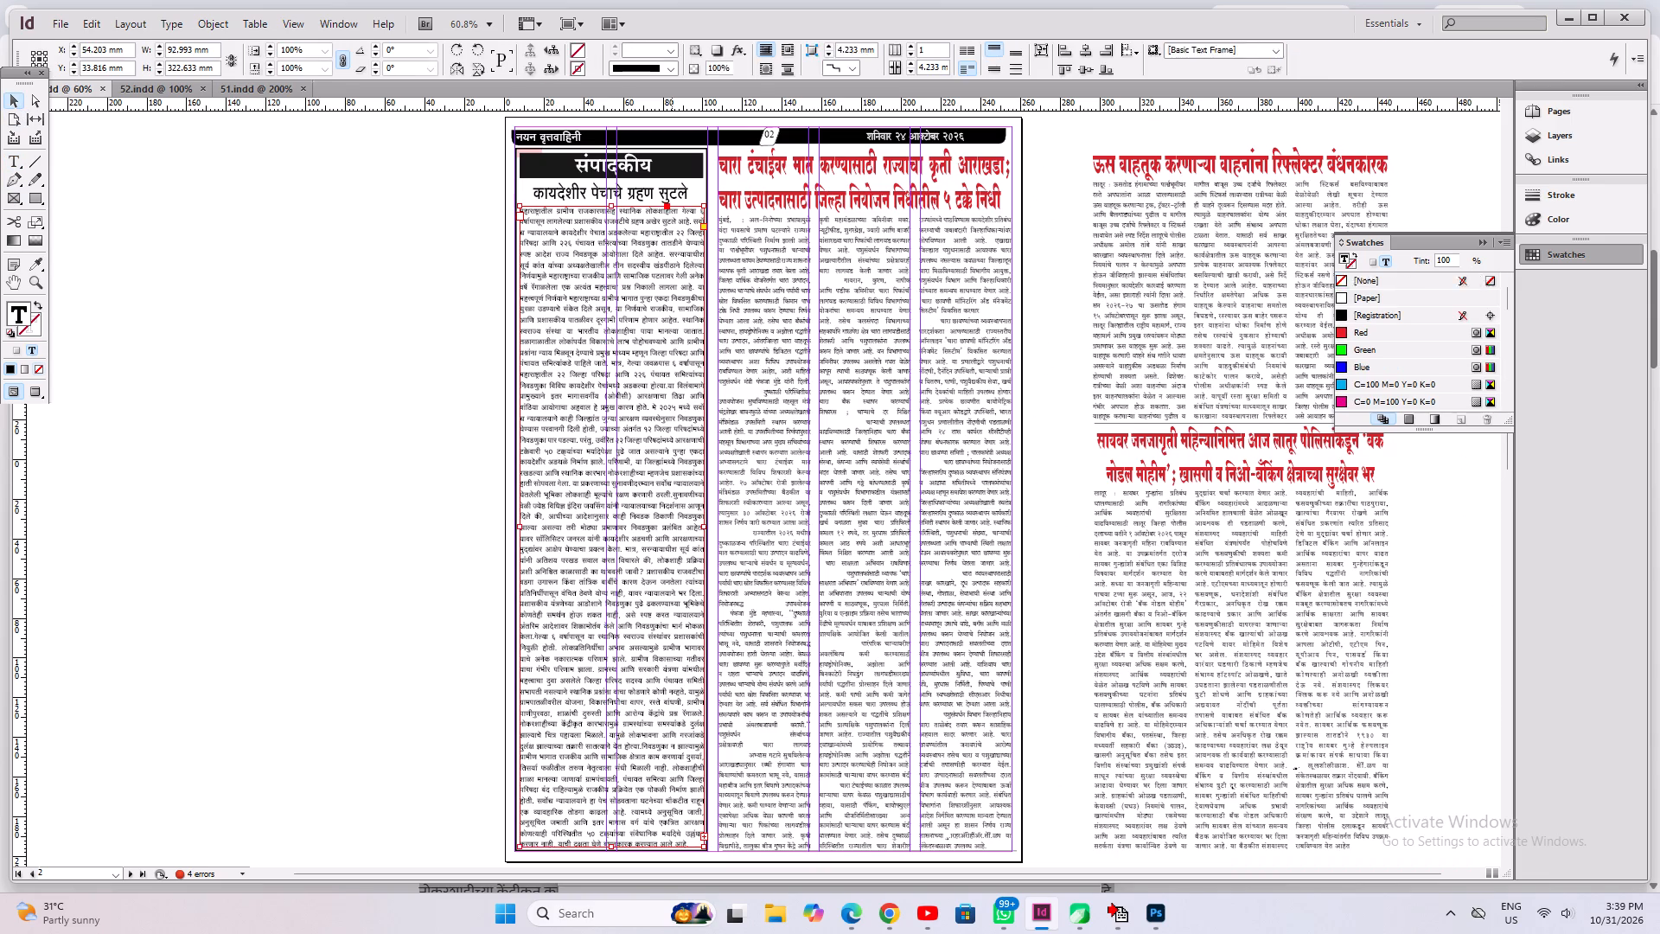
pyautogui.press('Up')
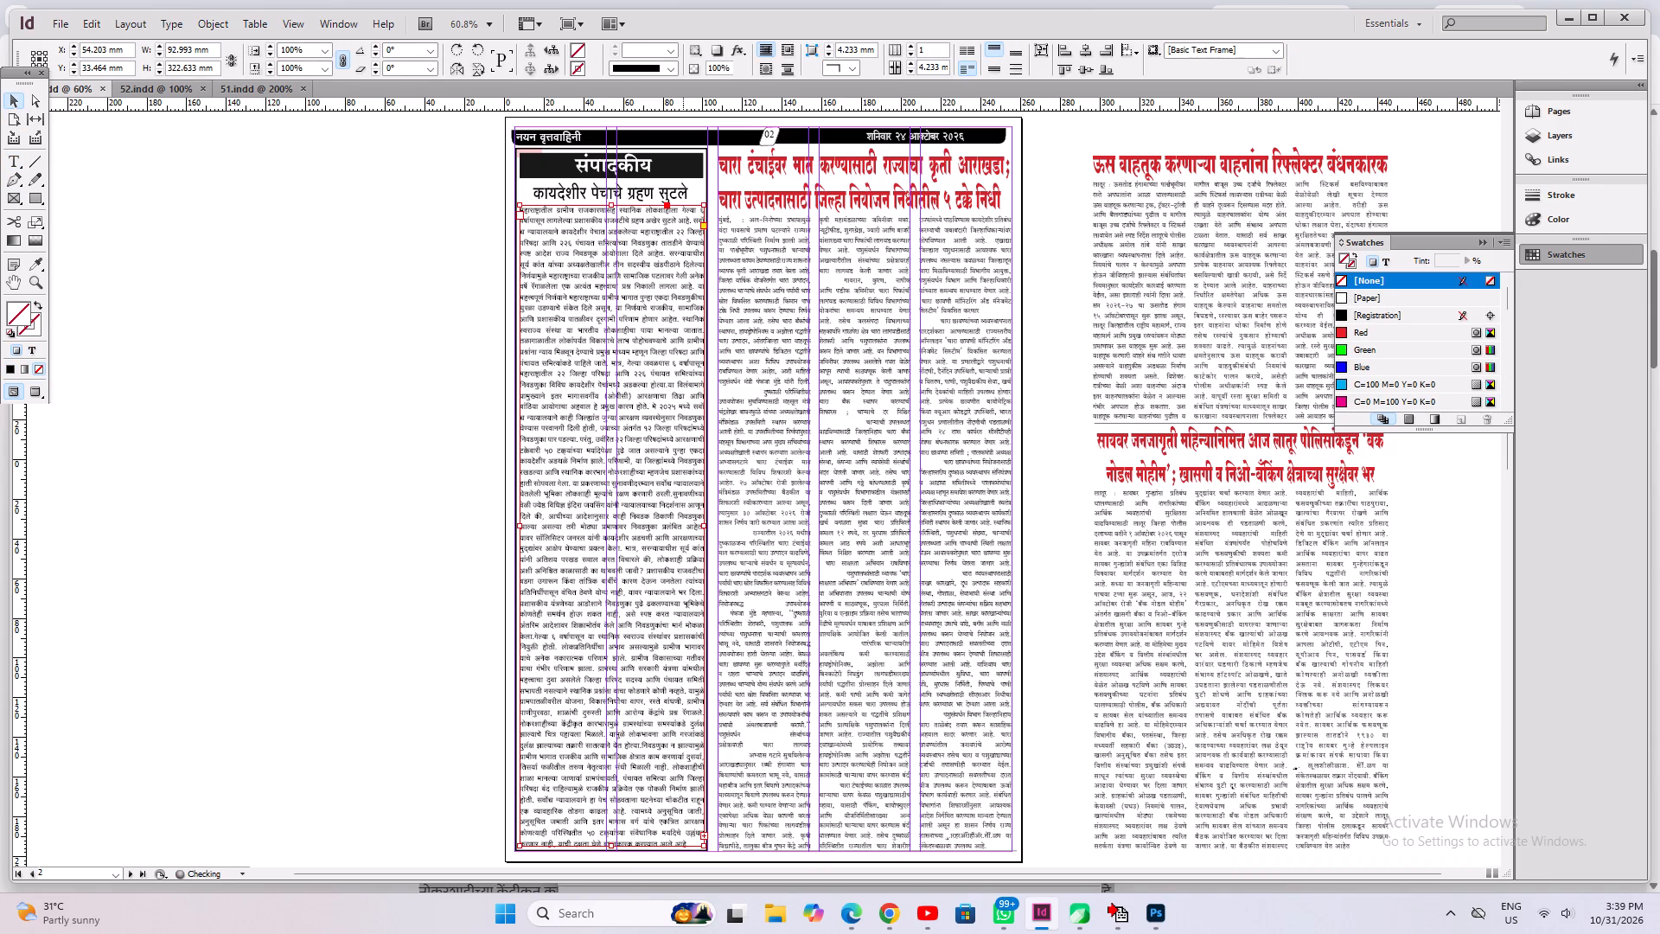
pyautogui.press('Up')
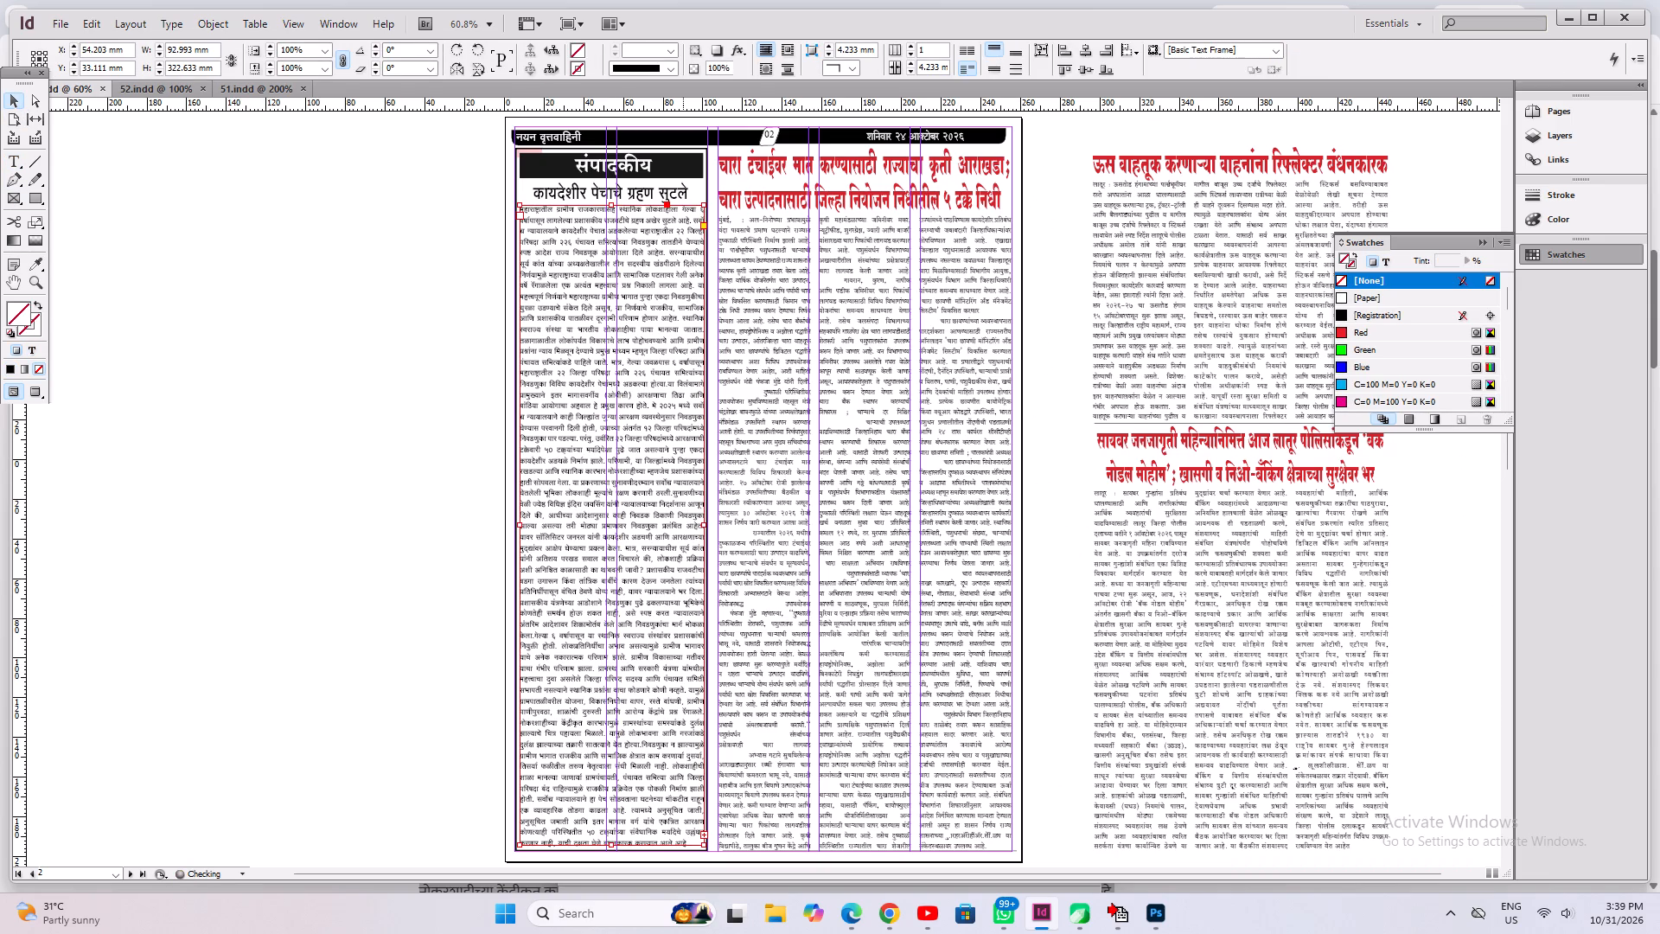
# Open the page 1 masthead dateline for text editing at the issue number (अंक).
pyautogui.scroll(18, 743, 355)
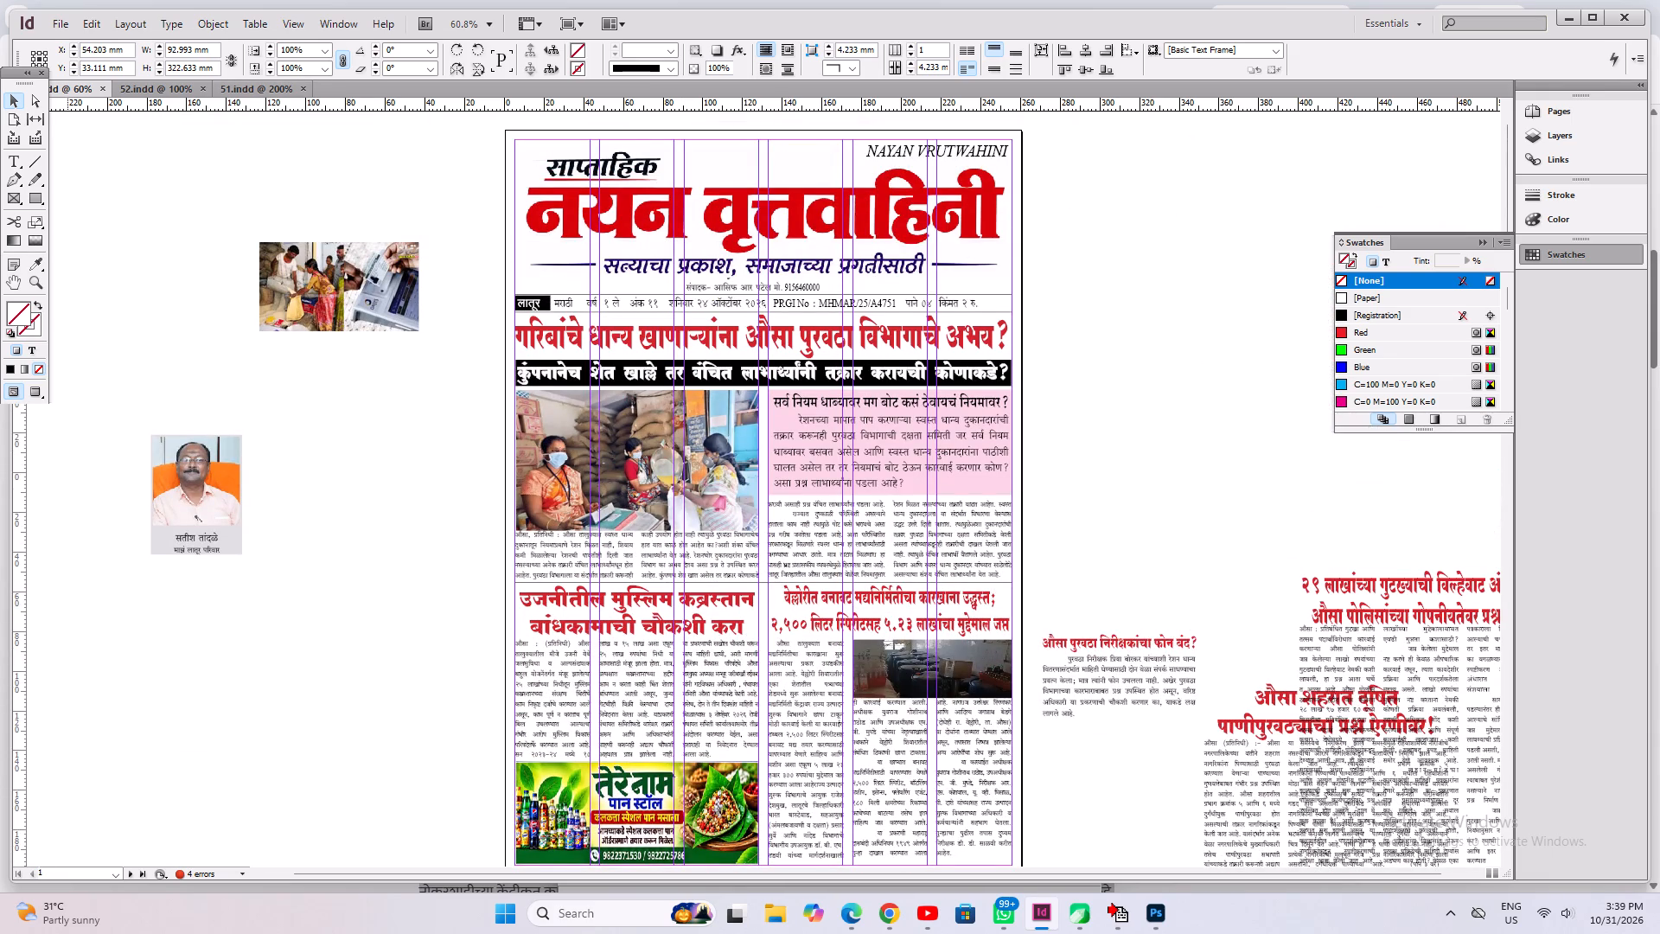
pyautogui.click(10, 158)
pyautogui.click(636, 302)
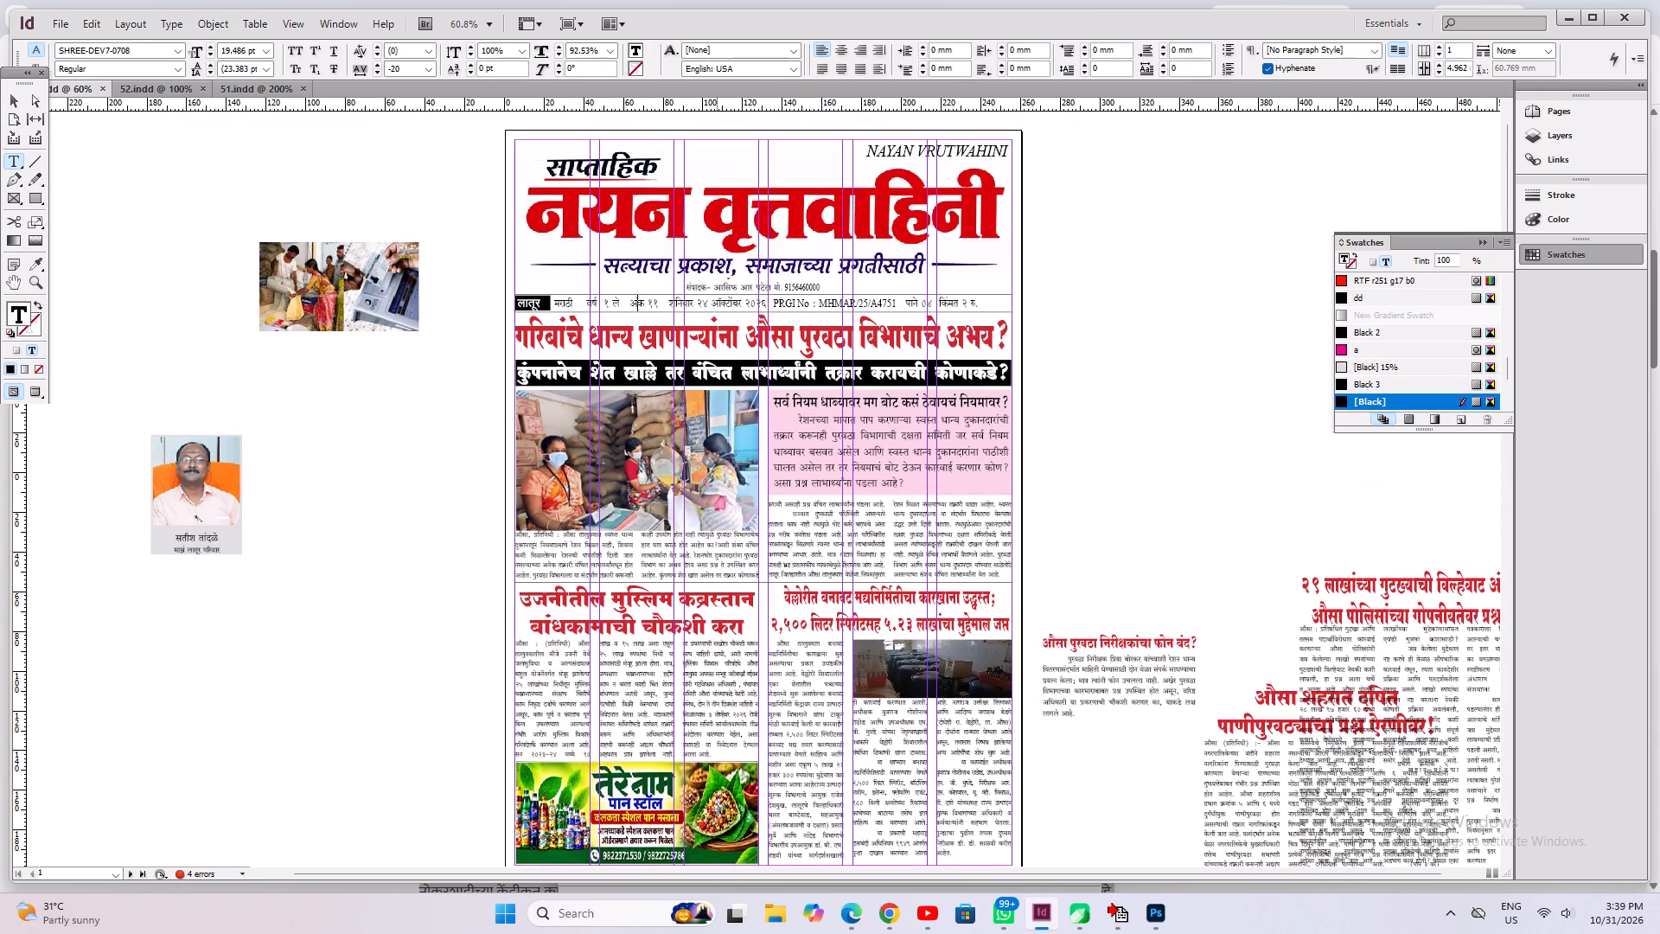
pyautogui.hotkey('ctrl', '2')
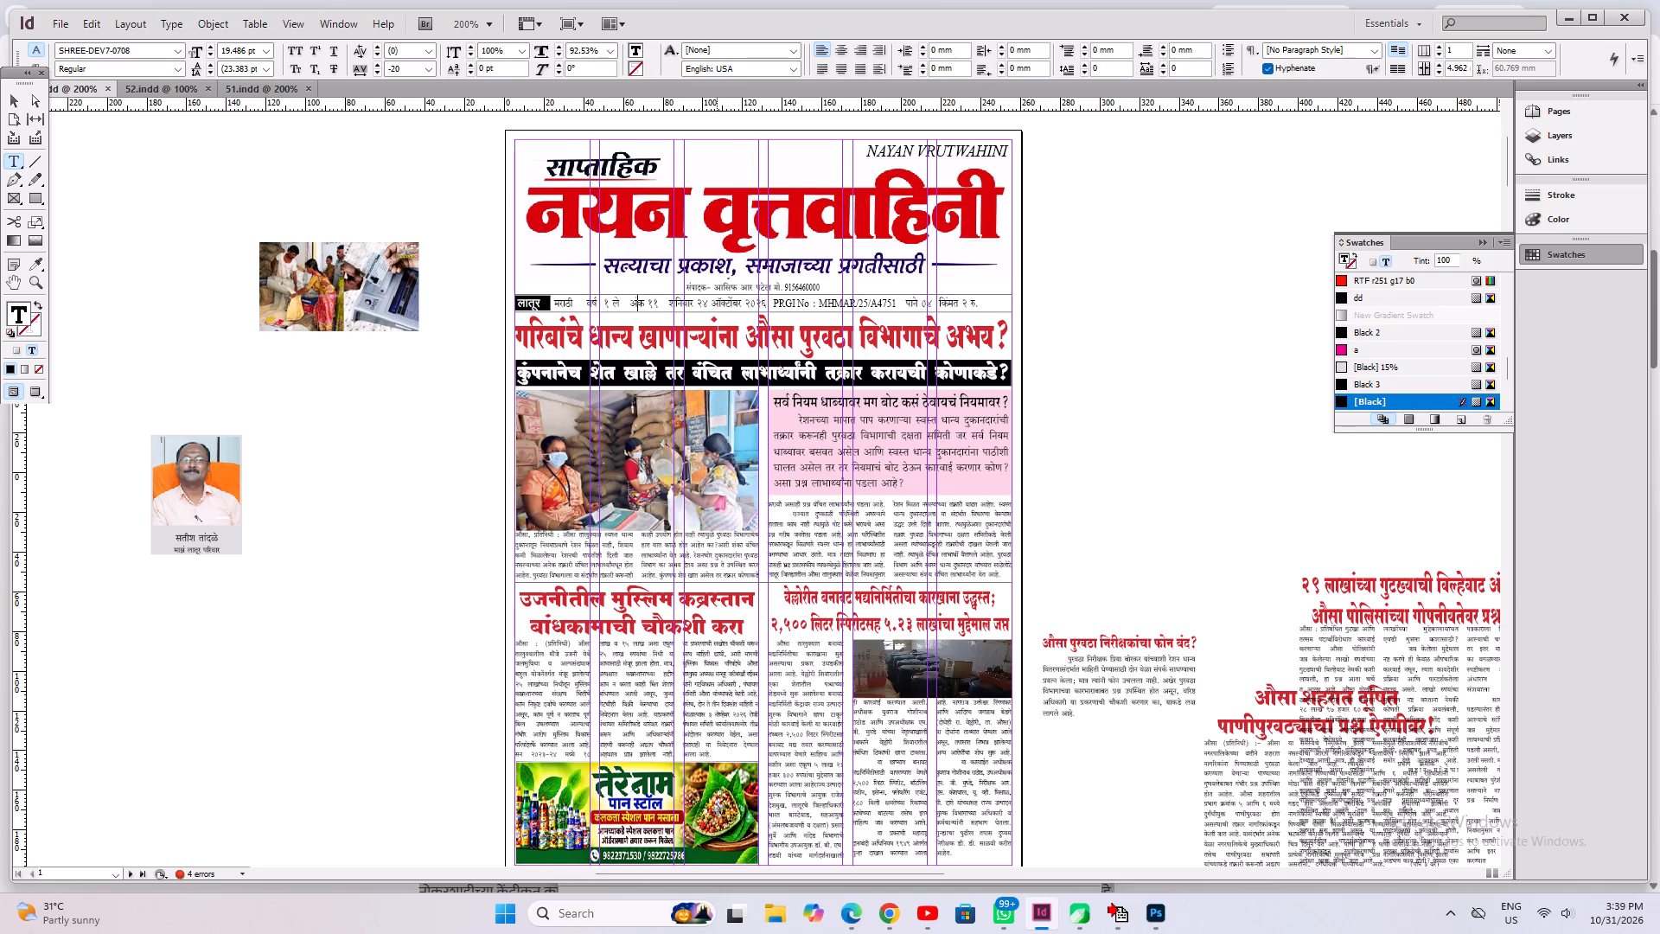
pyautogui.press('Right')
pyautogui.press('Right')
pyautogui.press('Right')
pyautogui.press('Right')
pyautogui.press('Right')
pyautogui.press('Right')
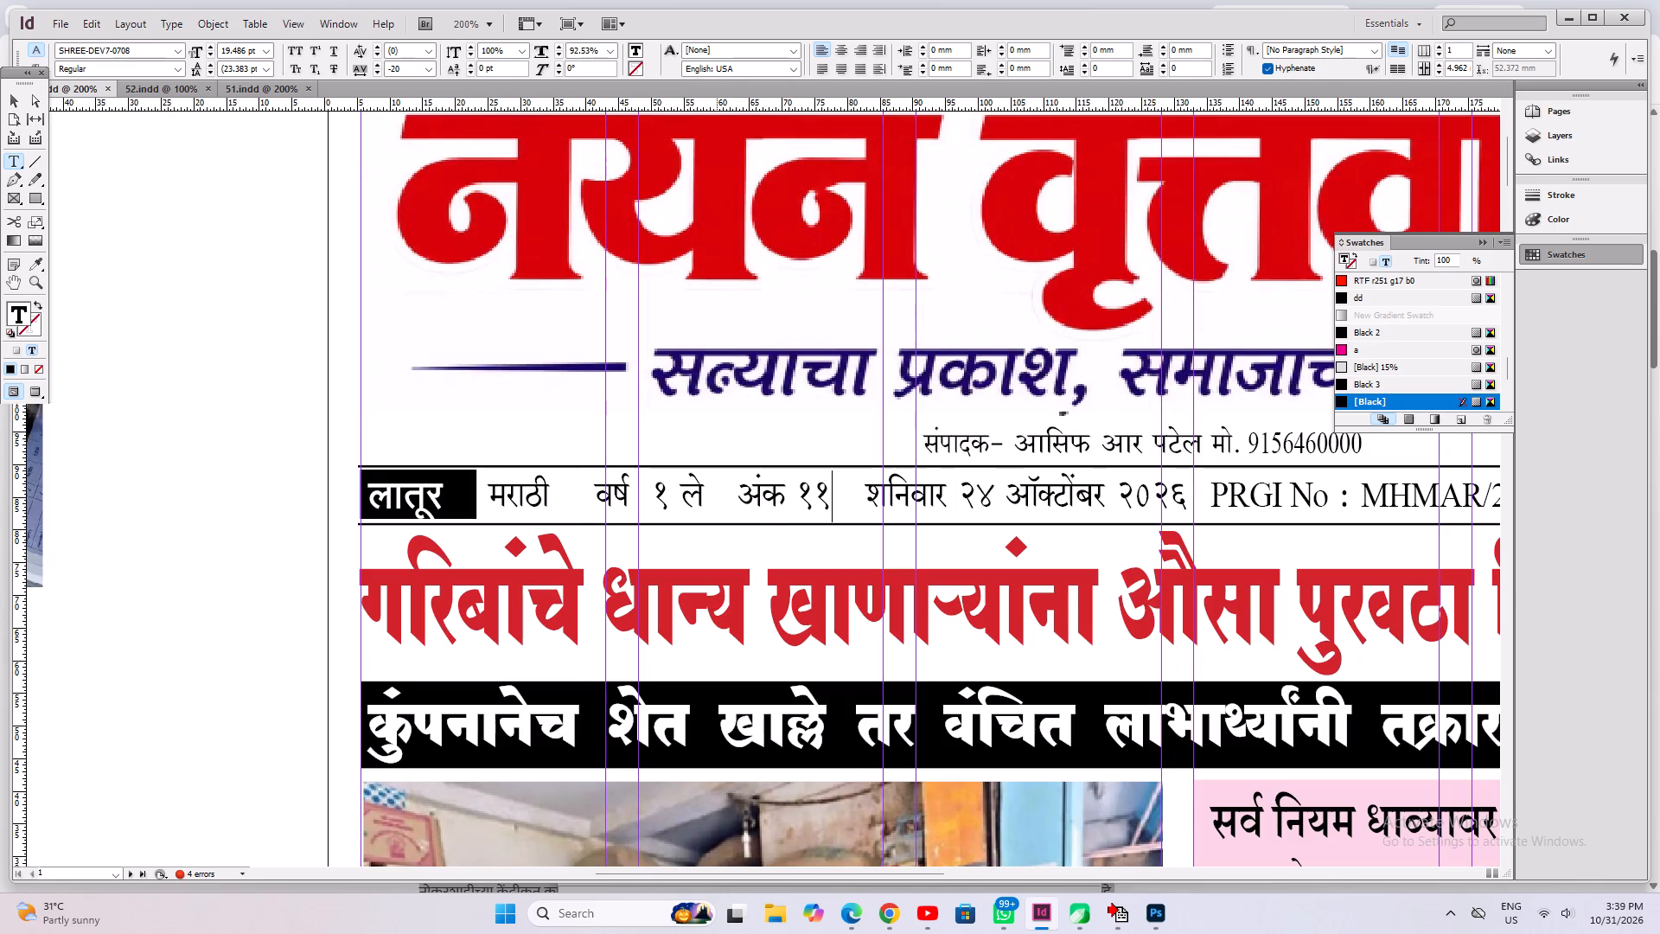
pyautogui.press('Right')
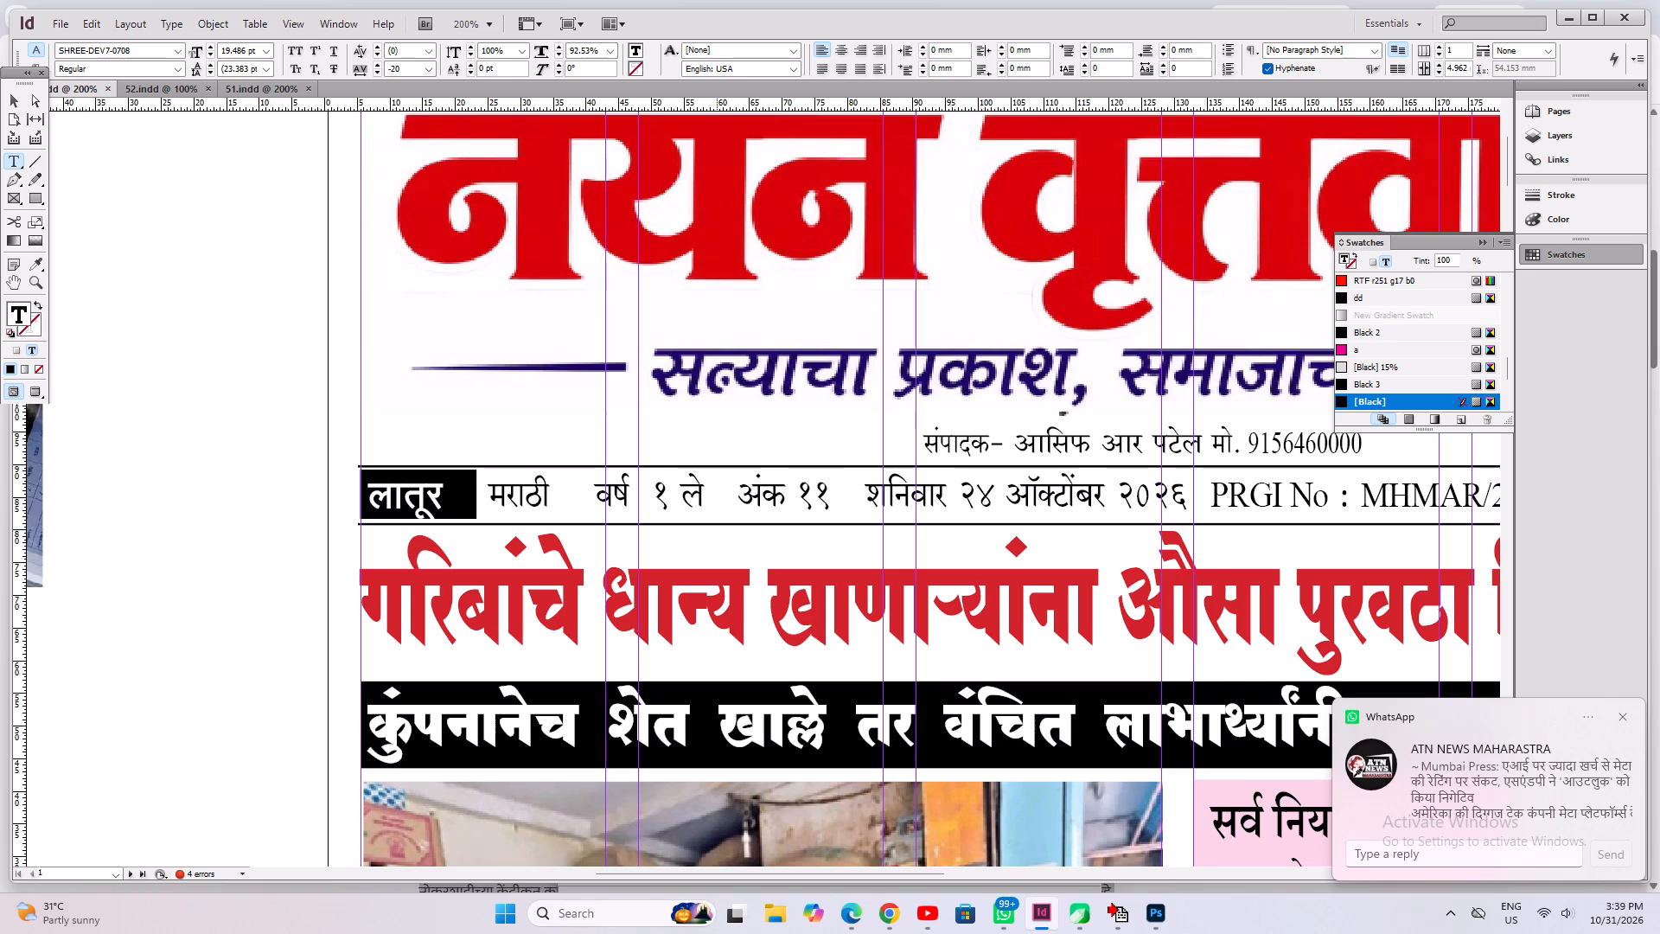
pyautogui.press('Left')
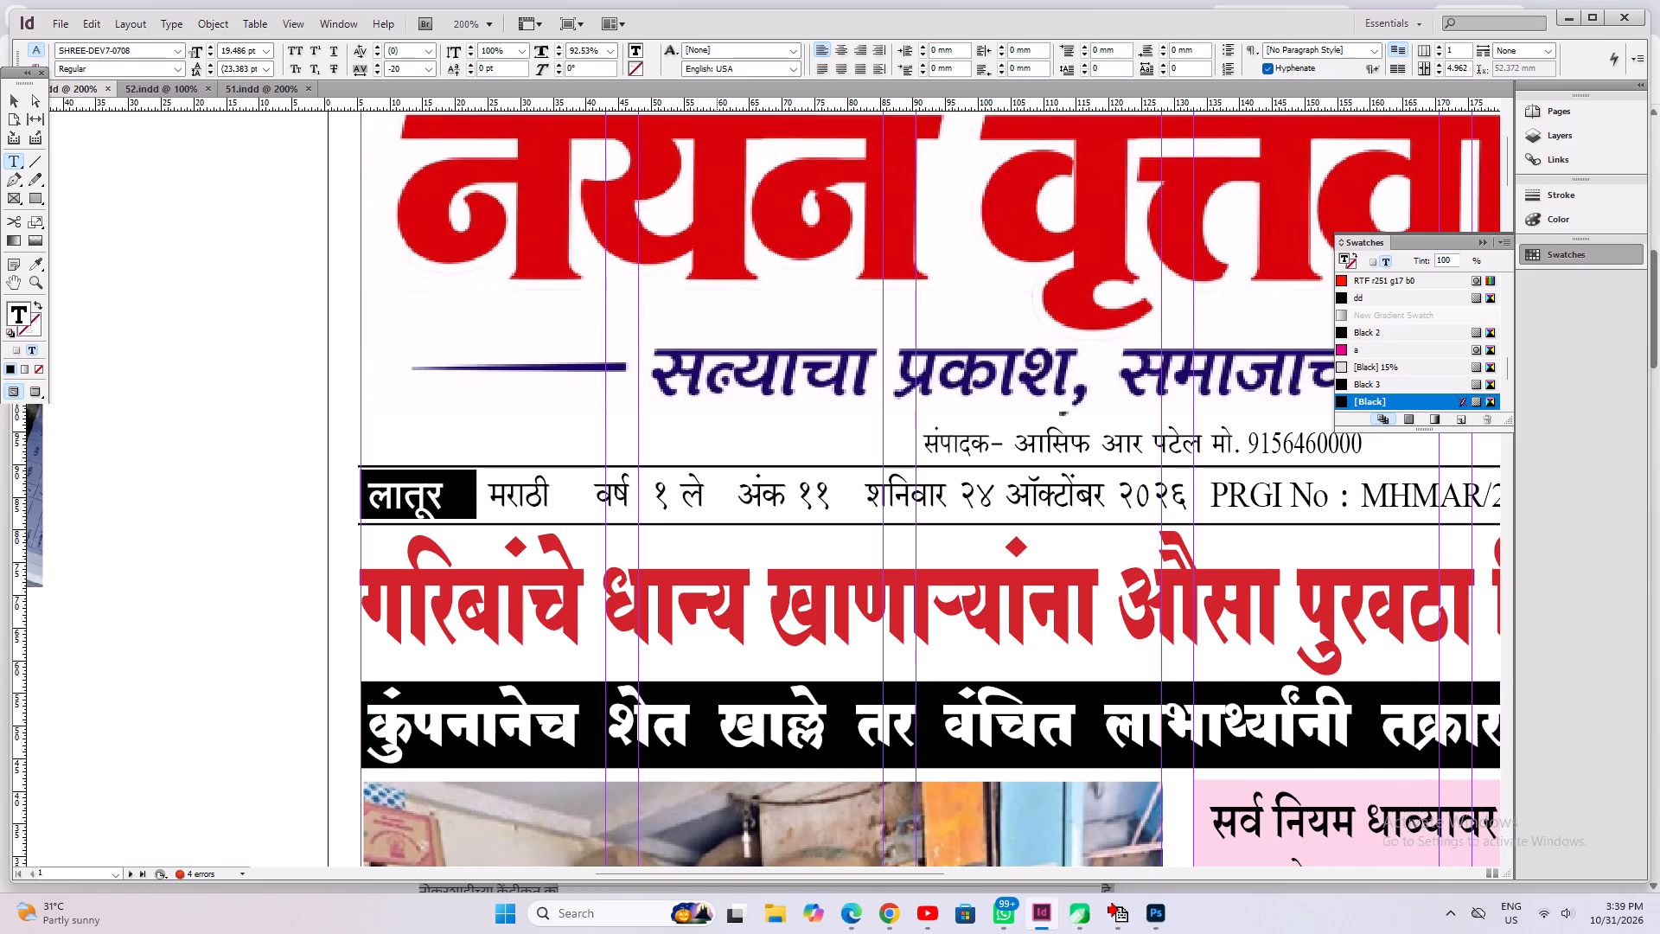
# Undo the last two upward nudges of the editorial body frame on page 2.
pyautogui.hotkey('ctrl', 'z')
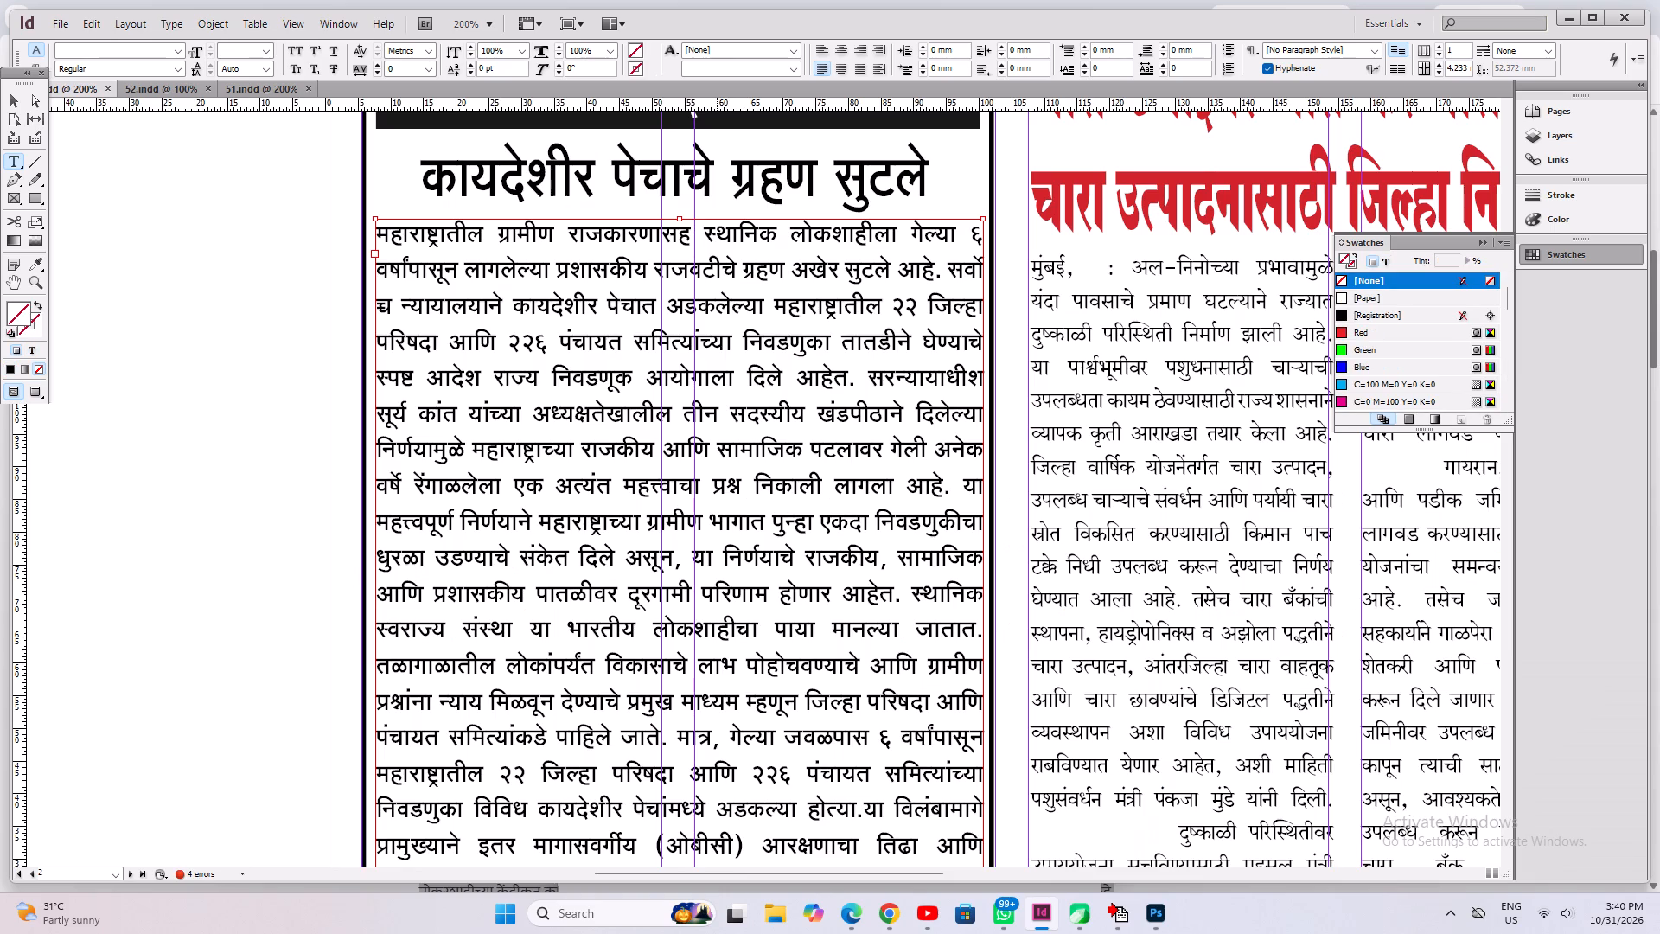
pyautogui.hotkey('ctrl', 'z')
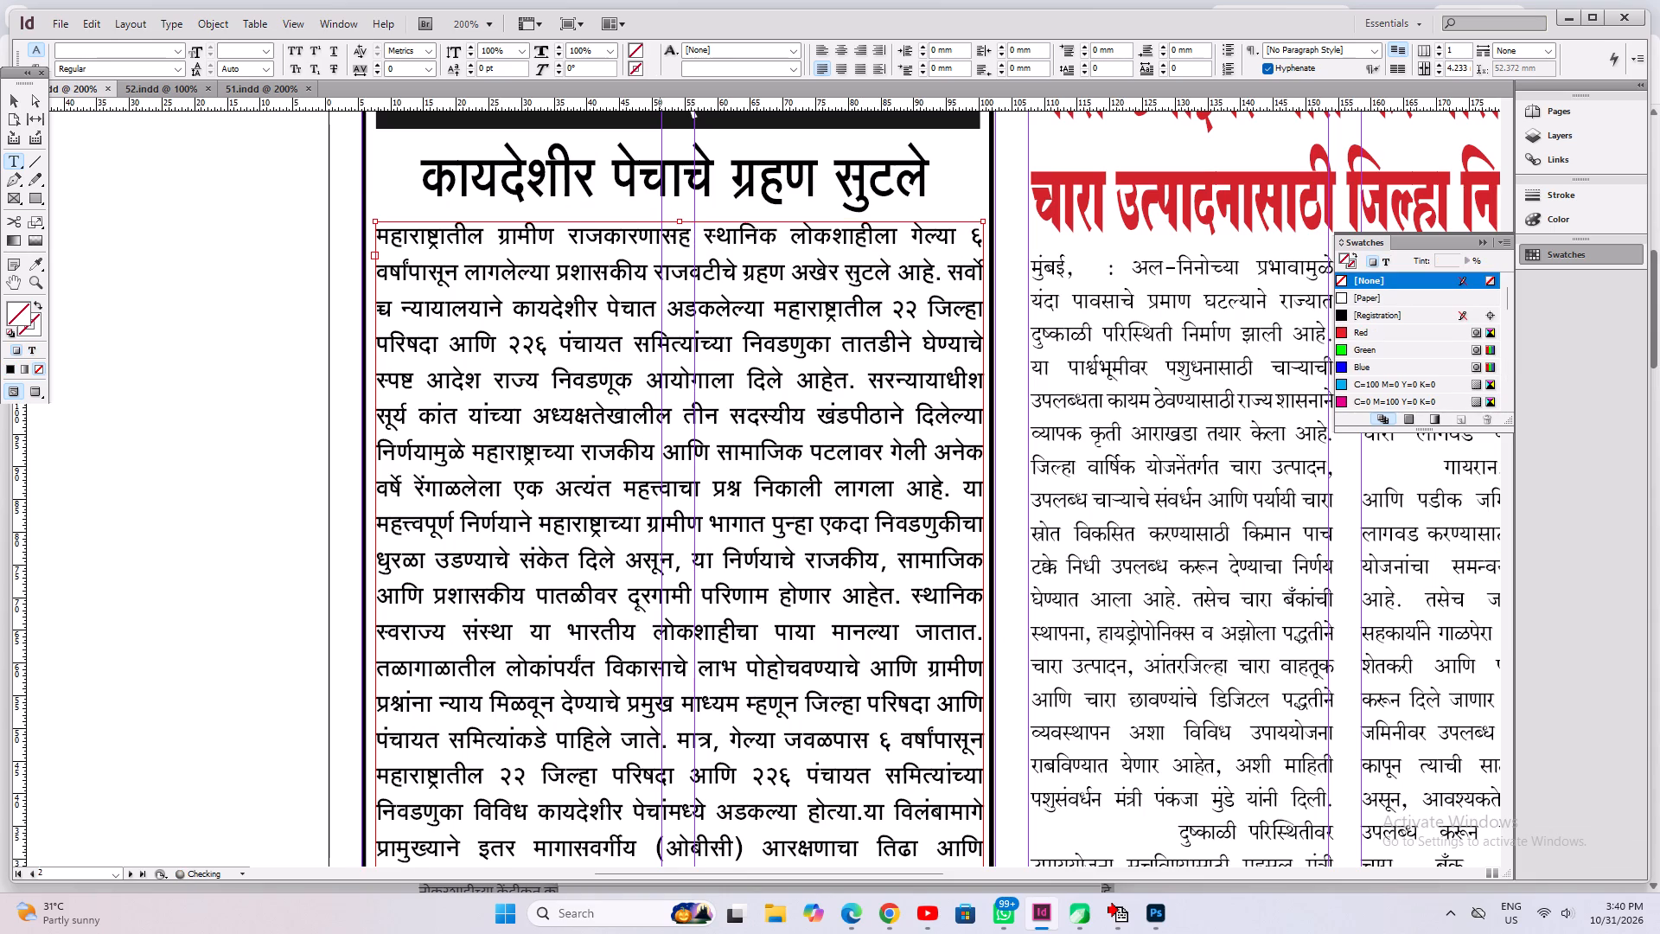
# Switch to Chrome and review the source editorial on the 22 zilla parishad and 226 panchayat samiti elections.
pyautogui.click(892, 920)
pyautogui.scroll(2, 577, 299)
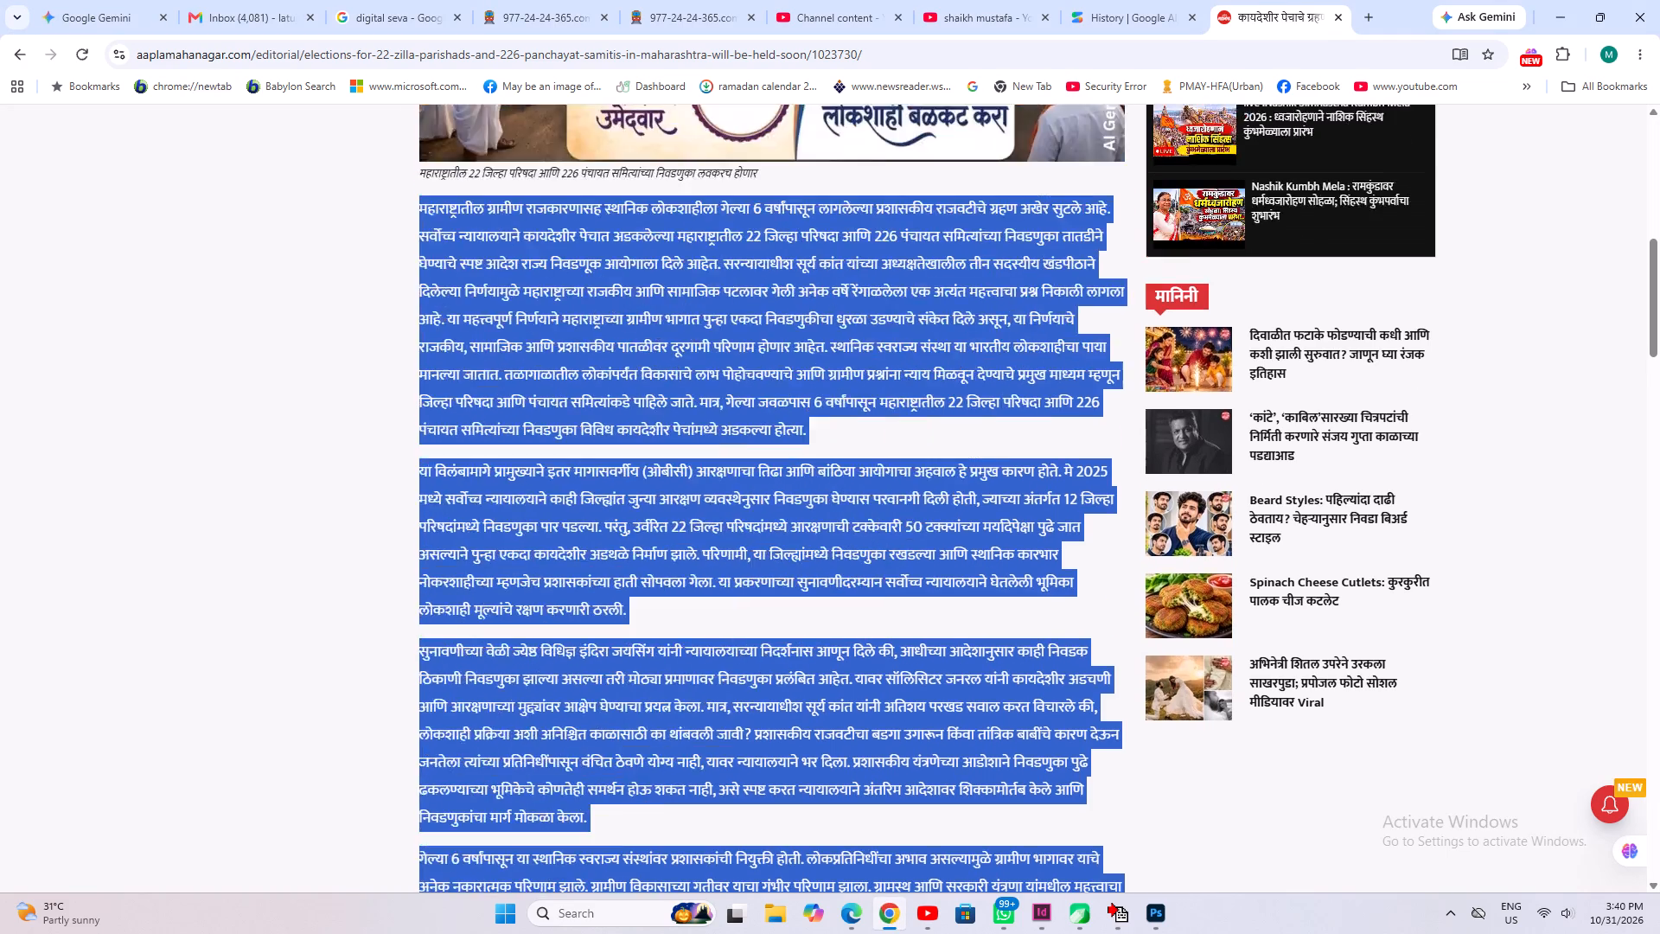
# In Chrome, copy the selected editorial body text again.
pyautogui.scroll(4, 578, 299)
pyautogui.scroll(-4, 619, 540)
pyautogui.rightClick(635, 400)
pyautogui.click(677, 421)
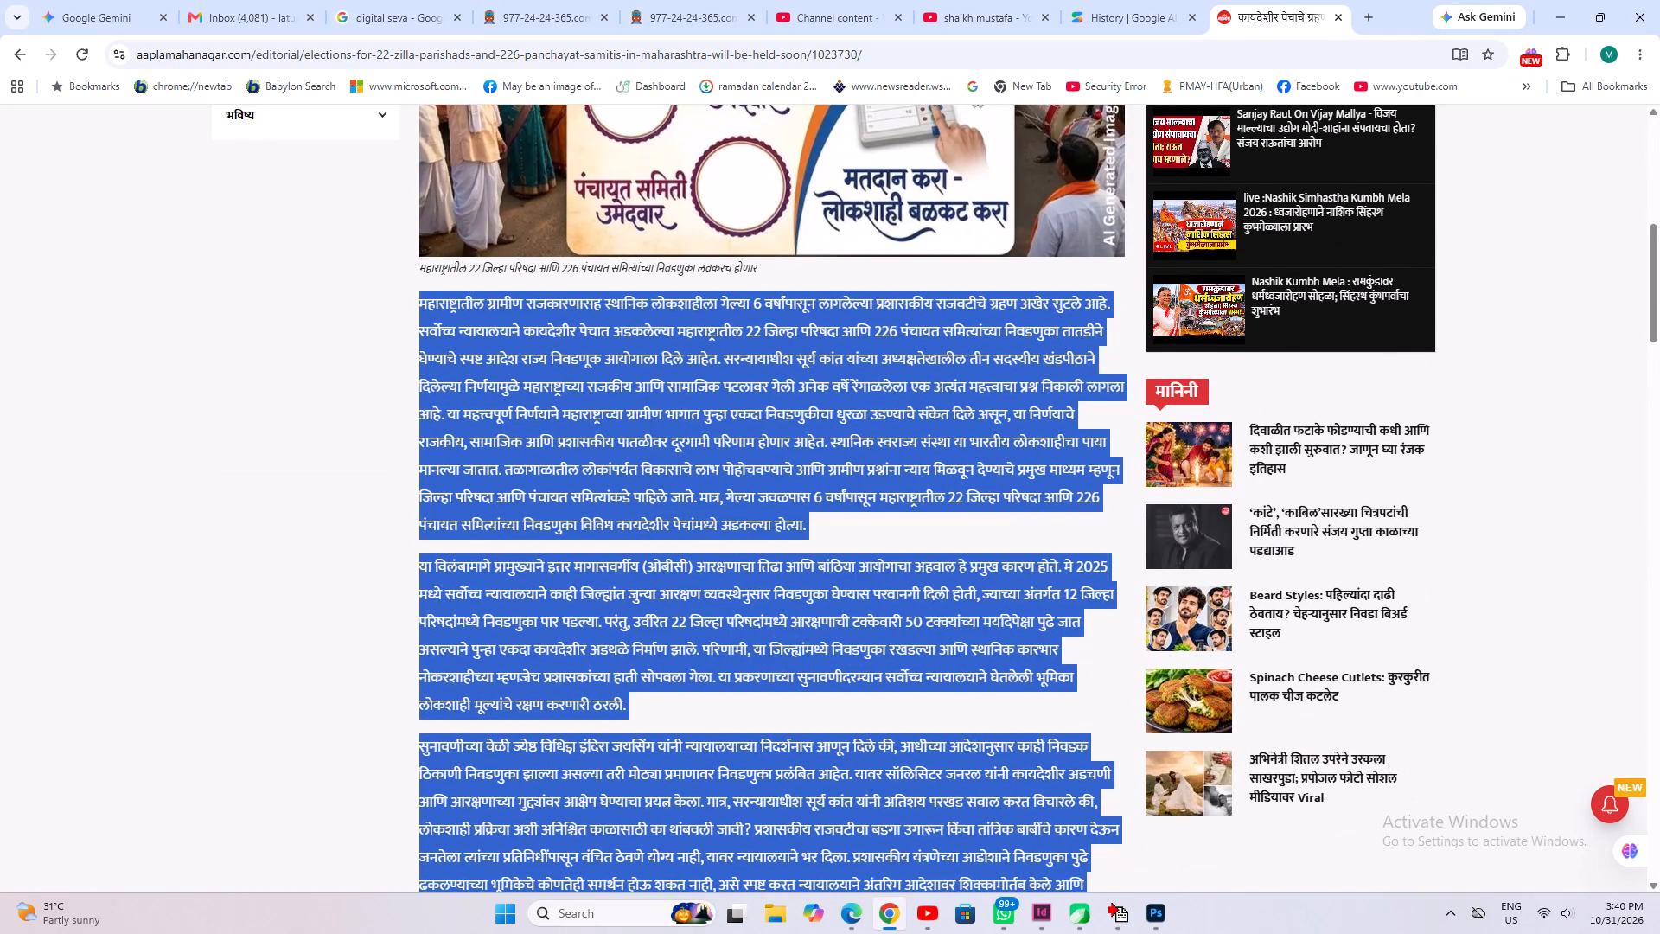
# Switch to Exchange Utility and convert the copied body text from Unicode to Shree-Lipi 7.0, overwriting Untitled.txt.
pyautogui.click(1115, 913)
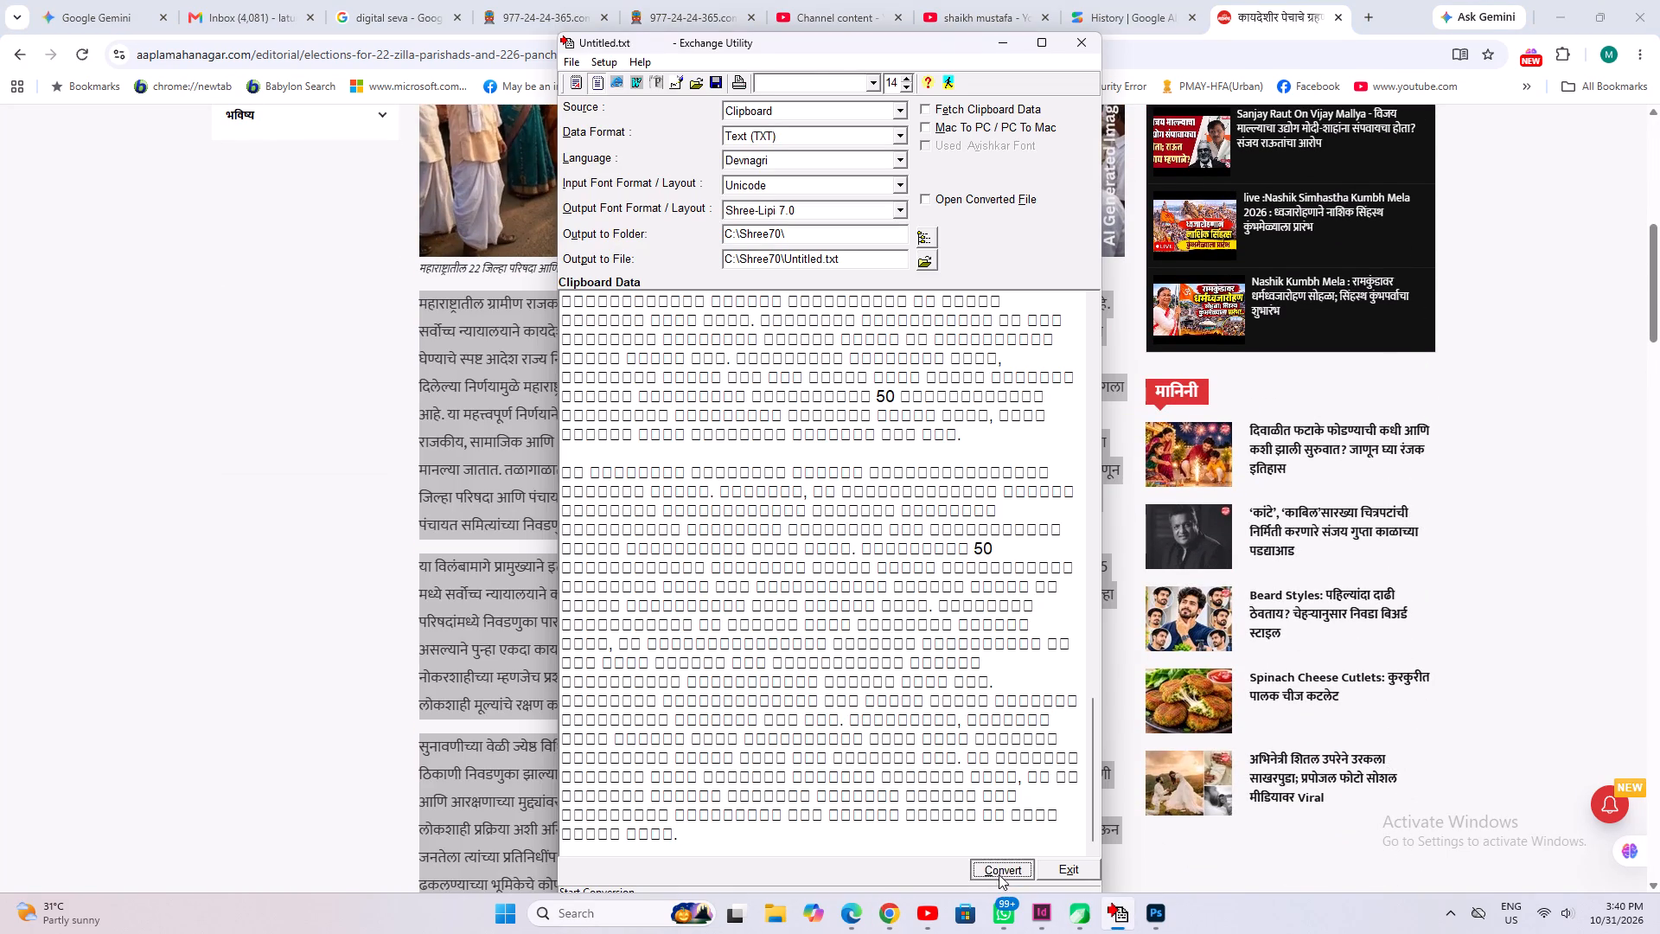
pyautogui.click(999, 874)
pyautogui.click(871, 516)
pyautogui.click(944, 517)
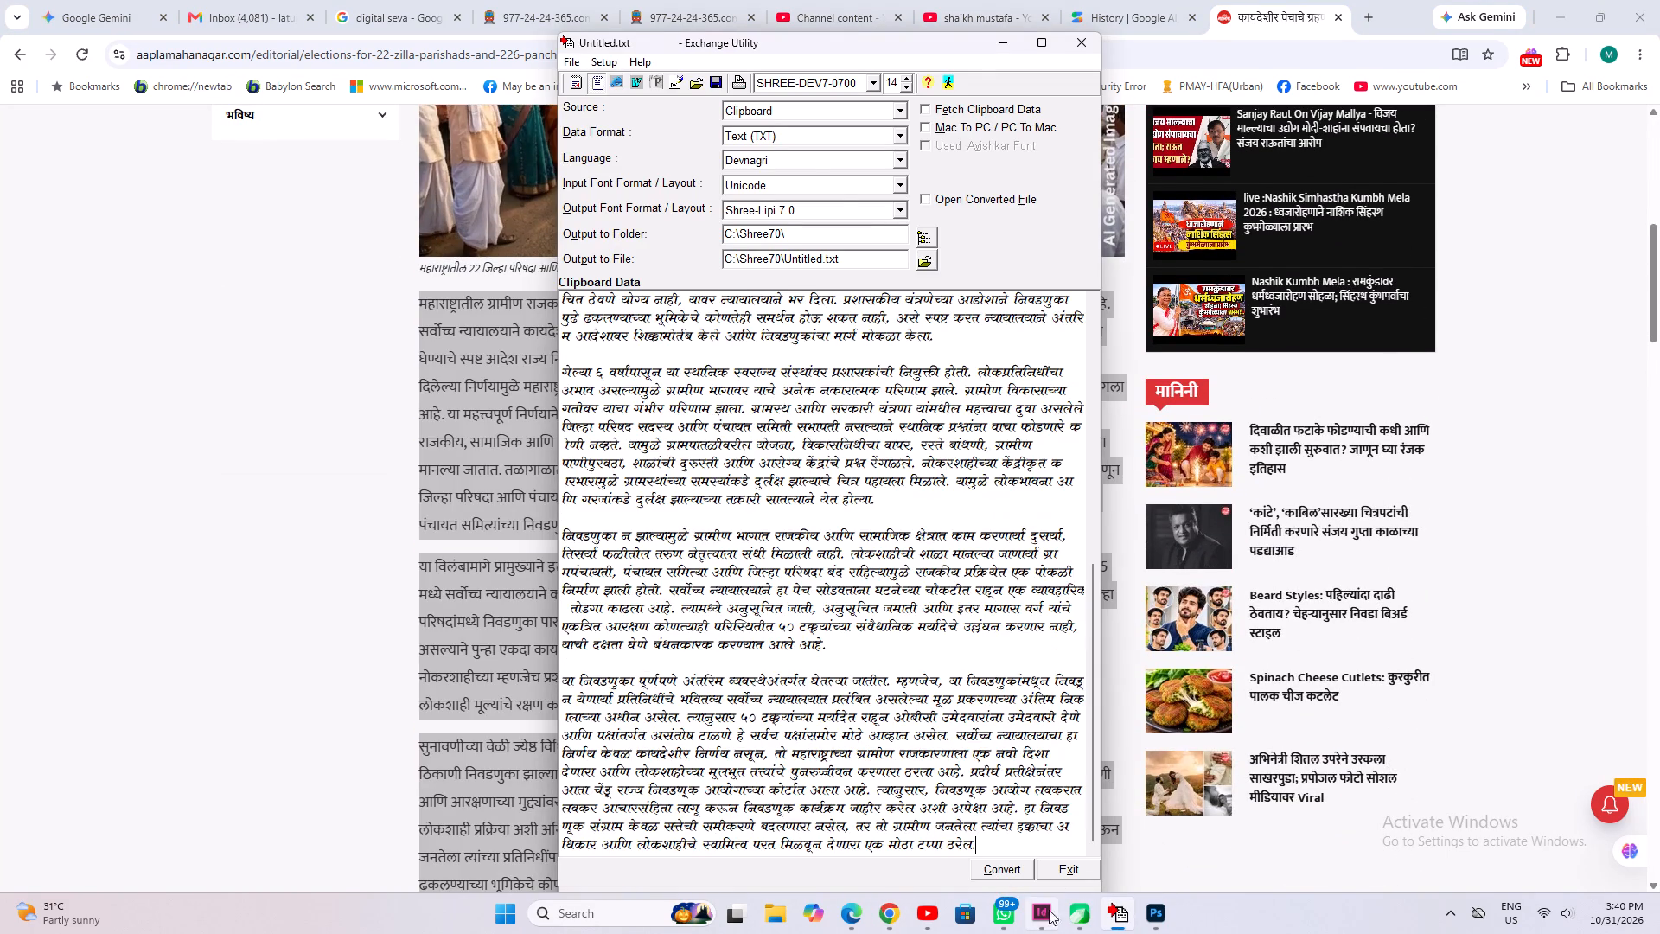
# Back in InDesign, replace the entire page 2 editorial body with the newly converted text.
pyautogui.click(1033, 912)
pyautogui.click(598, 366)
pyautogui.hotkey('ctrl', 'a')
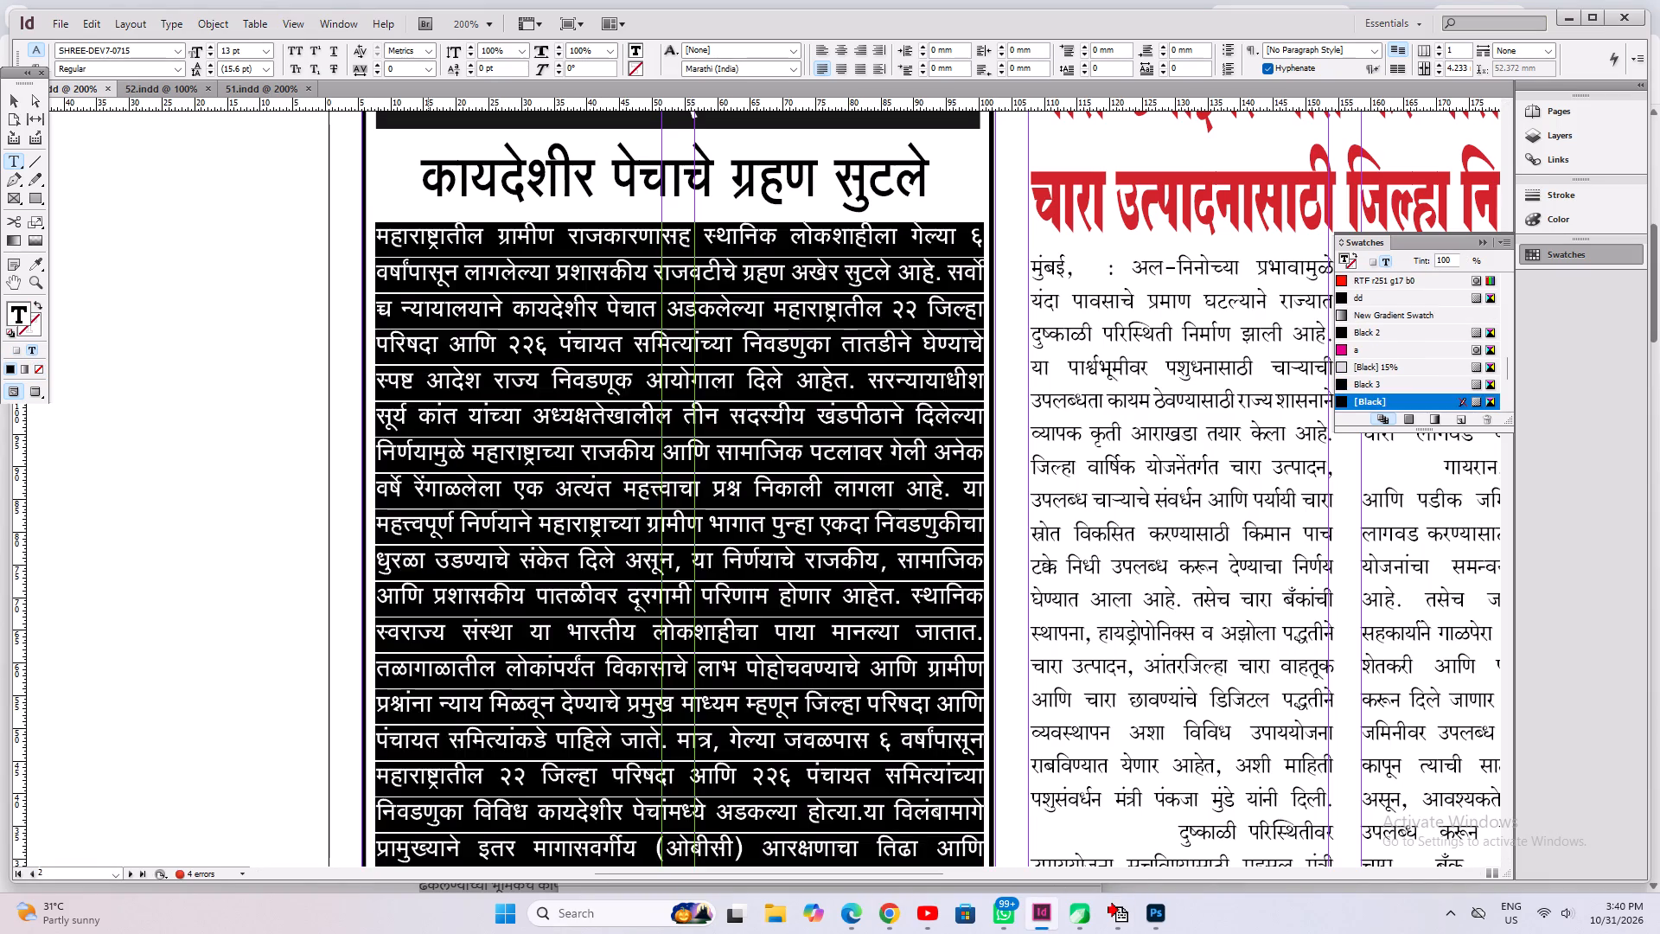
pyautogui.hotkey('ctrl', 'v')
# Remove the blank line before the या विलंबामागे paragraph and start that paragraph with a tab indent.
pyautogui.scroll(-4, 642, 656)
pyautogui.click(592, 617)
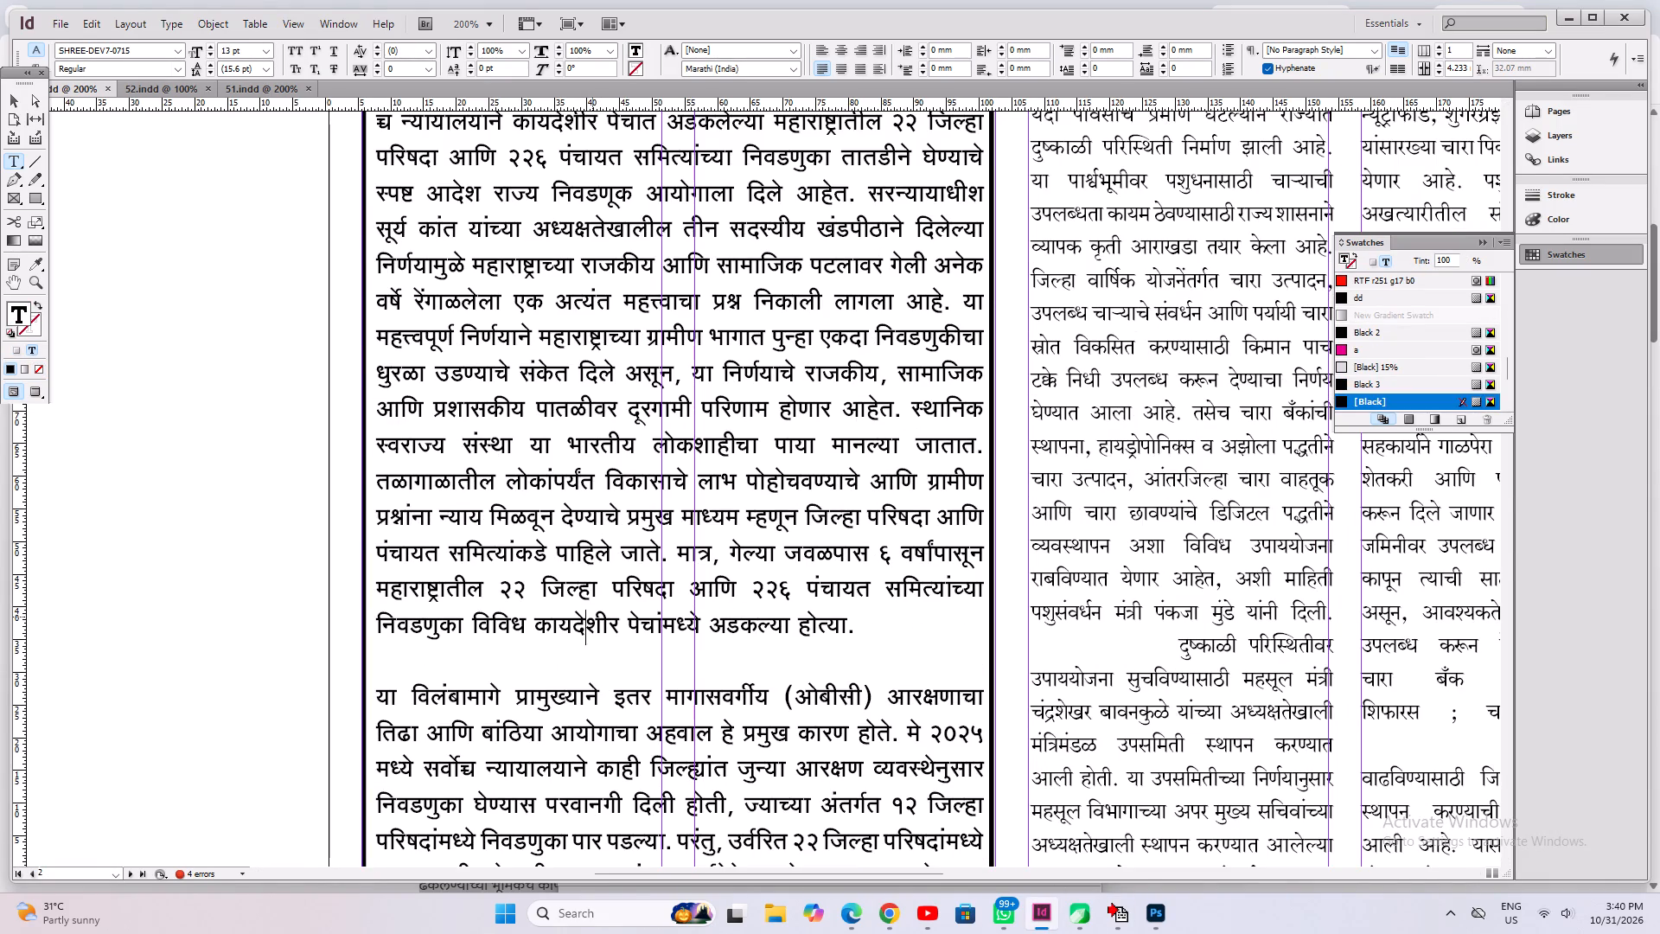
pyautogui.press('End')
pyautogui.press('Delete')
pyautogui.press('Tab')
pyautogui.press('Right')
pyautogui.press('Tab')
# Remove the blank line before the सुनावणीच्या वेळी paragraph in the editorial body and start that paragraph with a tab indent.
pyautogui.press('Down')
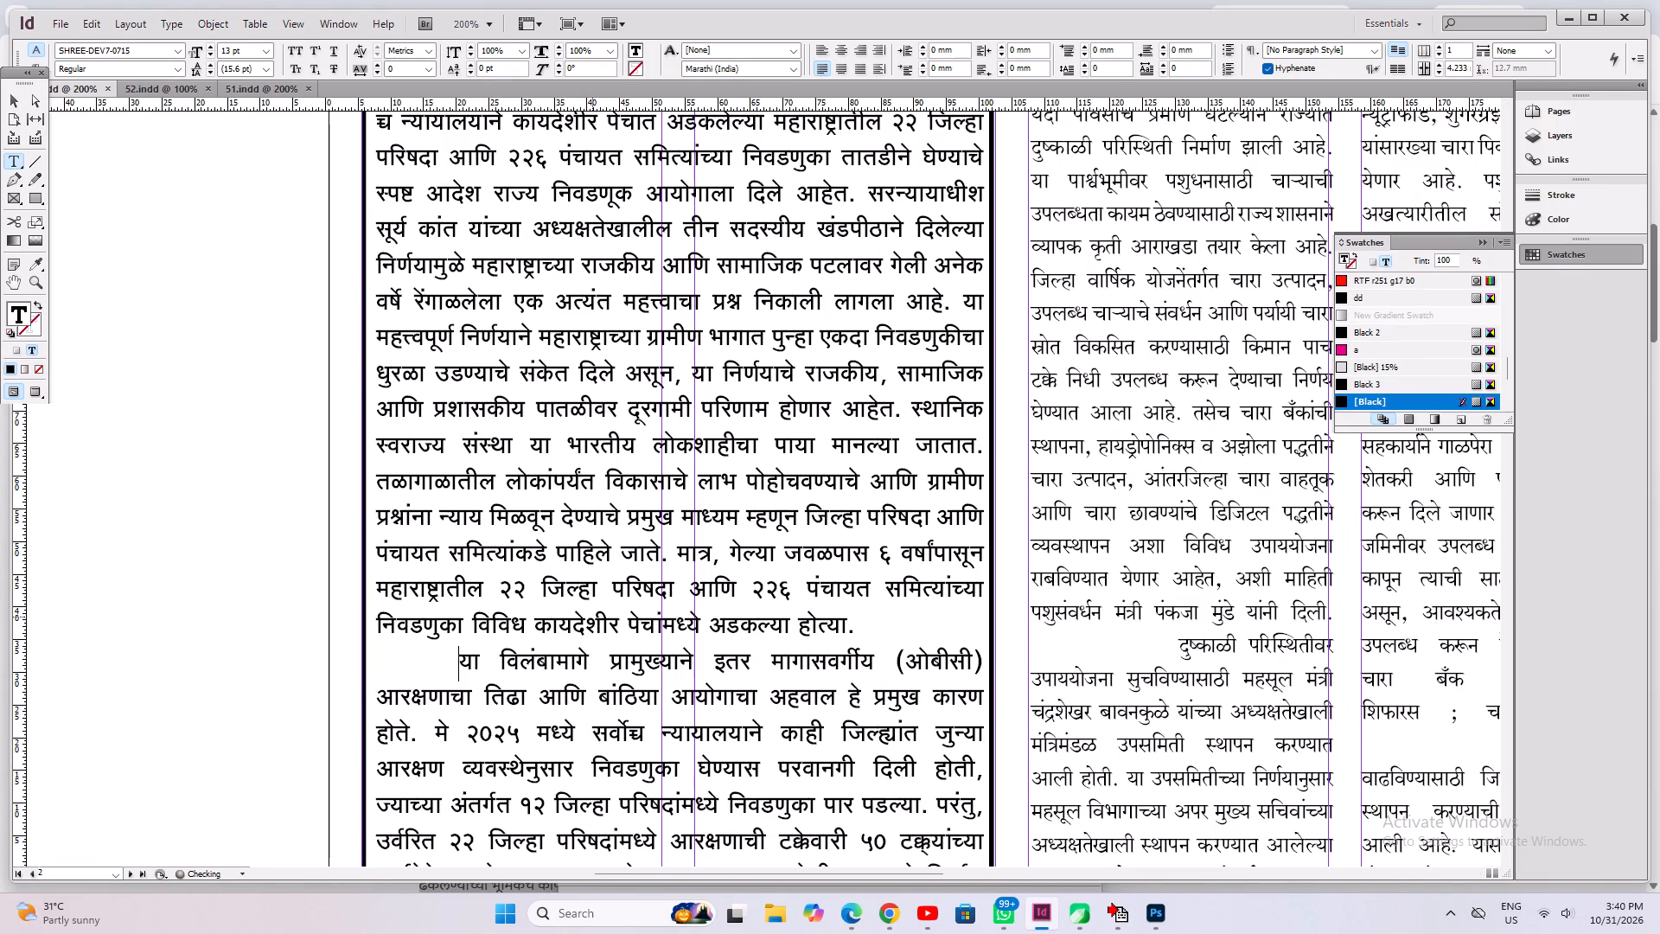
pyautogui.press('Down')
pyautogui.press('Down')
pyautogui.press('Down')
pyautogui.press('Down')
pyautogui.press('Down')
pyautogui.press('Down')
pyautogui.press('Down')
pyautogui.press('Down')
pyautogui.press('Down')
pyautogui.press('Down')
pyautogui.press('Down')
pyautogui.press('Down')
pyautogui.press('Up')
pyautogui.press('Up')
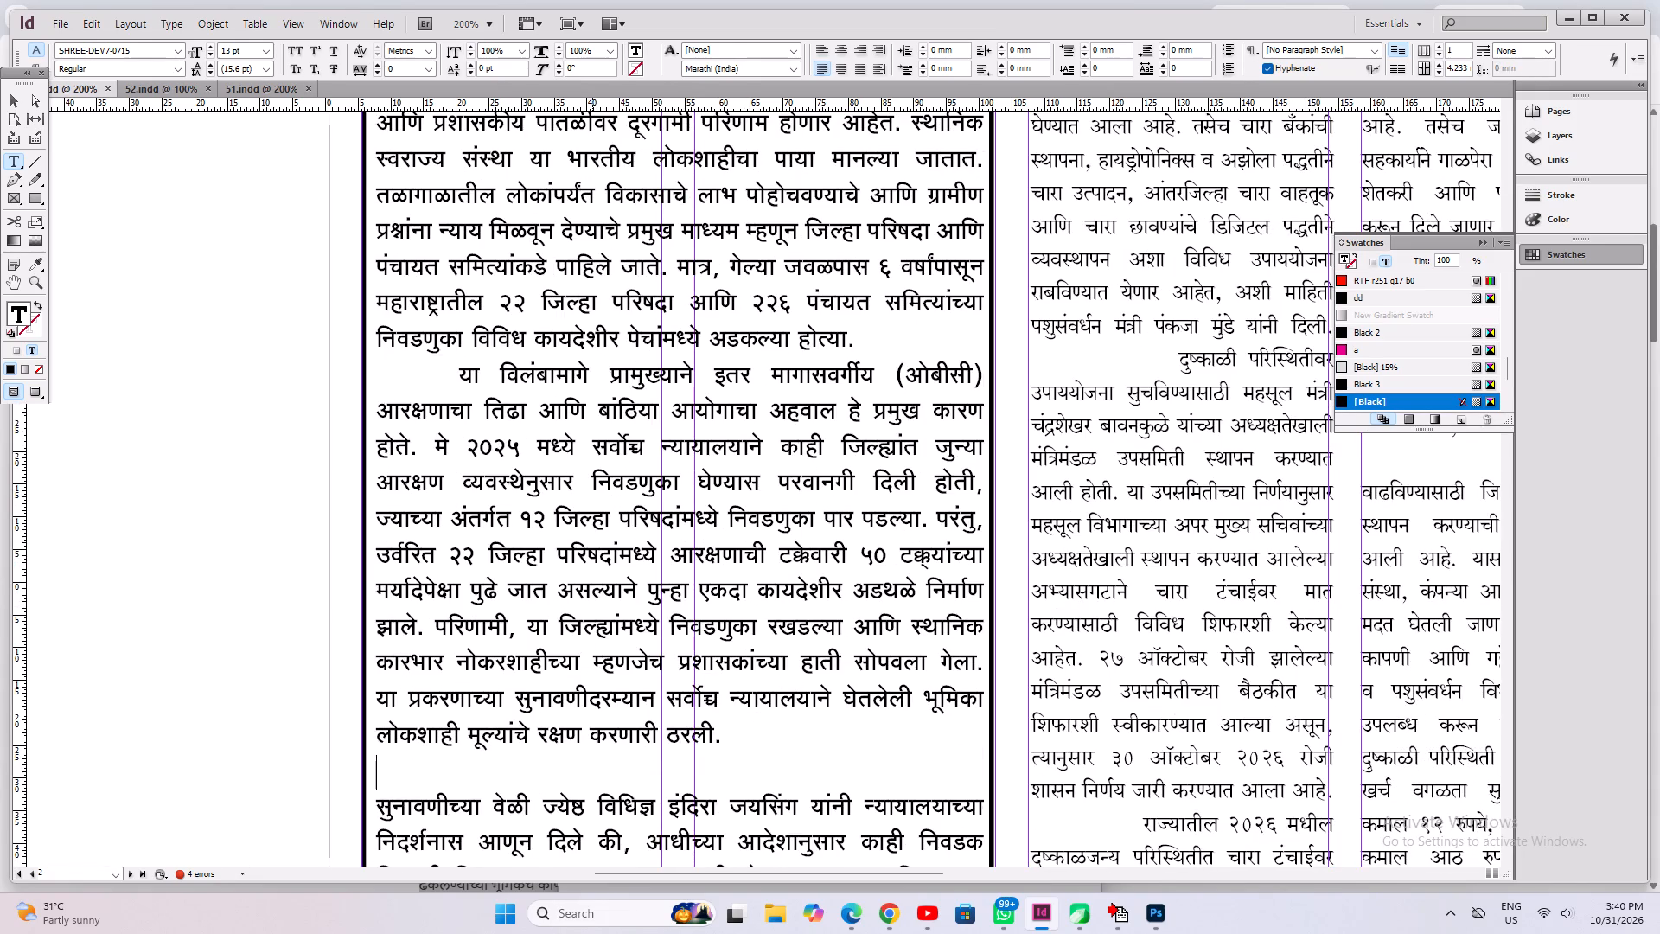
pyautogui.press('Delete')
pyautogui.press('Tab')
# Remove the blank line before the गेल्या ६ वर्षांपासून paragraph and start that paragraph with a tab indent.
pyautogui.press('Down')
pyautogui.press('Down')
pyautogui.press('Down')
pyautogui.press('Down')
pyautogui.press('Down')
pyautogui.press('Down')
pyautogui.press('Down')
pyautogui.press('Down')
pyautogui.press('Down')
pyautogui.press('Down')
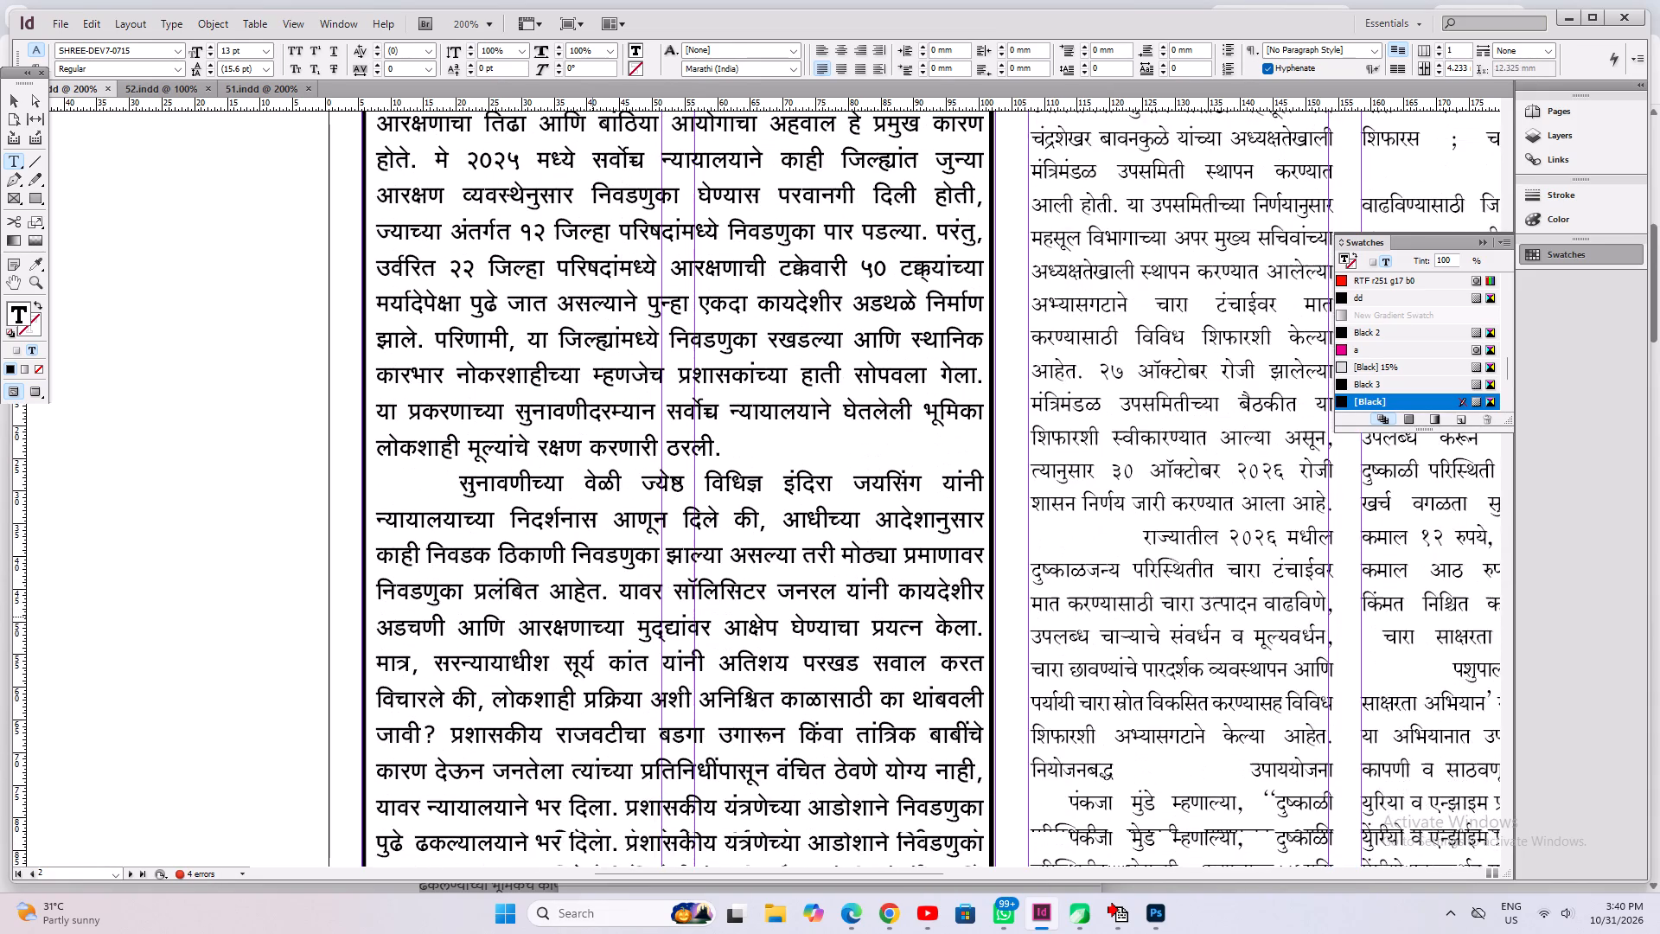
pyautogui.press('Down')
pyautogui.press('Down')
pyautogui.press('Down')
pyautogui.press('Down')
pyautogui.press('Up')
pyautogui.press('Delete')
pyautogui.press('Tab')
# Remove the blank line before the निवडणुका न झाल्यामुळे paragraph and start that paragraph with a tab indent.
pyautogui.press('Down')
pyautogui.press('Down')
pyautogui.press('Down')
pyautogui.press('Down')
pyautogui.press('Down')
pyautogui.press('Down')
pyautogui.press('Down')
pyautogui.press('Down')
pyautogui.press('Down')
pyautogui.press('Down')
pyautogui.press('Down')
pyautogui.press('Down')
pyautogui.press('Down')
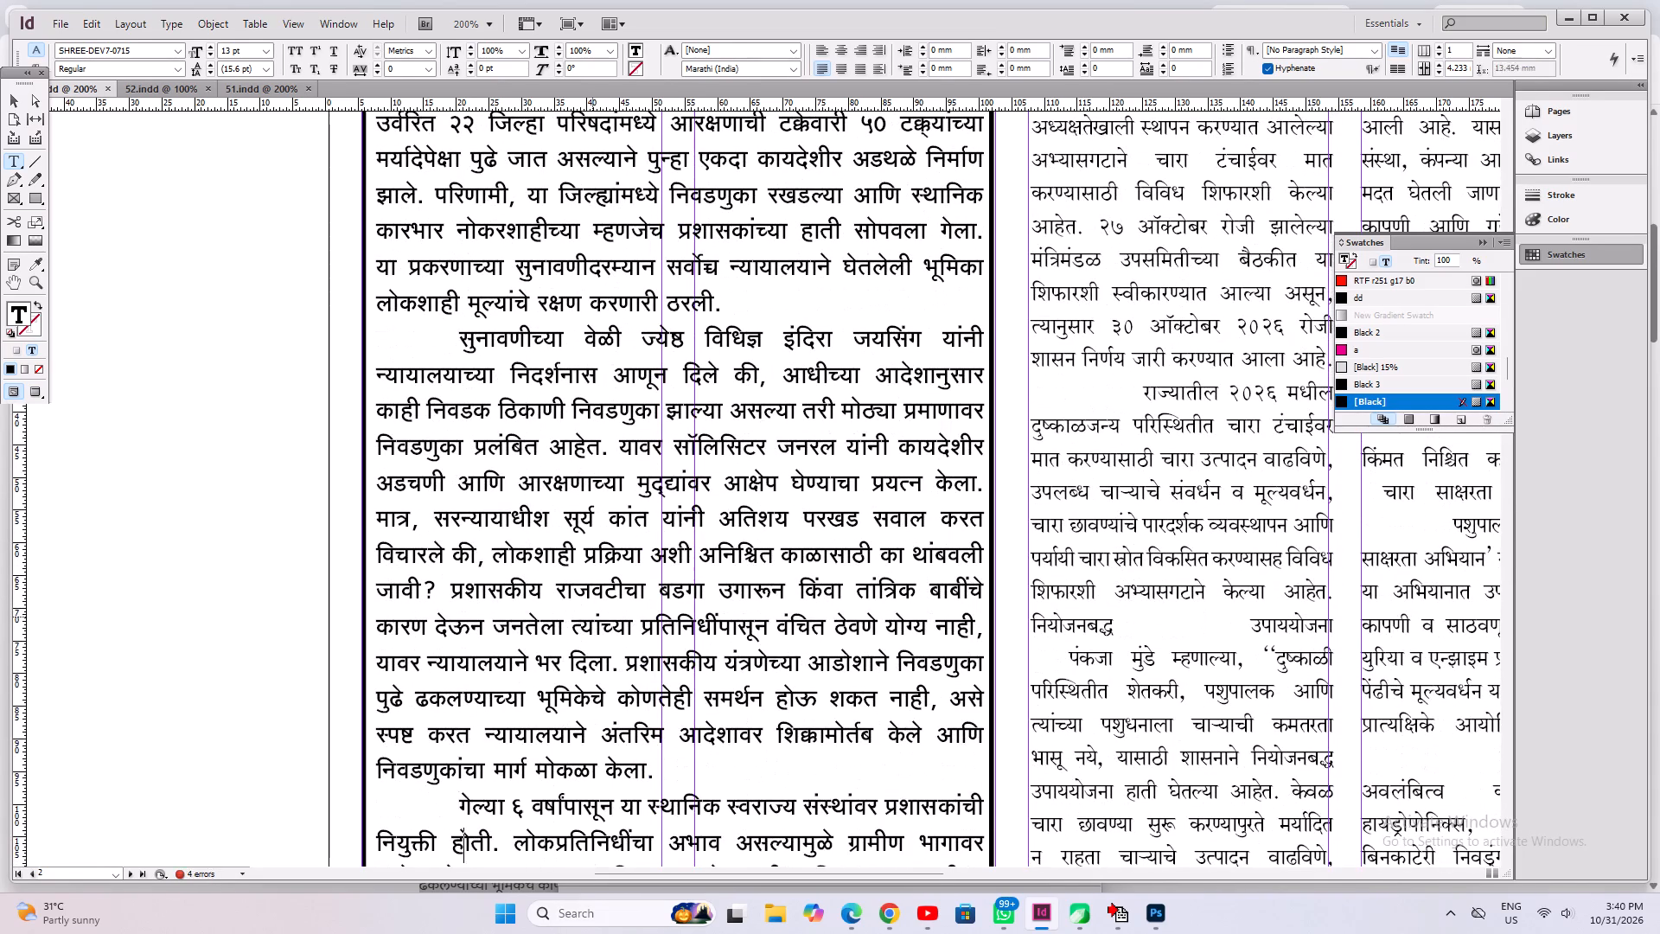
pyautogui.press('Up')
pyautogui.press('Up')
pyautogui.press('Delete')
pyautogui.press('Tab')
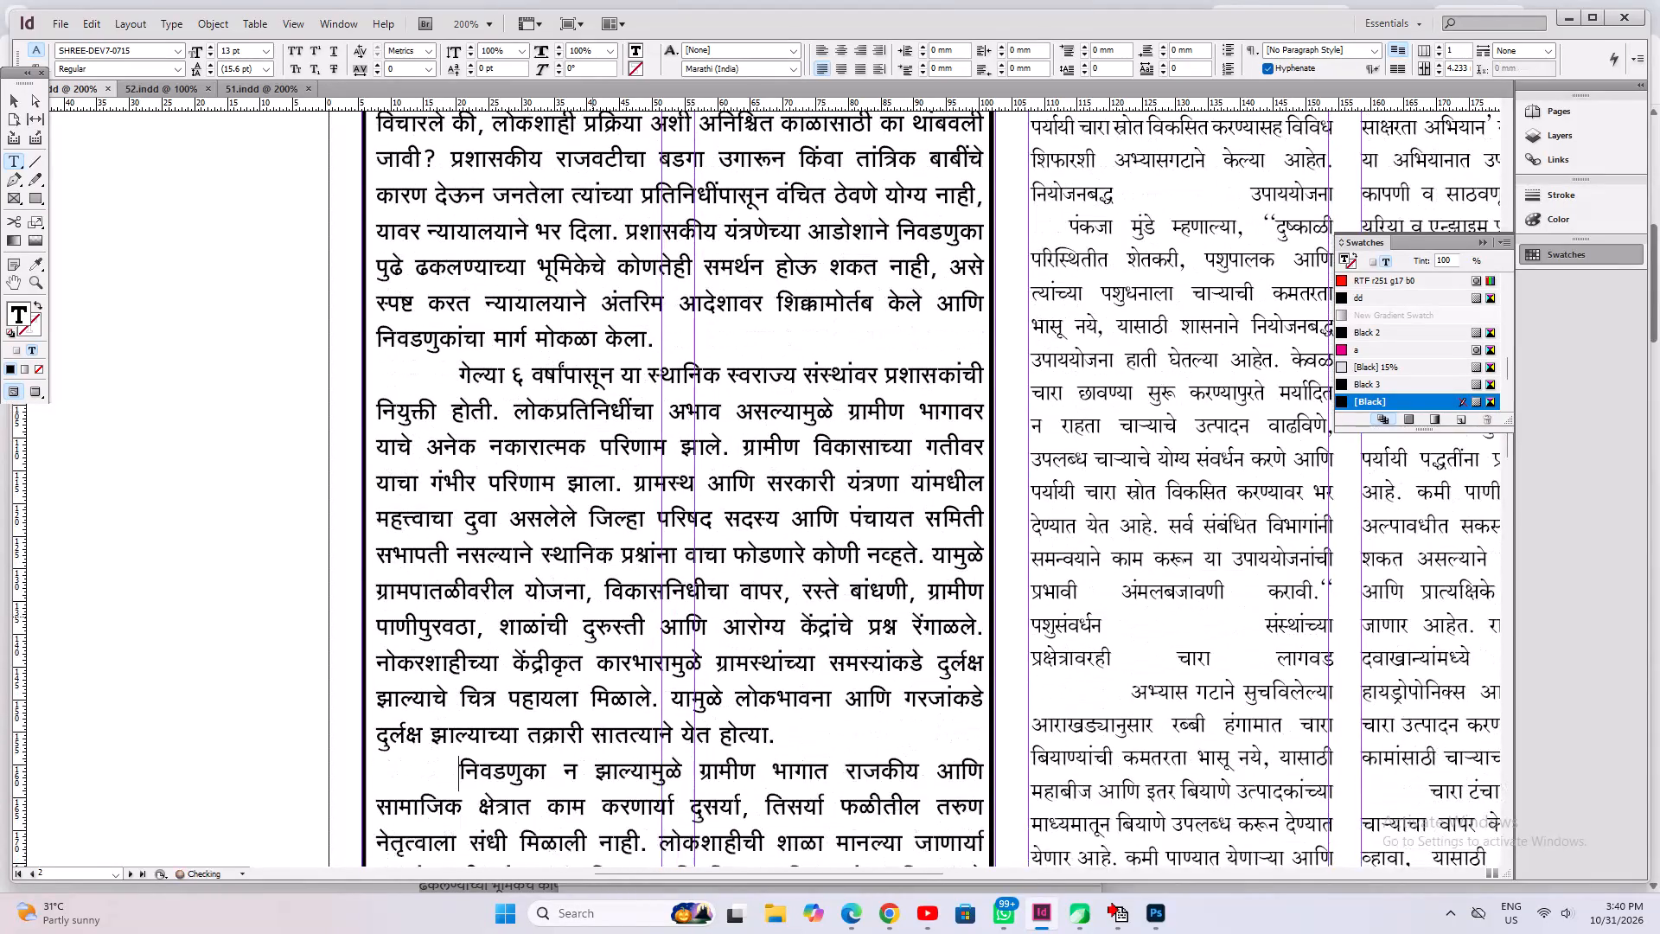
# Insert a paragraph break after काढला आहे. on the editorial's last visible line so the frame ends on that sentence.
pyautogui.press('Down')
pyautogui.press('Down')
pyautogui.press('Down')
pyautogui.press('Down')
pyautogui.press('Down')
pyautogui.press('Down')
pyautogui.press('Down')
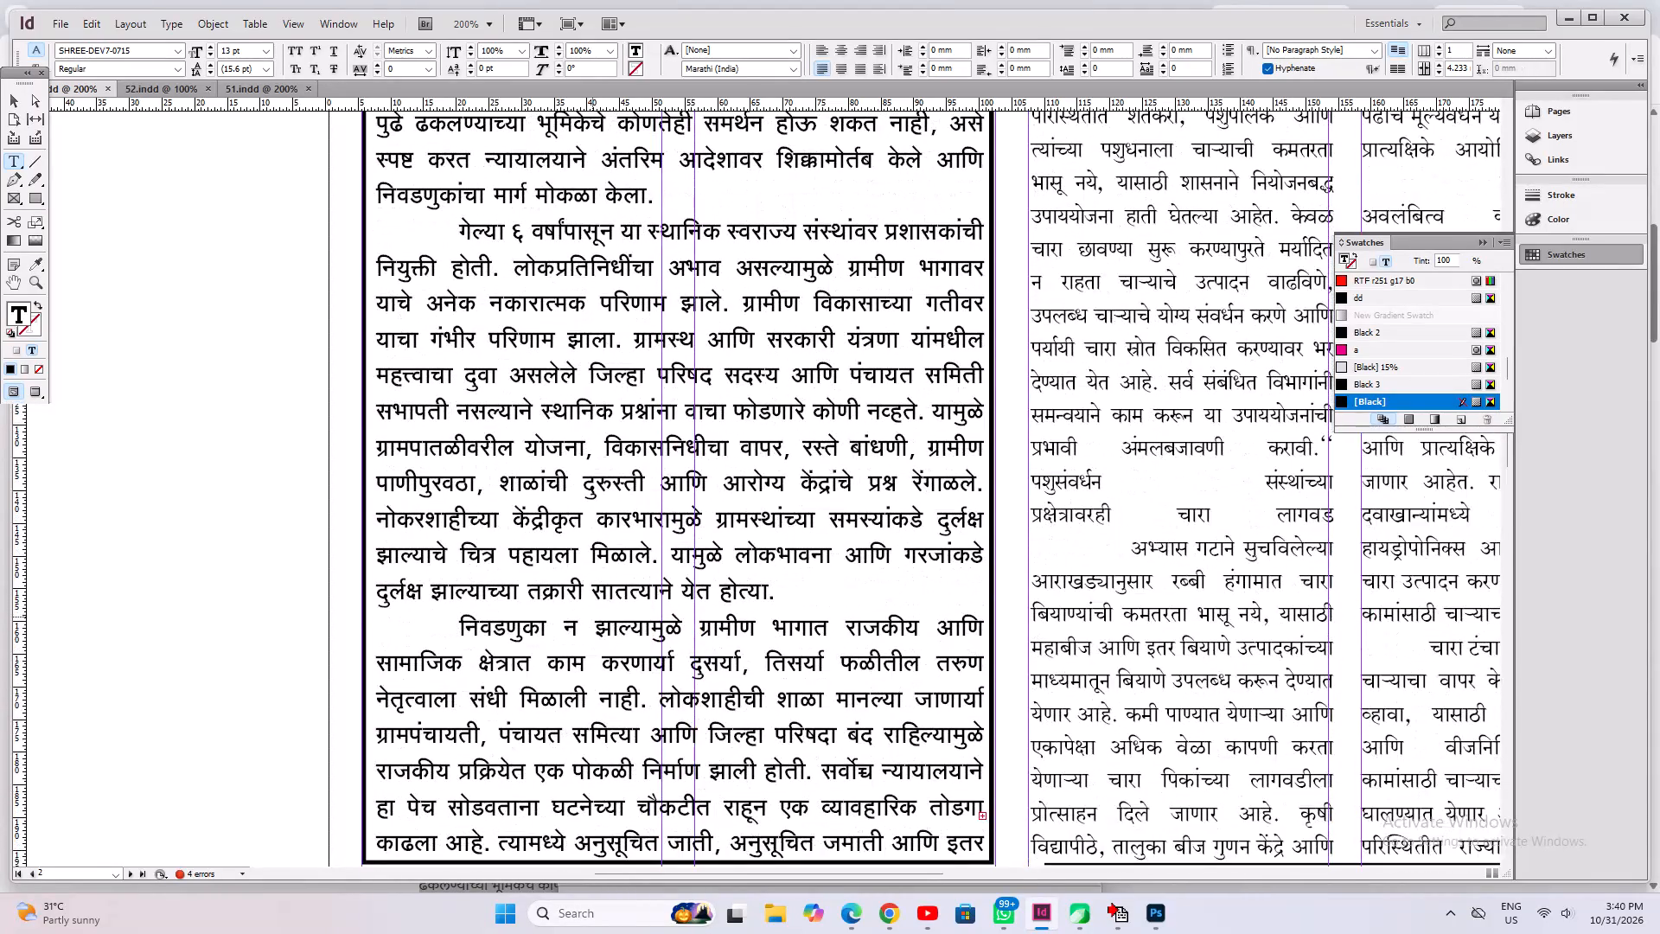
pyautogui.press('Right')
pyautogui.press('Right')
pyautogui.press('Right')
pyautogui.press('Right')
pyautogui.press('Right')
pyautogui.press('Right')
pyautogui.click(500, 847)
pyautogui.press('Return')
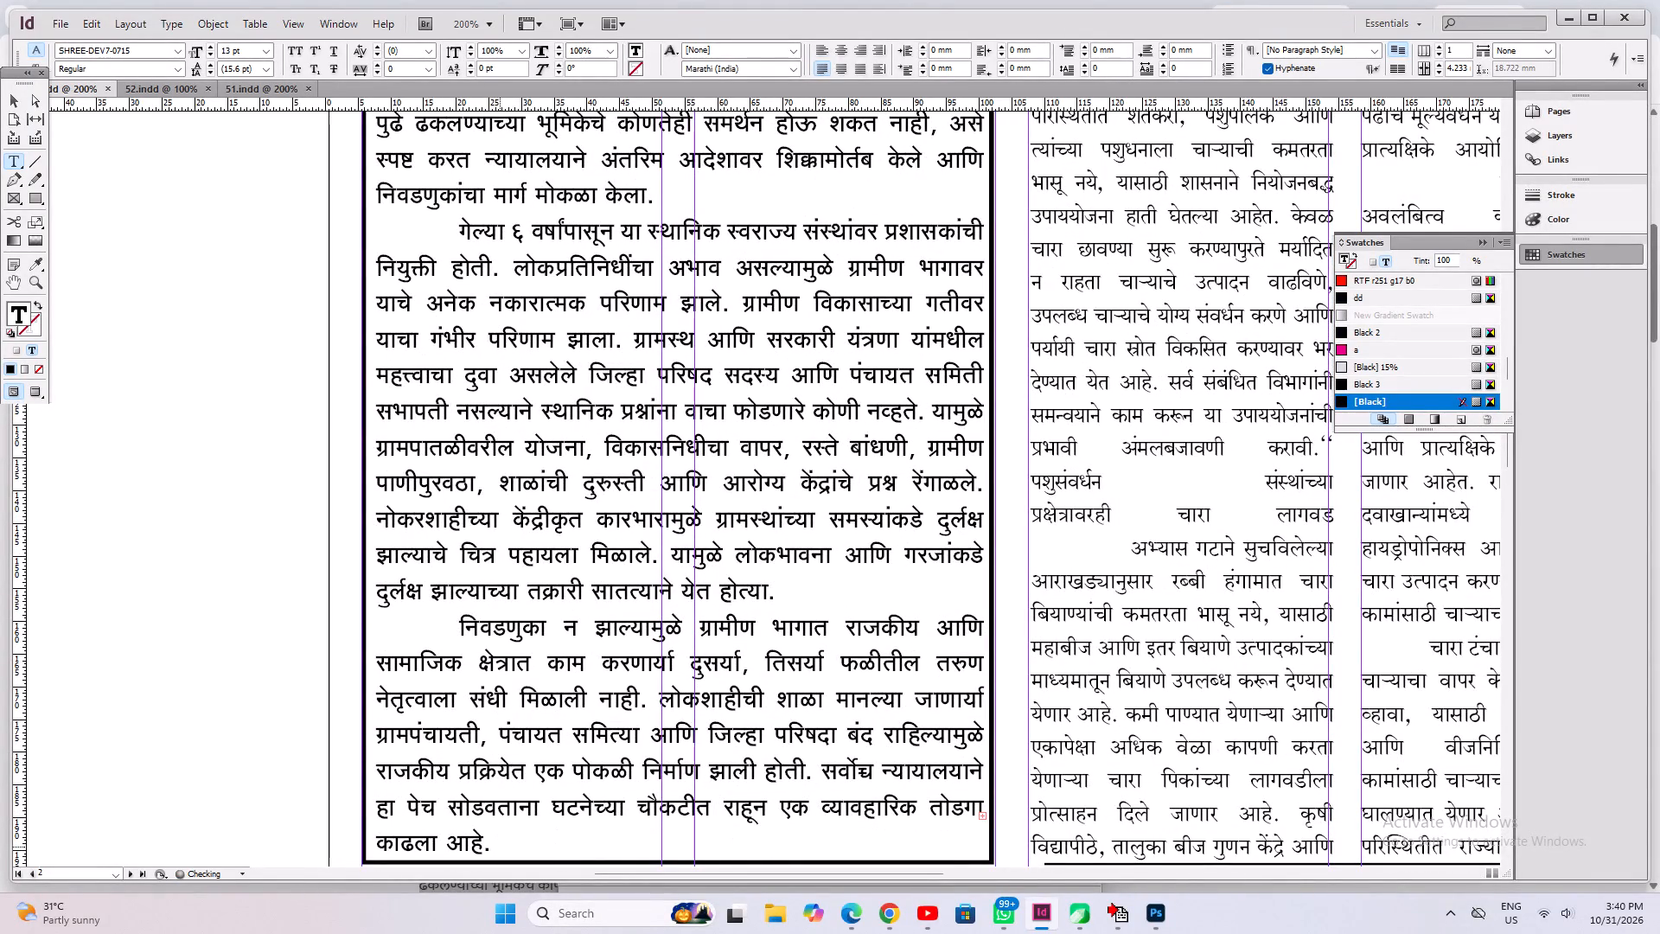
# Save the document with the whole page in view, and collapse the floating Swatches panel on page 1.
pyautogui.hotkey('ctrl', 's')
pyautogui.hotkey('ctrl', '0')
pyautogui.hotkey('ctrl', 's')
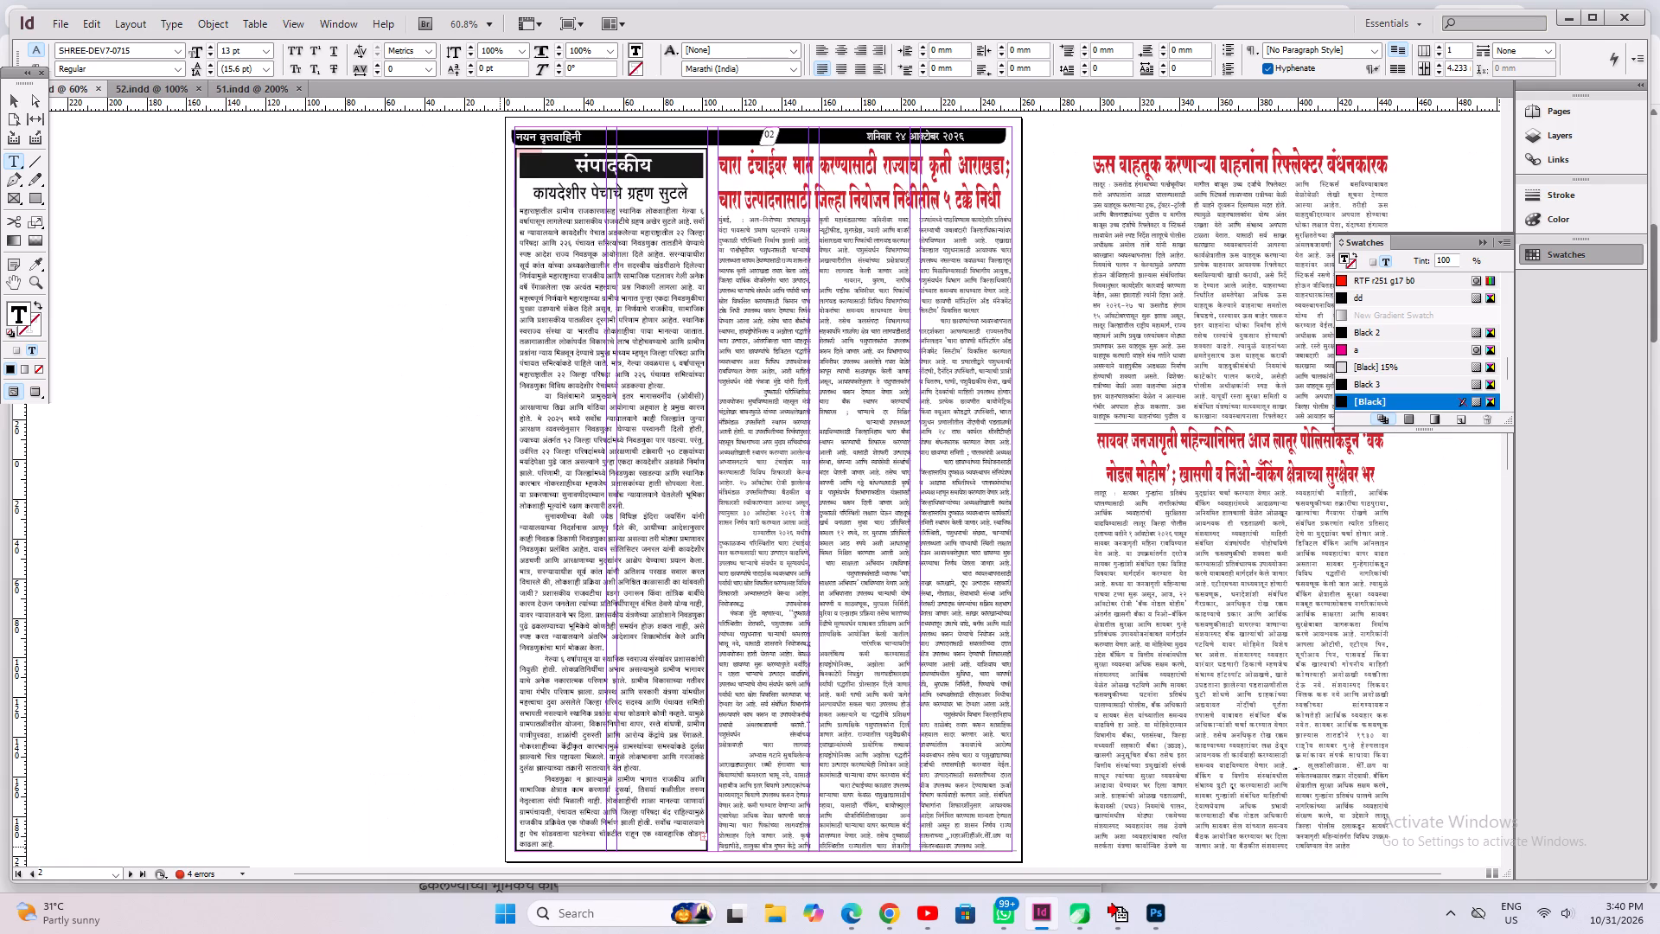
pyautogui.hotkey('ctrl', 's')
pyautogui.scroll(16, 807, 838)
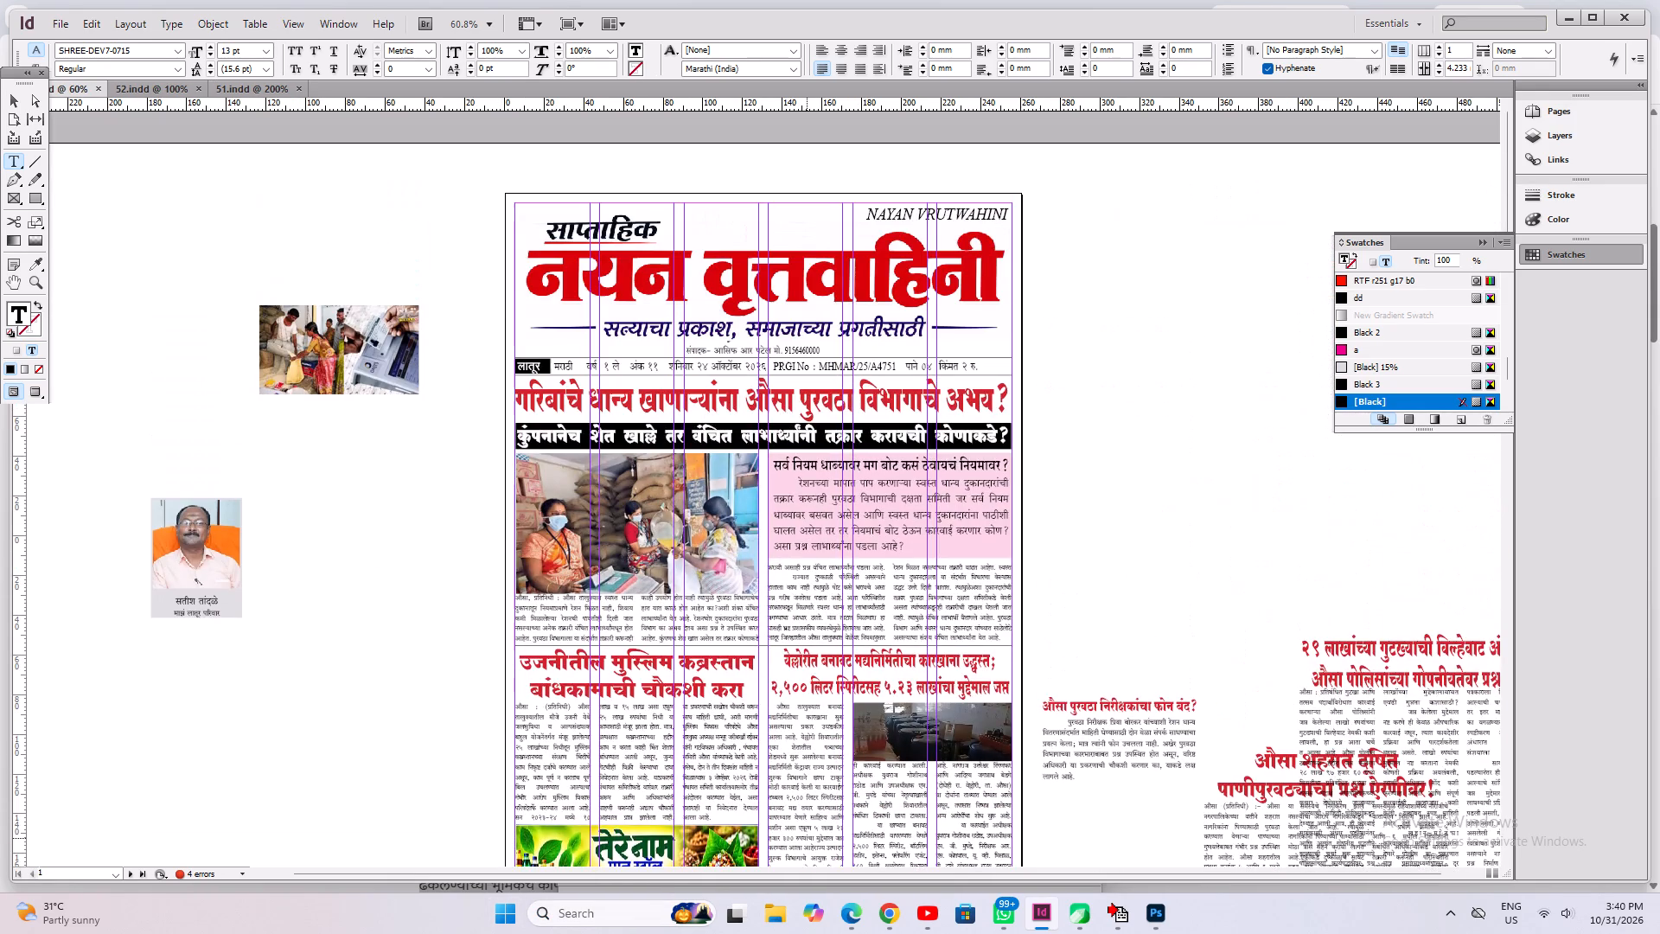
pyautogui.click(1478, 244)
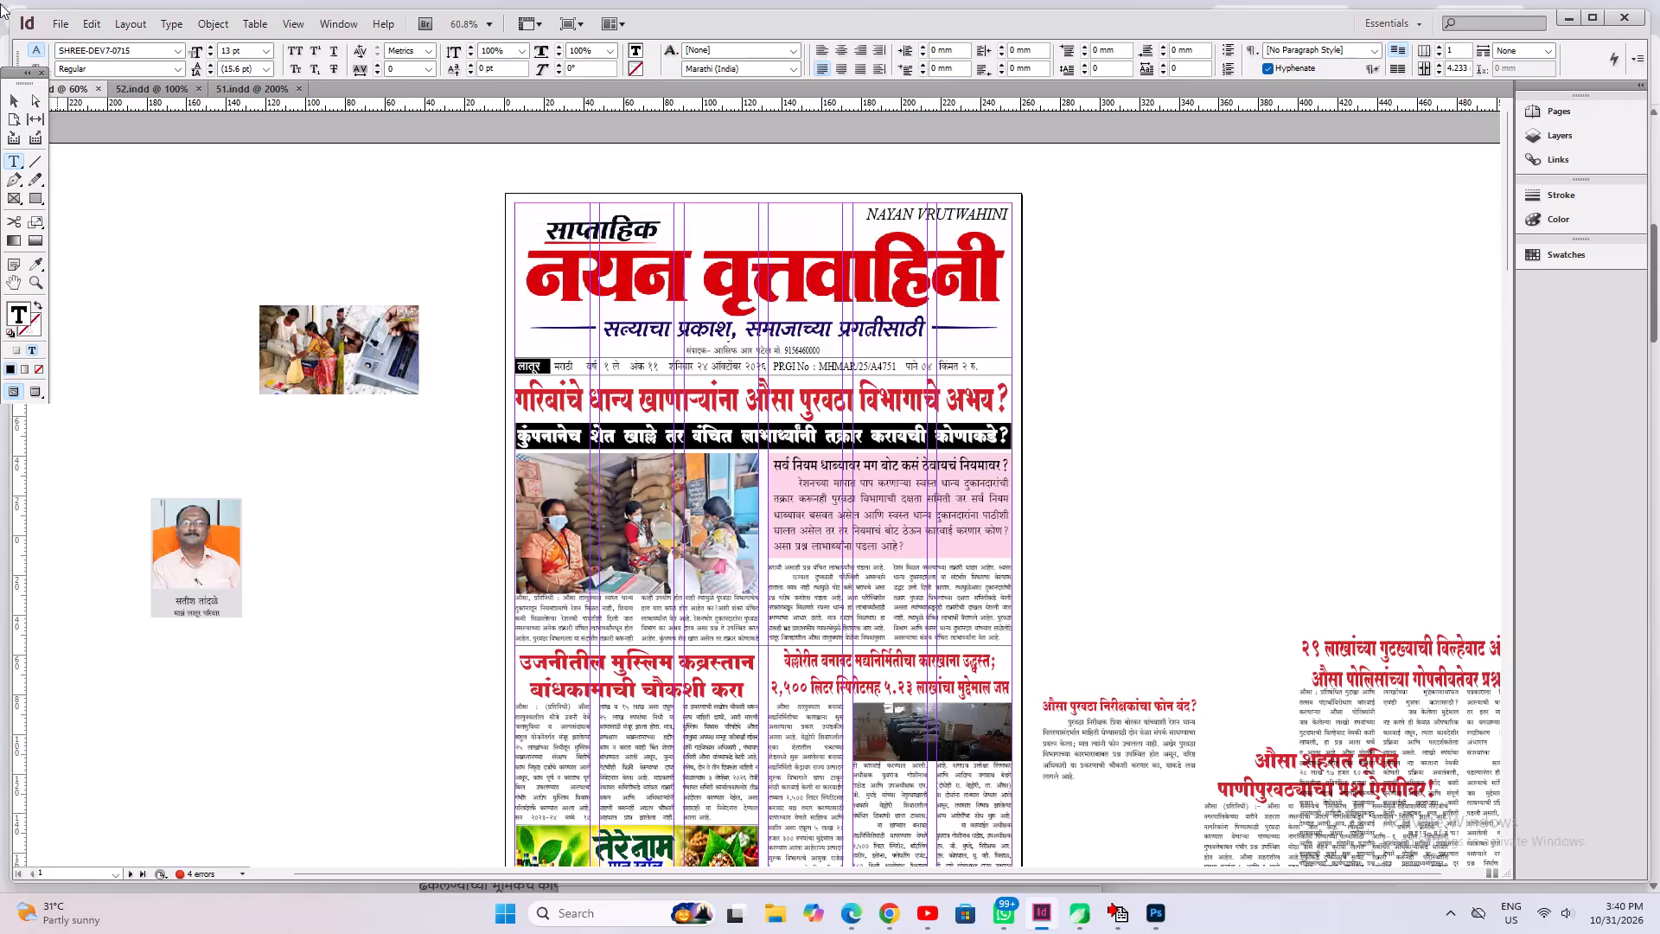
# Move the औसा पुरवठा निरीक्षकाचा फोन बंद? headline and text farther out on page 1's pasteboard, to about X 443.5 mm.
pyautogui.click(16, 99)
pyautogui.click(1143, 613)
pyautogui.moveTo(1116, 568); pyautogui.dragTo(1103, 789)
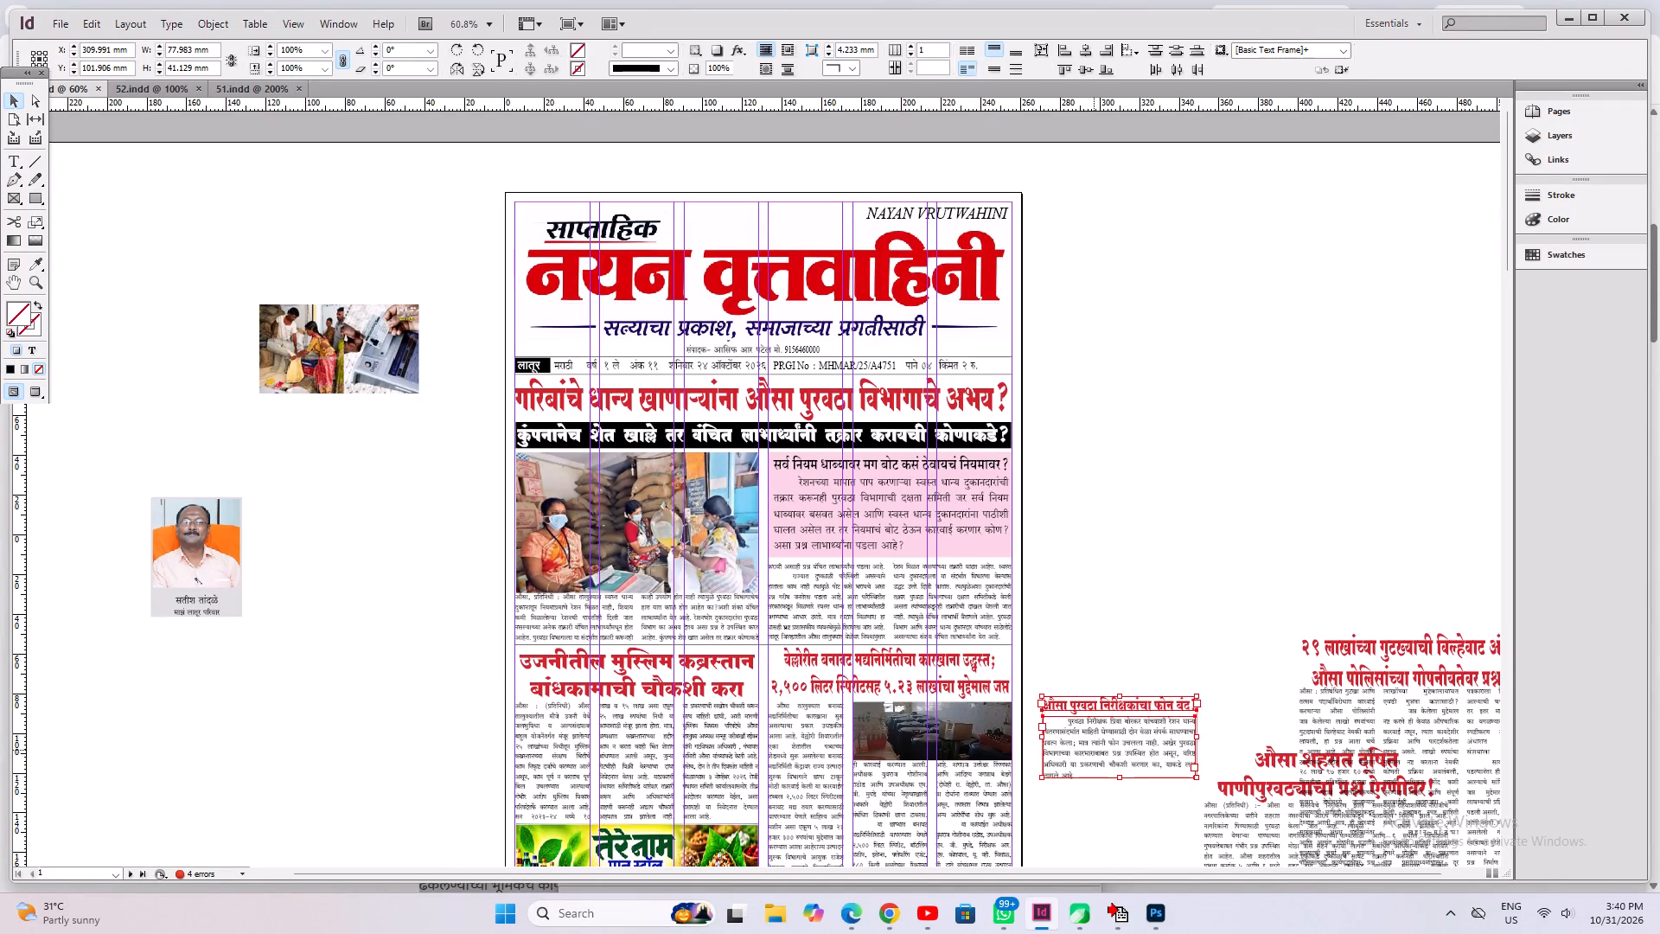
pyautogui.moveTo(1094, 749); pyautogui.dragTo(1360, 553)
# Move the औसा शहरात दूषित पाणीपुरवठ्याचा article up the pasteboard, above the औसा पुरवठा story, to about X 420 mm.
pyautogui.scroll(-3, 1222, 710)
pyautogui.moveTo(1202, 555); pyautogui.dragTo(1244, 670)
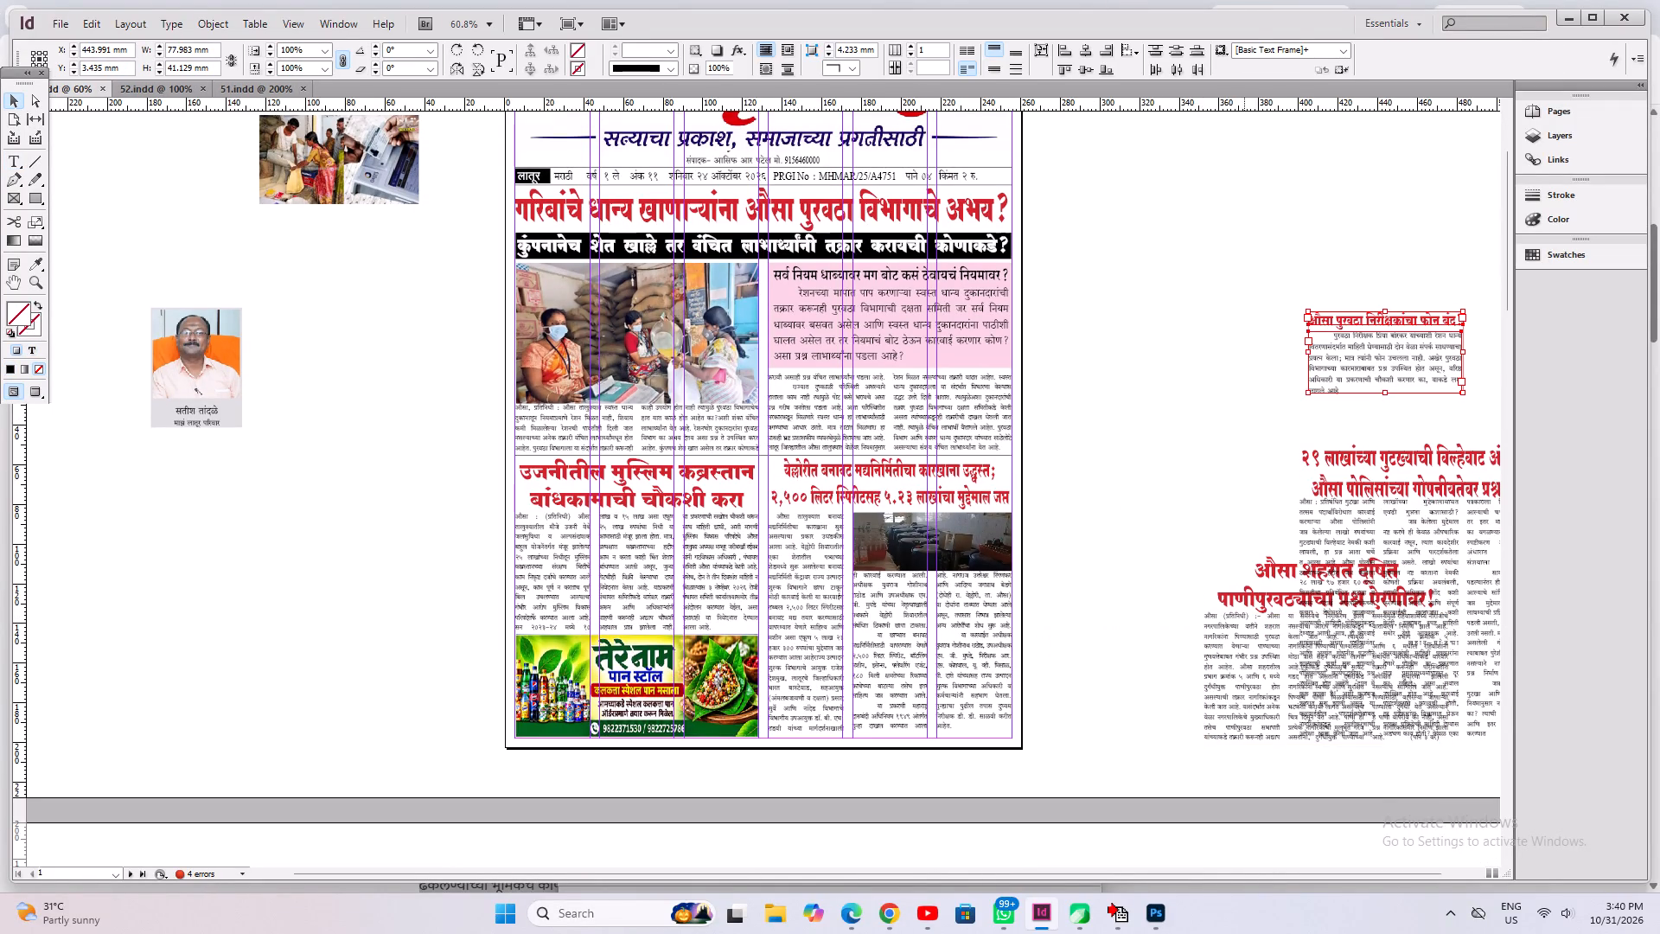
pyautogui.moveTo(1244, 670); pyautogui.dragTo(1248, 695)
pyautogui.moveTo(1233, 696); pyautogui.dragTo(1245, 231)
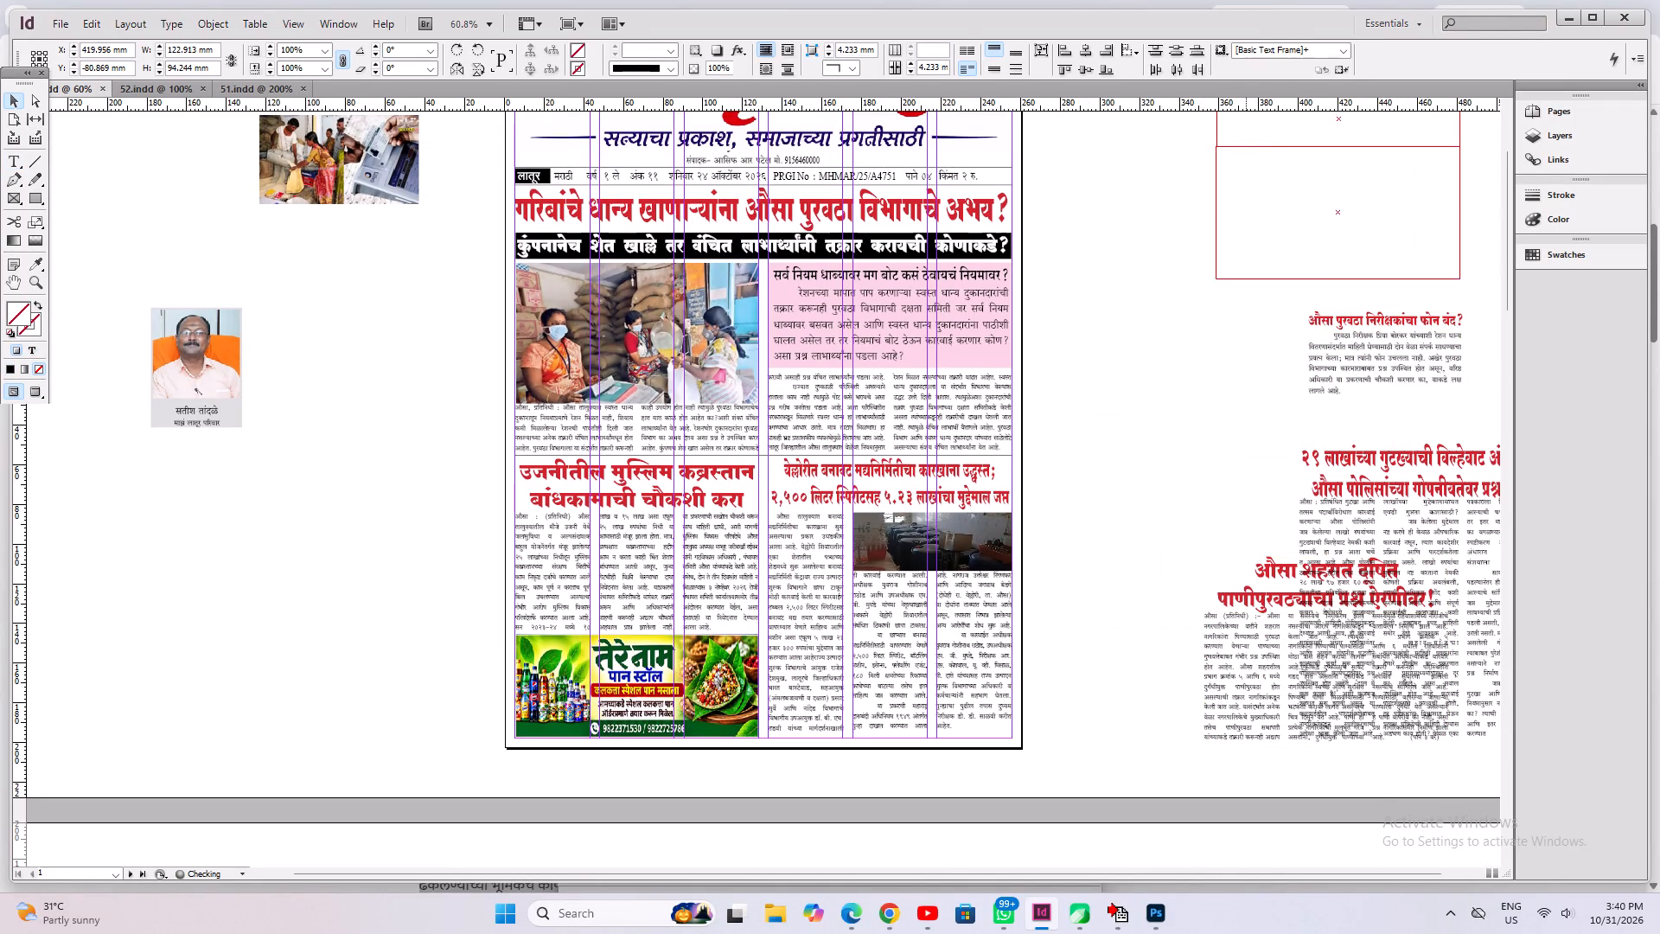
# Move the २१ लाखांच्या गुटख्याची article inward on the pasteboard, to about X 413 mm.
pyautogui.click(1397, 477)
pyautogui.keyDown('shift'); pyautogui.click(1342, 627); pyautogui.keyUp('shift')
pyautogui.moveTo(1406, 638); pyautogui.dragTo(1307, 598)
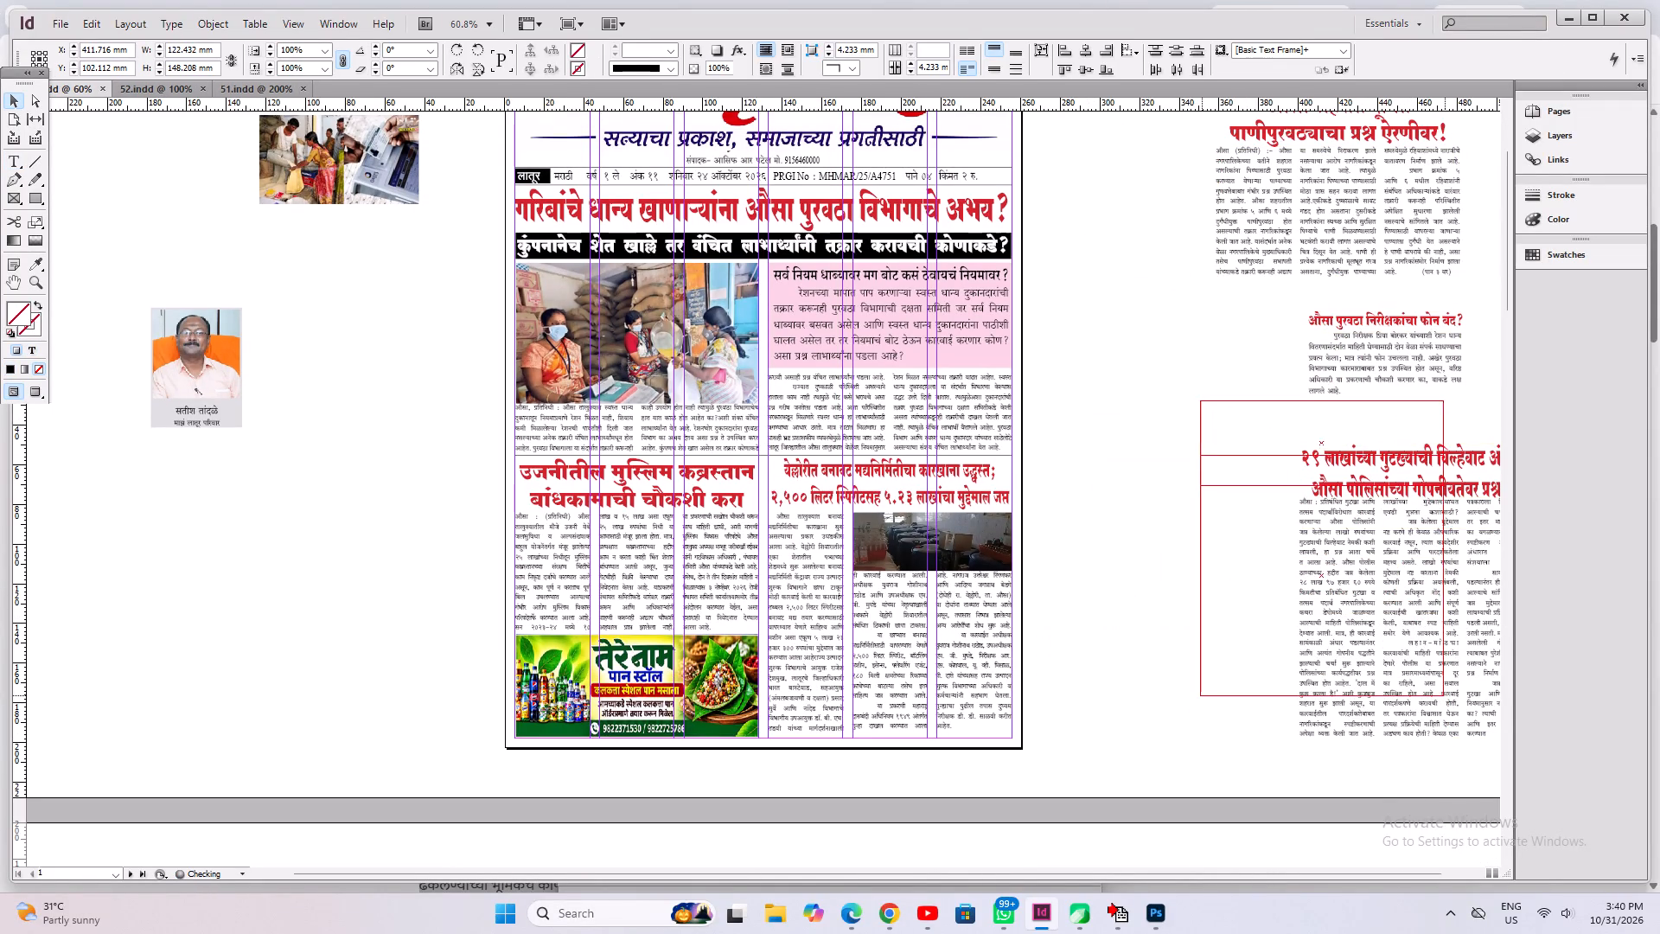
pyautogui.moveTo(1307, 598); pyautogui.dragTo(1311, 616)
# Move the औसा पुरवठा निरीक्षकाचा फोन बंद? story directly beneath the water supply article on the pasteboard.
pyautogui.moveTo(1330, 297); pyautogui.dragTo(1355, 376)
pyautogui.moveTo(1377, 372); pyautogui.dragTo(1369, 362)
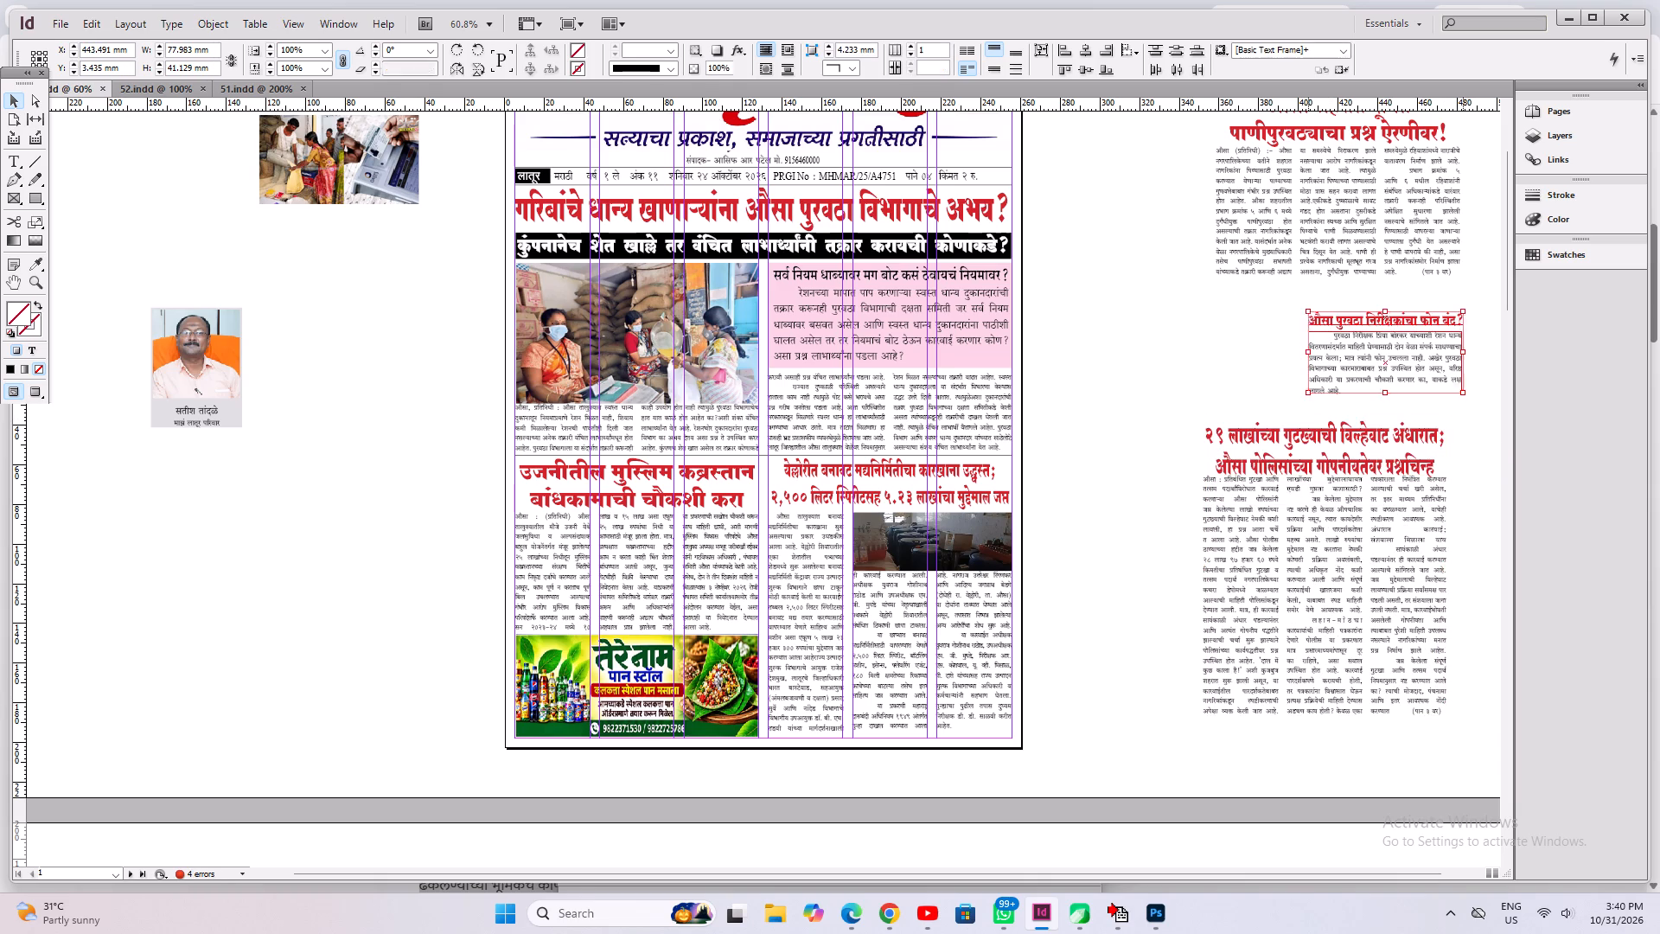
pyautogui.moveTo(1369, 362); pyautogui.dragTo(1369, 342)
# Move the २१ लाखांच्या गुटख्याची article up beneath the other pasteboard stories, to about X 420 mm, Y 90 mm, and save.
pyautogui.click(1323, 503)
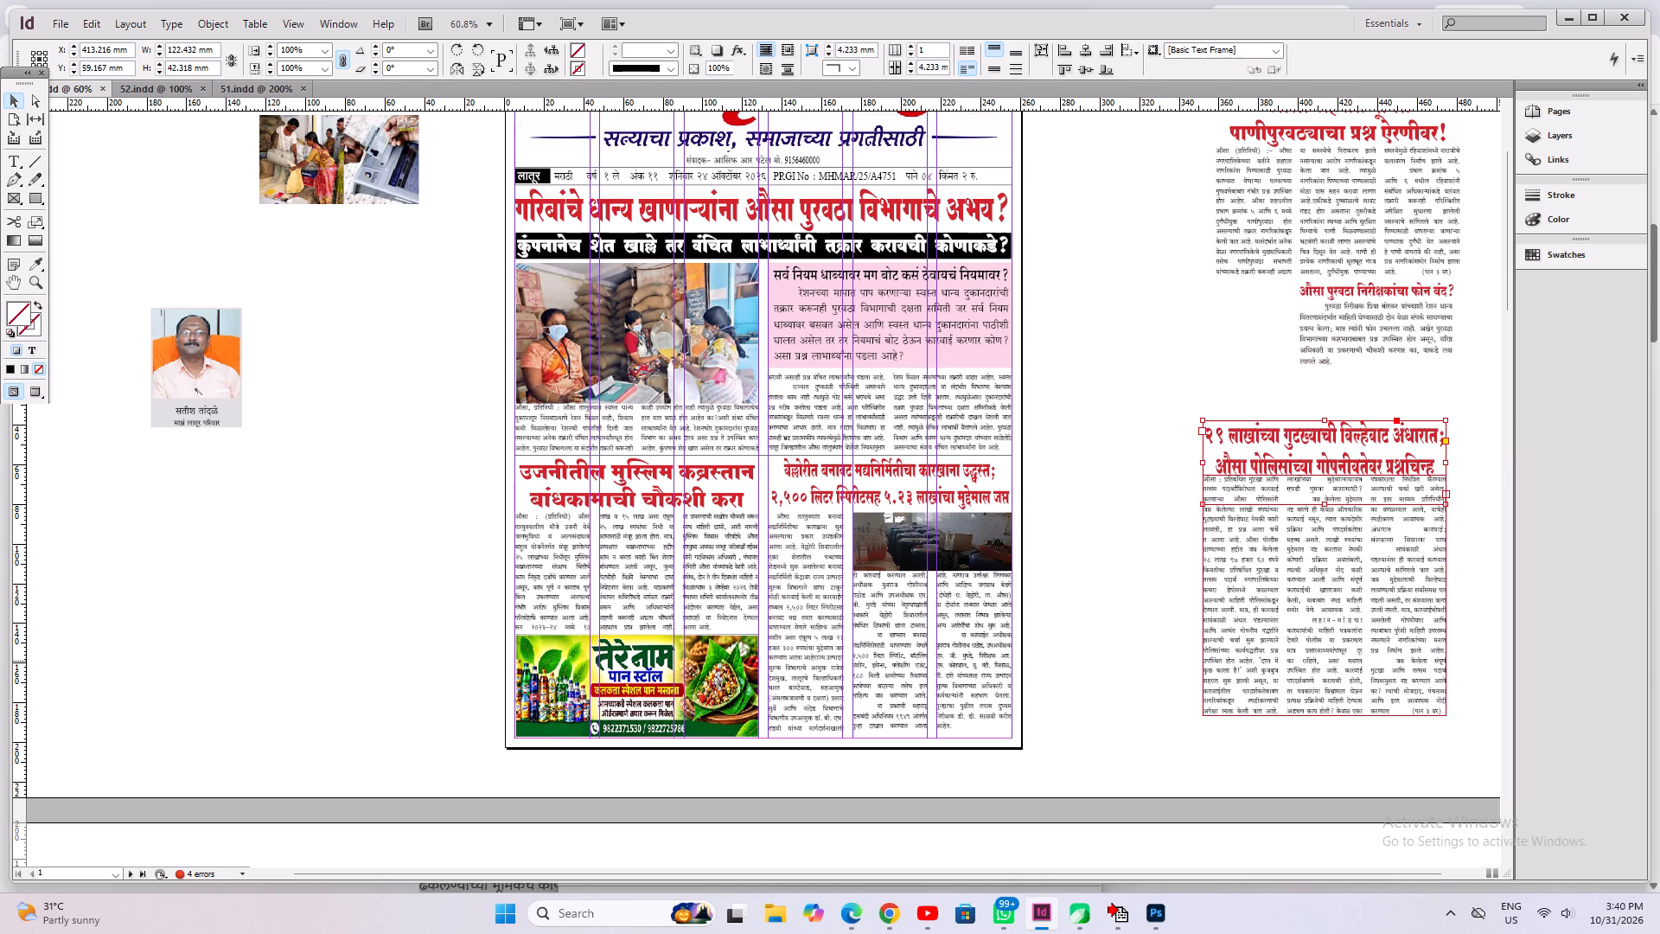
pyautogui.click(1197, 428)
pyautogui.moveTo(1180, 392); pyautogui.dragTo(1331, 740)
pyautogui.moveTo(1336, 656); pyautogui.dragTo(1350, 612)
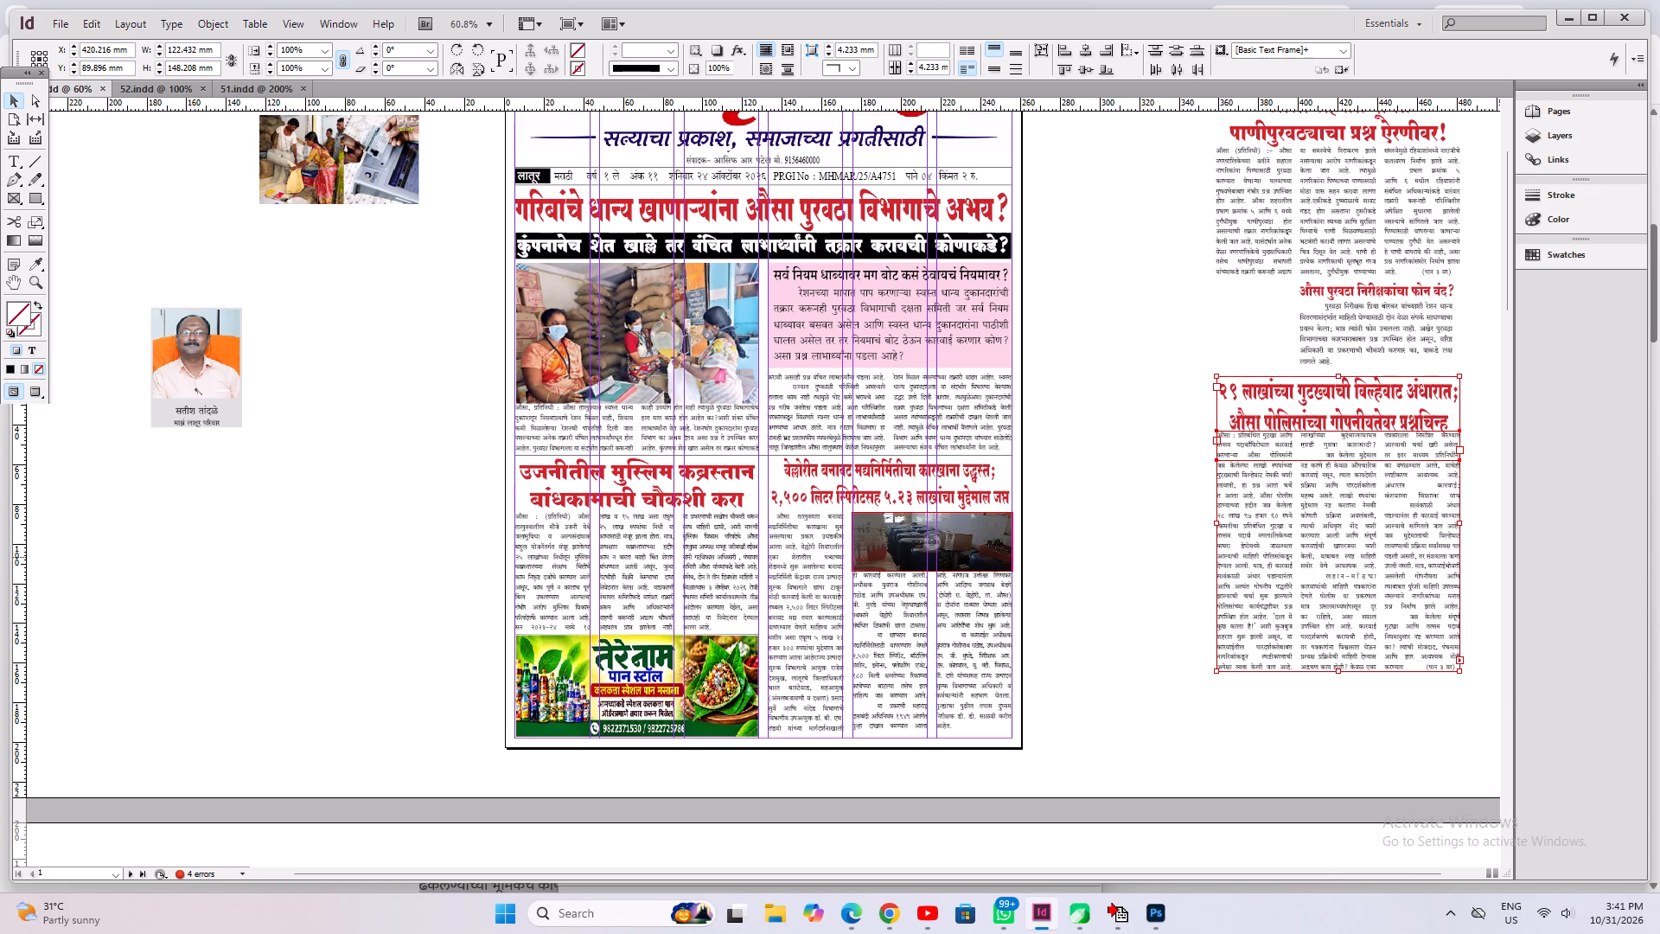
pyautogui.hotkey('ctrl', 's')
pyautogui.keyDown('ctrl'); pyautogui.click(1057, 688); pyautogui.keyUp('ctrl')
pyautogui.hotkey('ctrl', 'a')
pyautogui.hotkey('ctrl', 's')
pyautogui.click(1080, 688)
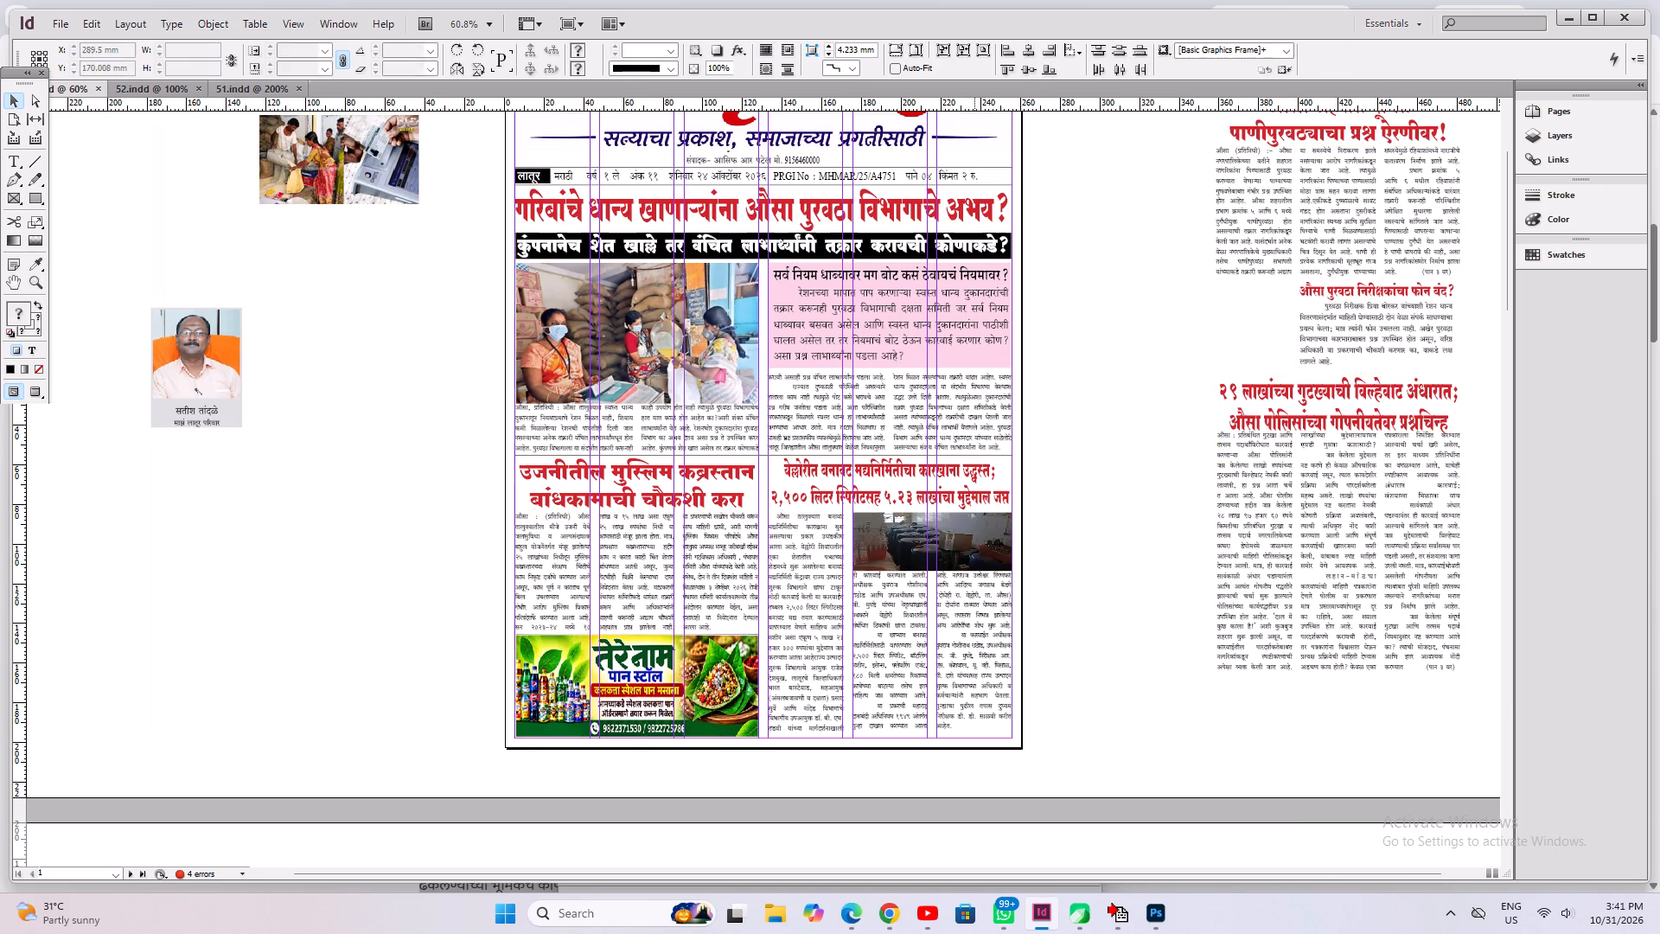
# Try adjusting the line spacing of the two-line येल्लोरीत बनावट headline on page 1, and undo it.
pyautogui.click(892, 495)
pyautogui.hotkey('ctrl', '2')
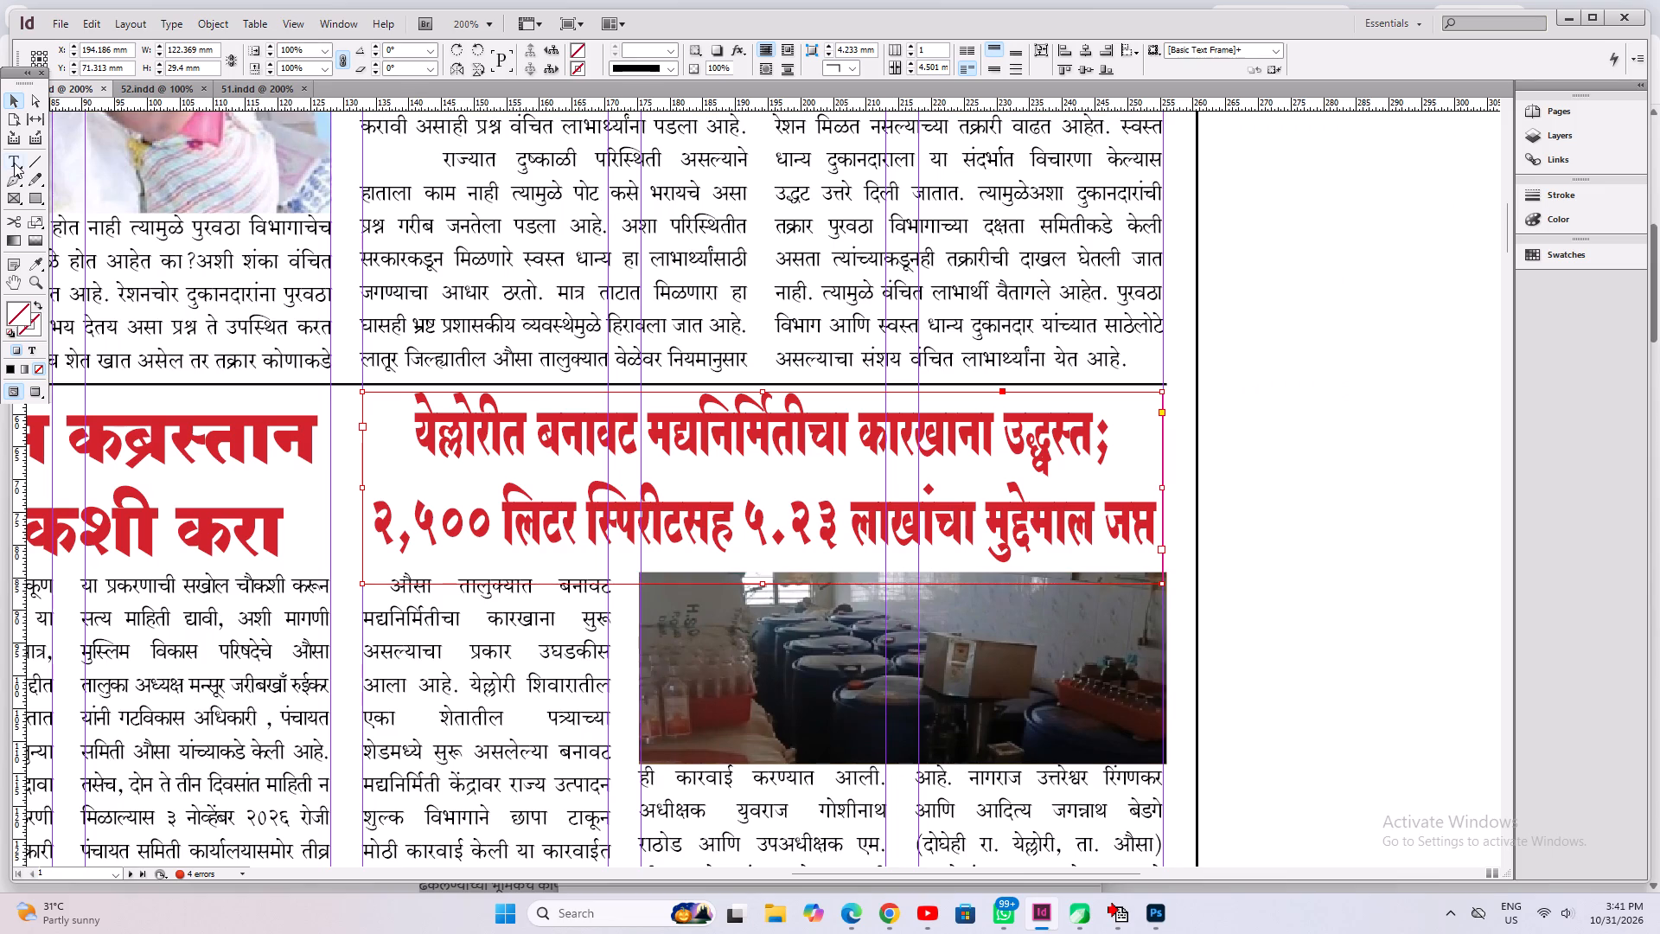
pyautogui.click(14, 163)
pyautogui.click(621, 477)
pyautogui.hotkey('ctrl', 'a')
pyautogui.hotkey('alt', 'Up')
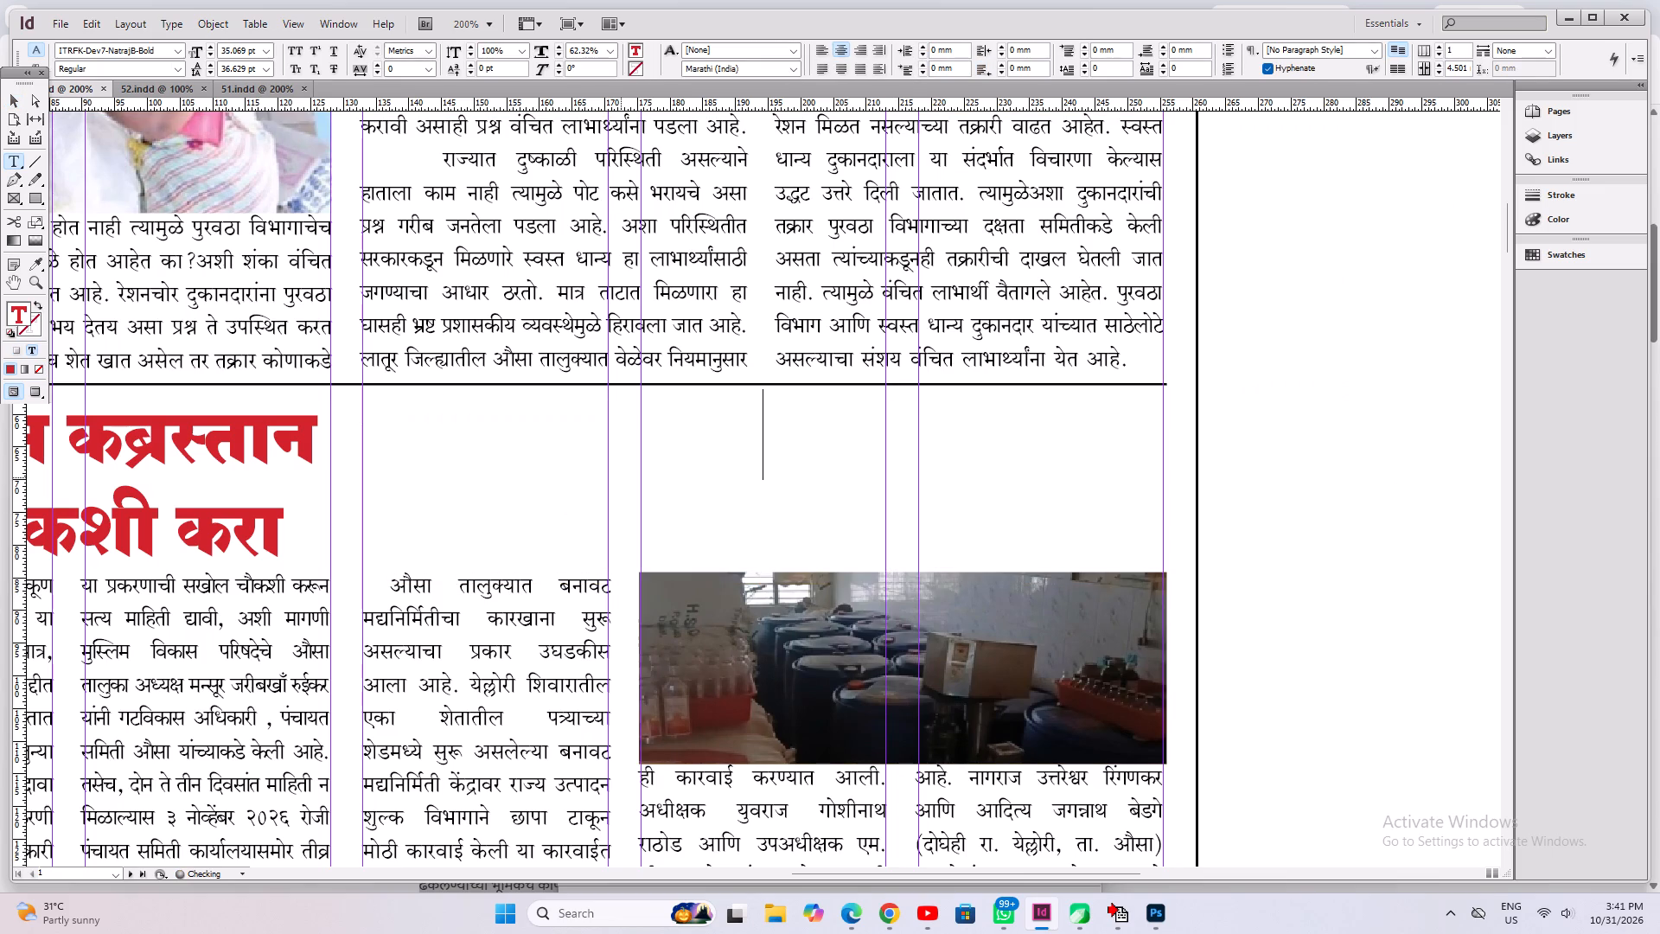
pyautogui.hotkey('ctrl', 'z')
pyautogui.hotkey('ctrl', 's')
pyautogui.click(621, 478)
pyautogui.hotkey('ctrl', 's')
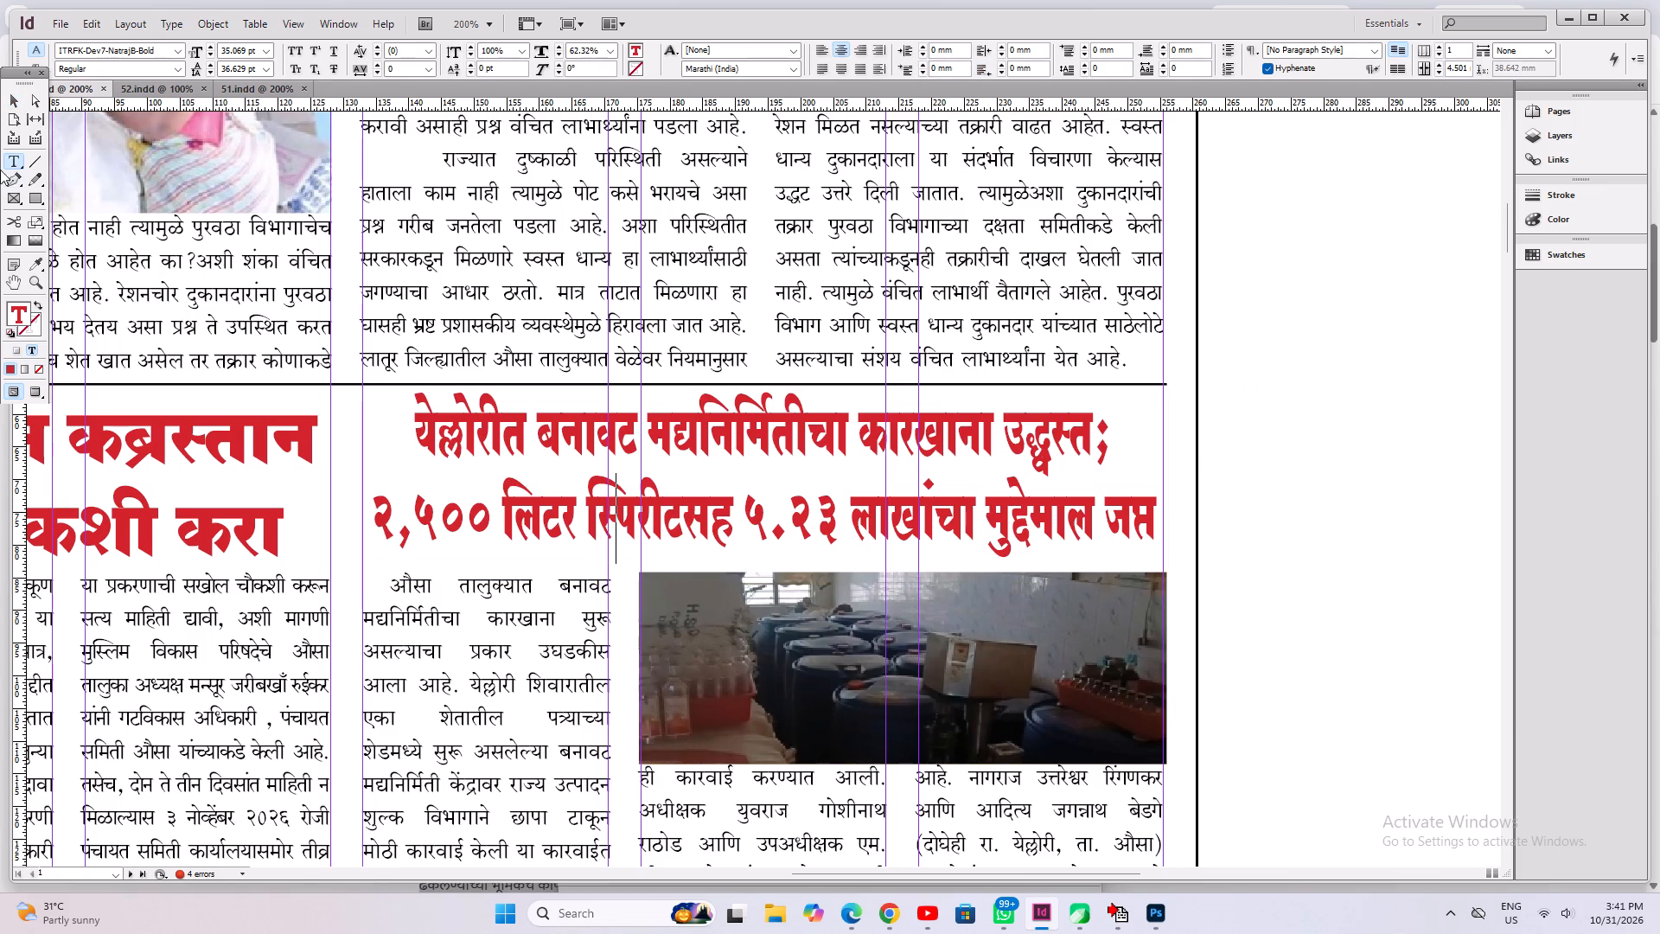
# Shorten the येल्लोरीत बनावट headline's text frame from its bottom edge to about 26.4 mm high and save the document.
pyautogui.click(10, 95)
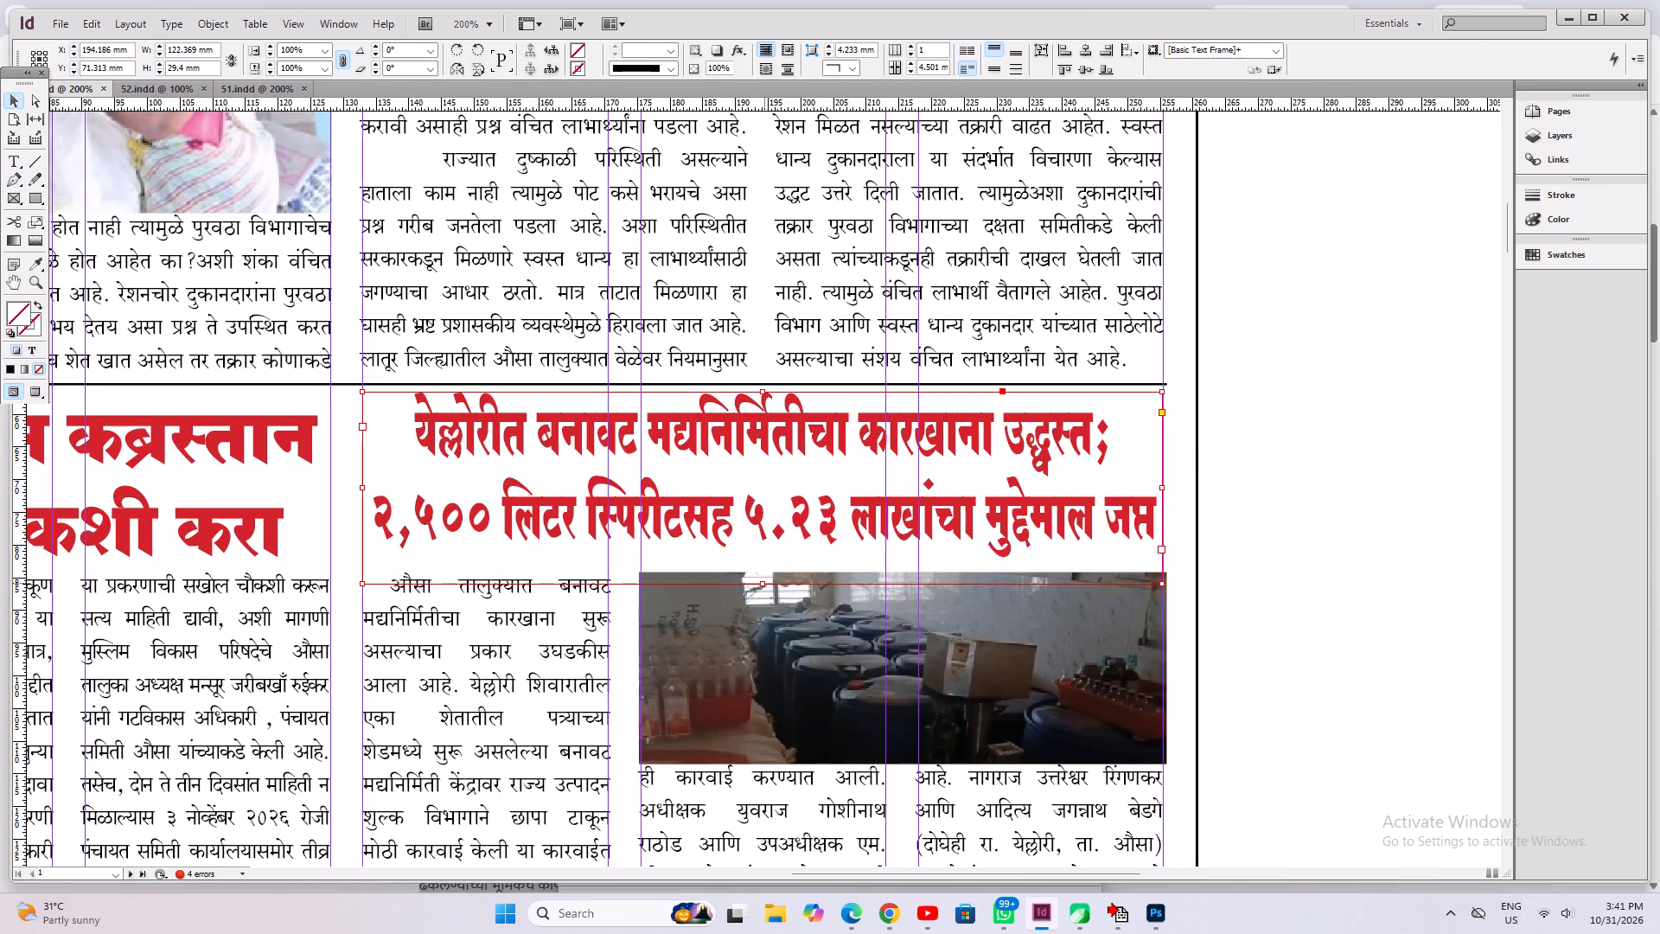
pyautogui.moveTo(763, 584); pyautogui.dragTo(763, 560)
pyautogui.keyDown('ctrl'); pyautogui.click(763, 560); pyautogui.keyUp('ctrl')
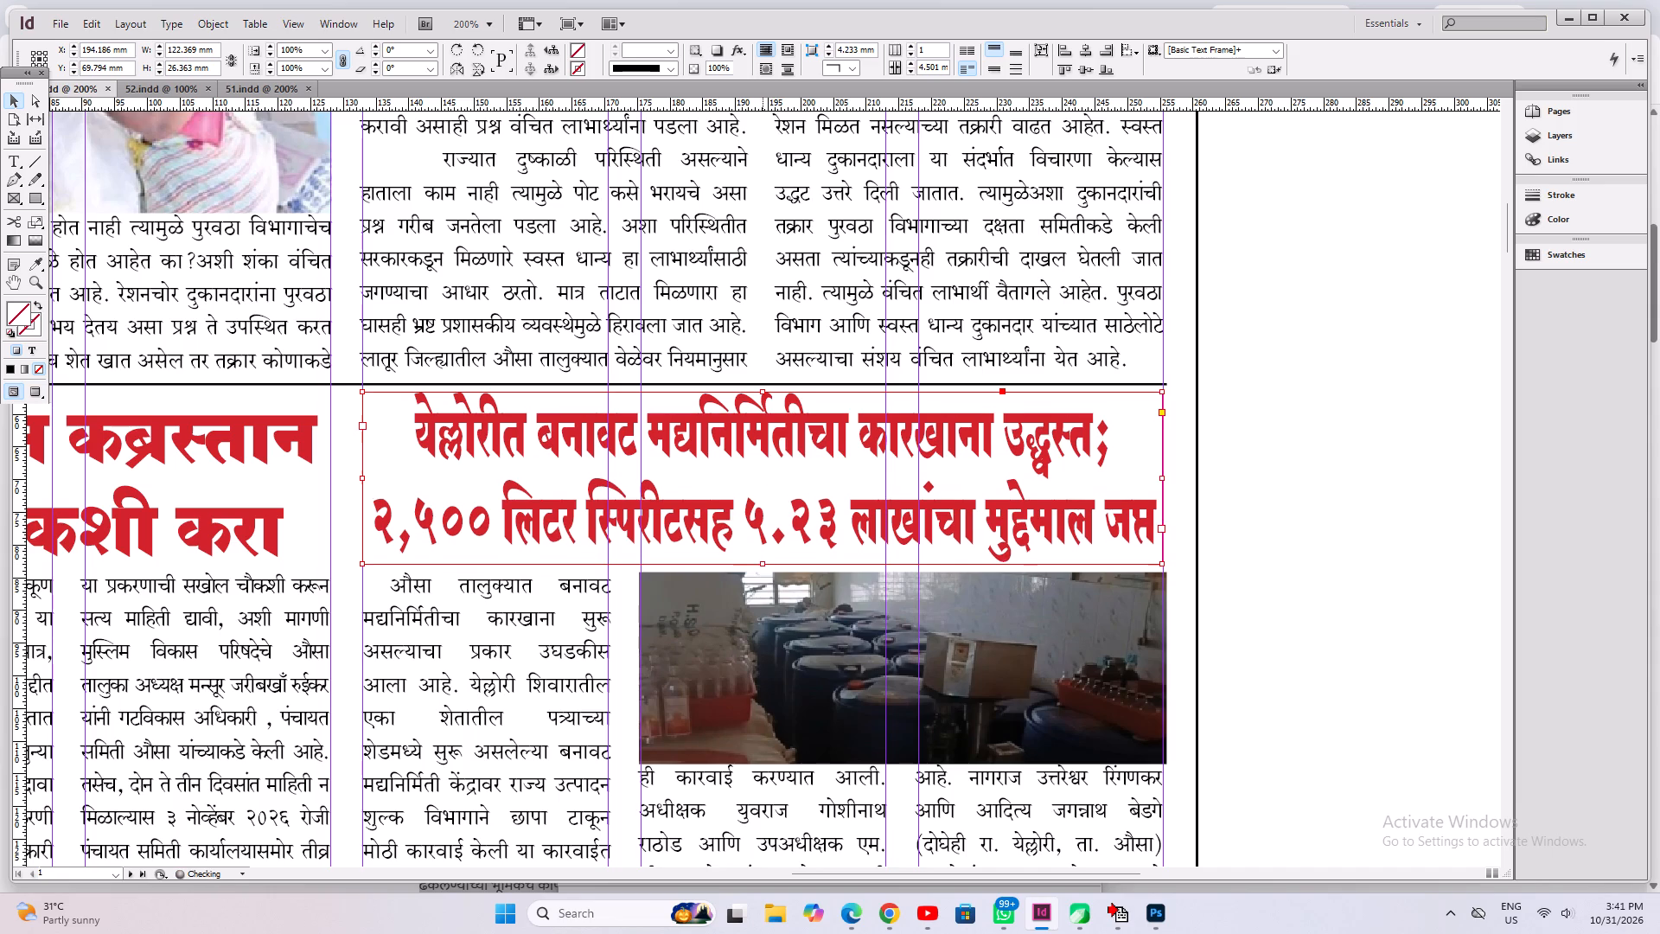
pyautogui.hotkey('ctrl', 's')
pyautogui.hotkey('ctrl', 's')
pyautogui.hotkey('ctrl', '0')
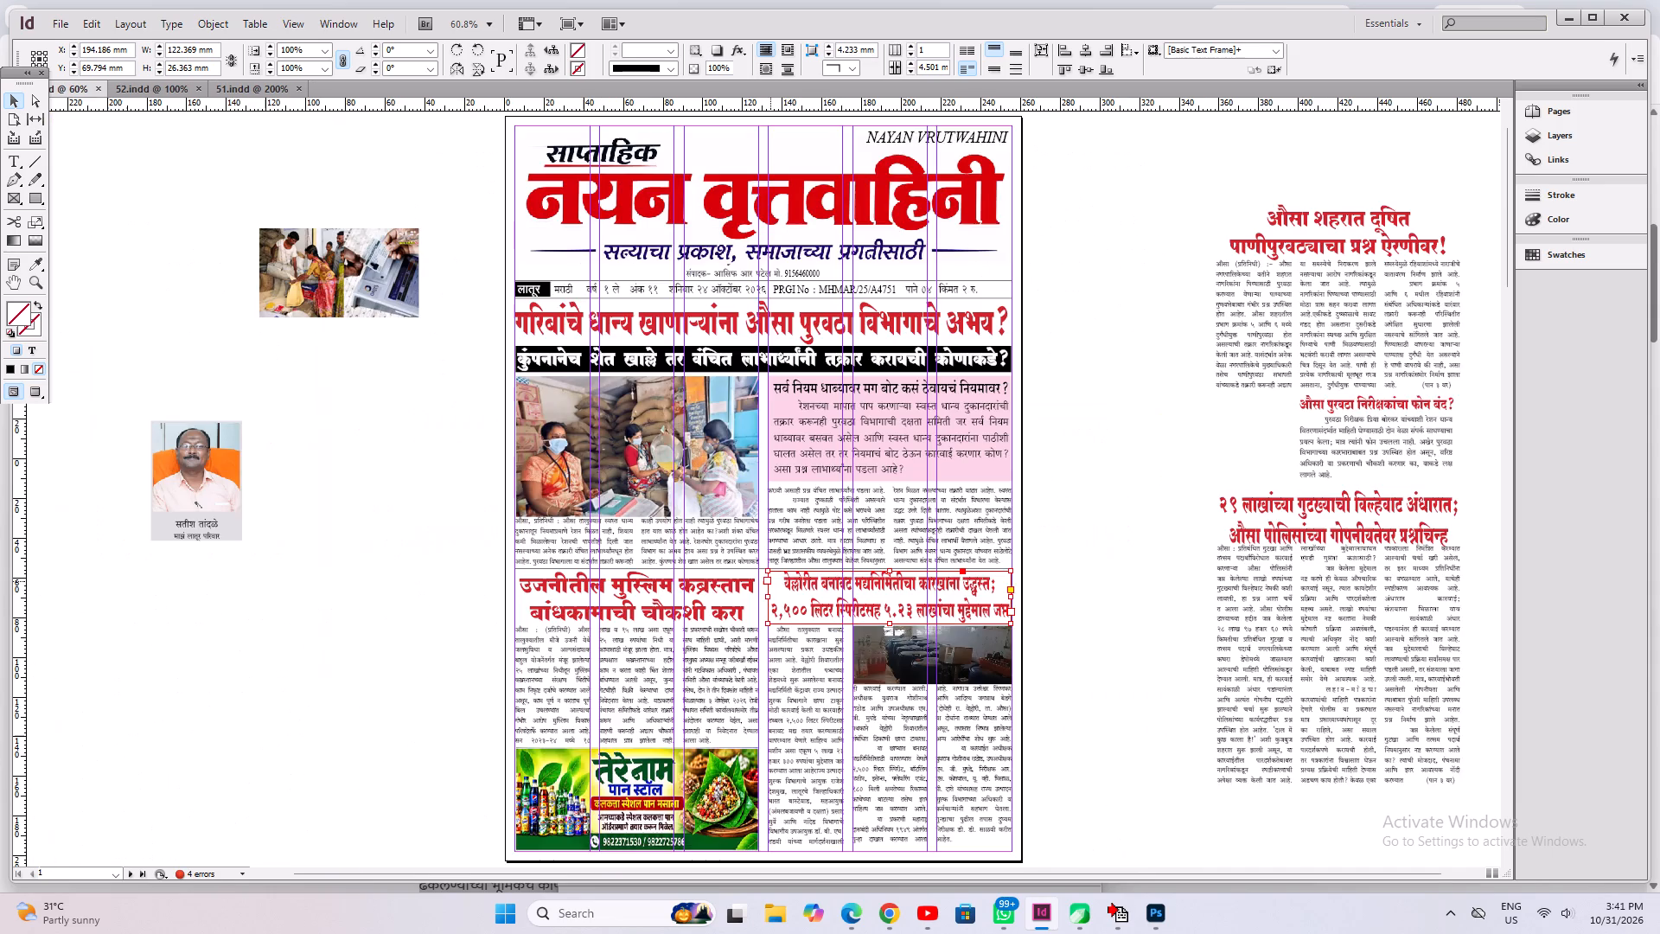
pyautogui.hotkey('ctrl', 'a')
pyautogui.hotkey('ctrl', 's')
pyautogui.click(1078, 775)
pyautogui.hotkey('ctrl', 'a')
pyautogui.hotkey('ctrl', 's')
pyautogui.keyDown('ctrl'); pyautogui.click(1079, 775); pyautogui.keyUp('ctrl')
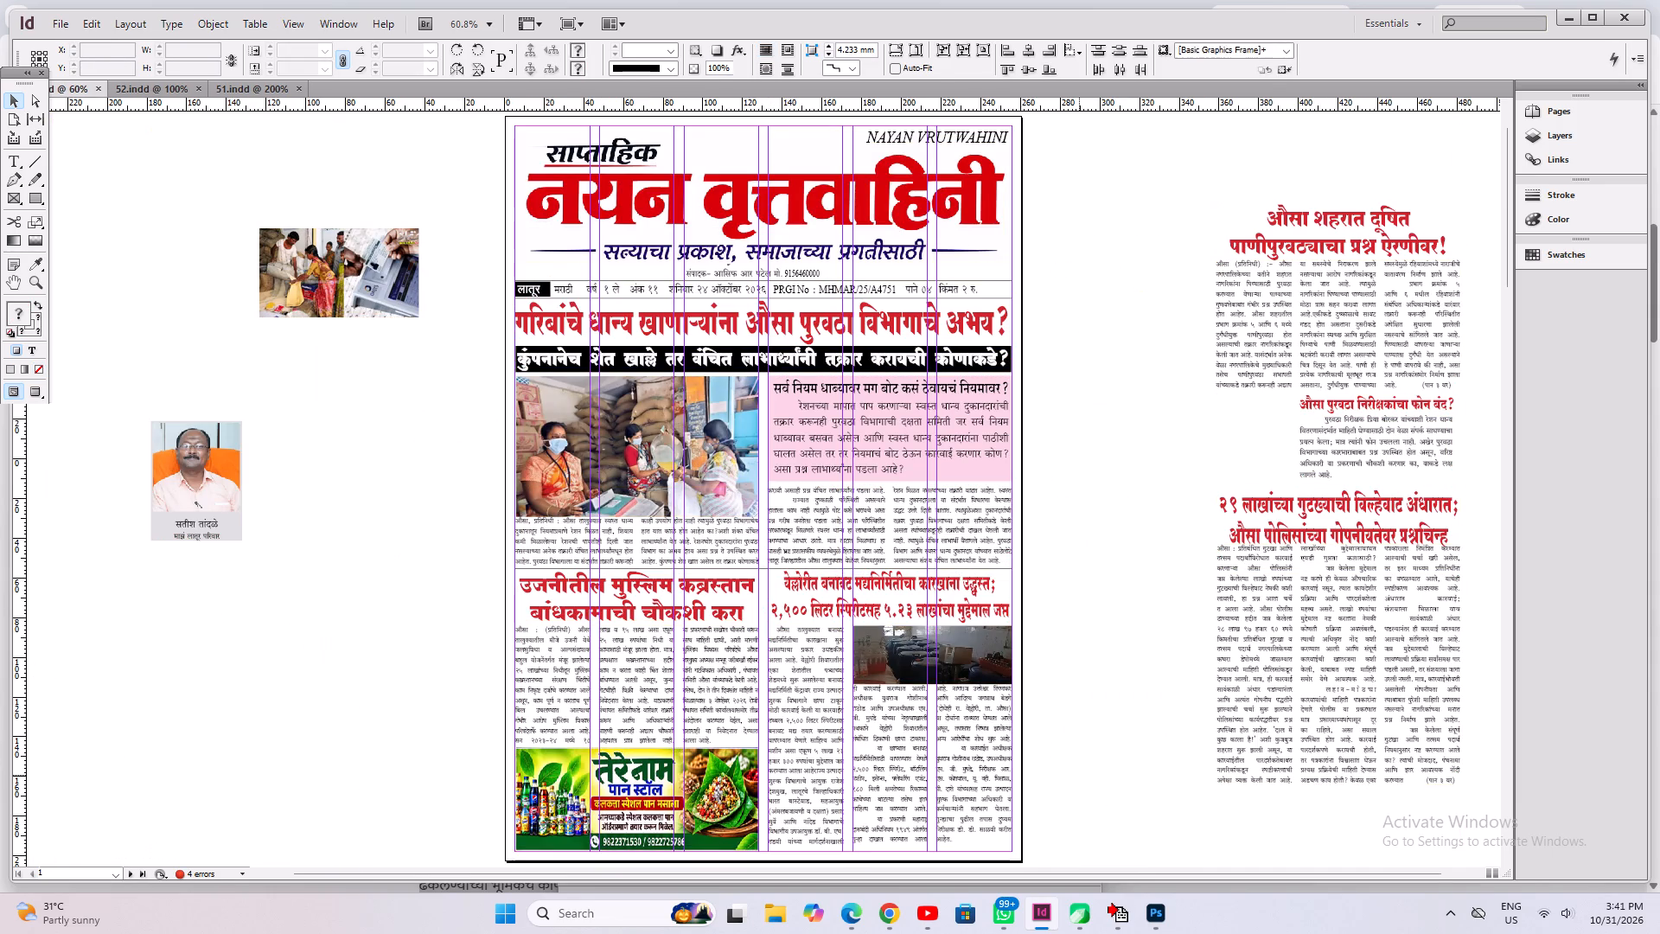
# Change the issue number in the page 1 dateline to अंक १२.
pyautogui.click(4, 155)
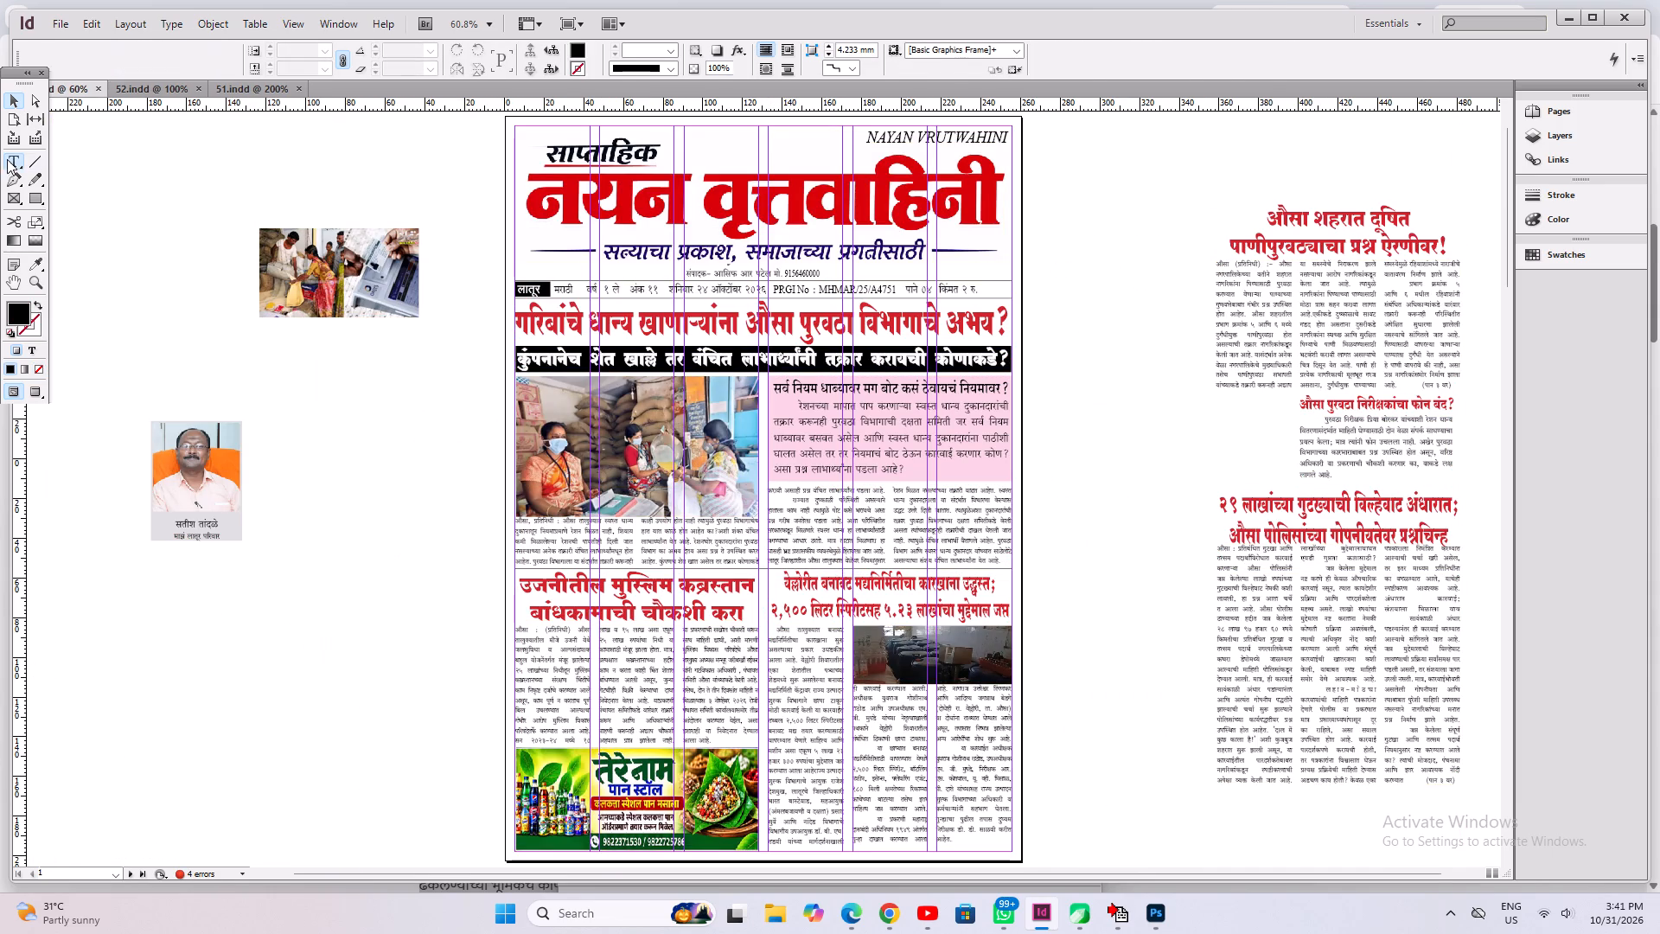
pyautogui.click(651, 289)
pyautogui.hotkey('ctrl', '2')
pyautogui.hotkey('shift', 'Right')
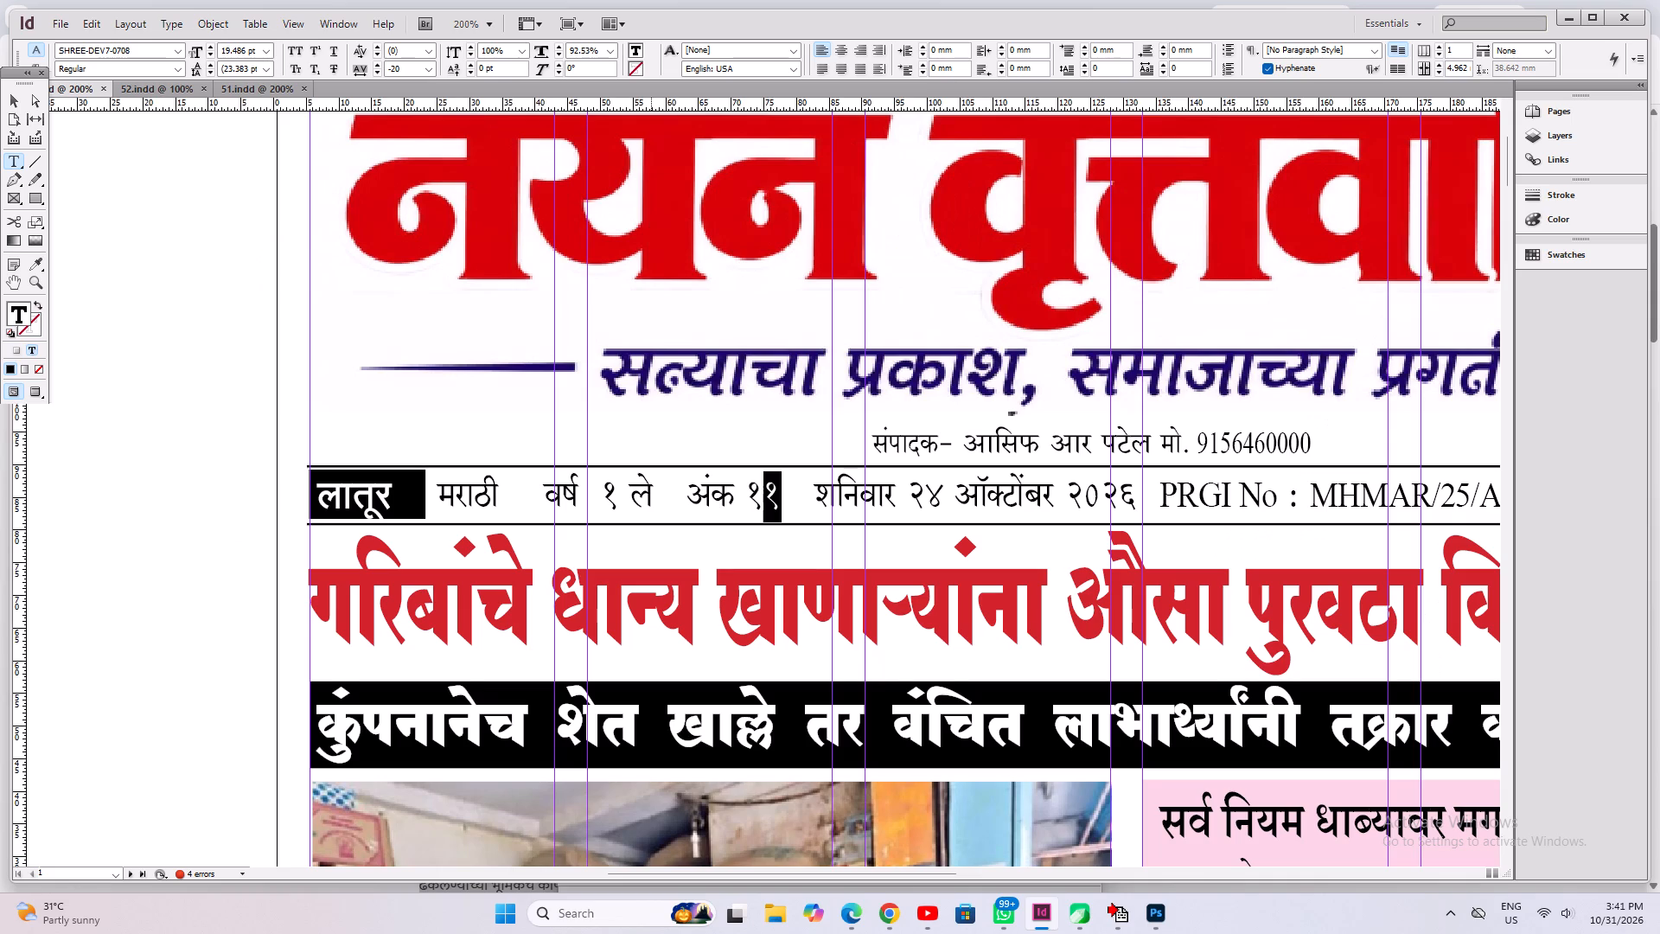
pyautogui.press('2')
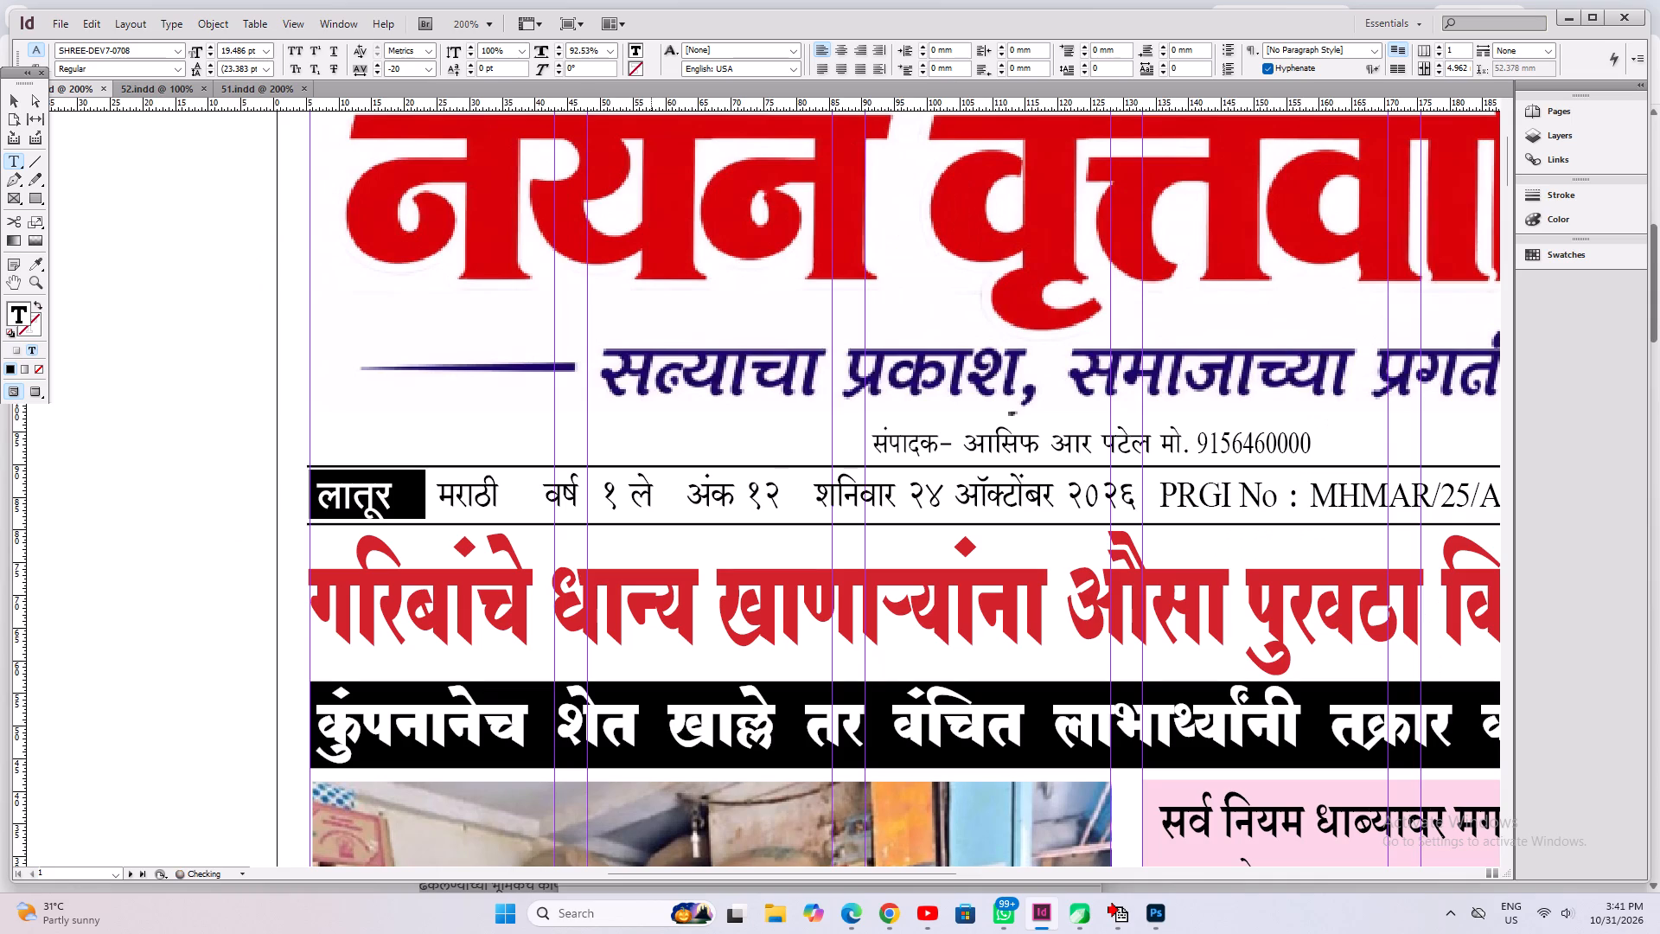
# Change the day in the page 1 dateline to ३१ ऑक्टोंबर.
pyautogui.press('Right')
pyautogui.press('Right')
pyautogui.press('Right')
pyautogui.hotkey('shift', 'Right')
pyautogui.hotkey('shift', 'Right')
pyautogui.hotkey('shift', 'Right')
pyautogui.hotkey('shift', 'Right')
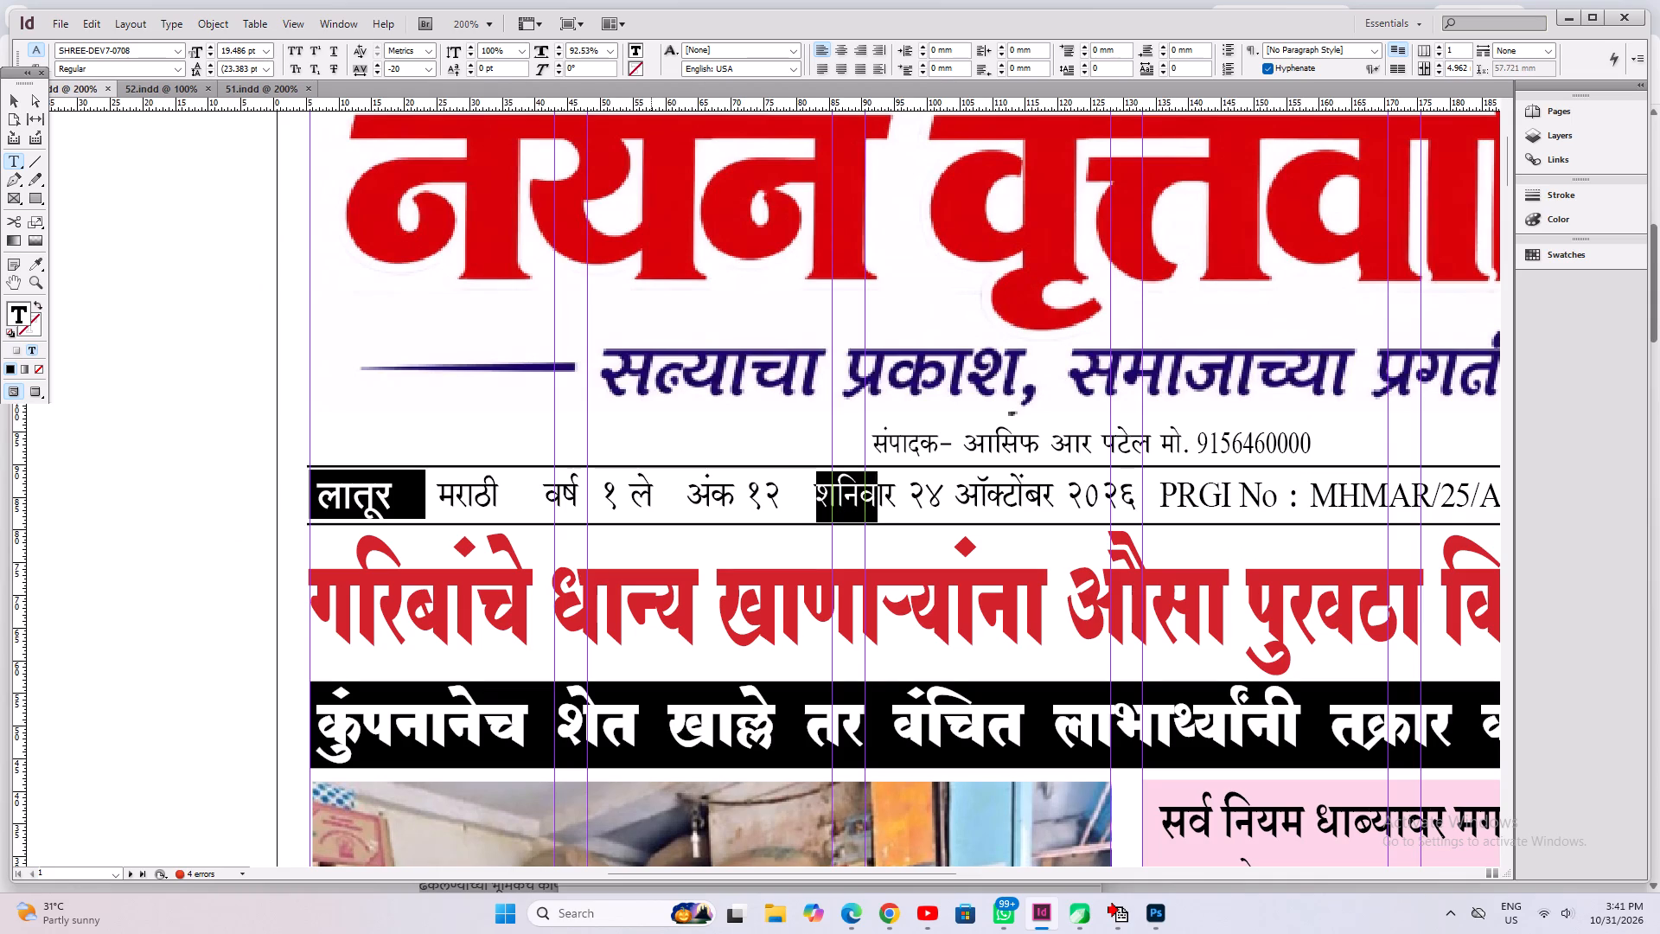
pyautogui.hotkey('shift', 'Right')
pyautogui.hotkey('shift', 'Right')
pyautogui.press('Right')
pyautogui.press('Right')
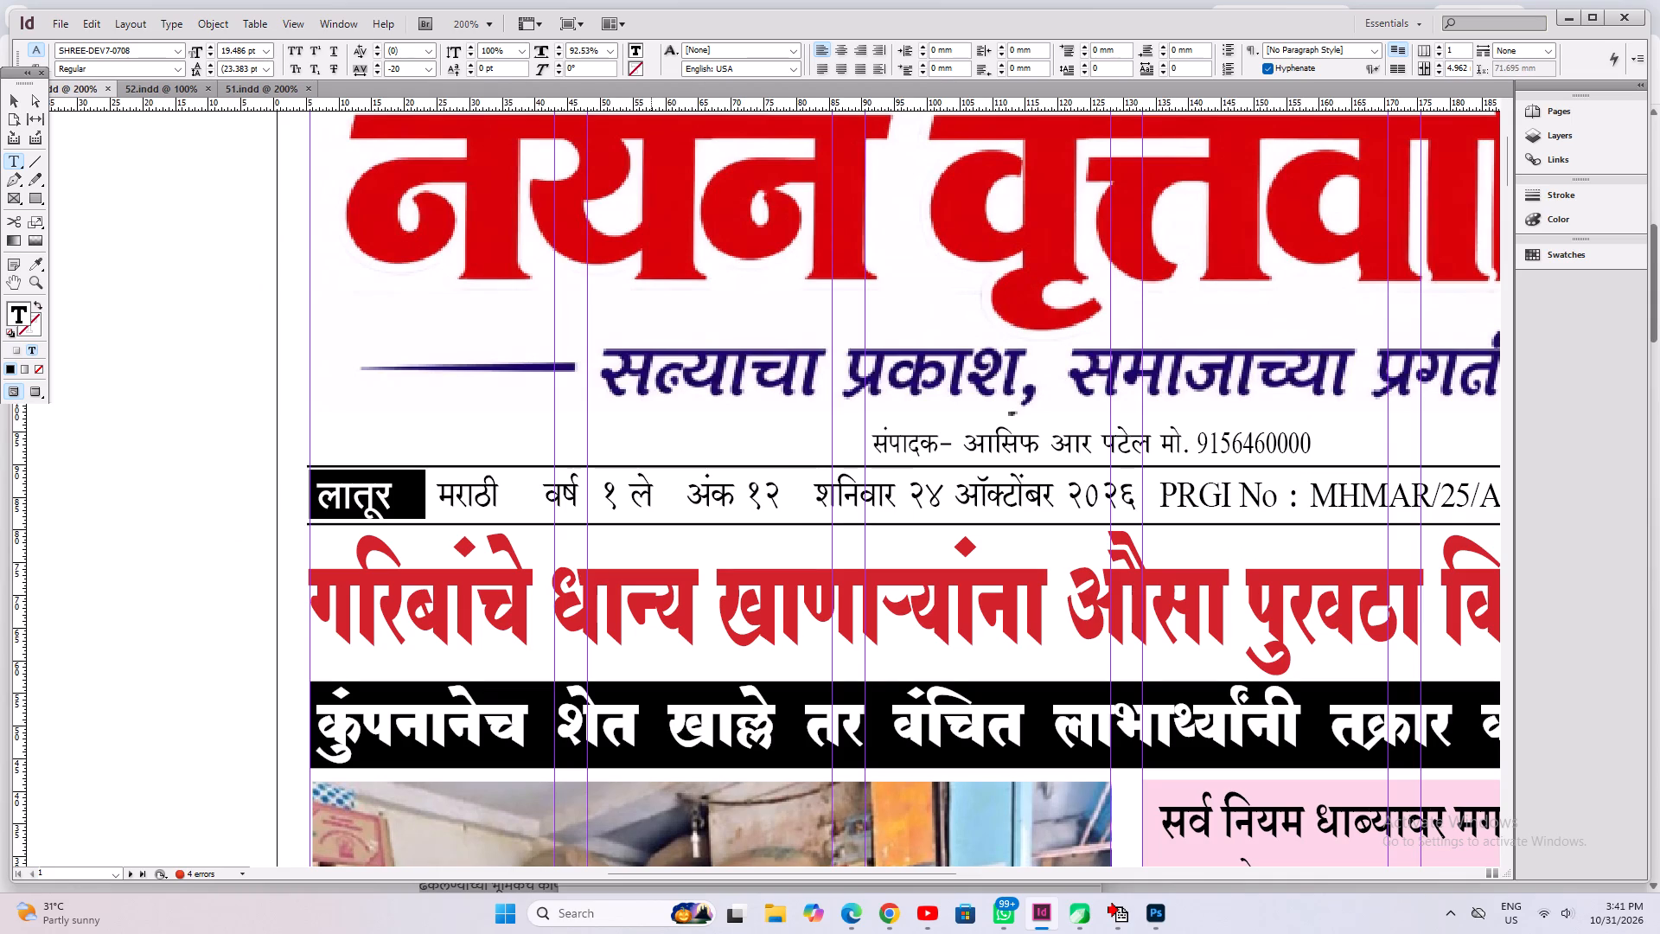
pyautogui.hotkey('shift', 'Right')
pyautogui.hotkey('shift', 'Right')
pyautogui.write('31')
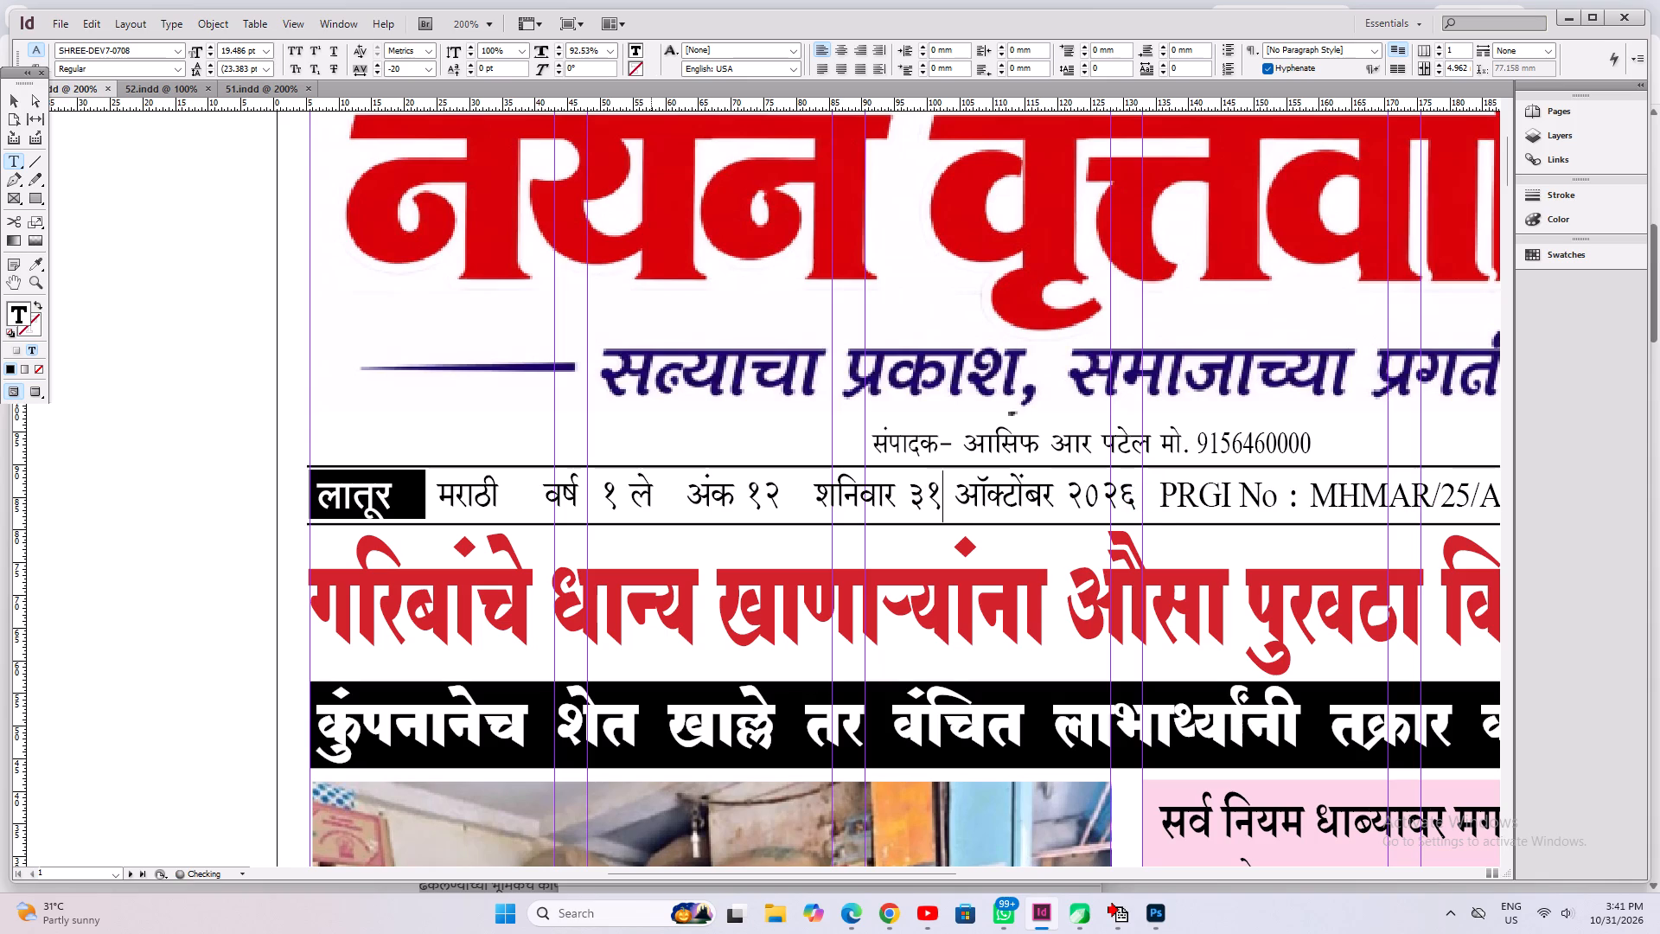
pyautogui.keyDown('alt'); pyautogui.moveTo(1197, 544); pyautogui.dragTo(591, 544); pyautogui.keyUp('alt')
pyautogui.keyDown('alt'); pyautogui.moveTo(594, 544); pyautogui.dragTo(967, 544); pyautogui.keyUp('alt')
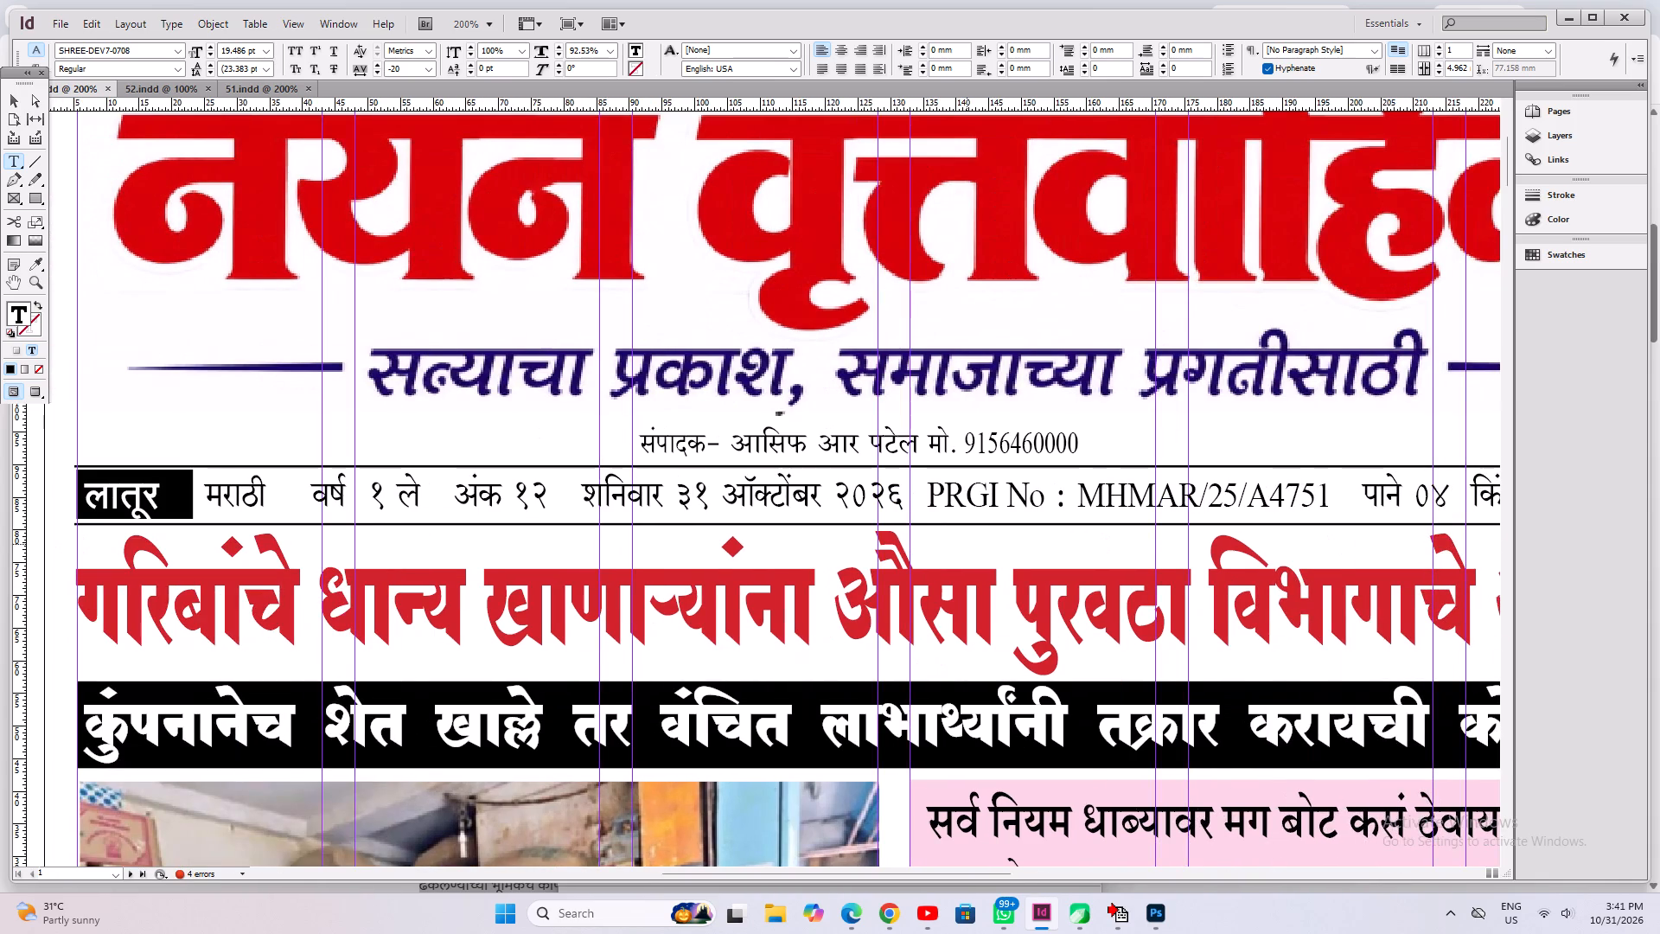
# Save the document after the page 1 dateline edits.
pyautogui.hotkey('ctrl', 's')
pyautogui.hotkey('ctrl', '0')
pyautogui.hotkey('ctrl', 's')
# Change the day in the page 2 header date to ३१.
pyautogui.scroll(-8, 976, 575)
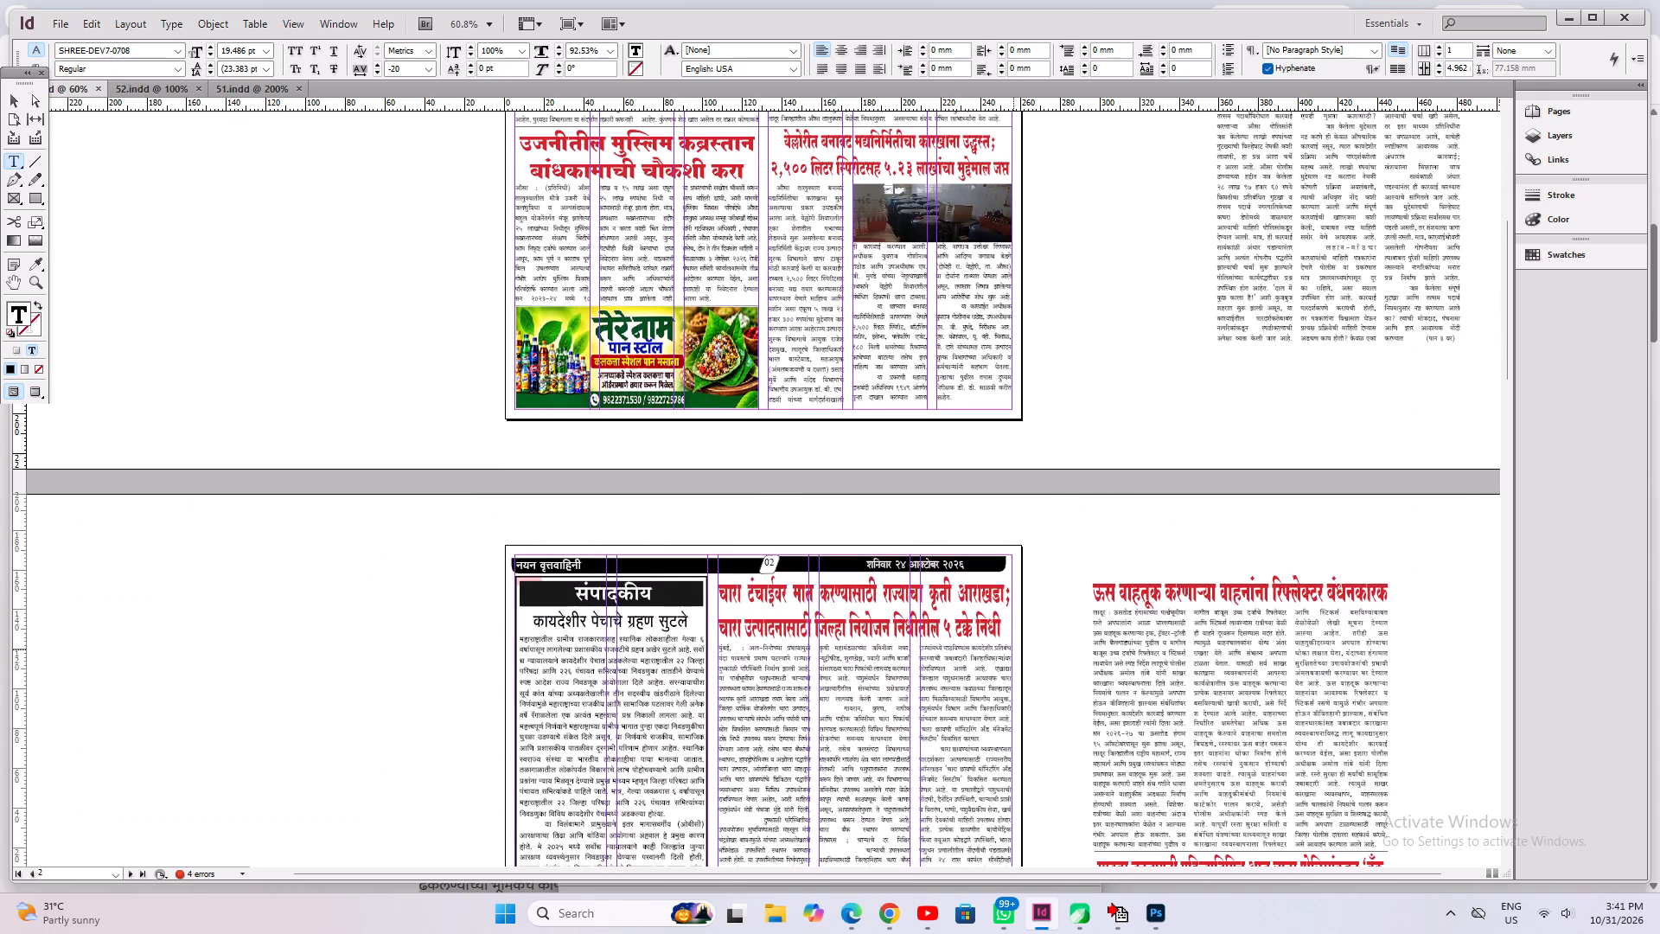
pyautogui.click(919, 565)
pyautogui.hotkey('ctrl', '2')
pyautogui.press('Left')
pyautogui.press('Left')
pyautogui.press('Left')
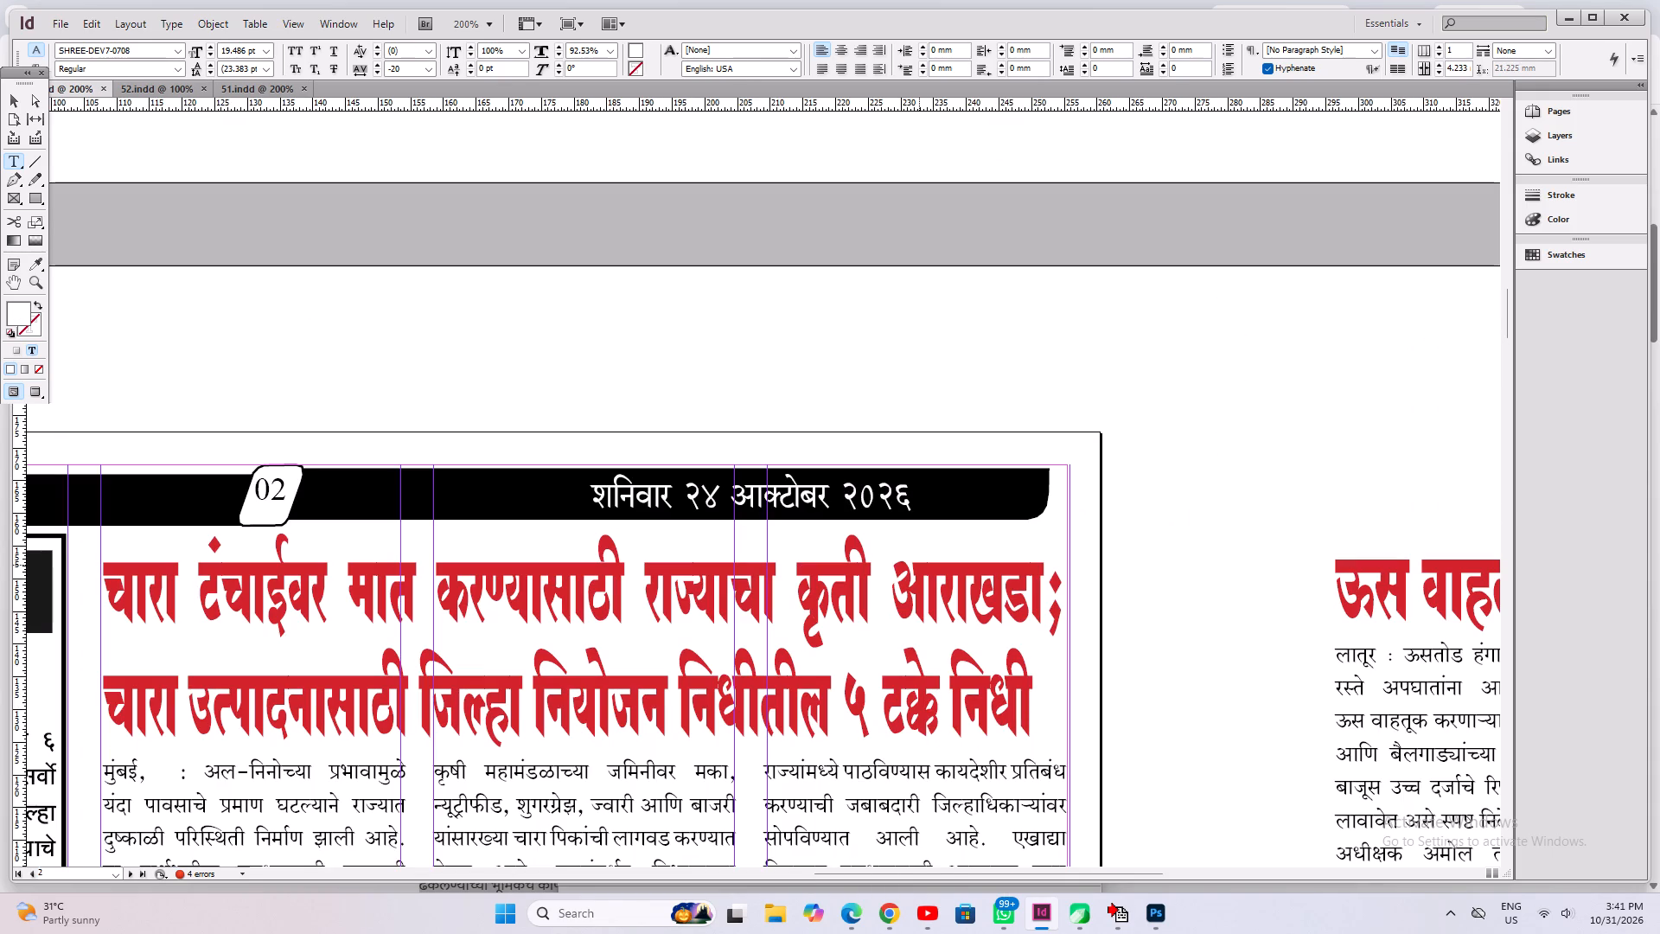
pyautogui.hotkey('shift', 'Left')
pyautogui.hotkey('shift', 'Left')
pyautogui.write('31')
# Replace the page 3 header date with a copy of page 2's शनिवार ३१ आक्टोबर २०२६ and align it right.
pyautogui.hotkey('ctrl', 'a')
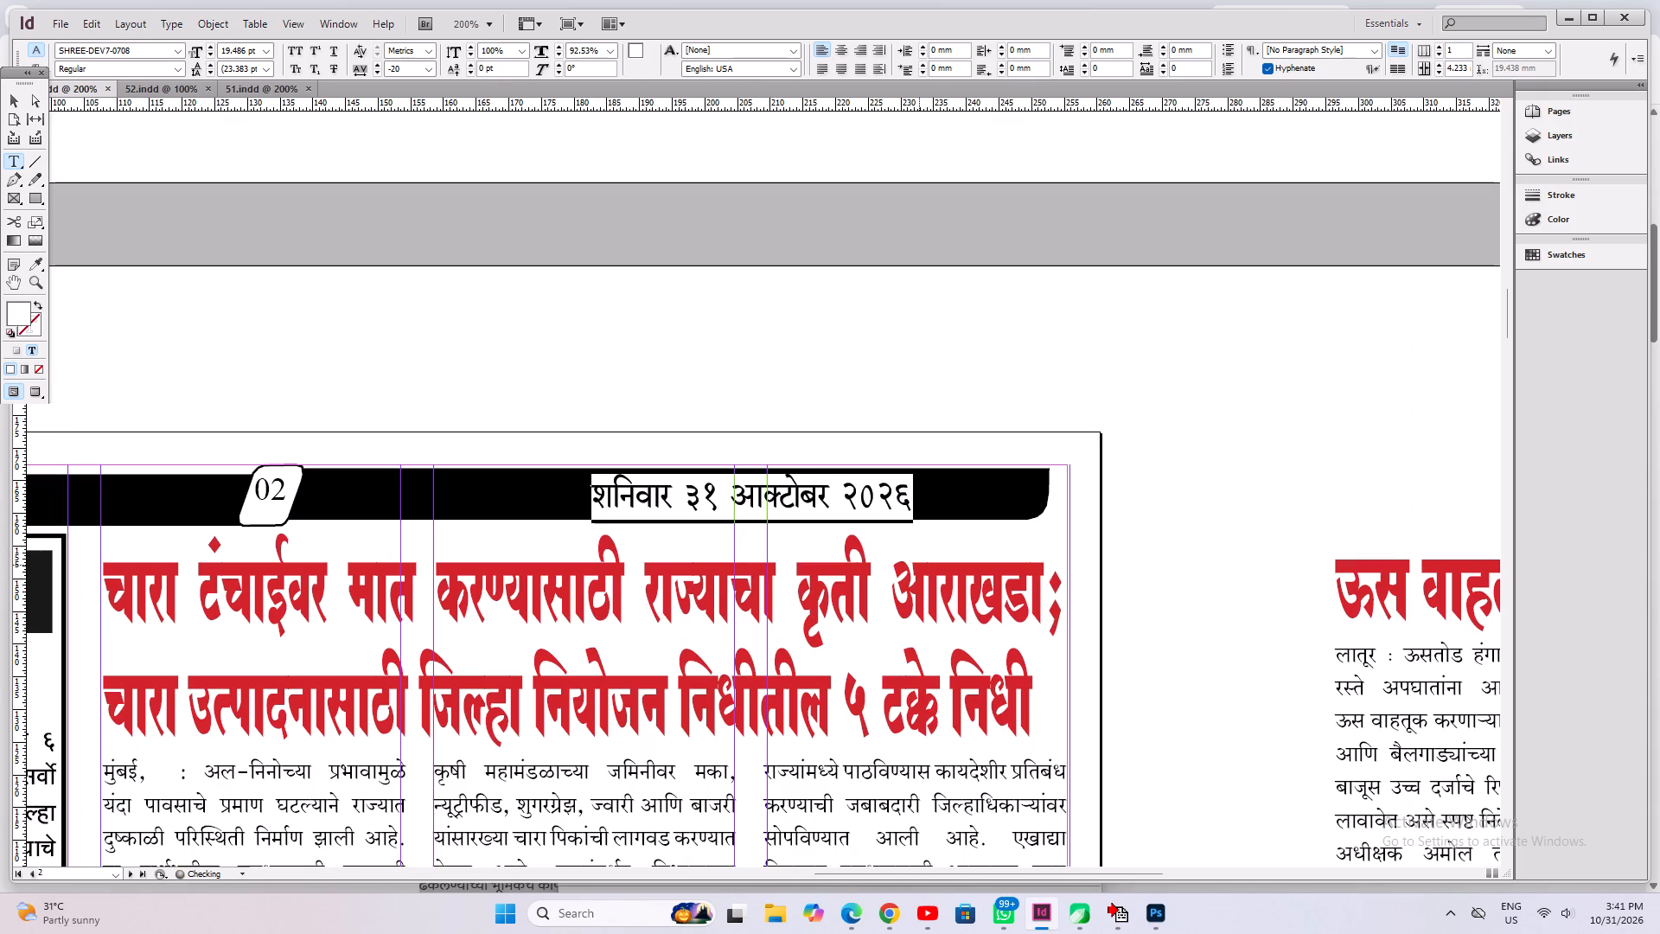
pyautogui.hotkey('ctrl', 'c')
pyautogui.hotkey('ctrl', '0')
pyautogui.scroll(-8, 919, 565)
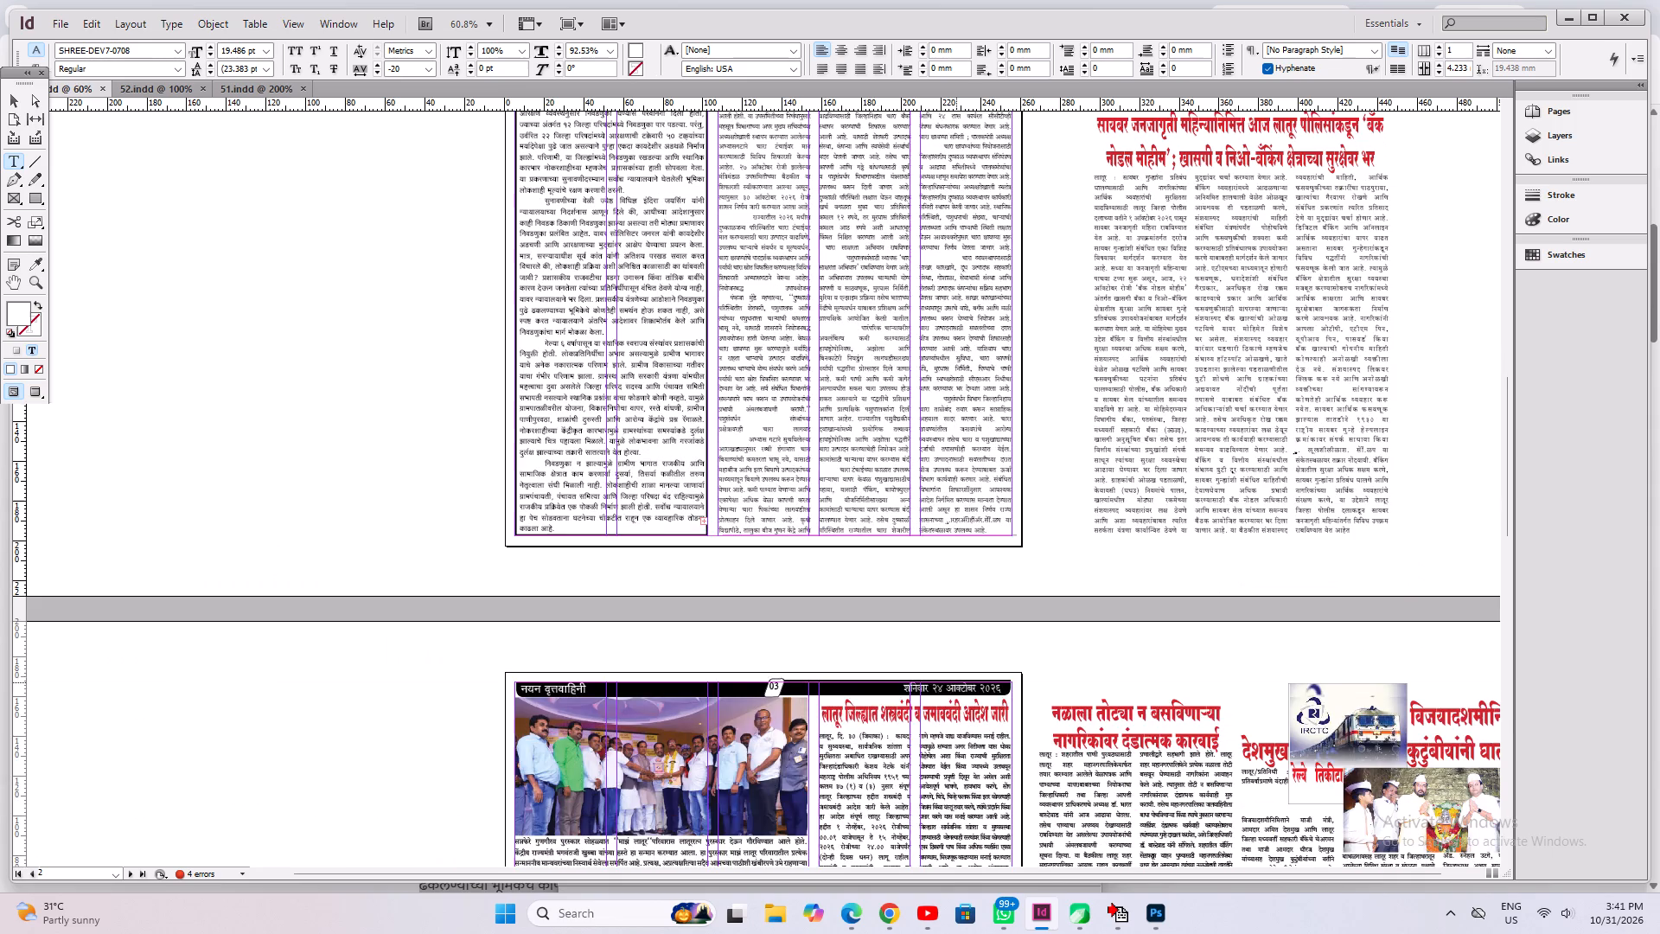
pyautogui.click(959, 687)
pyautogui.hotkey('ctrl', 'a')
pyautogui.hotkey('ctrl', 'v')
pyautogui.scroll(-6, 958, 687)
pyautogui.hotkey('ctrl', 'a')
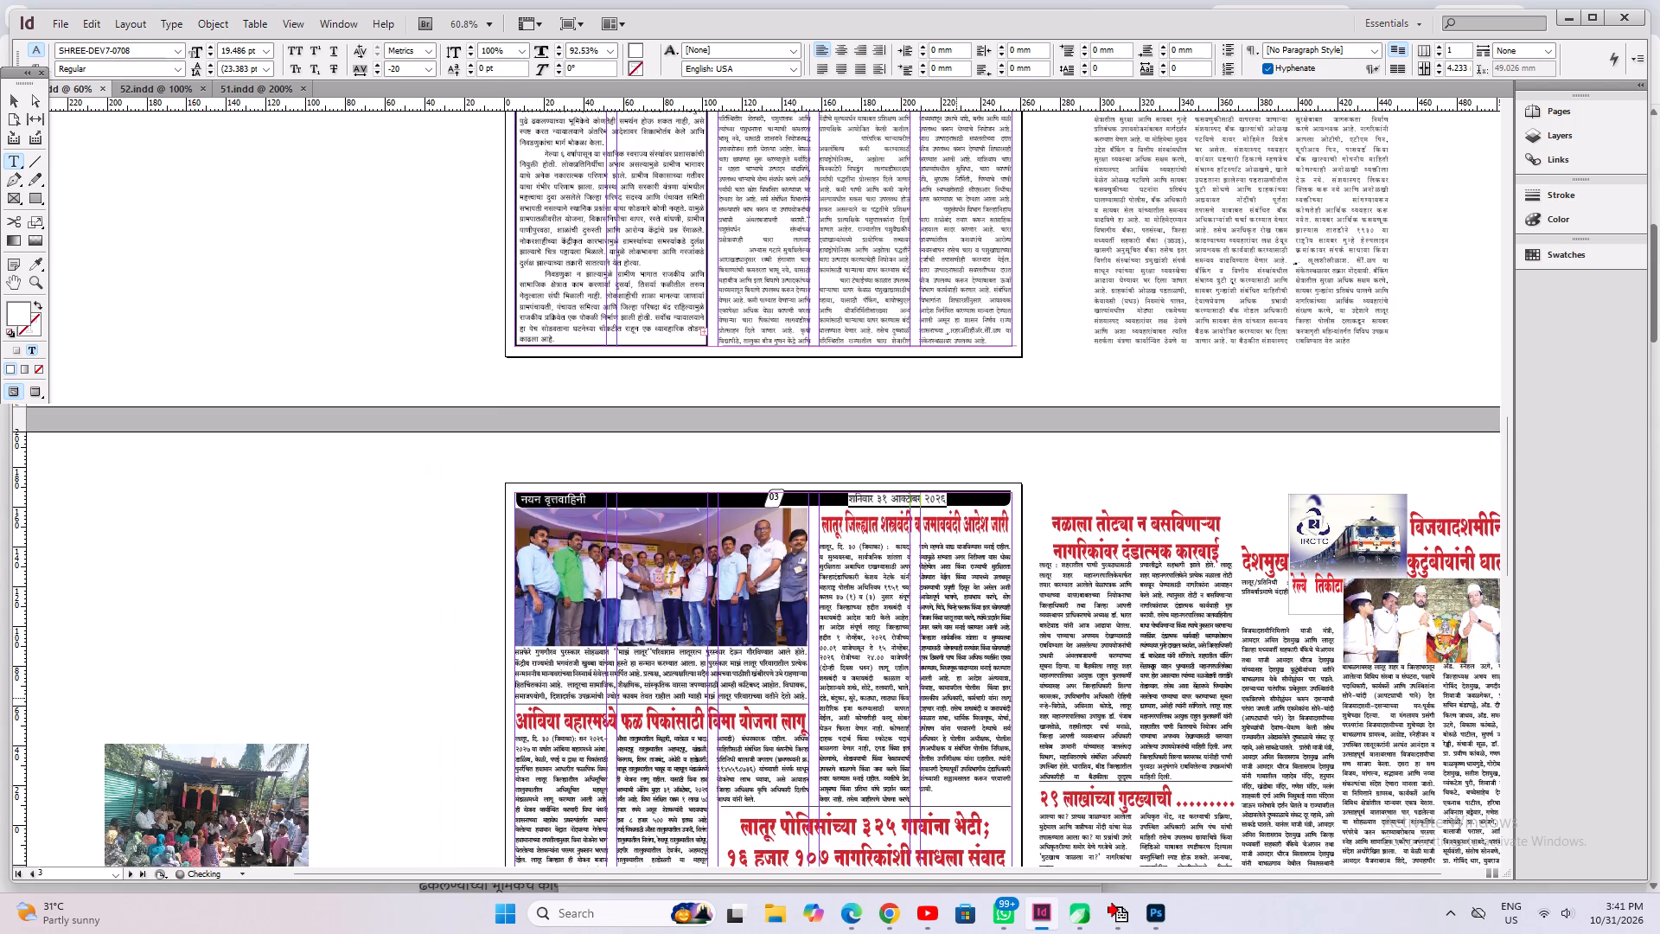
pyautogui.hotkey('ctrl', 'shift', 'r')
# Replace the page 4 header date with the copied शनिवार ३१ आक्टोबर २०२६ and align it right.
pyautogui.scroll(-15, 956, 698)
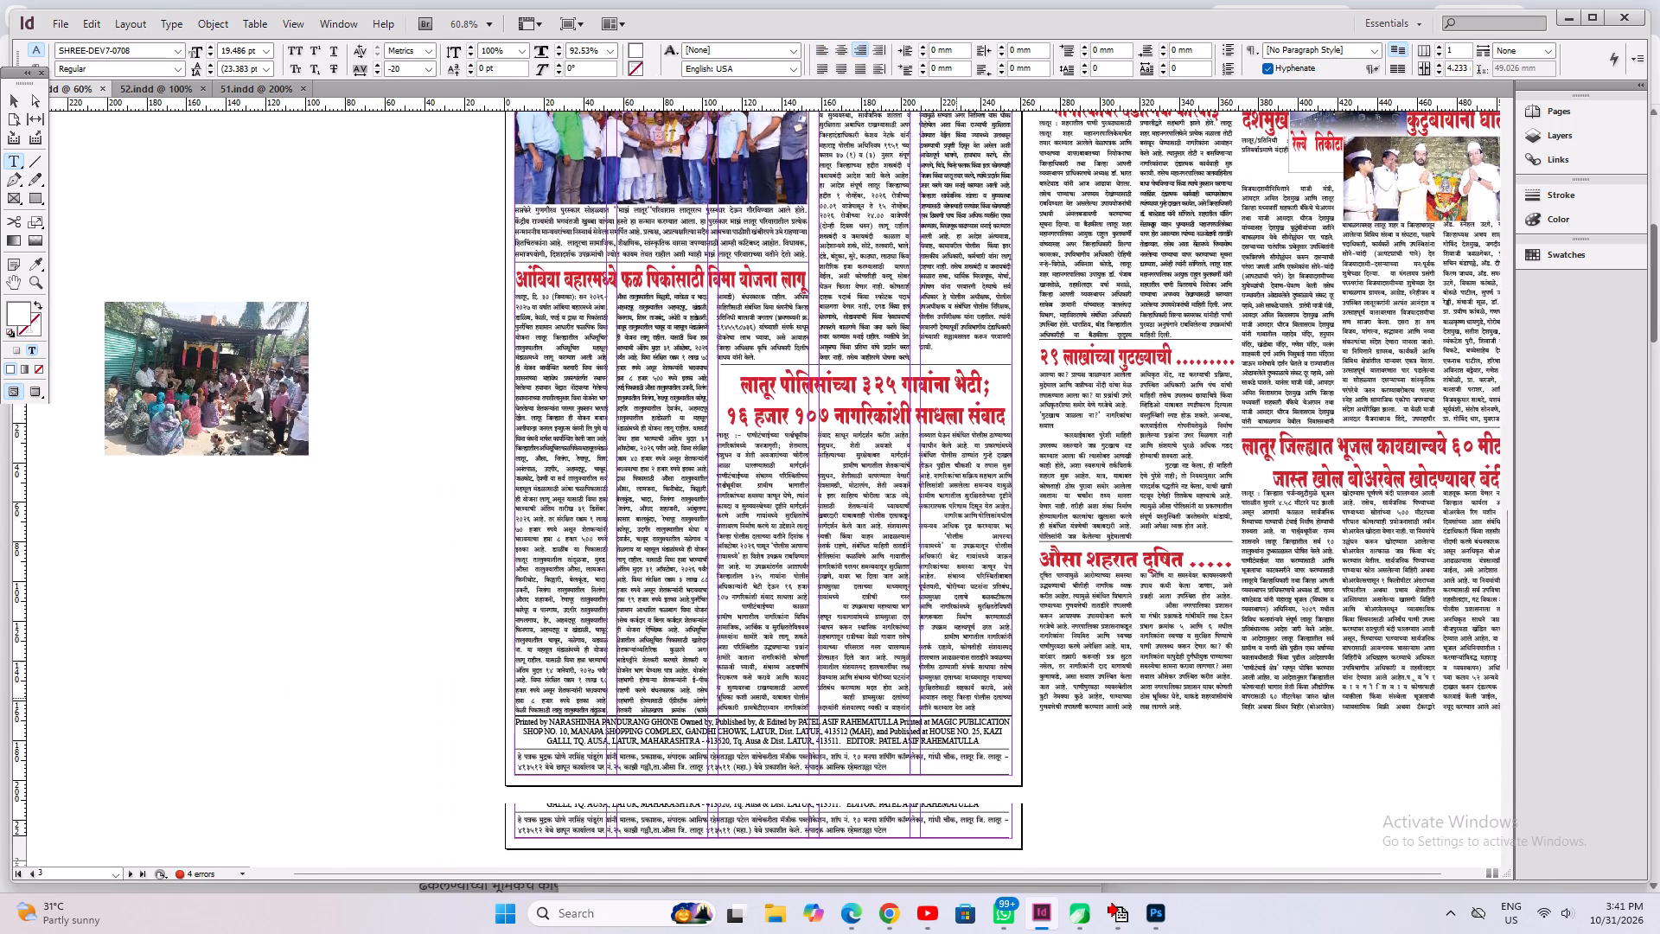
pyautogui.scroll(-5, 956, 698)
pyautogui.click(935, 613)
pyautogui.hotkey('ctrl', 'a')
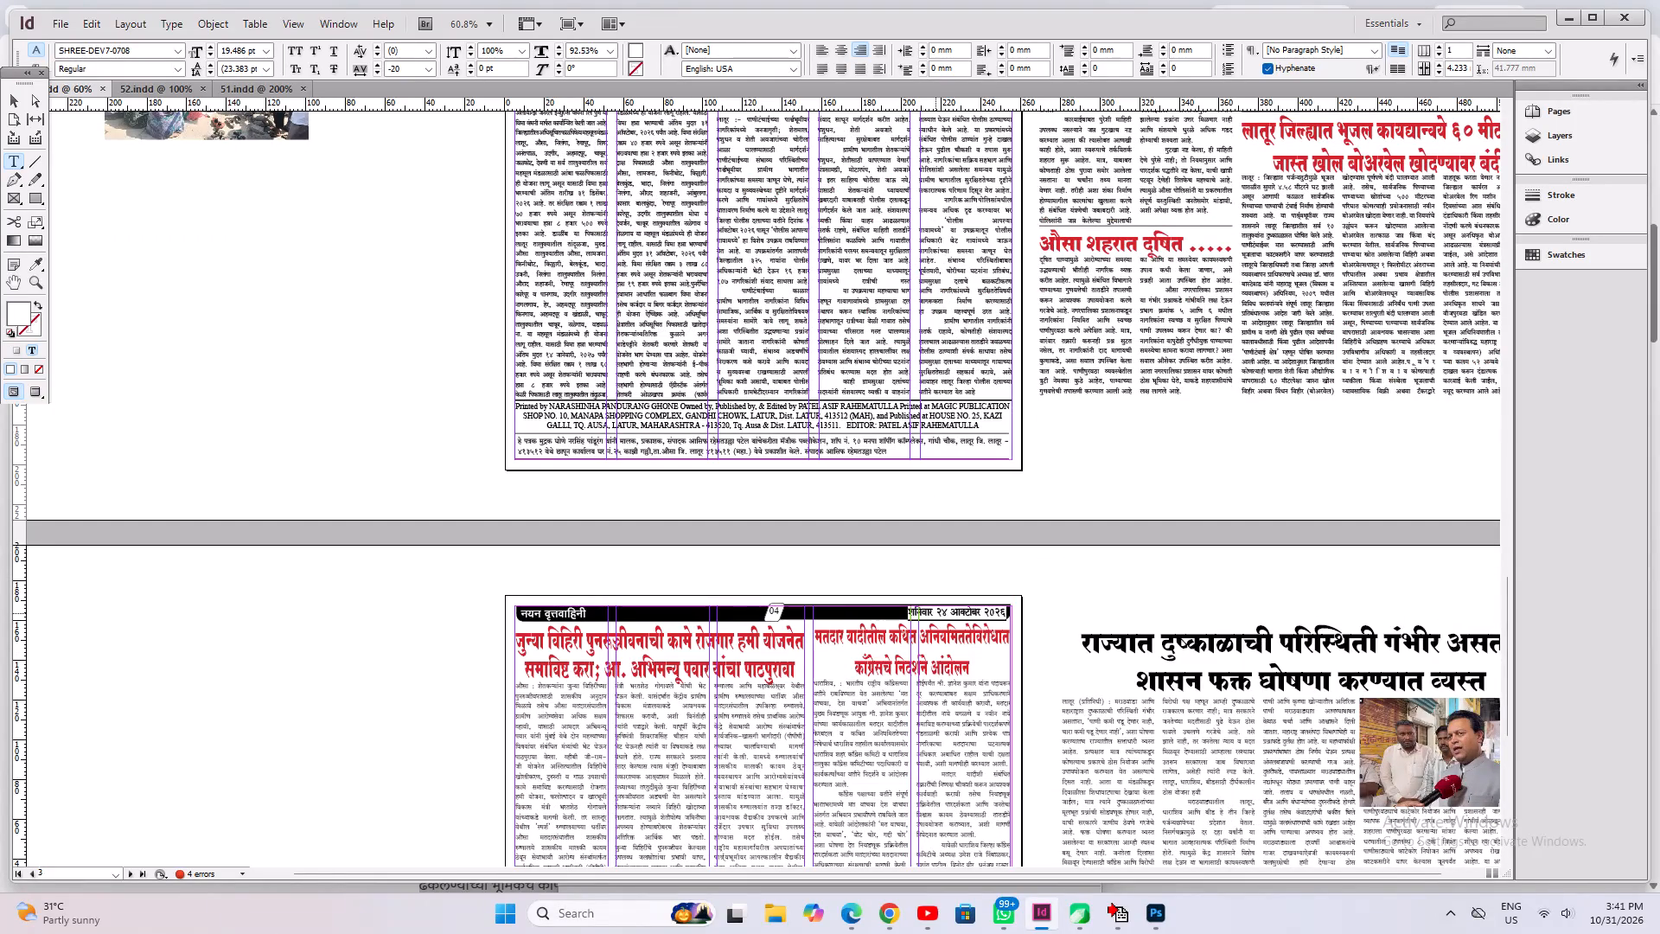
pyautogui.hotkey('ctrl', 'v')
pyautogui.hotkey('ctrl', 'a')
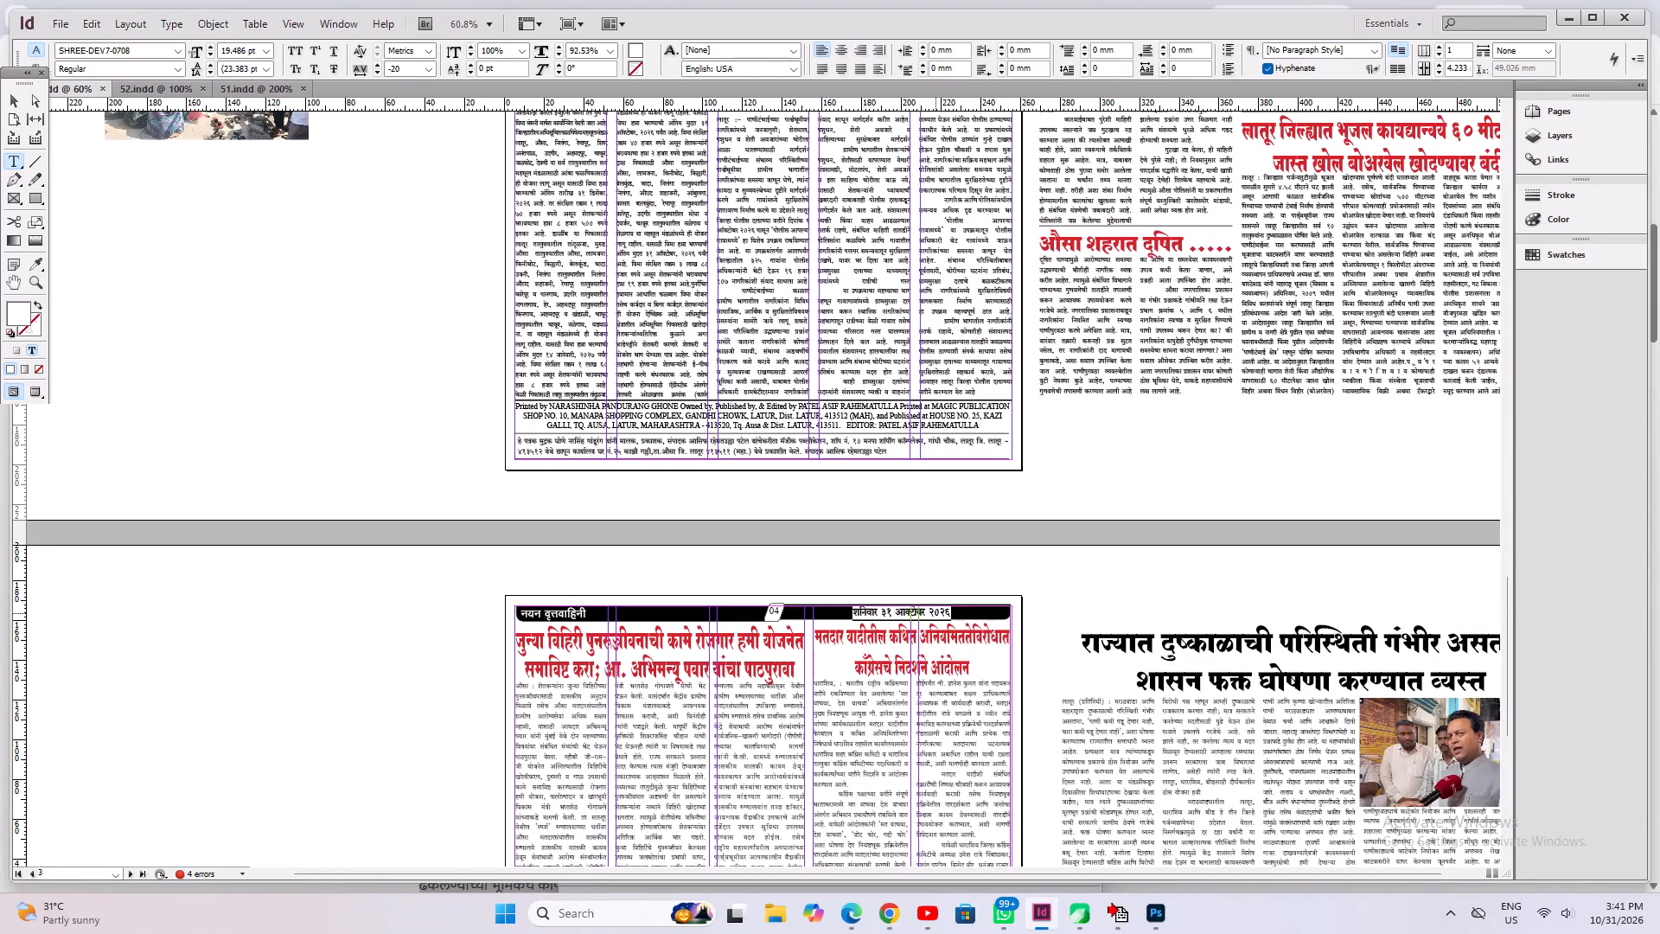
pyautogui.hotkey('ctrl', 'shift', 'r')
pyautogui.scroll(-9, 926, 741)
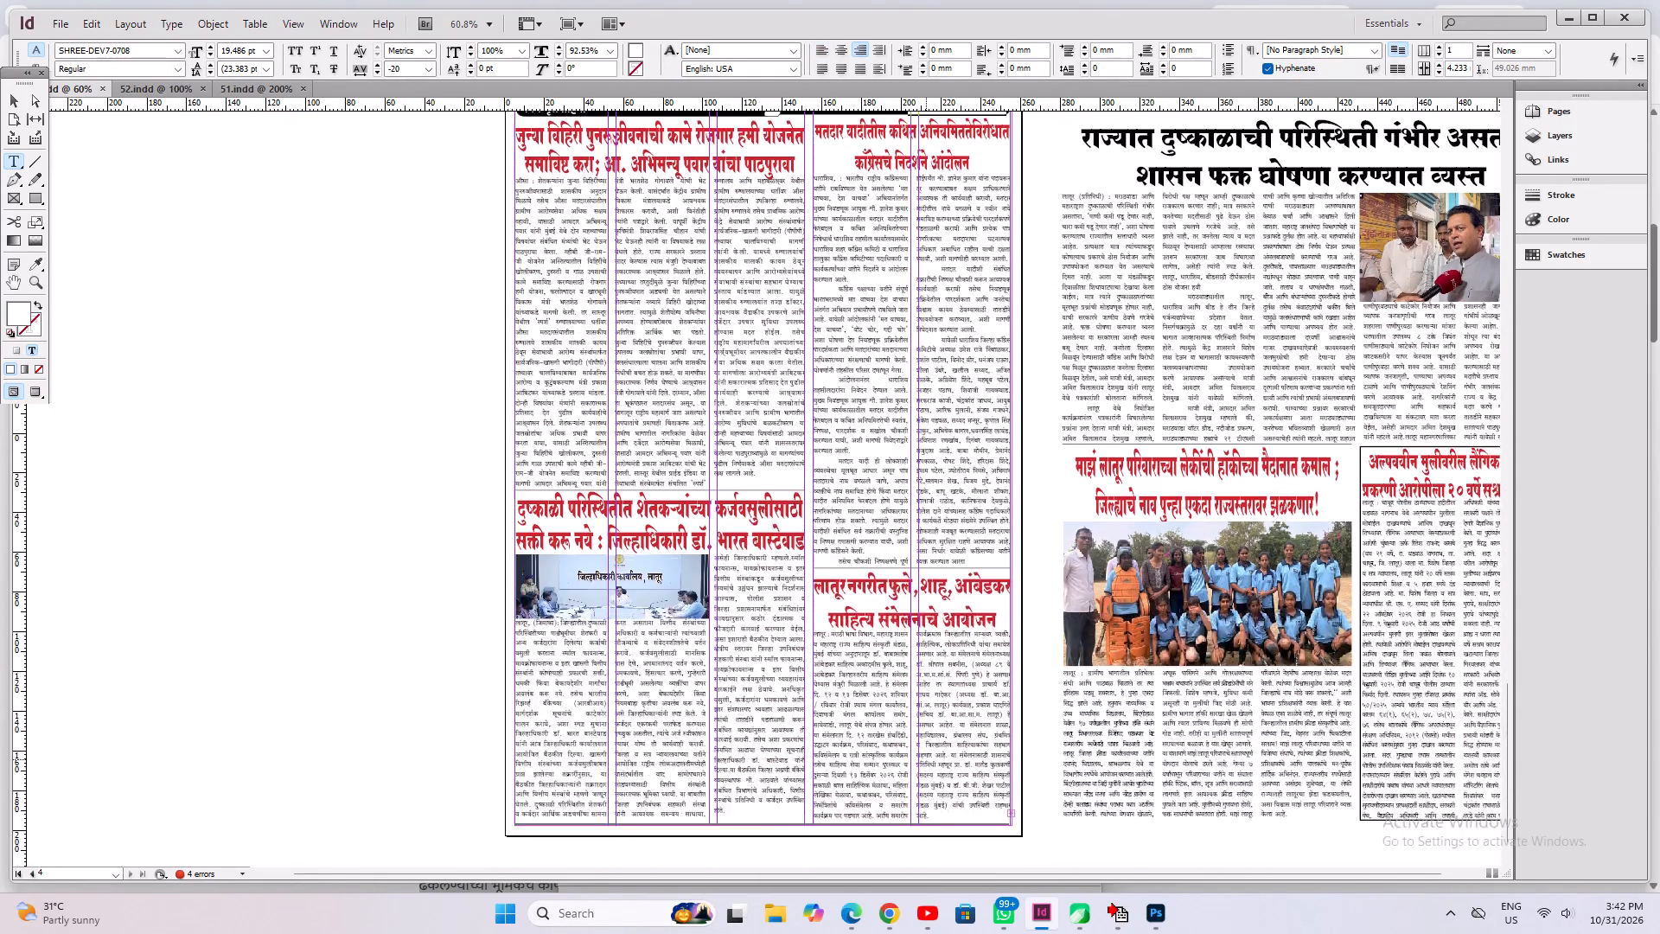